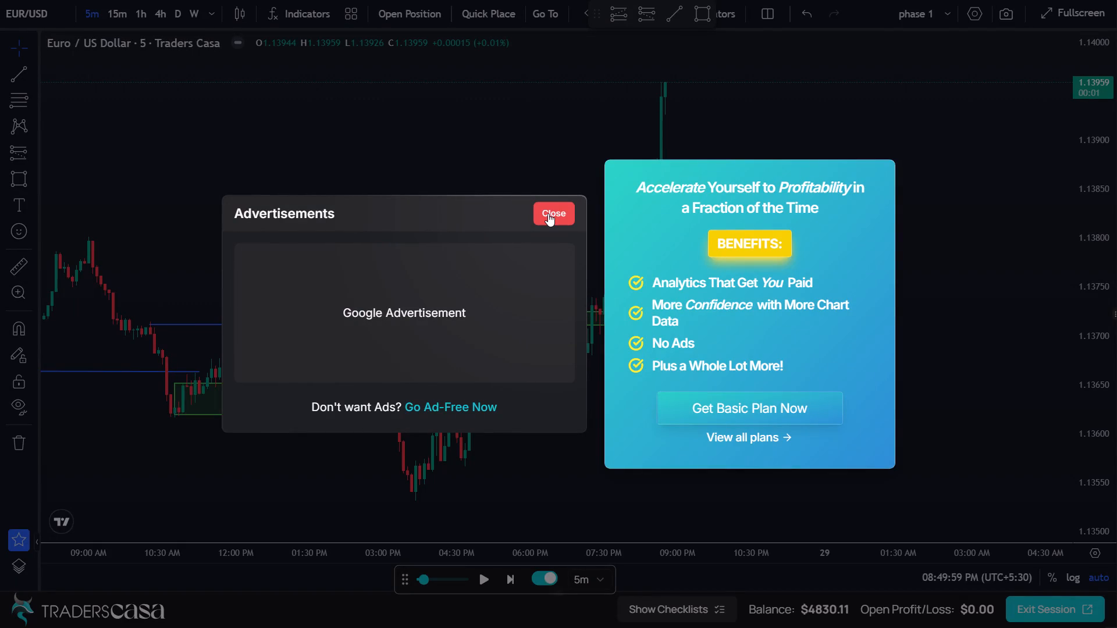
Close the advertisement pop-up covering the EUR/USD chart.
{"action": "left_click", "coordinate": [548, 213]}
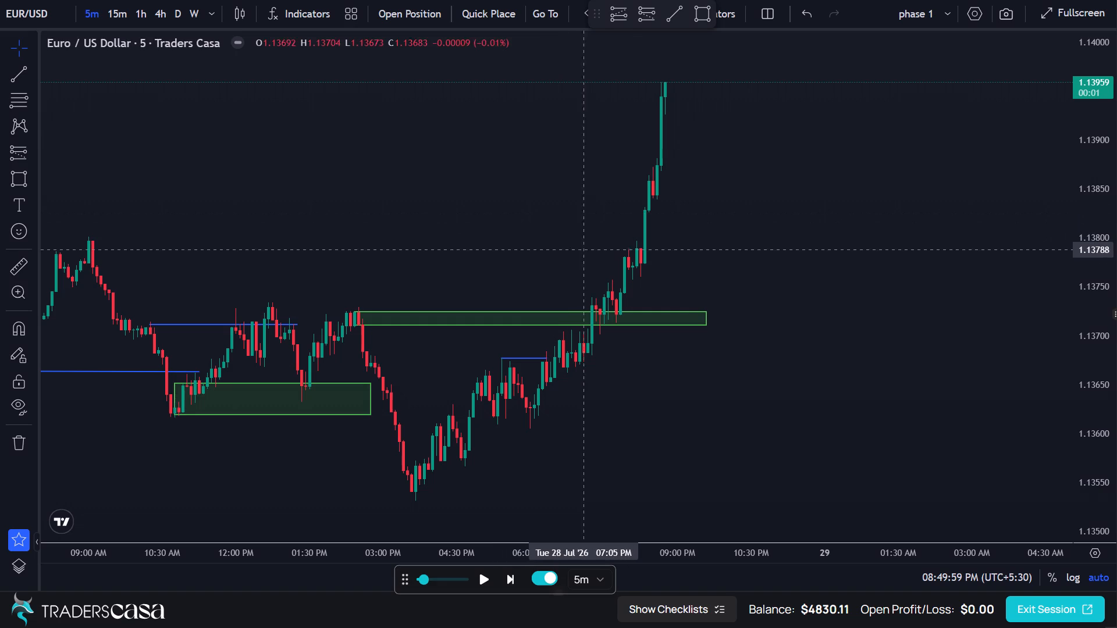
Advance the 5-minute EUR/USD replay candle by candle to 12:24:59 AM on 29 July.
{"action": "scroll", "coordinate": [651, 267], "scroll_direction": "up", "scroll_amount": 4}
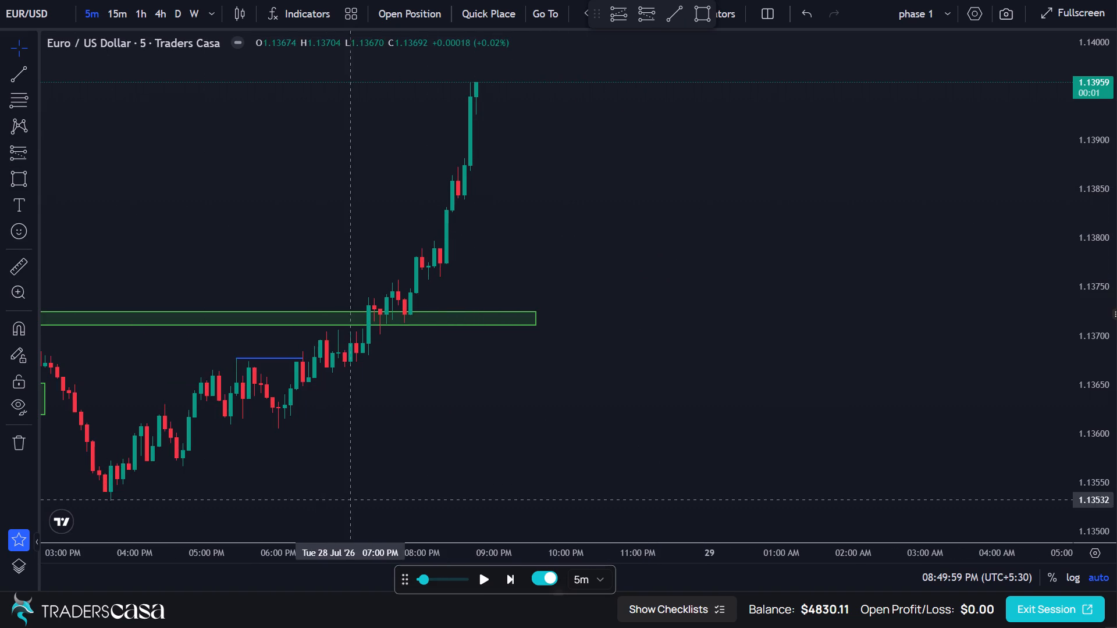
{"action": "triple_click", "coordinate": [511, 583]}
{"action": "triple_click", "coordinate": [511, 583]}
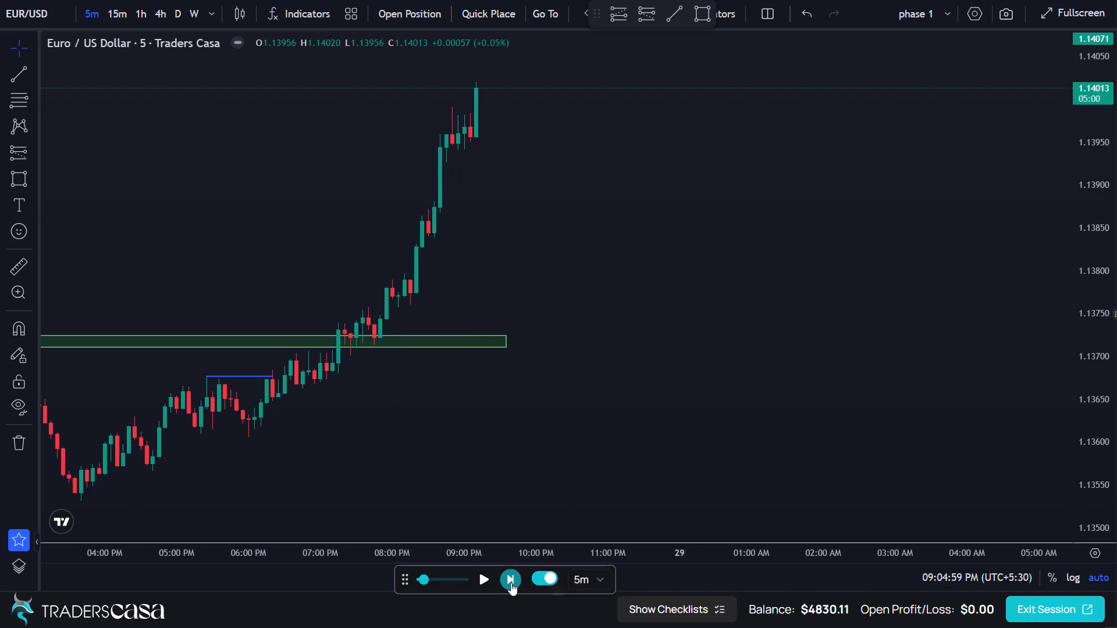
{"action": "triple_click", "coordinate": [511, 583]}
{"action": "triple_click", "coordinate": [511, 583]}
{"action": "triple_click", "coordinate": [511, 583]}
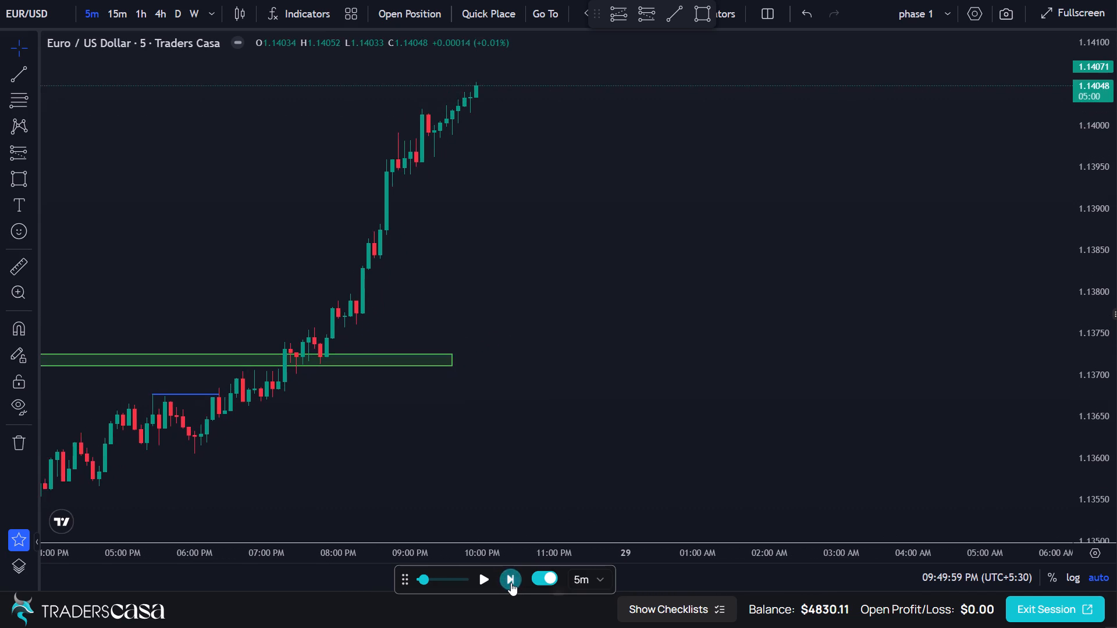
{"action": "triple_click", "coordinate": [511, 583]}
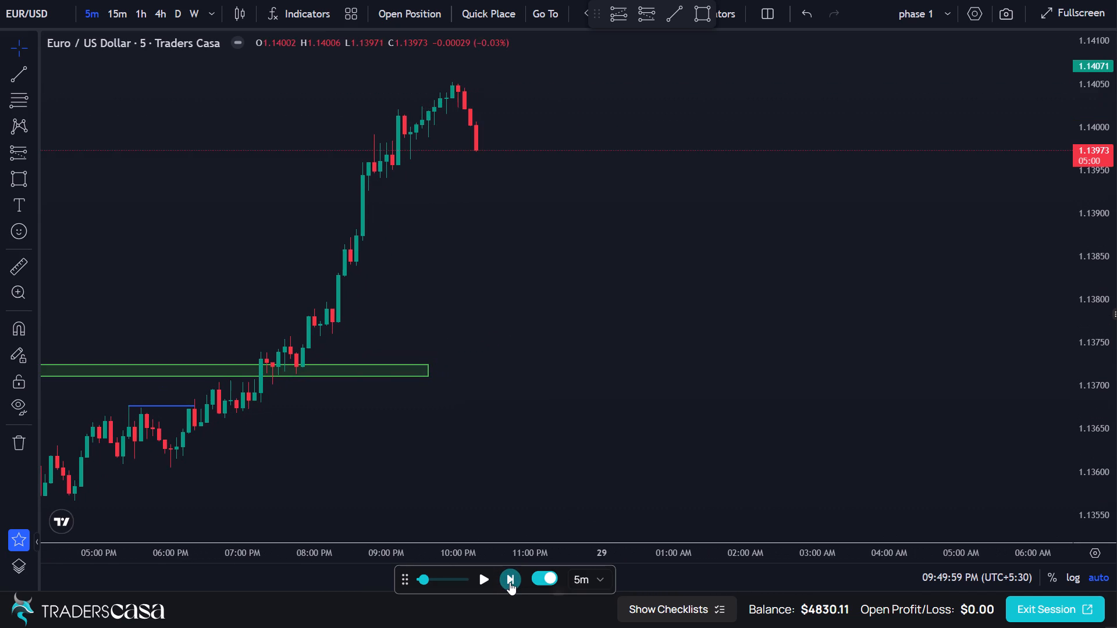
{"action": "left_click", "coordinate": [510, 581]}
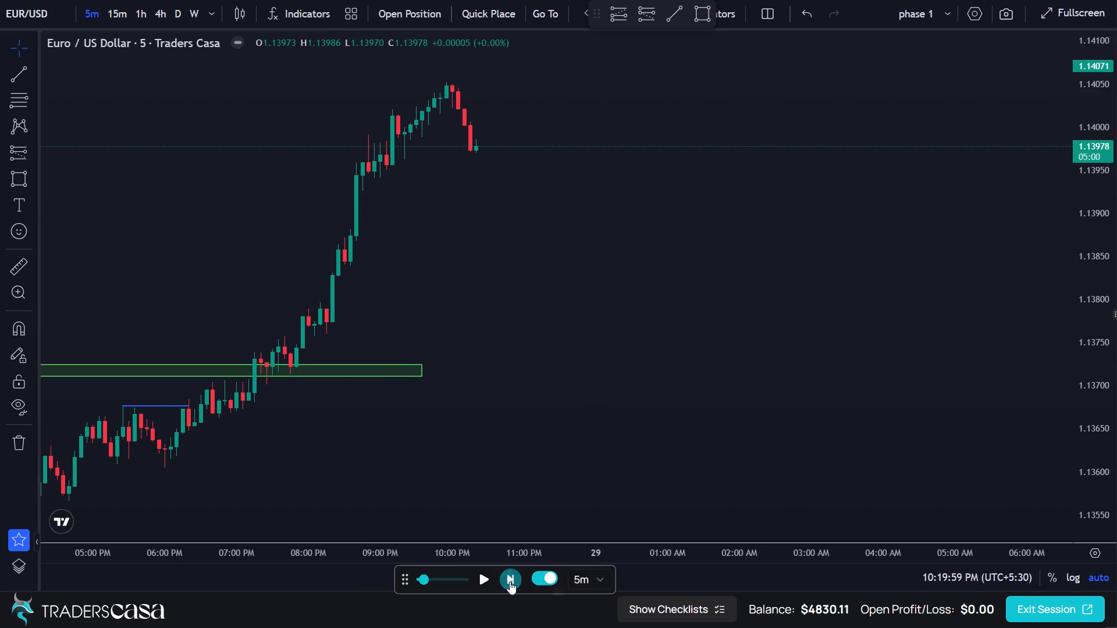
{"action": "triple_click", "coordinate": [510, 581]}
{"action": "left_click", "coordinate": [510, 581]}
{"action": "triple_click", "coordinate": [510, 581]}
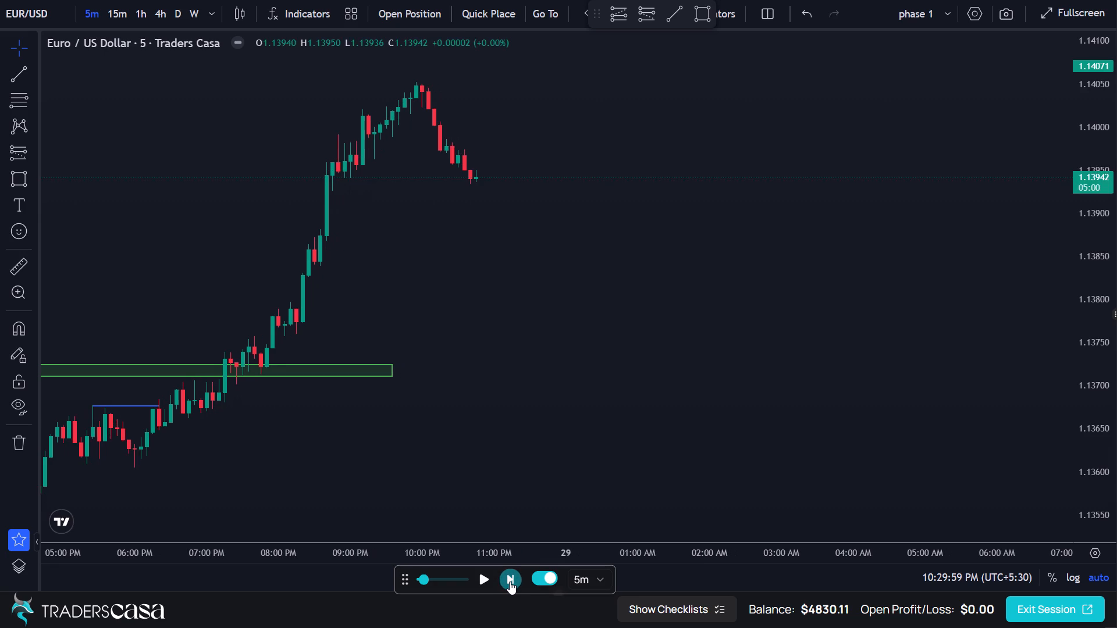
{"action": "triple_click", "coordinate": [510, 581]}
{"action": "triple_click", "coordinate": [510, 581]}
{"action": "left_click", "coordinate": [510, 581]}
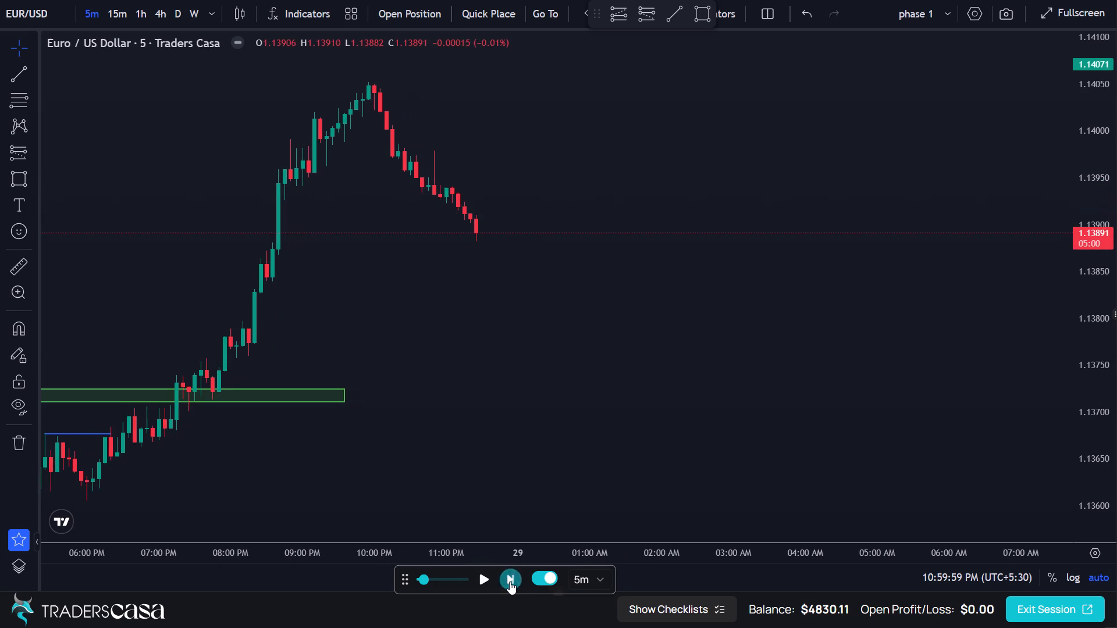
{"action": "left_click", "coordinate": [510, 581]}
{"action": "triple_click", "coordinate": [510, 581]}
{"action": "triple_click", "coordinate": [510, 581]}
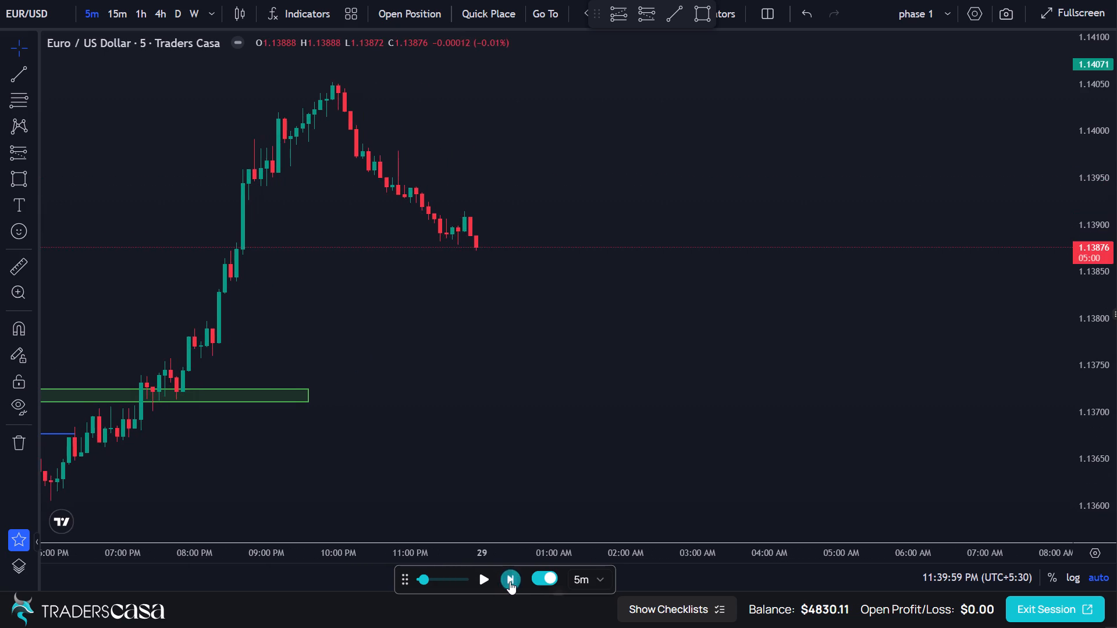
{"action": "triple_click", "coordinate": [510, 581]}
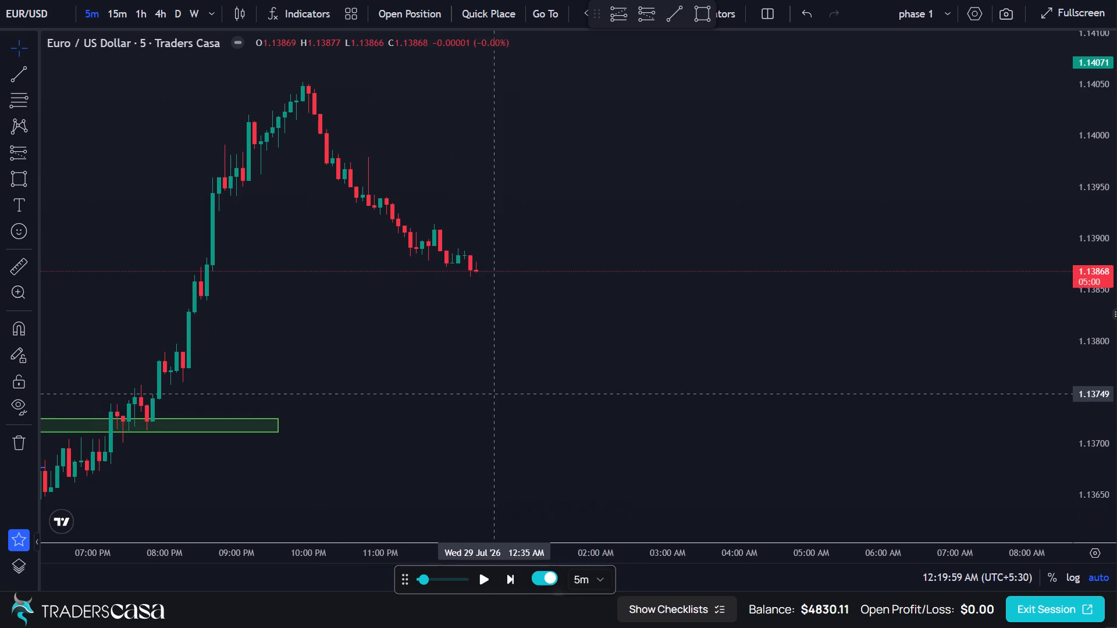
Draw a rectangle zone starting at the 08:30 PM candle, spanning about 1.13870 to 1.13842 and reaching past the latest candle.
{"action": "left_click", "coordinate": [14, 167]}
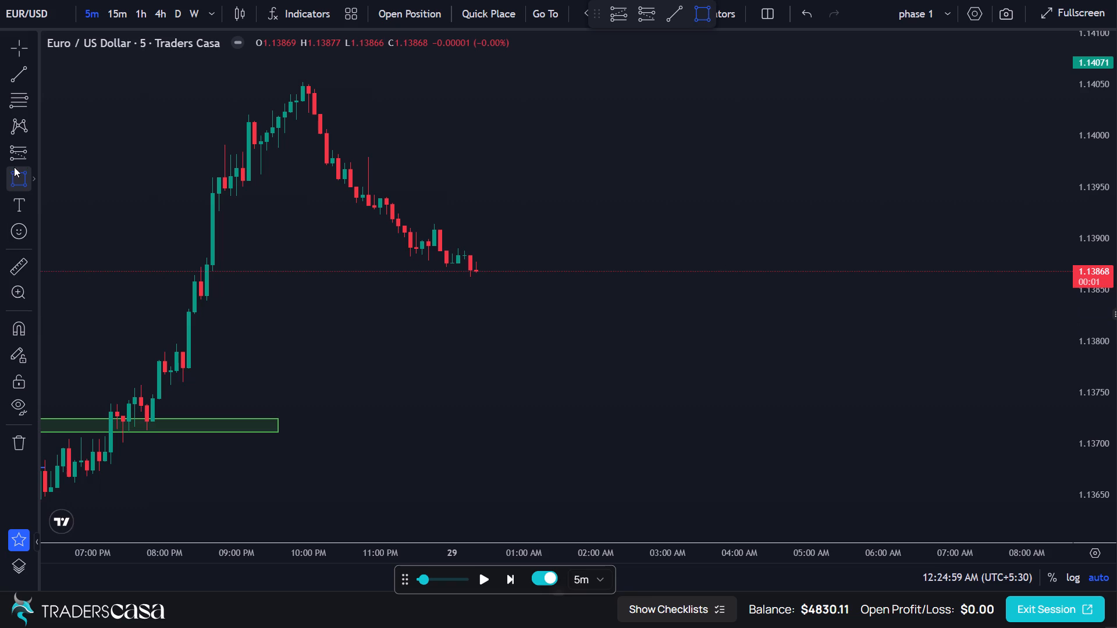
{"action": "left_click", "coordinate": [202, 269]}
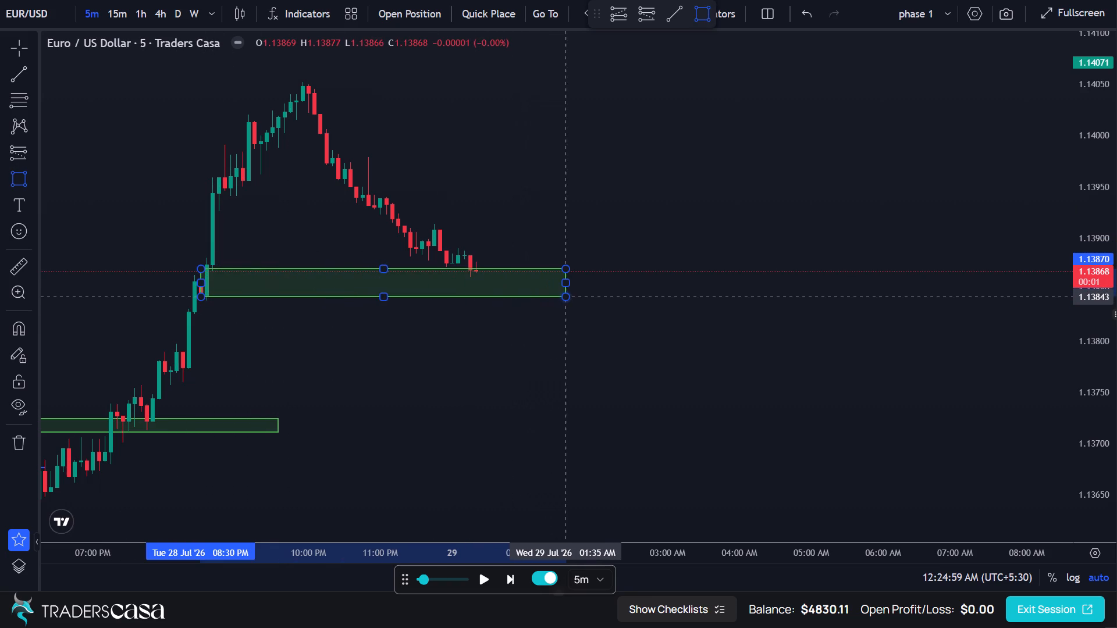
{"action": "left_click", "coordinate": [578, 298]}
{"action": "left_click", "coordinate": [525, 229]}
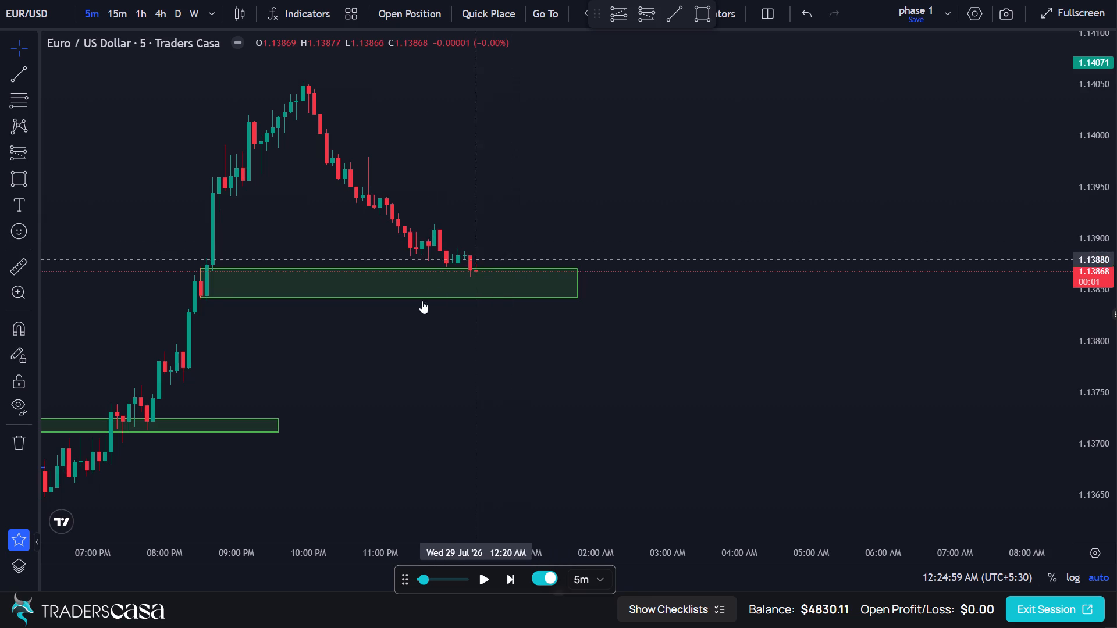
Draw a second rectangle zone from the 08:15 PM candle to 02:30 AM, spanning about 1.13789 to 1.13757.
{"action": "left_click", "coordinate": [19, 180]}
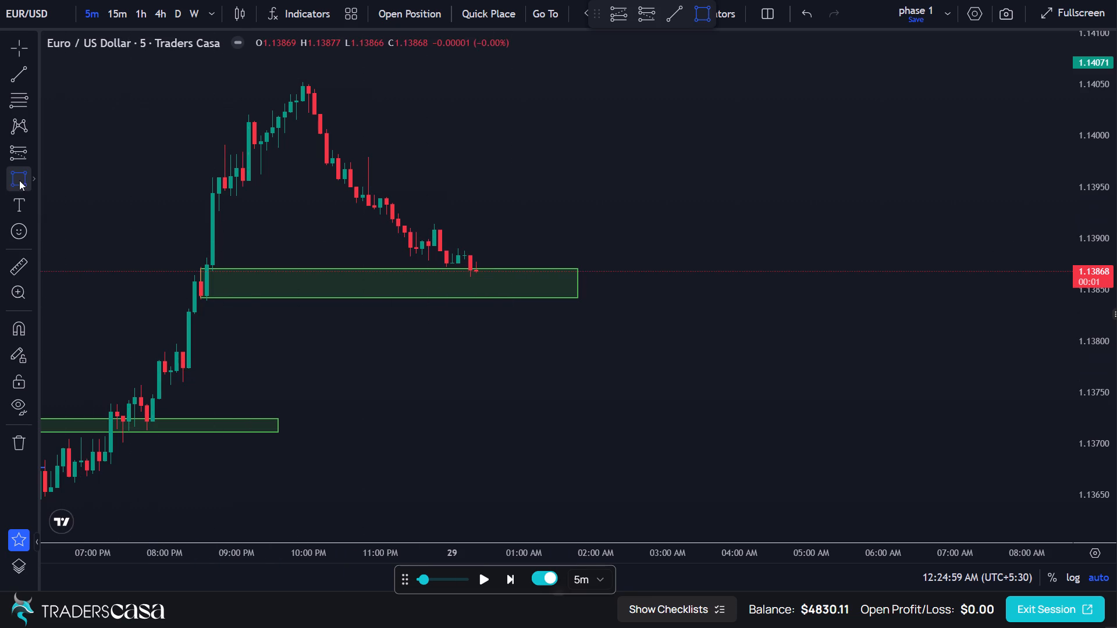
{"action": "left_click", "coordinate": [184, 352]}
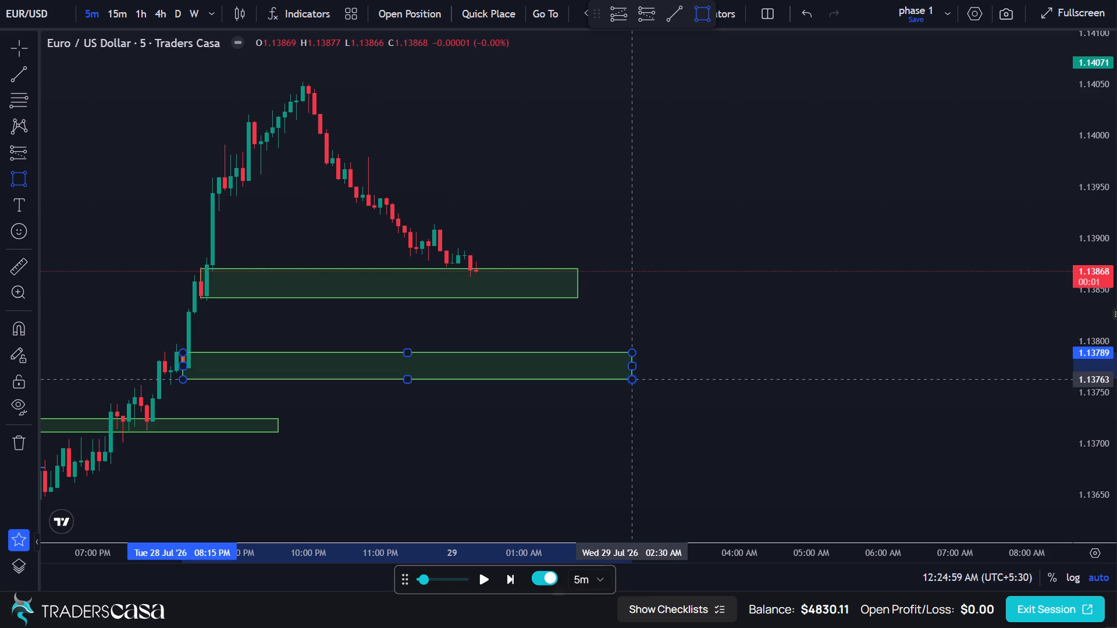
{"action": "left_click", "coordinate": [632, 385]}
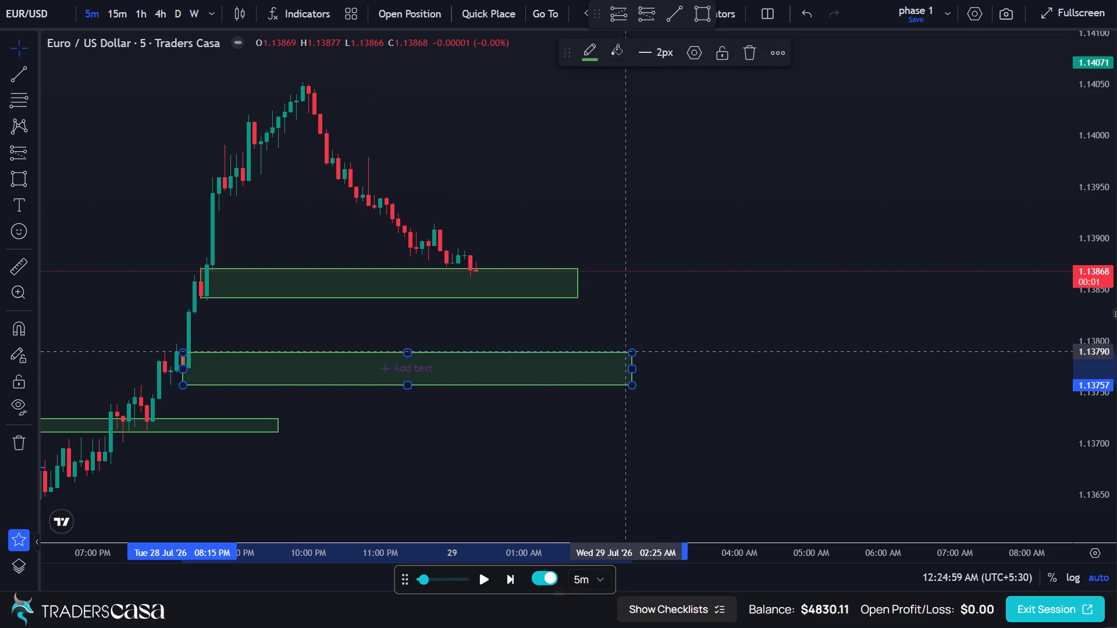
{"action": "left_click", "coordinate": [618, 335]}
Extend the upper rectangle's right edge so it lines up with the end of the lower rectangle at about 02:30 AM.
{"action": "left_click_drag", "start_coordinate": [615, 334], "coordinate": [550, 334]}
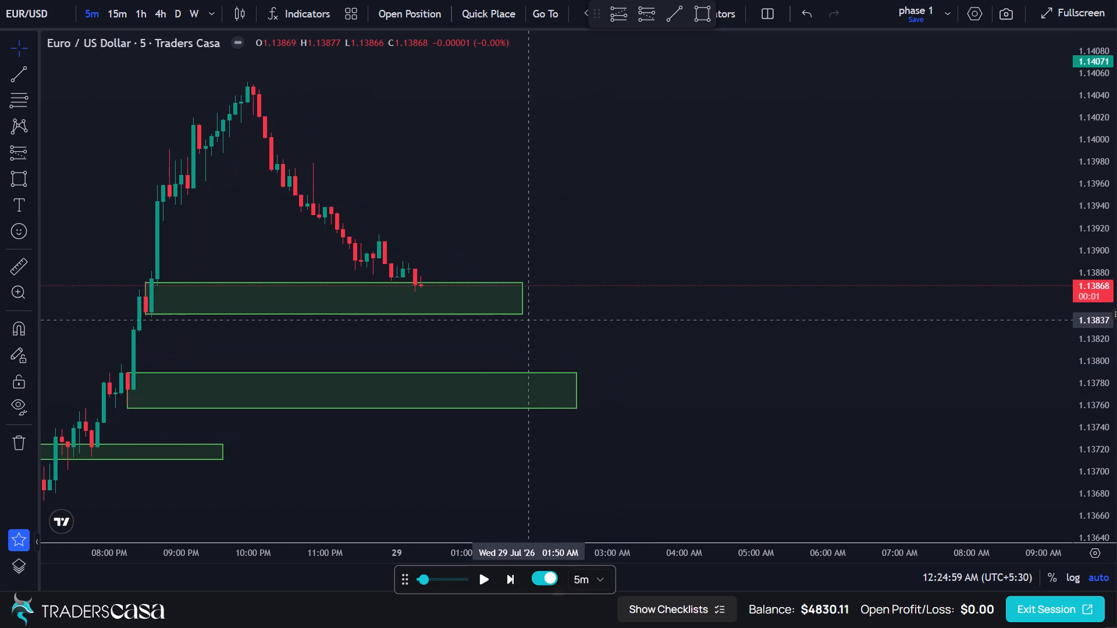
{"action": "left_click_drag", "start_coordinate": [524, 296], "coordinate": [568, 303]}
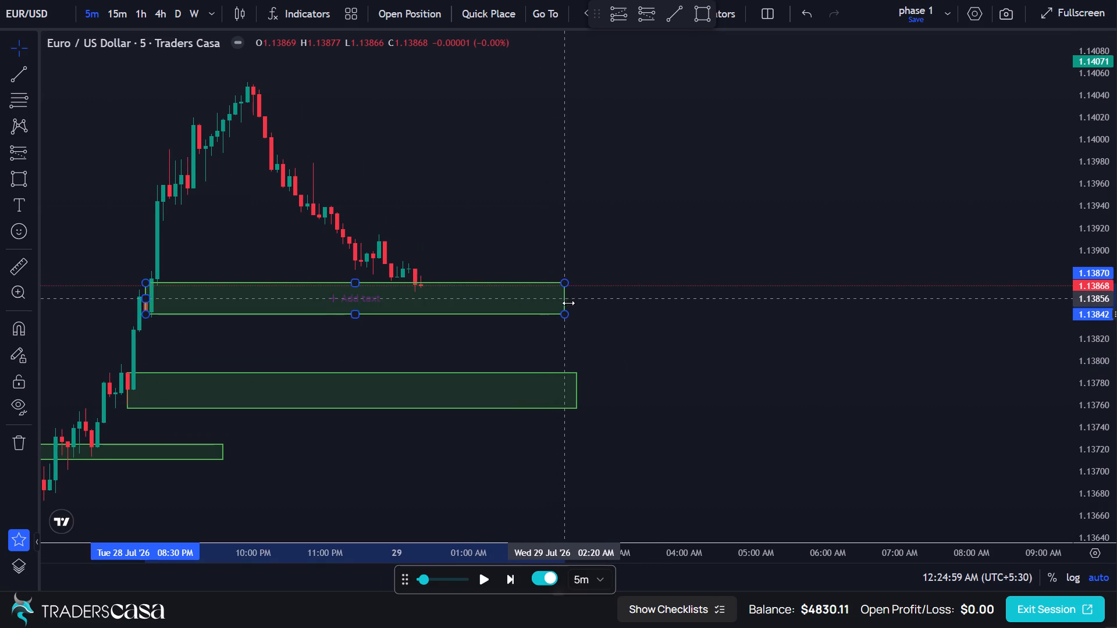
{"action": "left_click_drag", "start_coordinate": [568, 303], "coordinate": [575, 305]}
{"action": "left_click", "coordinate": [545, 342]}
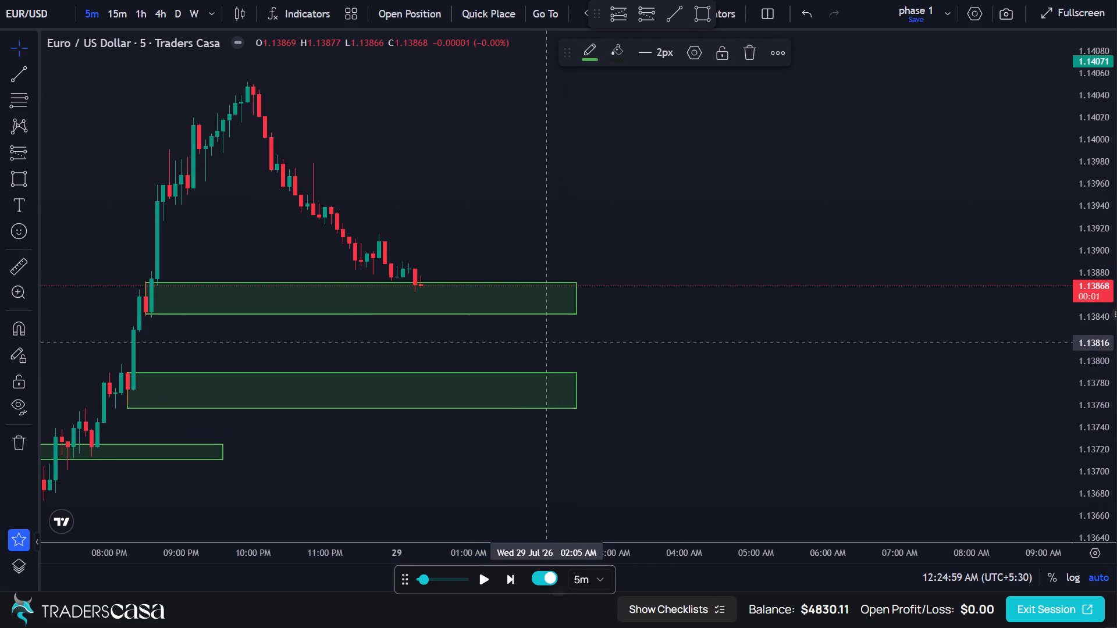
Advance the replay candle by candle to 02:19:59 AM on 29 July.
{"action": "left_click", "coordinate": [507, 579]}
{"action": "left_click", "coordinate": [507, 579]}
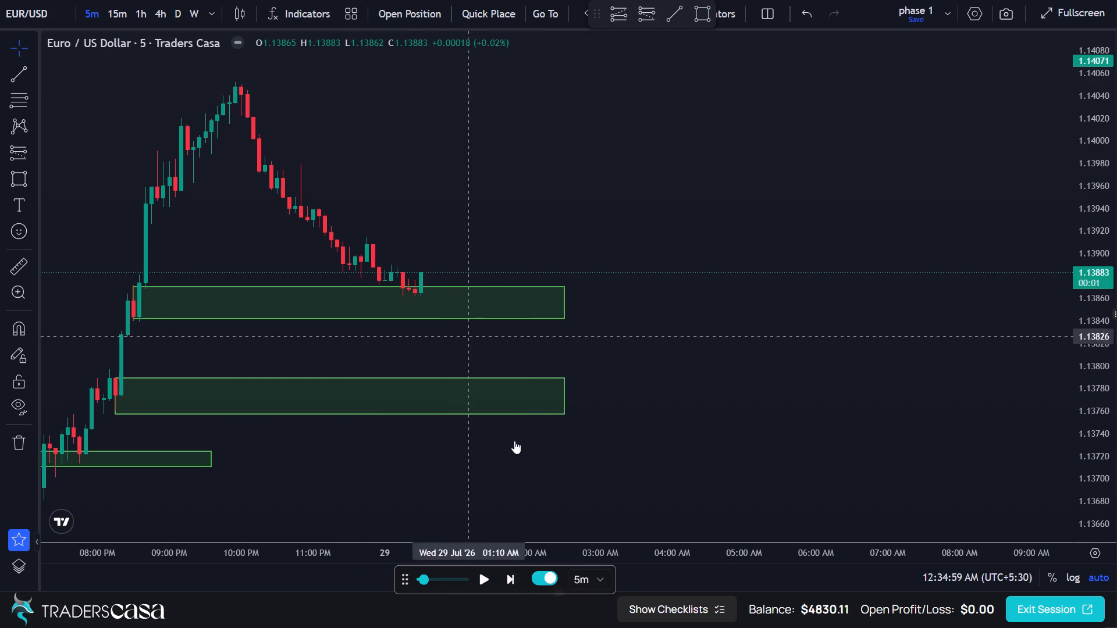
{"action": "triple_click", "coordinate": [502, 579]}
{"action": "triple_click", "coordinate": [503, 579]}
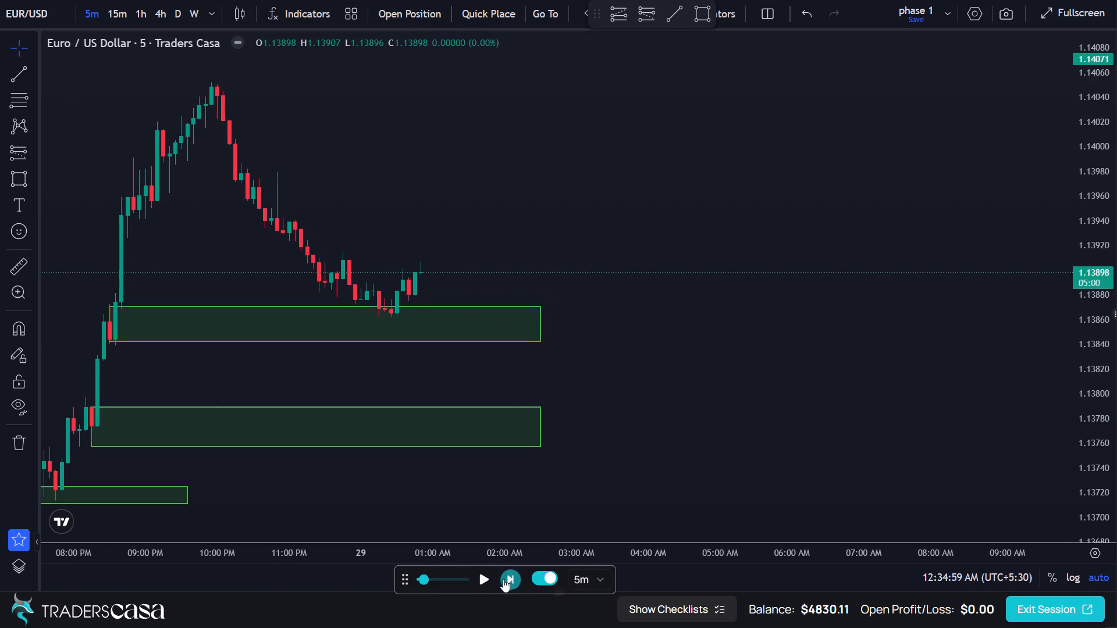
{"action": "triple_click", "coordinate": [503, 579]}
{"action": "triple_click", "coordinate": [503, 579]}
{"action": "triple_click", "coordinate": [503, 579]}
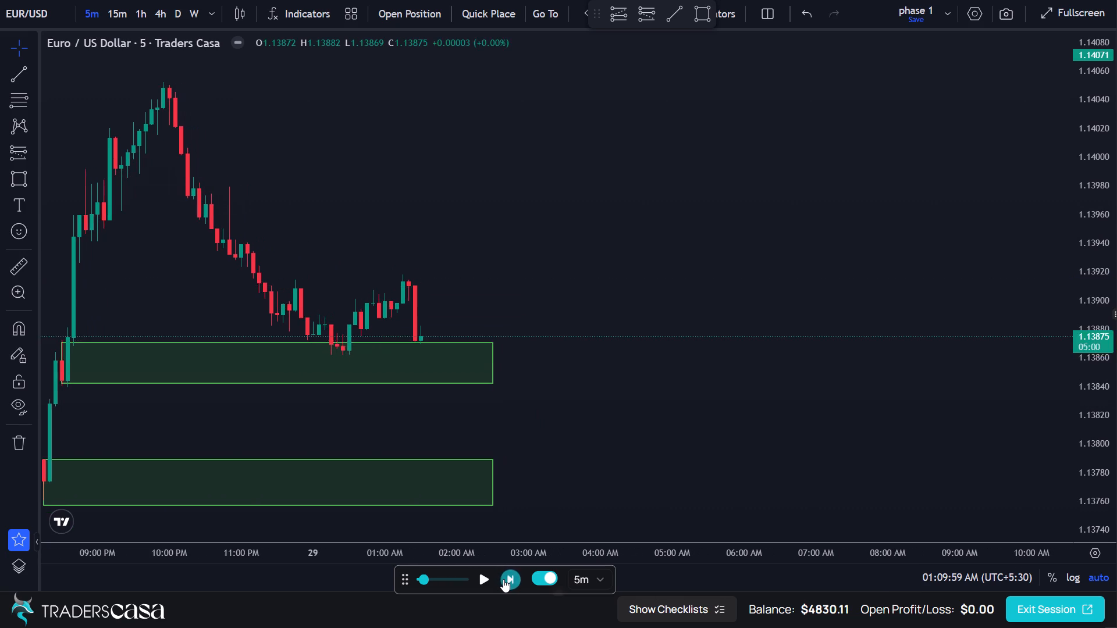
{"action": "triple_click", "coordinate": [503, 579]}
{"action": "left_click", "coordinate": [503, 579]}
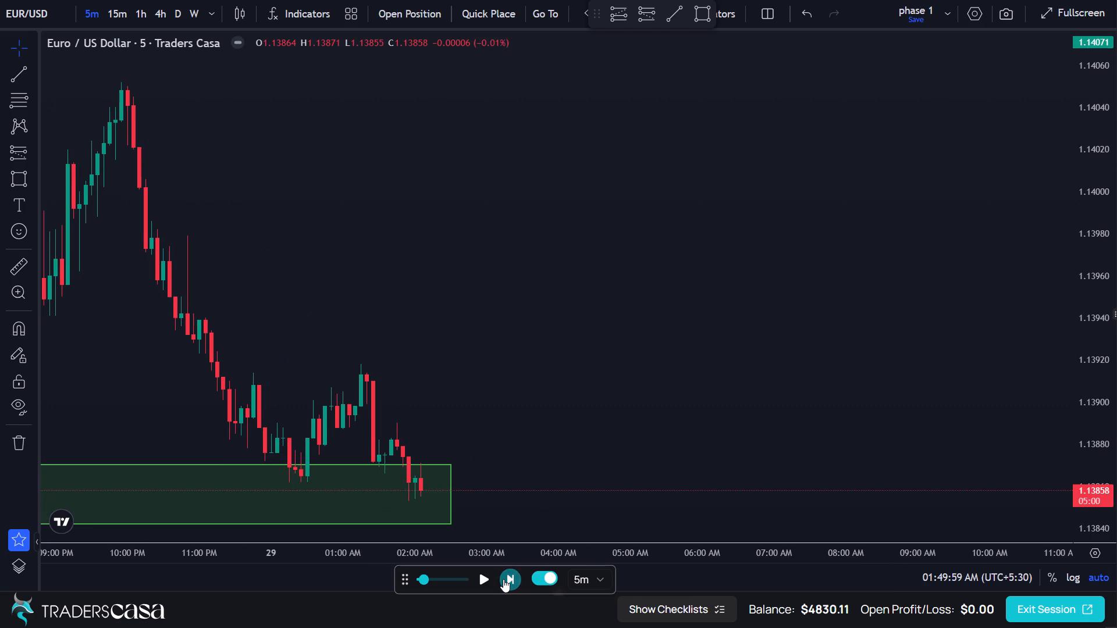
{"action": "left_click", "coordinate": [503, 579]}
{"action": "left_click", "coordinate": [503, 579]}
Examine the price action around the two newly drawn zones, at both wide and close zoom.
{"action": "scroll", "coordinate": [511, 441], "scroll_direction": "down", "scroll_amount": 3}
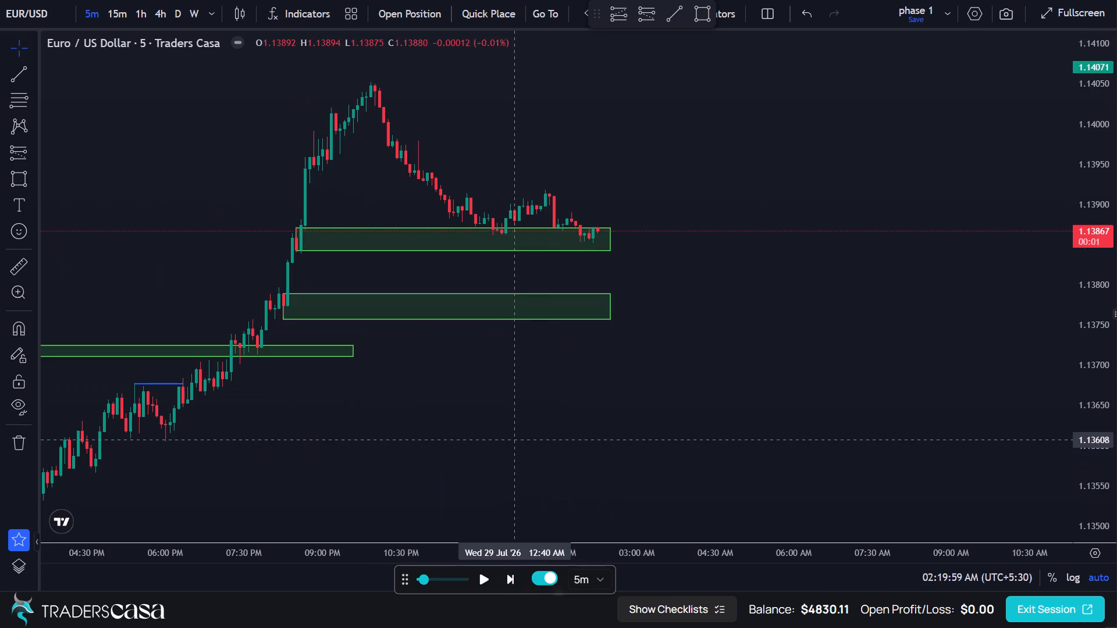
{"action": "scroll", "coordinate": [577, 427], "scroll_direction": "up", "scroll_amount": 3}
{"action": "left_click_drag", "start_coordinate": [565, 430], "coordinate": [584, 394]}
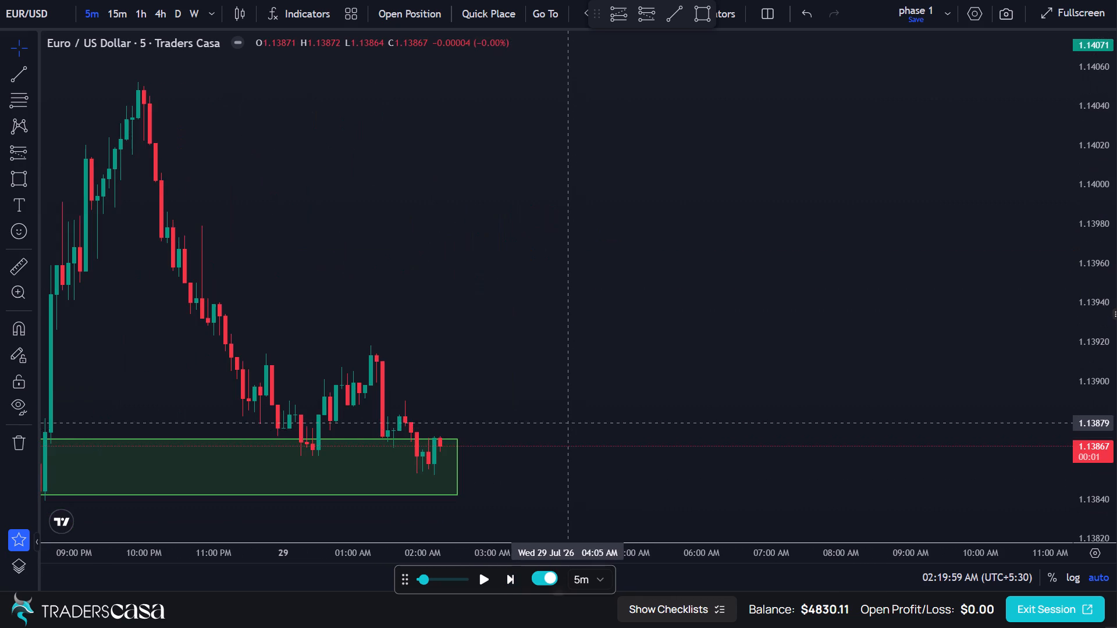
{"action": "left_click_drag", "start_coordinate": [584, 394], "coordinate": [713, 436]}
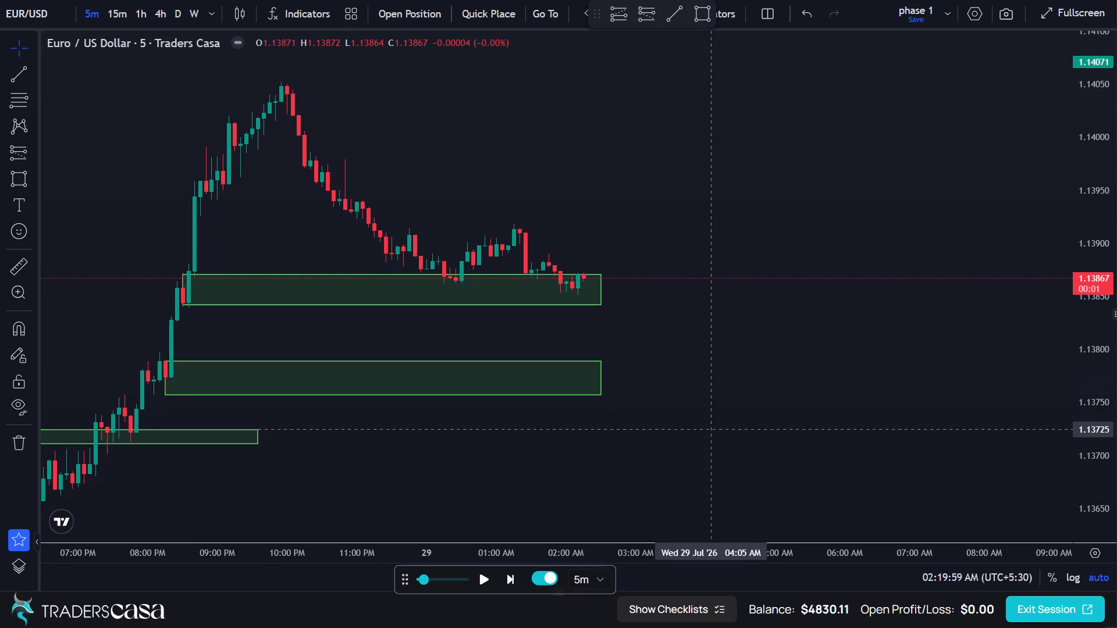
{"action": "left_click_drag", "start_coordinate": [713, 436], "coordinate": [693, 314]}
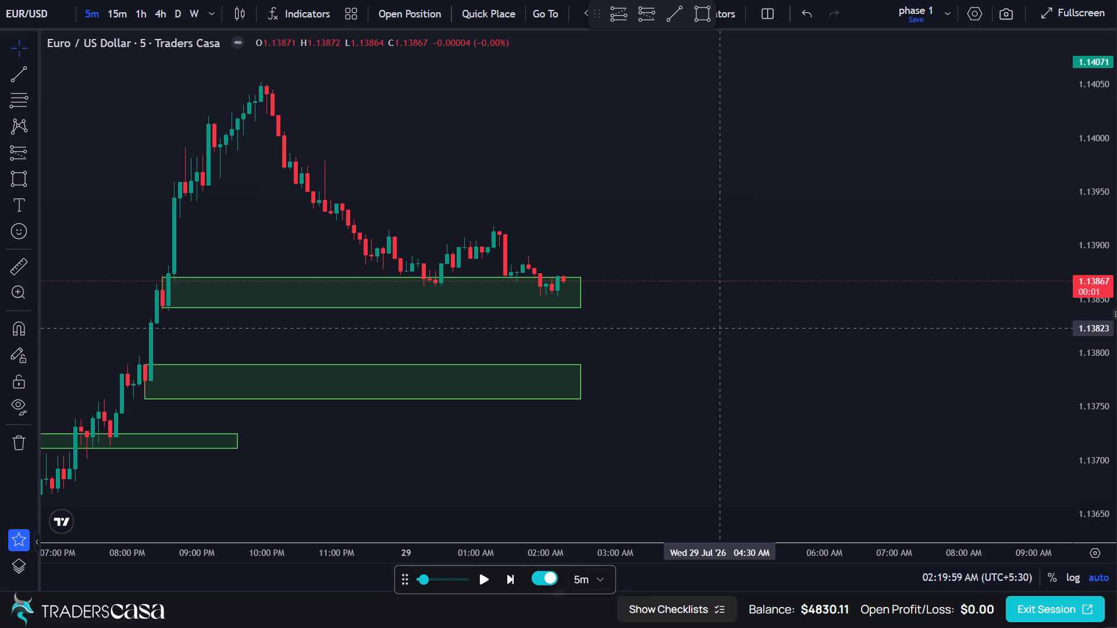
{"action": "left_click", "coordinate": [717, 328]}
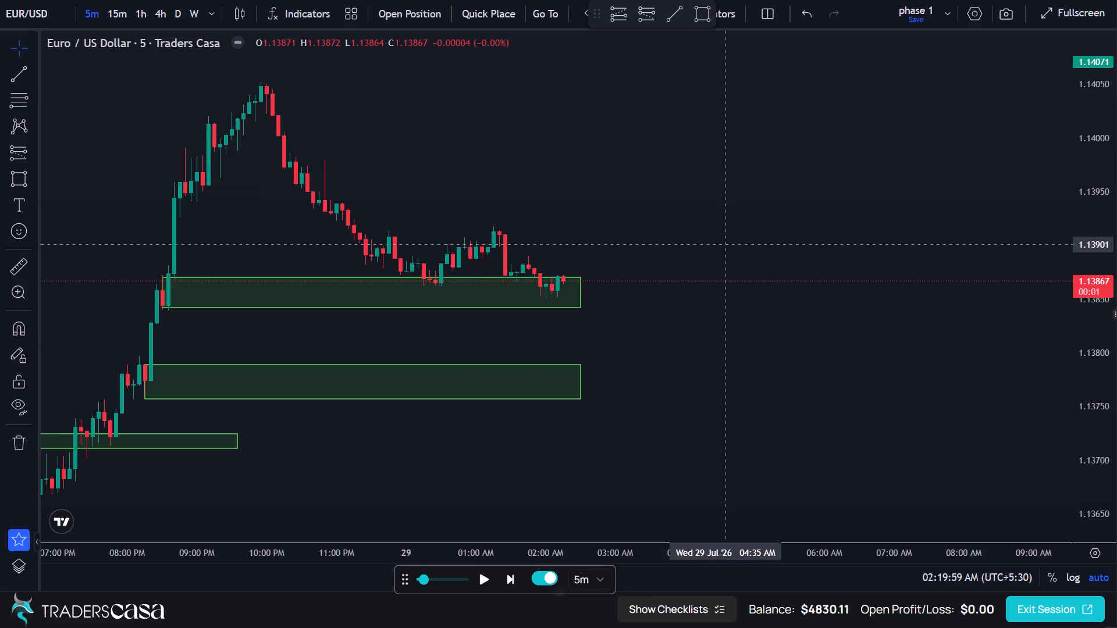
Advance the replay candle by candle to 04:04:59 AM on 29 July.
{"action": "left_click", "coordinate": [510, 584]}
{"action": "left_click", "coordinate": [510, 584]}
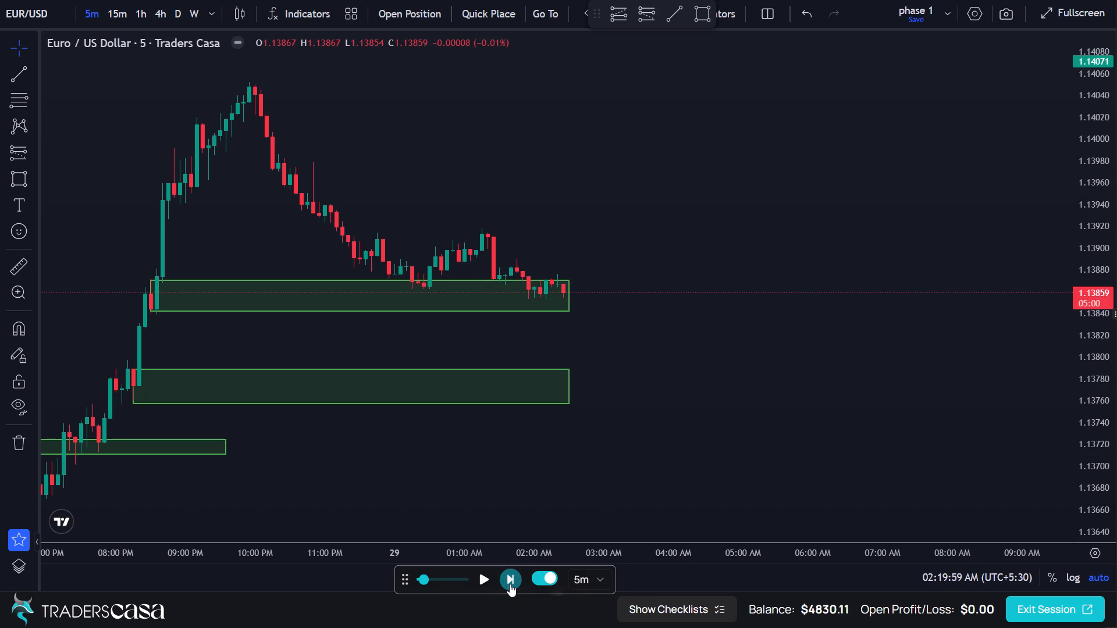
{"action": "triple_click", "coordinate": [510, 584]}
{"action": "triple_click", "coordinate": [510, 584]}
{"action": "triple_click", "coordinate": [510, 584]}
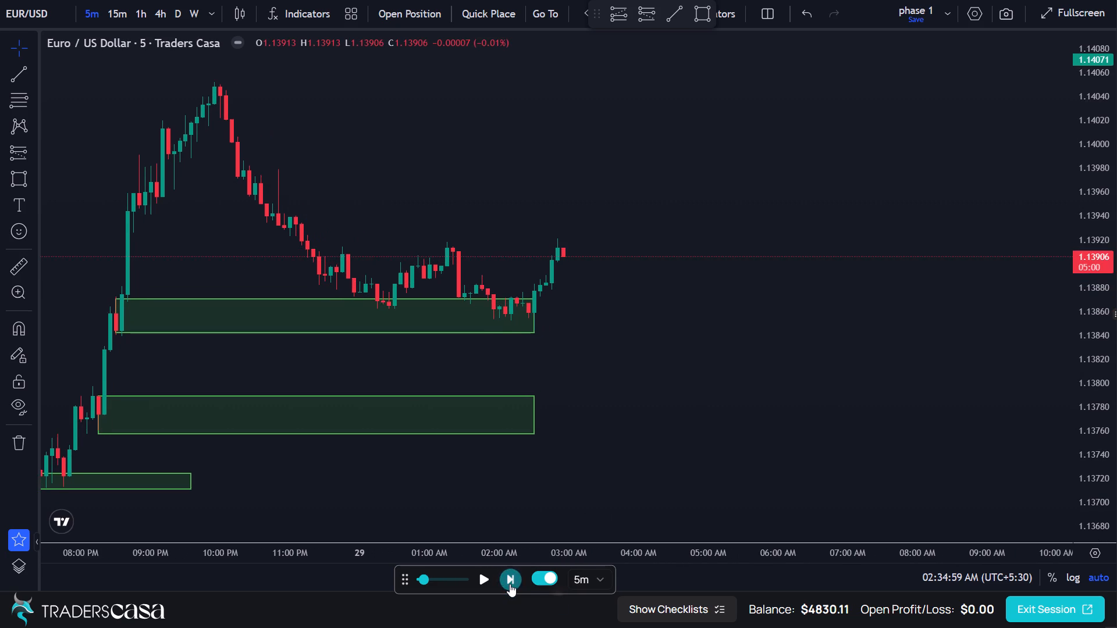
{"action": "triple_click", "coordinate": [510, 584]}
{"action": "triple_click", "coordinate": [510, 584]}
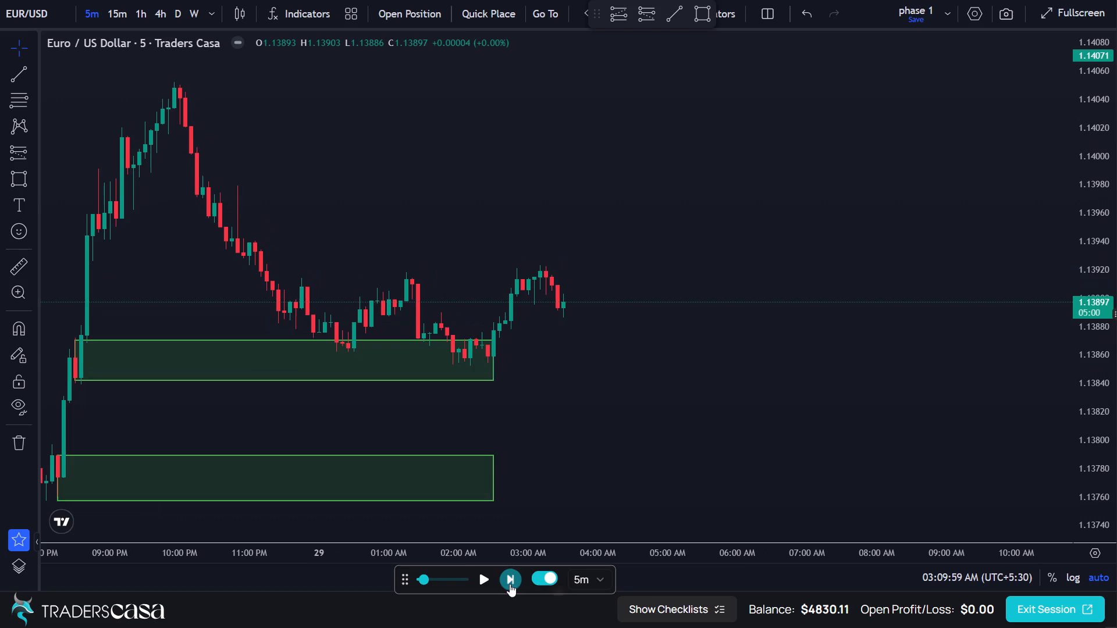
{"action": "triple_click", "coordinate": [510, 584]}
{"action": "left_click", "coordinate": [510, 584]}
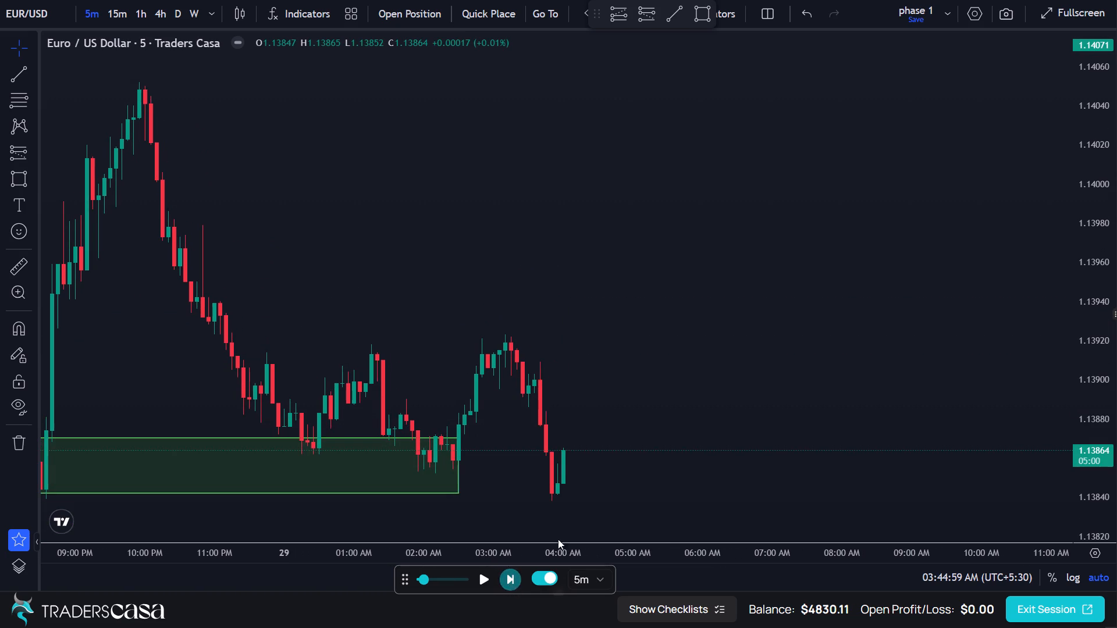
Extend the right edge of the rectangle between 1.13757 and 1.13789 to about 06:05 AM on 29 July.
{"action": "left_click_drag", "start_coordinate": [628, 405], "coordinate": [682, 281]}
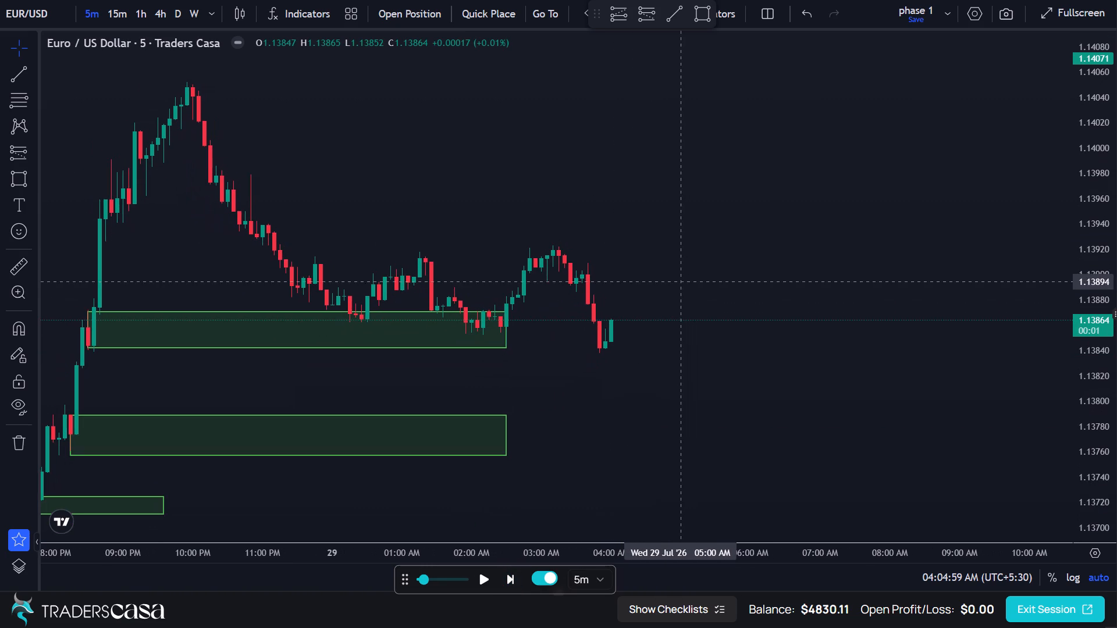
{"action": "left_click_drag", "start_coordinate": [682, 281], "coordinate": [692, 356]}
{"action": "left_click", "coordinate": [1089, 285]}
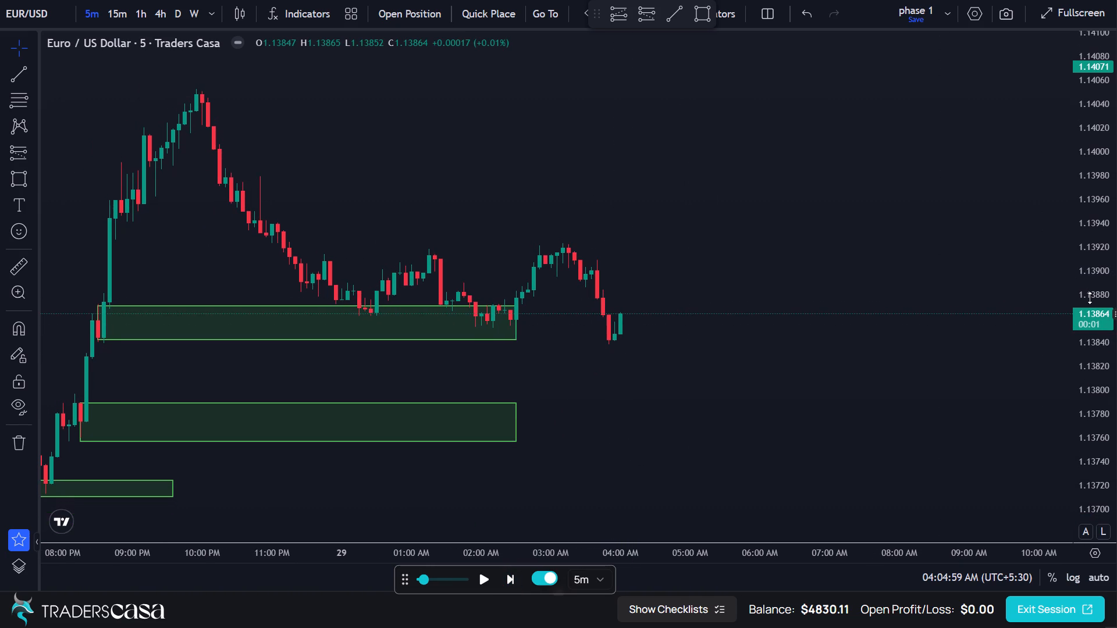
{"action": "left_click_drag", "start_coordinate": [820, 419], "coordinate": [894, 284]}
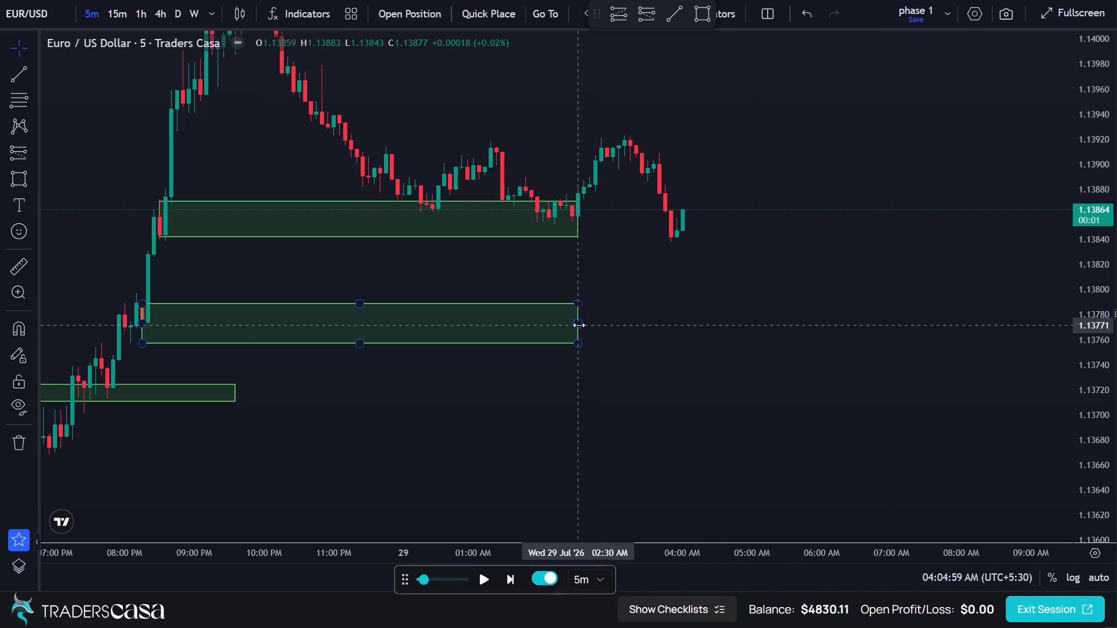
{"action": "left_click_drag", "start_coordinate": [579, 325], "coordinate": [830, 327]}
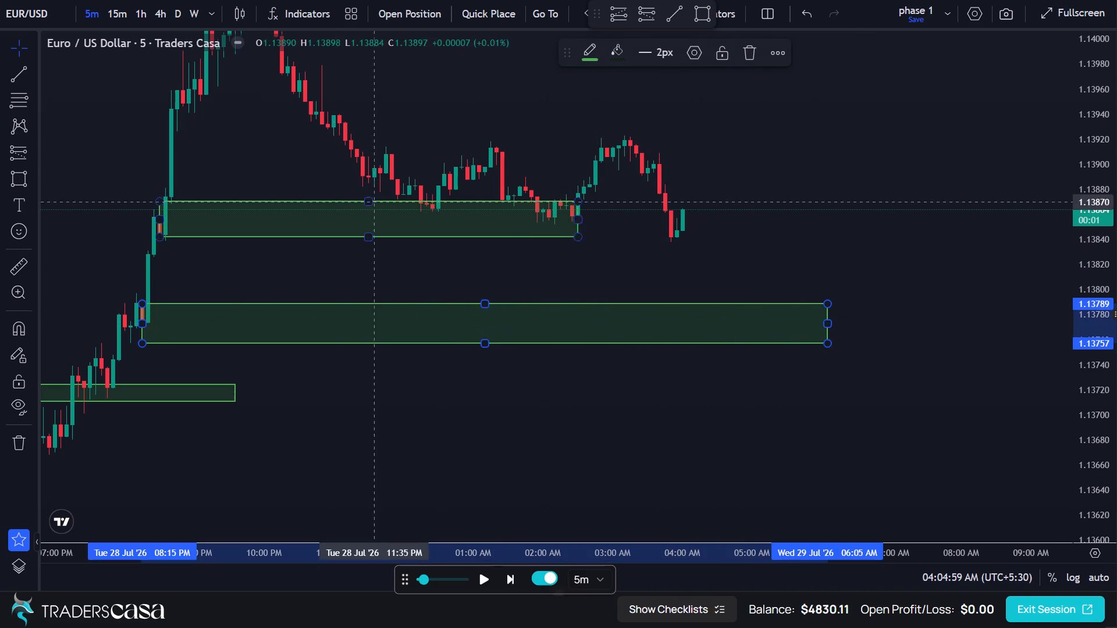
Draw a near-horizontal trend line at about 1.13854 from the 02:10 AM low to about 04:05 AM on 29 July.
{"action": "left_click", "coordinate": [19, 80]}
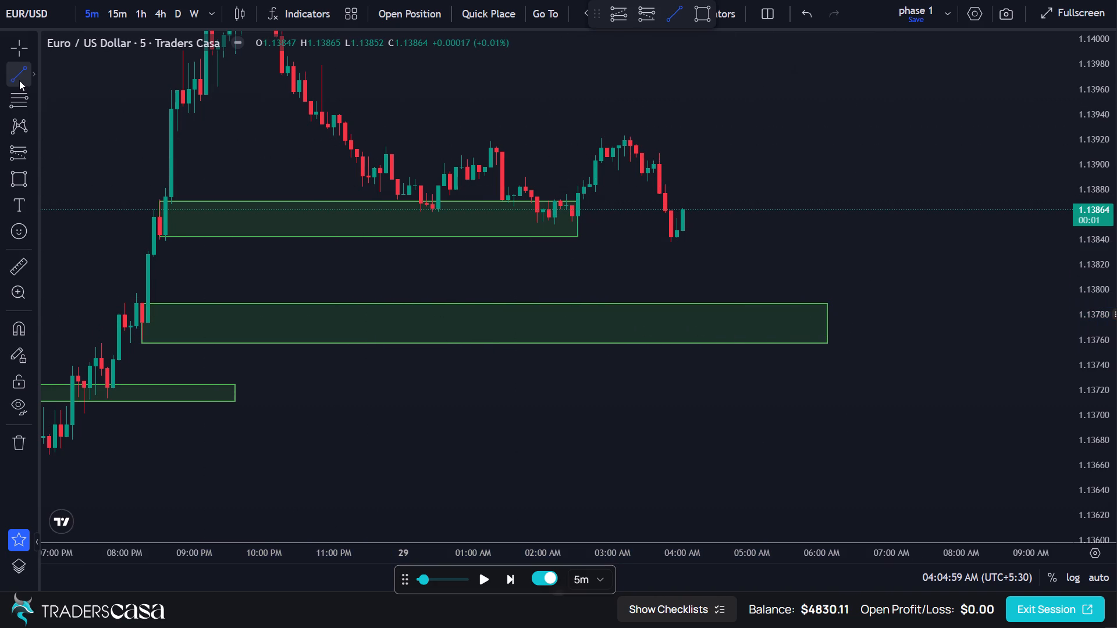
{"action": "left_click", "coordinate": [554, 222]}
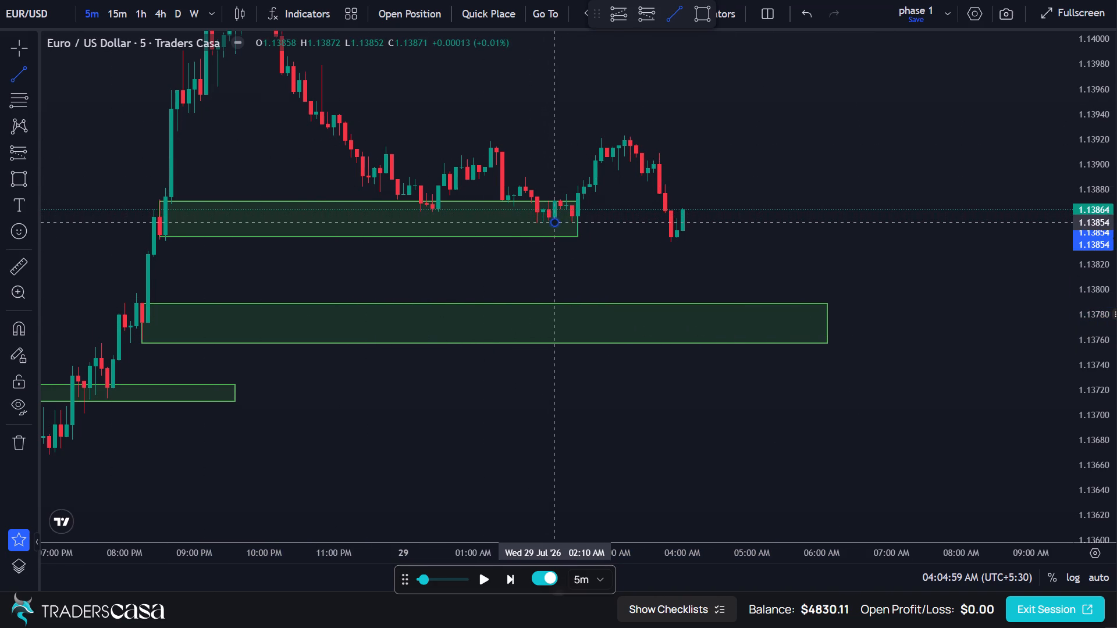
{"action": "left_click", "coordinate": [691, 223]}
{"action": "left_click", "coordinate": [687, 188]}
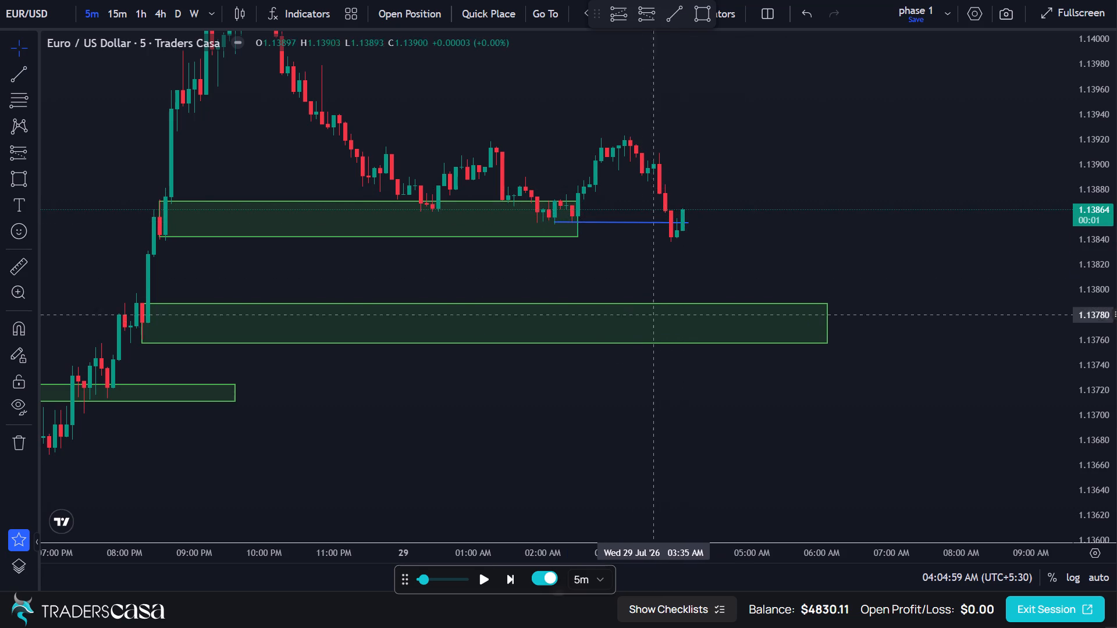
Advance the replay candle by candle to 07:49:59 AM on 29 July.
{"action": "double_click", "coordinate": [513, 576]}
{"action": "triple_click", "coordinate": [514, 580]}
{"action": "triple_click", "coordinate": [514, 582]}
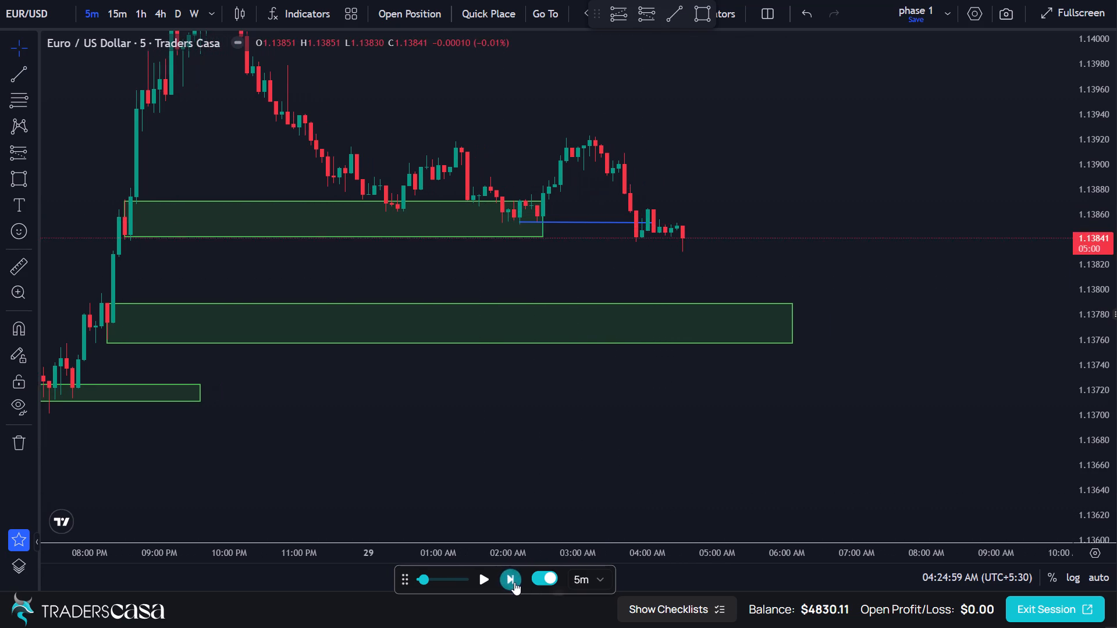
{"action": "triple_click", "coordinate": [514, 583]}
{"action": "triple_click", "coordinate": [514, 584]}
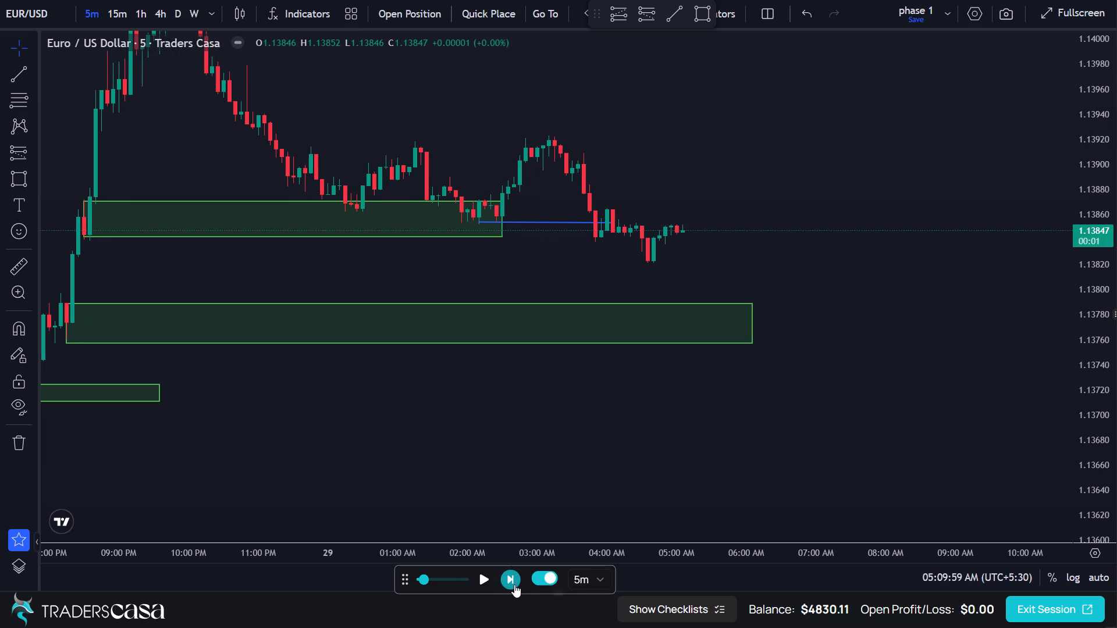
{"action": "triple_click", "coordinate": [514, 584]}
{"action": "left_click", "coordinate": [514, 585]}
{"action": "triple_click", "coordinate": [514, 585]}
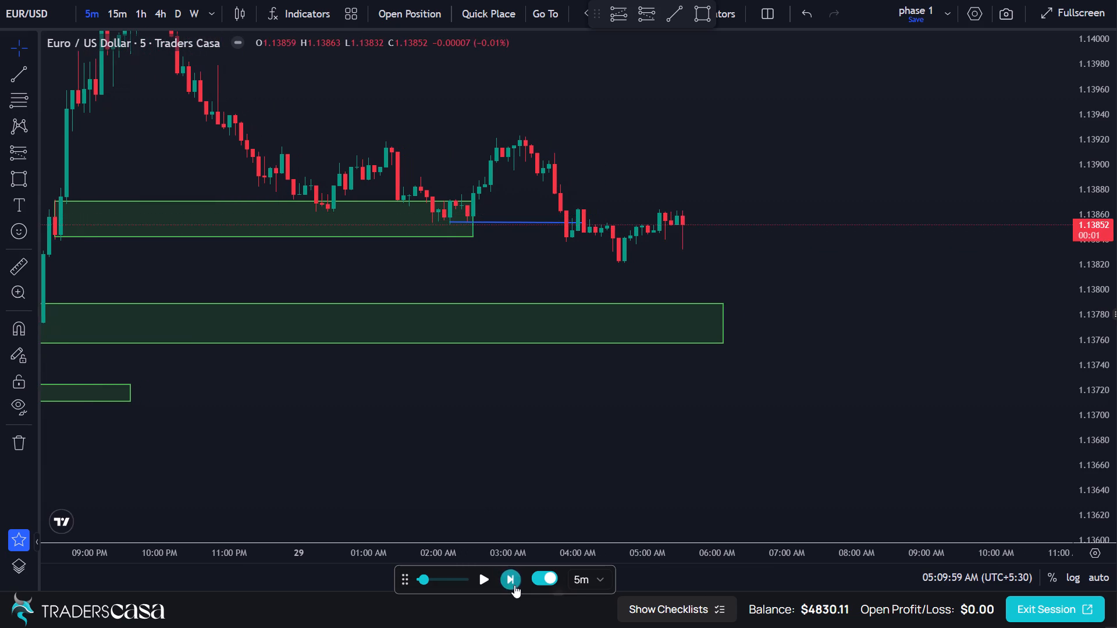
{"action": "left_click", "coordinate": [514, 585]}
{"action": "triple_click", "coordinate": [514, 587]}
{"action": "triple_click", "coordinate": [515, 589]}
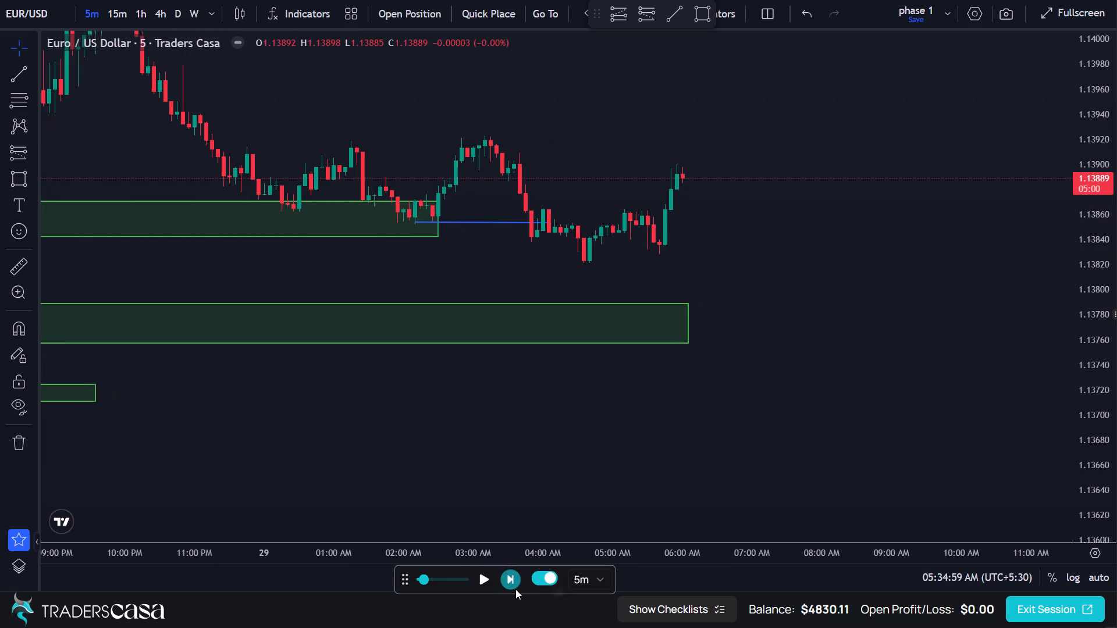
{"action": "triple_click", "coordinate": [512, 579]}
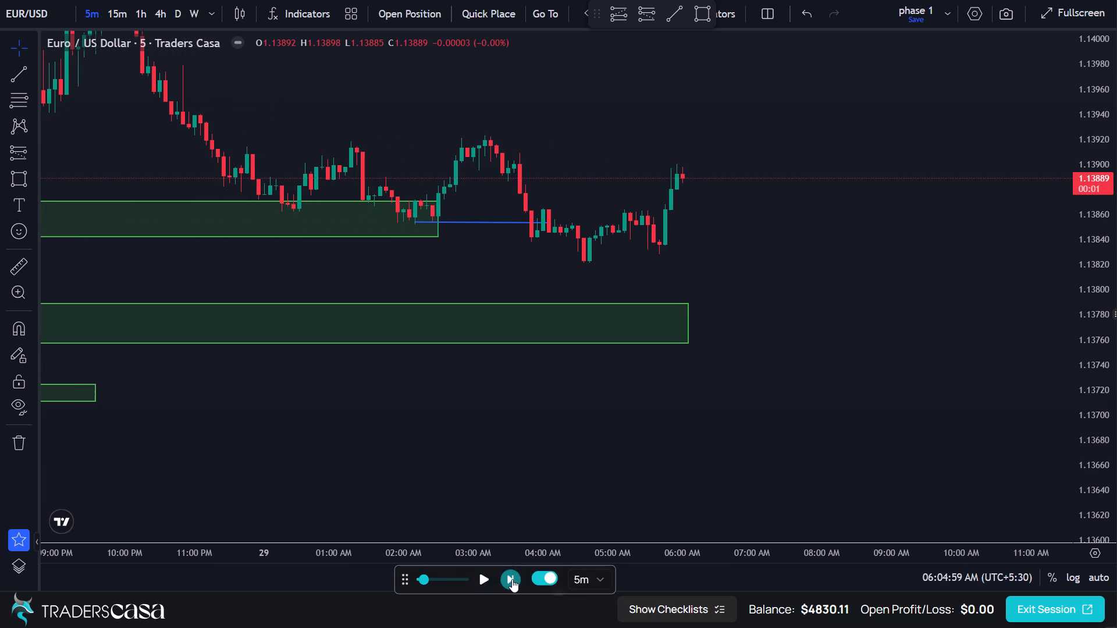
{"action": "triple_click", "coordinate": [512, 580]}
{"action": "triple_click", "coordinate": [512, 580]}
{"action": "triple_click", "coordinate": [512, 580]}
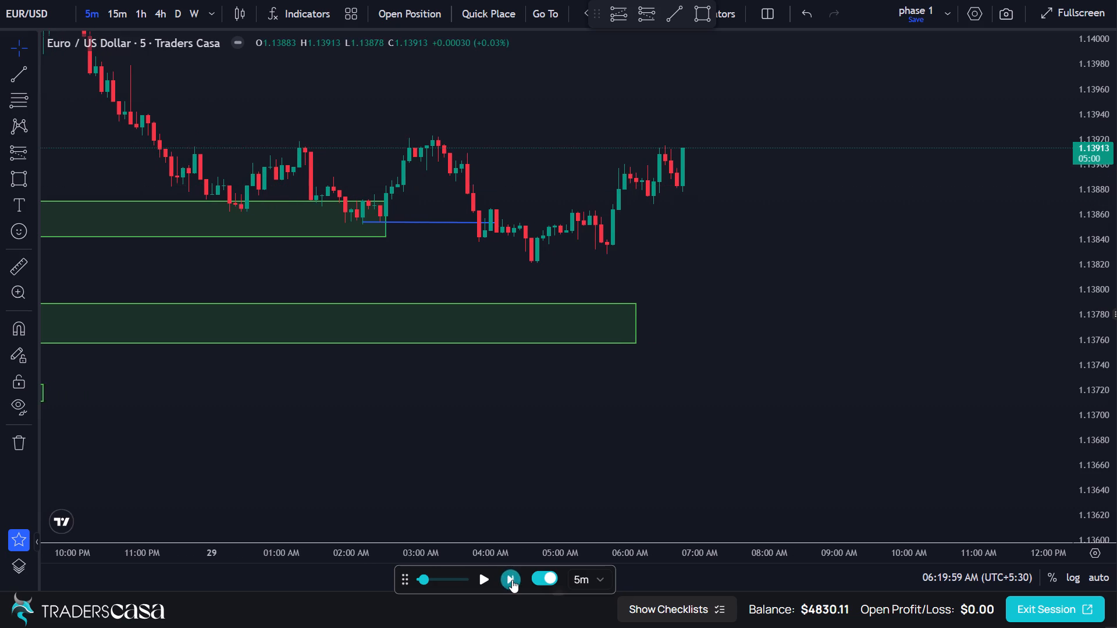
{"action": "triple_click", "coordinate": [512, 580]}
{"action": "triple_click", "coordinate": [512, 580]}
{"action": "triple_click", "coordinate": [512, 580]}
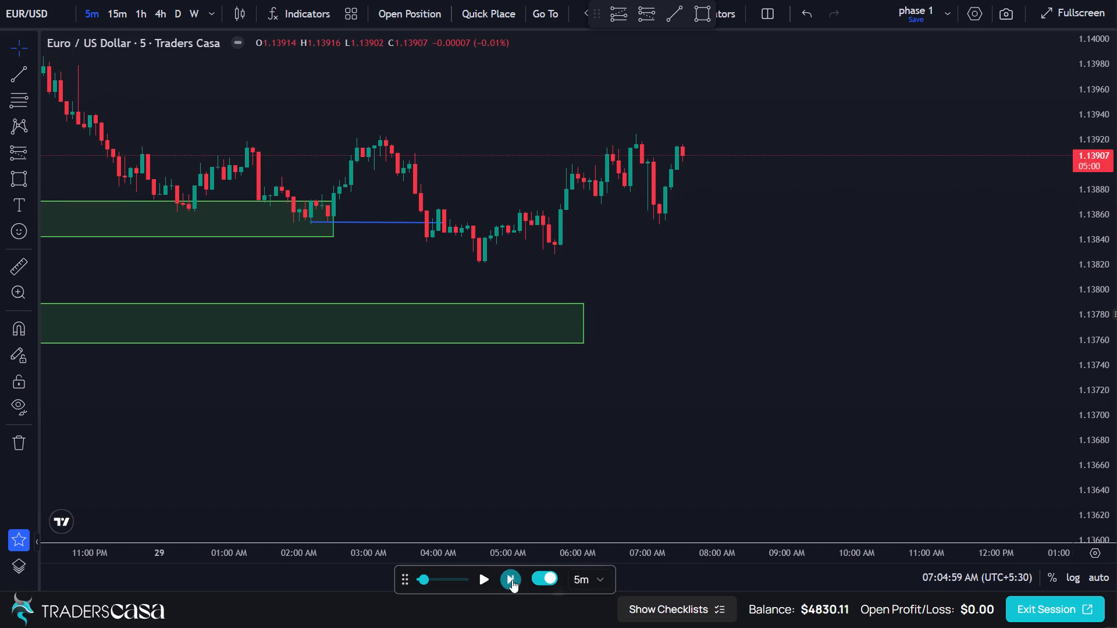
Draw a level trend line at about 1.13925 from the 06:50 AM swing high to the 07:40 AM candle.
{"action": "scroll", "coordinate": [568, 322], "scroll_direction": "down", "scroll_amount": 3}
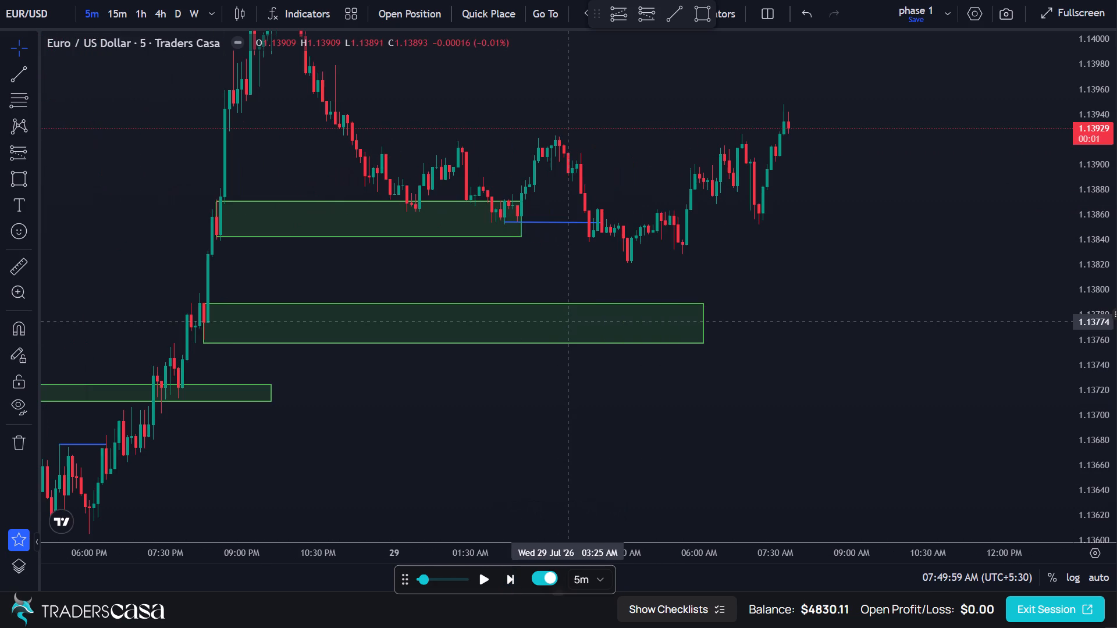
{"action": "left_click_drag", "start_coordinate": [688, 257], "coordinate": [604, 408]}
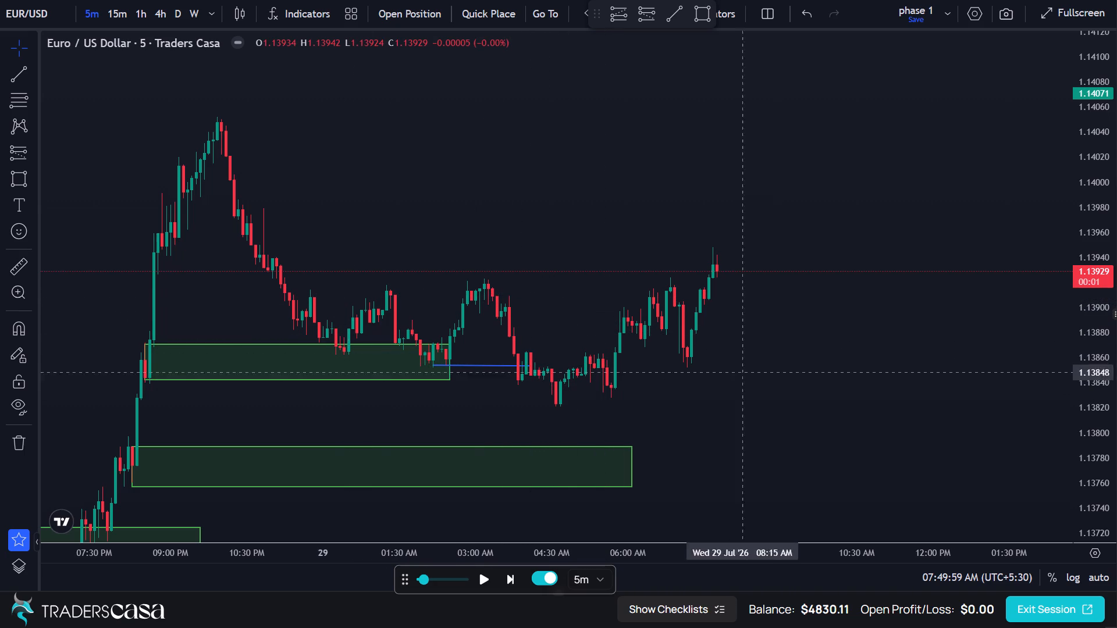
{"action": "left_click_drag", "start_coordinate": [778, 386], "coordinate": [649, 401]}
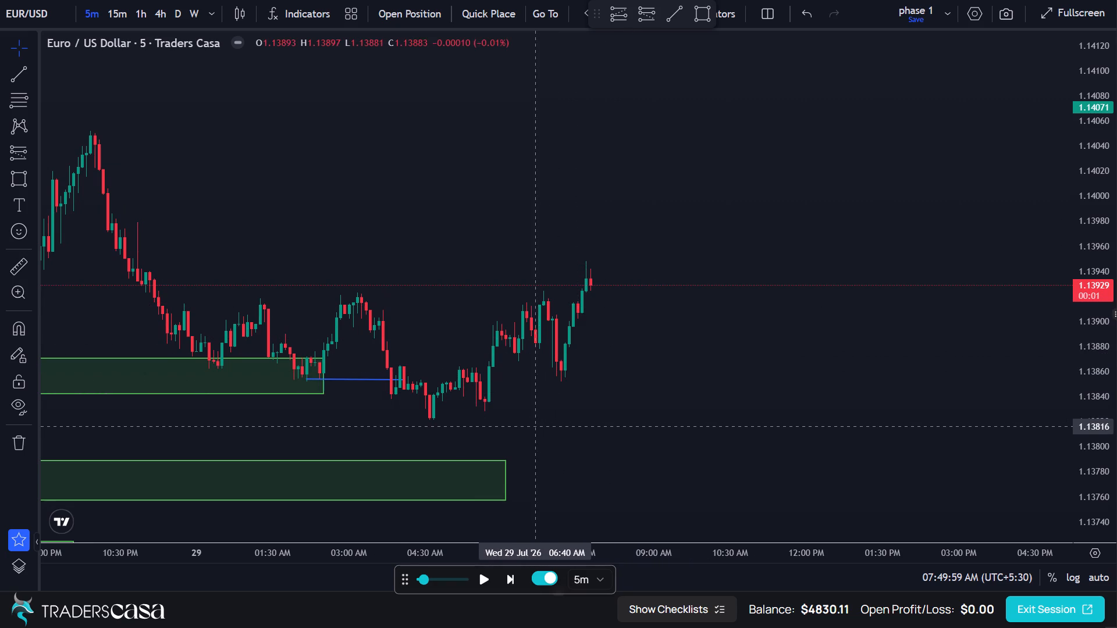
{"action": "left_click", "coordinate": [8, 79]}
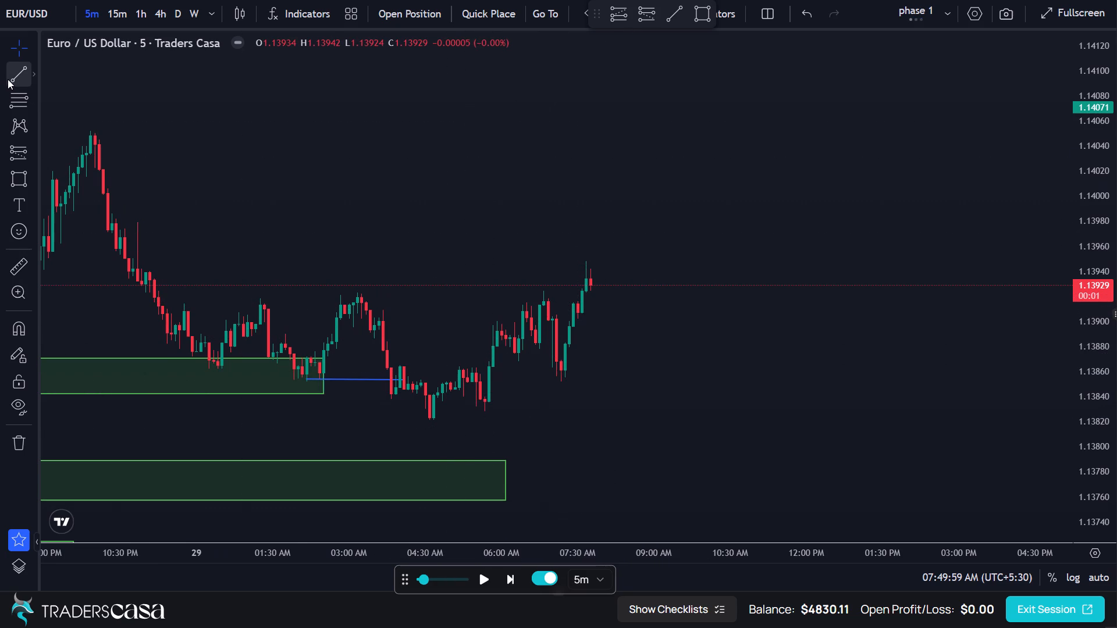
{"action": "left_click", "coordinate": [545, 290]}
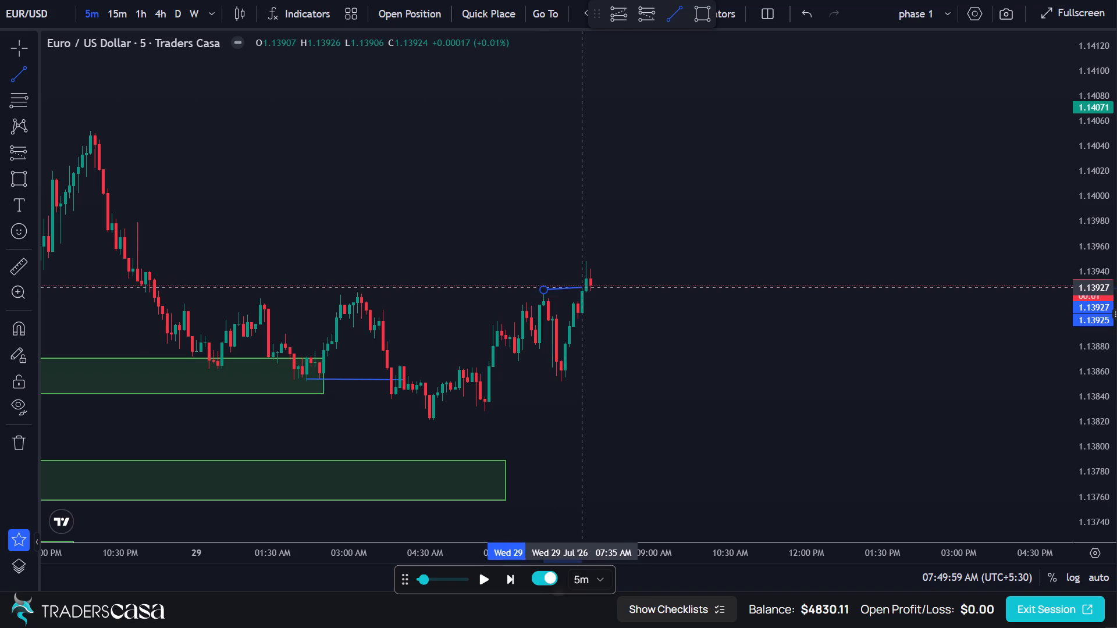
{"action": "left_click", "coordinate": [588, 288]}
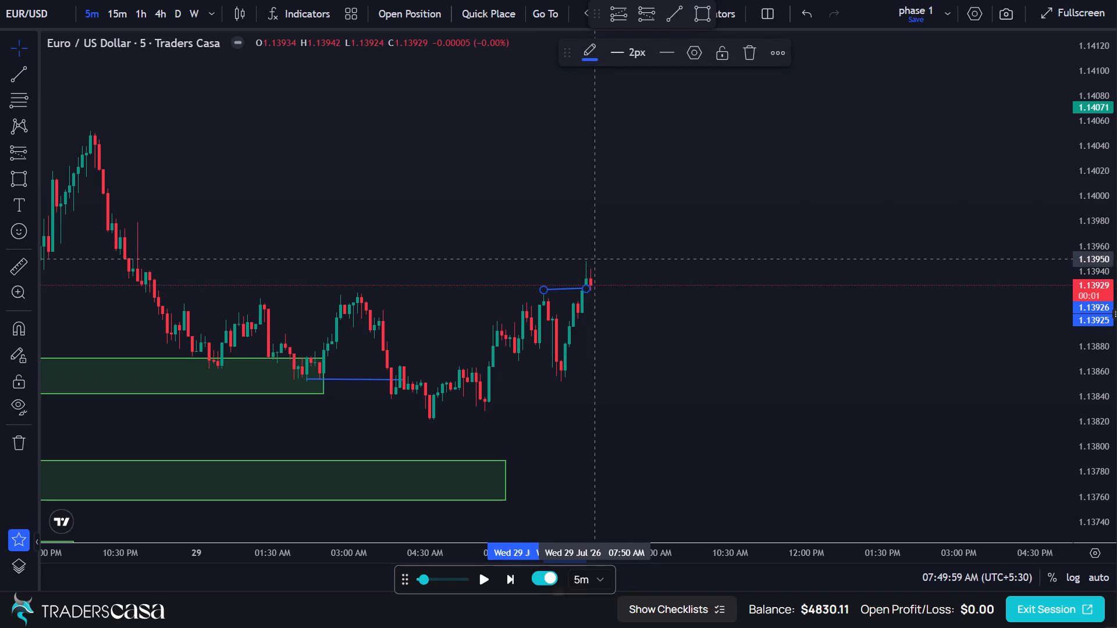
{"action": "left_click", "coordinate": [586, 289]}
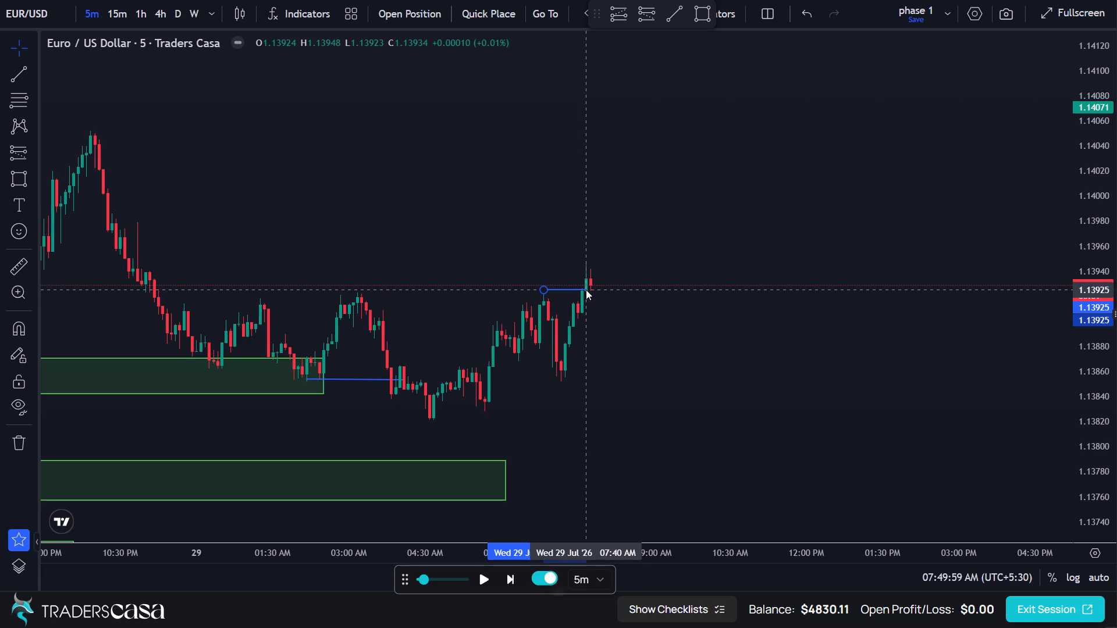
{"action": "left_click", "coordinate": [579, 261]}
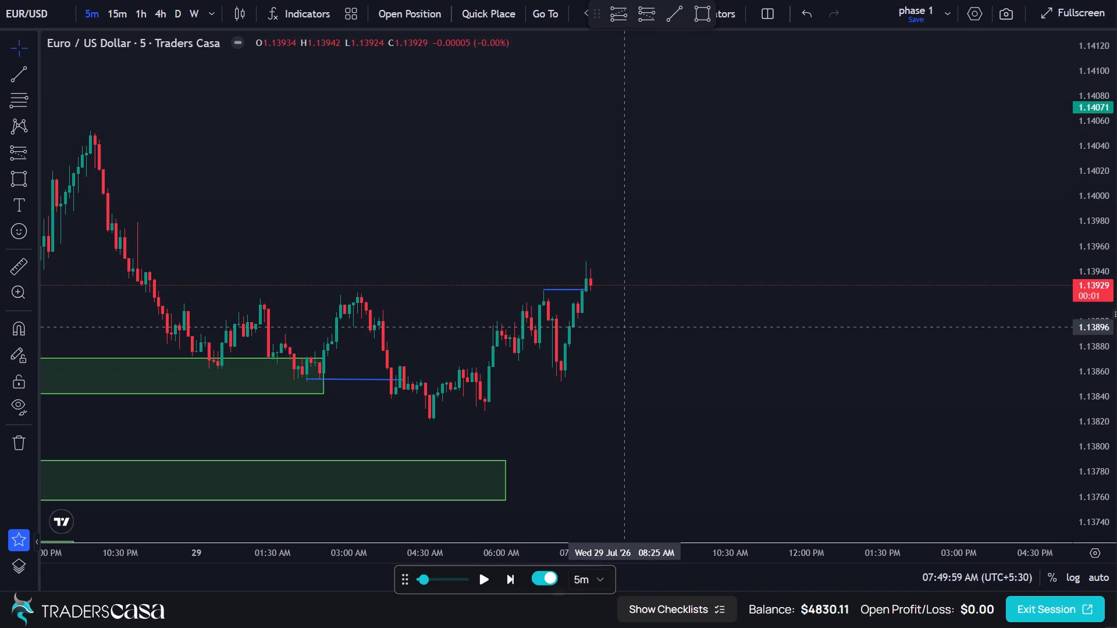
Advance the replay candle by candle to 09:19:59 AM on 29 July.
{"action": "left_click", "coordinate": [506, 577]}
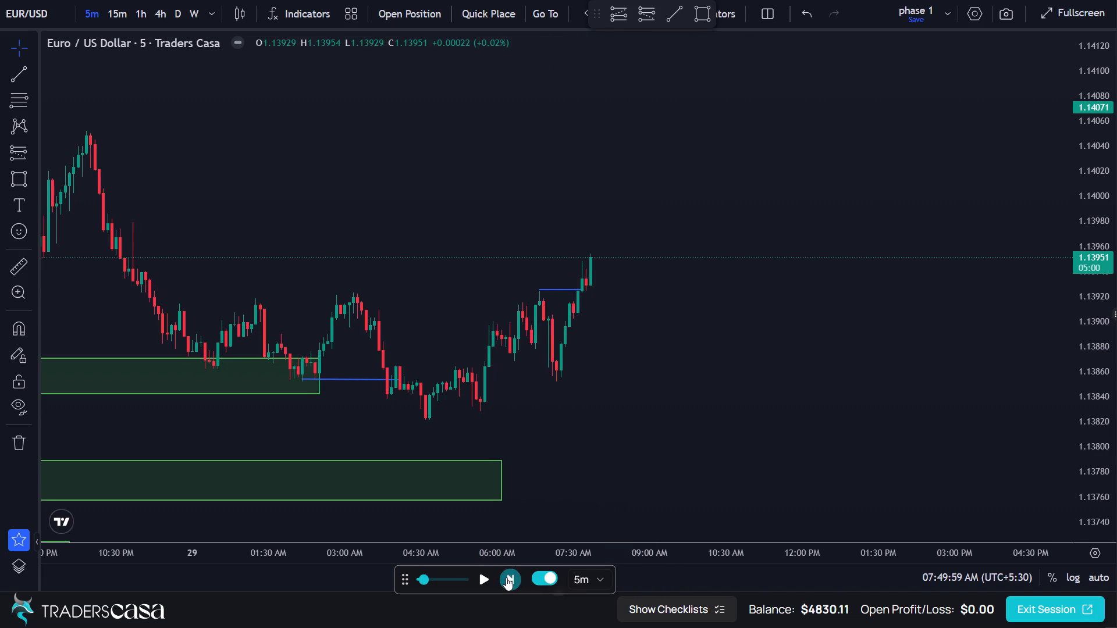
{"action": "left_click", "coordinate": [506, 577]}
{"action": "left_click", "coordinate": [507, 580]}
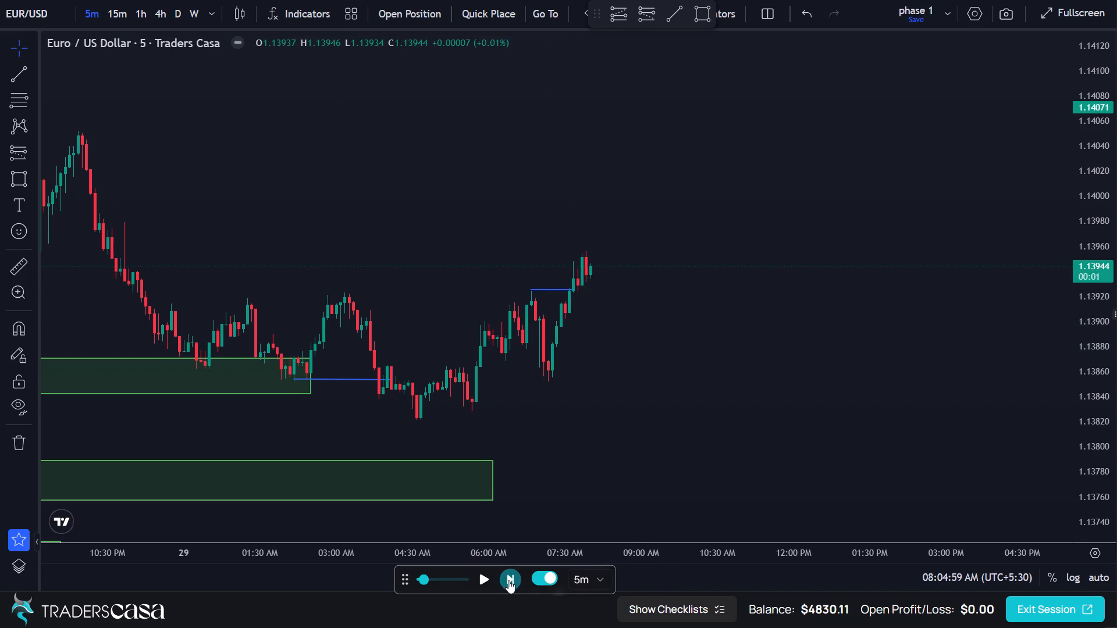
{"action": "left_click", "coordinate": [508, 580]}
{"action": "left_click", "coordinate": [510, 582]}
{"action": "left_click", "coordinate": [510, 582]}
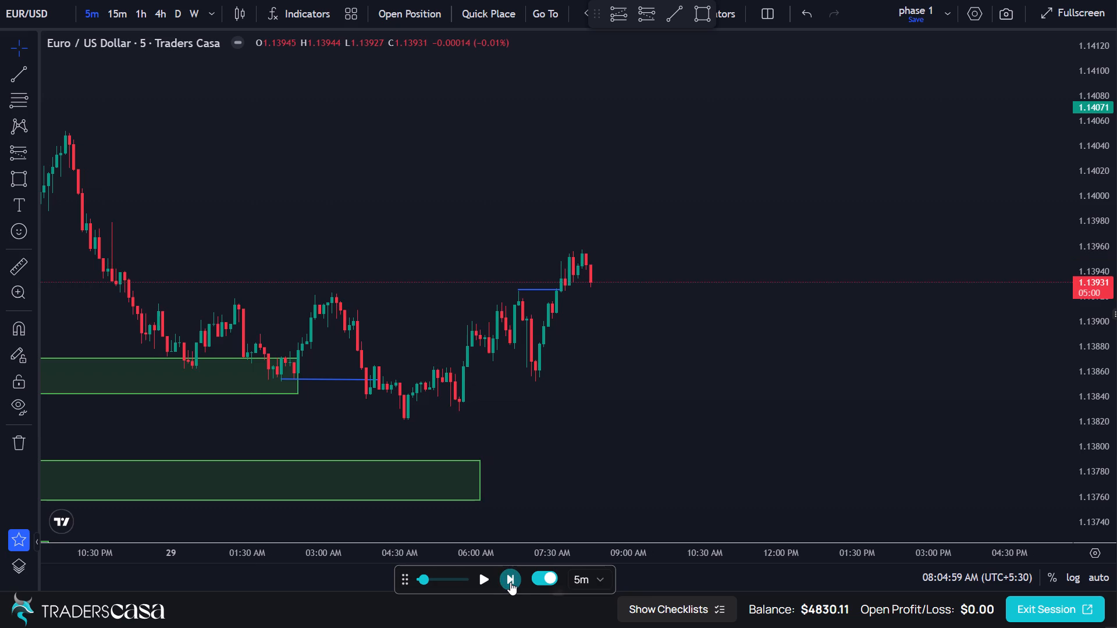
{"action": "left_click", "coordinate": [510, 582]}
{"action": "triple_click", "coordinate": [510, 582]}
{"action": "double_click", "coordinate": [512, 581]}
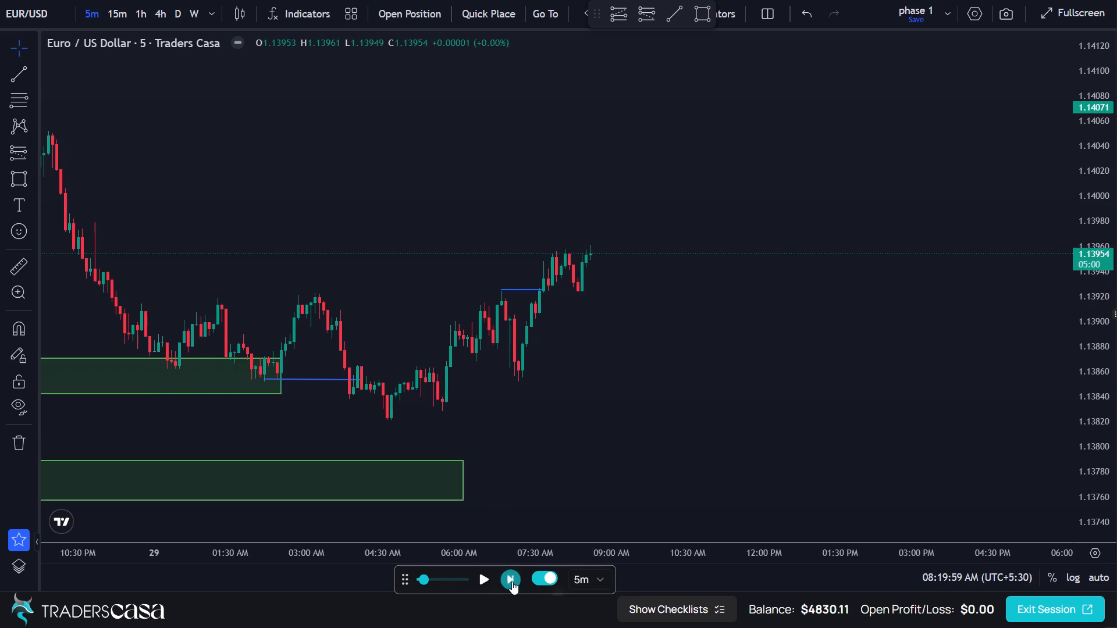
{"action": "triple_click", "coordinate": [512, 581]}
{"action": "triple_click", "coordinate": [512, 581]}
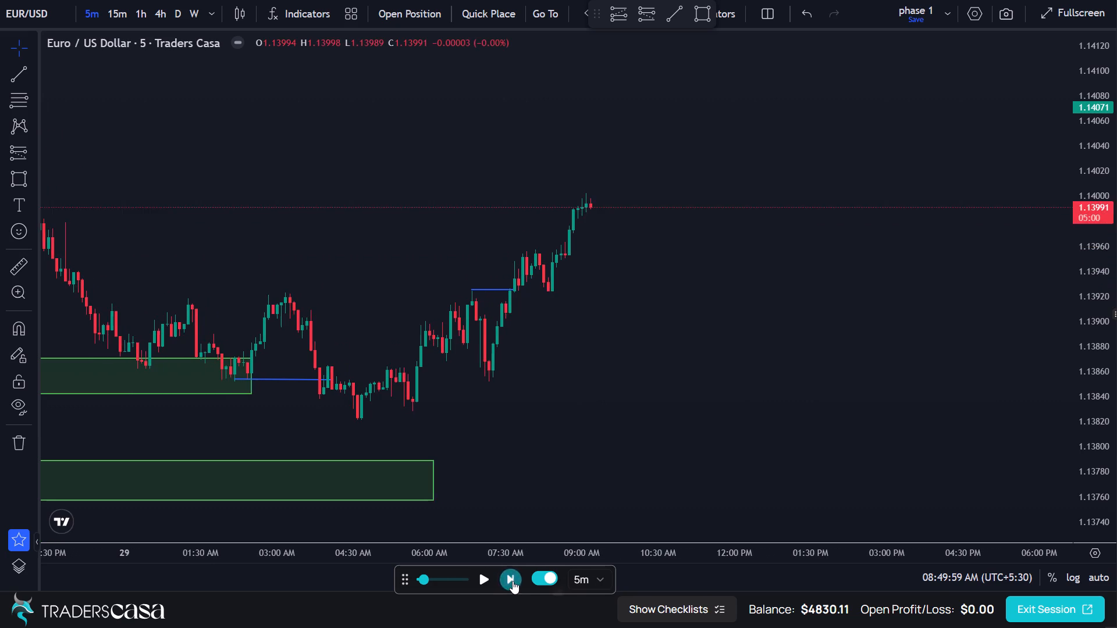
Switch the EUR/USD chart to the 15-minute timeframe.
{"action": "scroll", "coordinate": [552, 370], "scroll_direction": "down", "scroll_amount": 4}
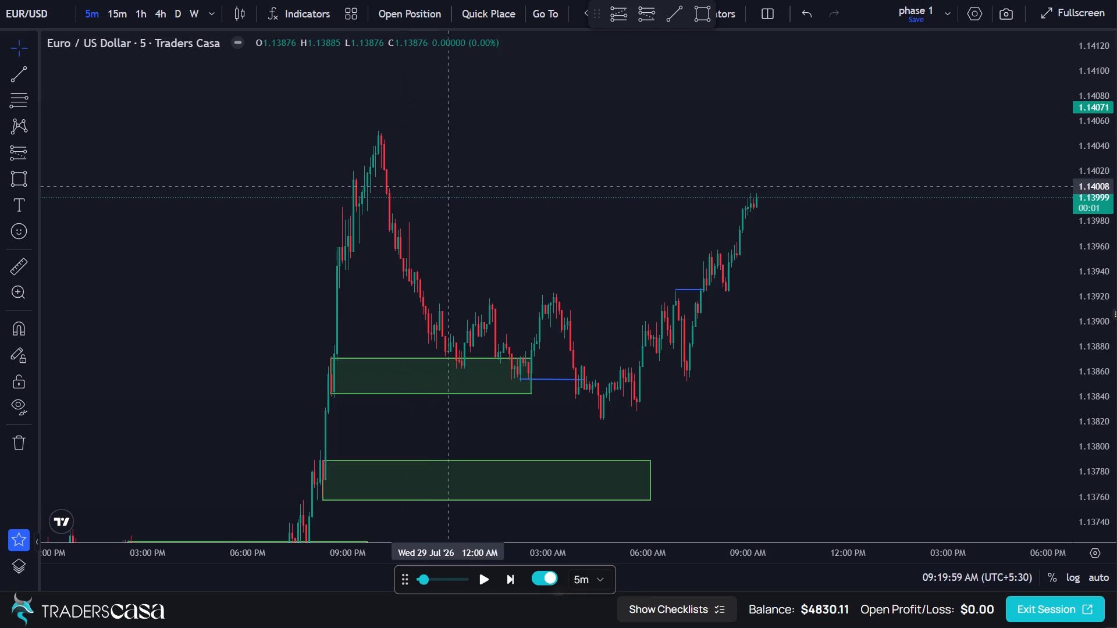
{"action": "scroll", "coordinate": [449, 186], "scroll_direction": "up", "scroll_amount": 2}
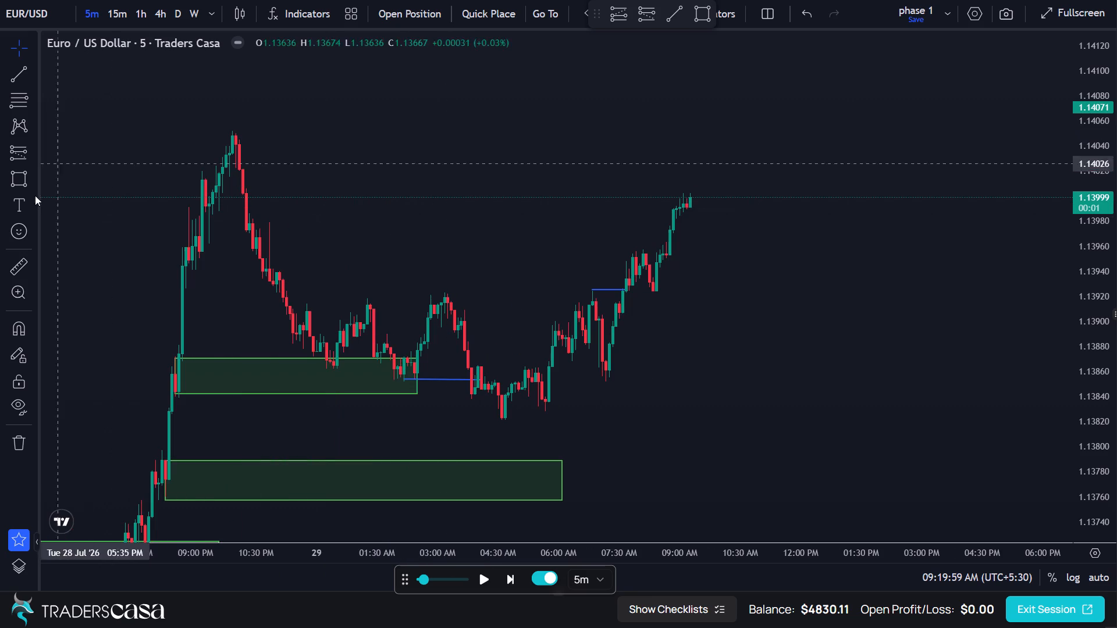
{"action": "left_click", "coordinate": [130, 21]}
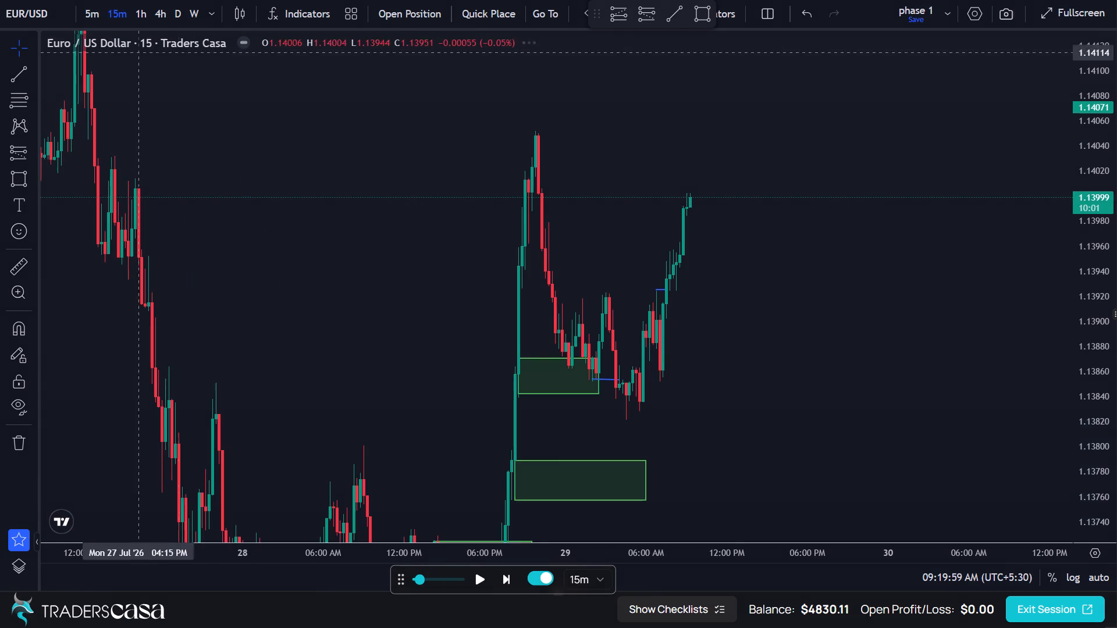
Draw a rectangle zone from the 28 July 09:45 PM swing high at 1.14050 down to about 1.14018, extending just past the latest candle.
{"action": "scroll", "coordinate": [622, 337], "scroll_direction": "up", "scroll_amount": 5}
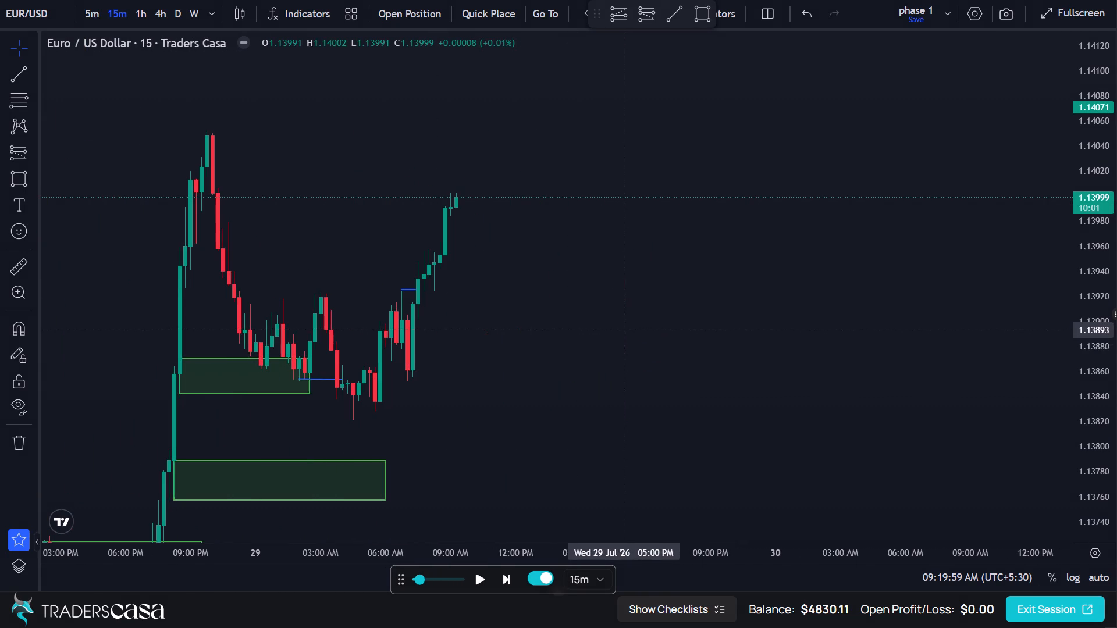
{"action": "left_click_drag", "start_coordinate": [579, 406], "coordinate": [817, 227]}
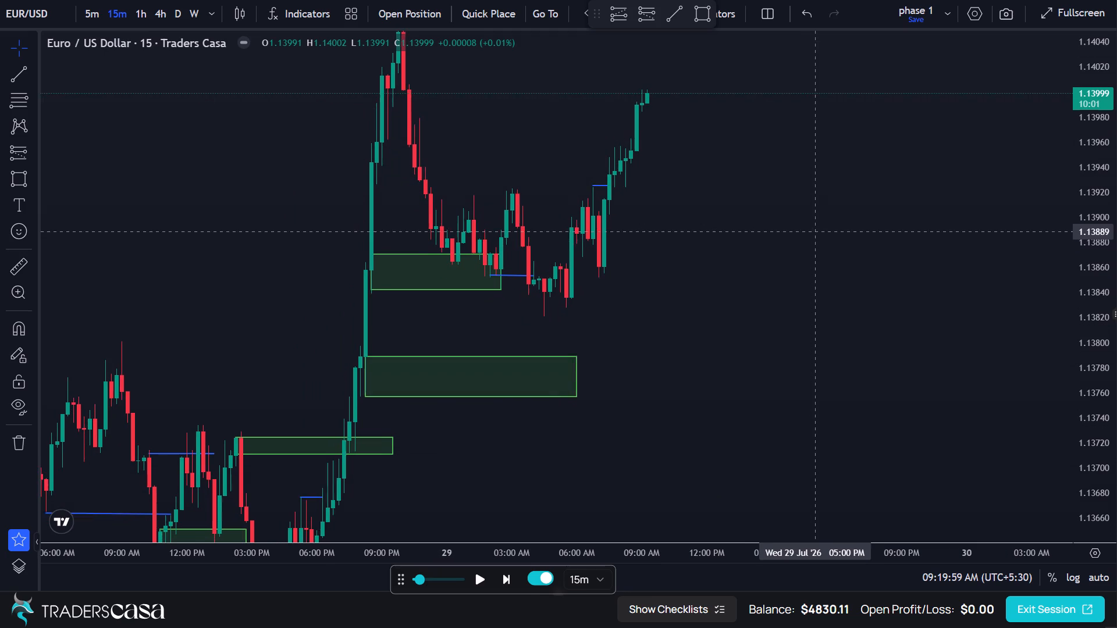
{"action": "left_click_drag", "start_coordinate": [817, 227], "coordinate": [819, 230]}
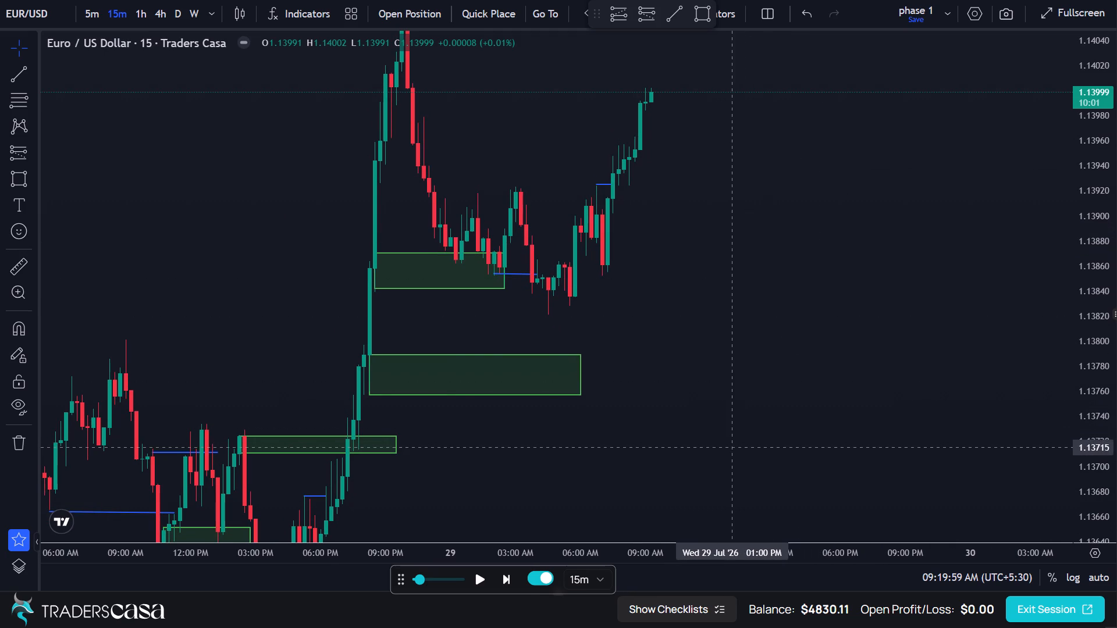
{"action": "left_click_drag", "start_coordinate": [685, 390], "coordinate": [682, 516]}
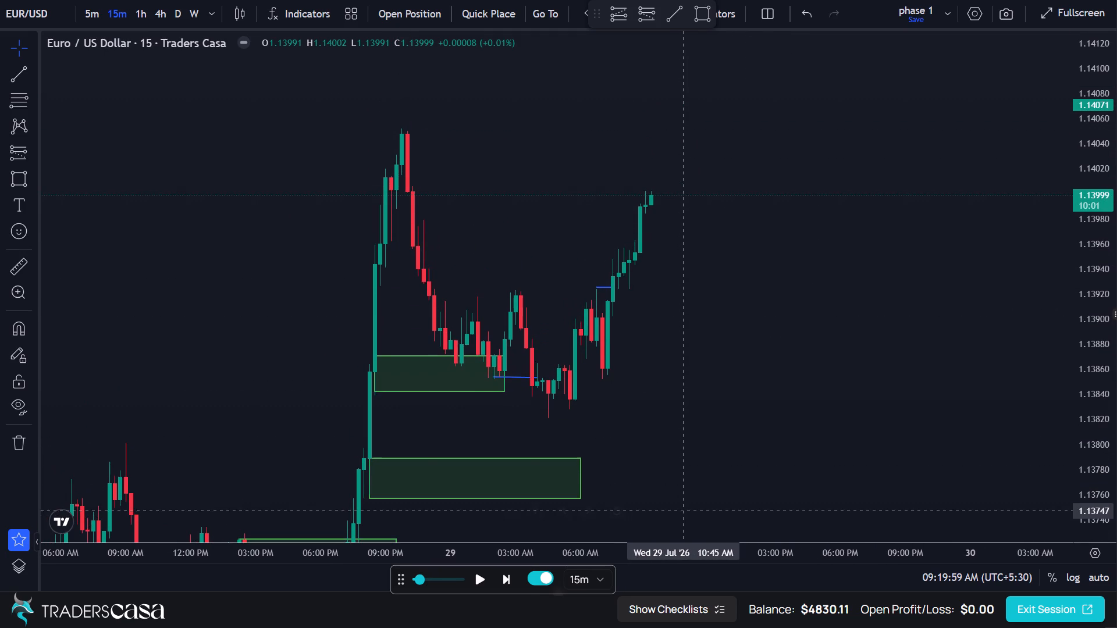
{"action": "left_click", "coordinate": [20, 183]}
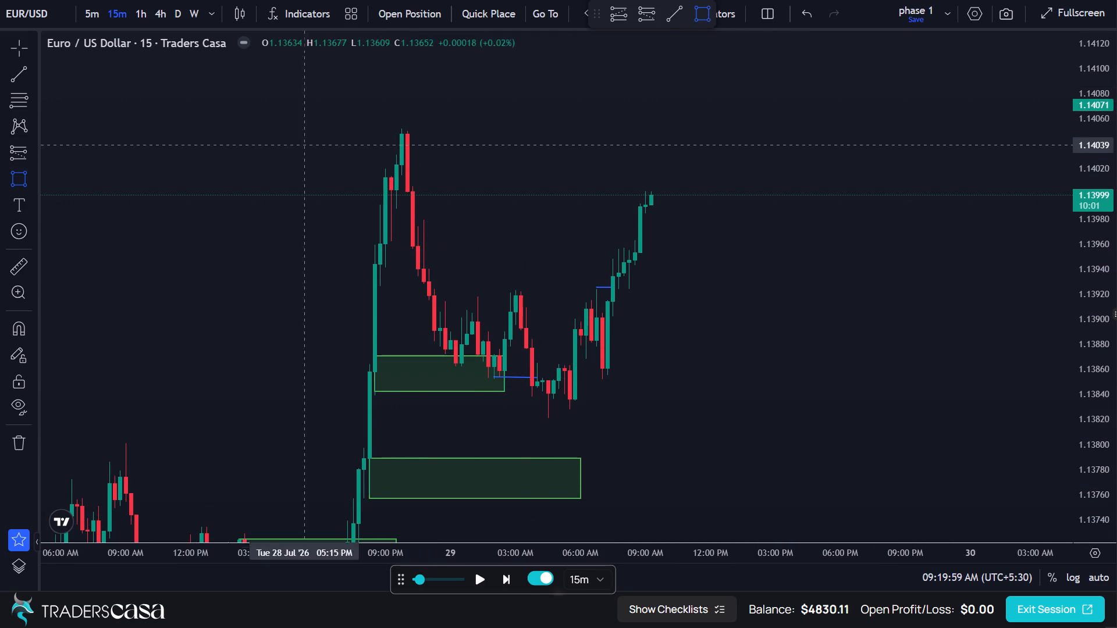
{"action": "left_click", "coordinate": [402, 130]}
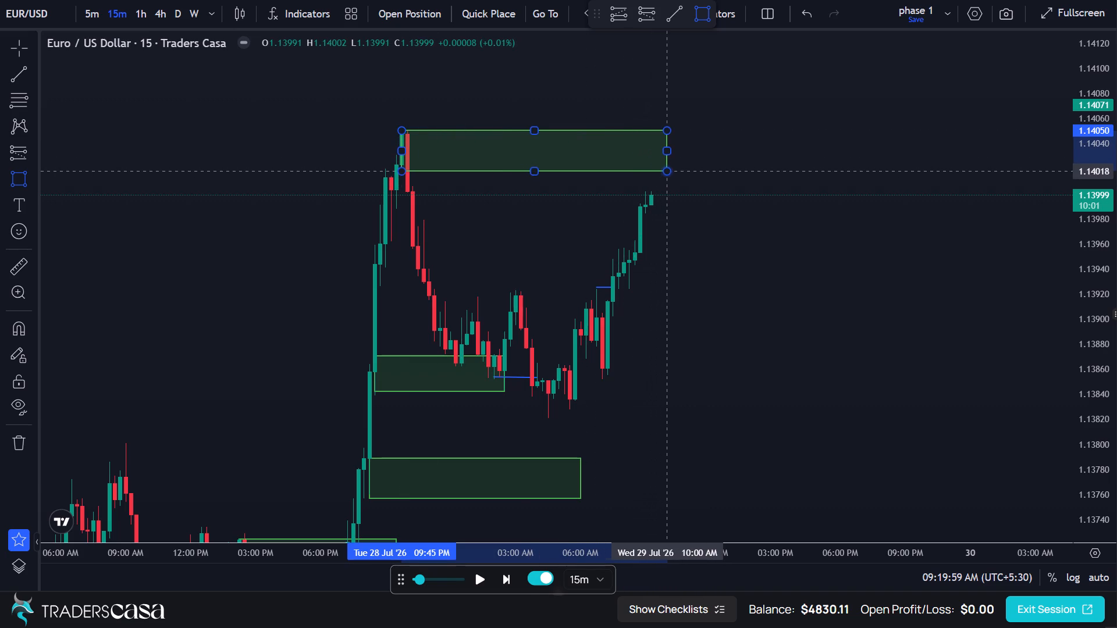
{"action": "left_click", "coordinate": [677, 170]}
{"action": "left_click", "coordinate": [689, 149]}
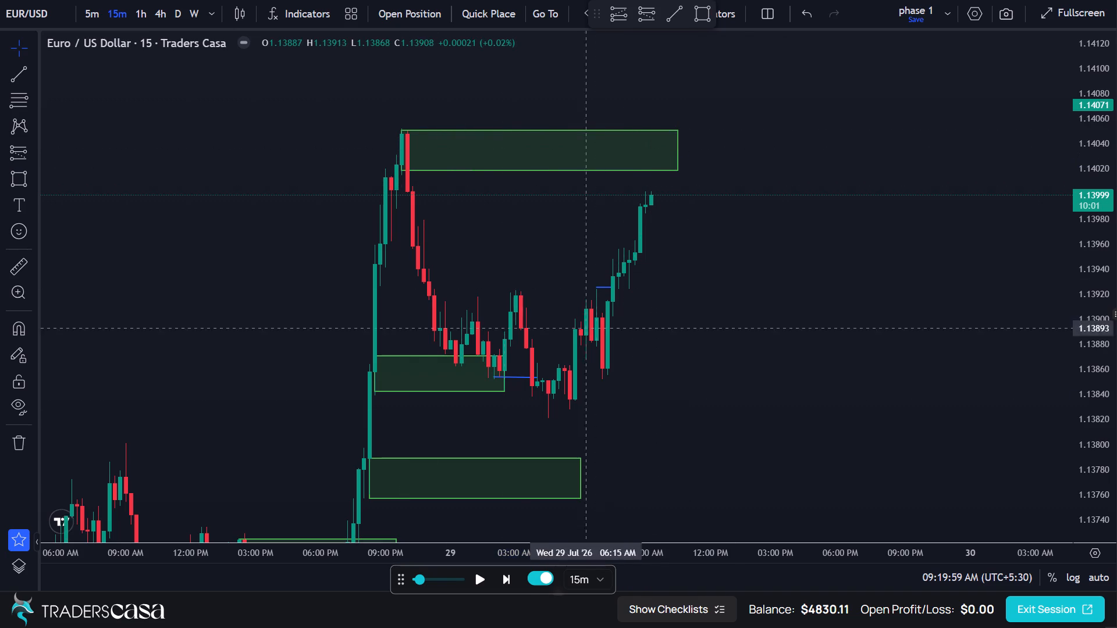
Advance the replay candle by candle to 09:59:59 AM on 29 July.
{"action": "left_click", "coordinate": [506, 577]}
{"action": "left_click", "coordinate": [508, 579]}
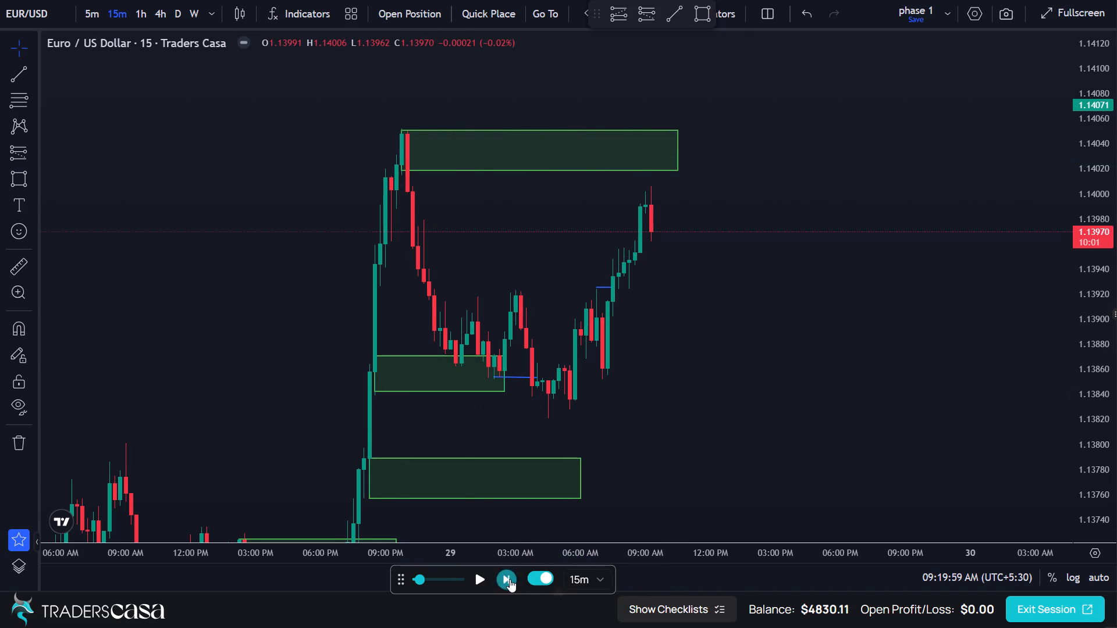
{"action": "left_click", "coordinate": [510, 579]}
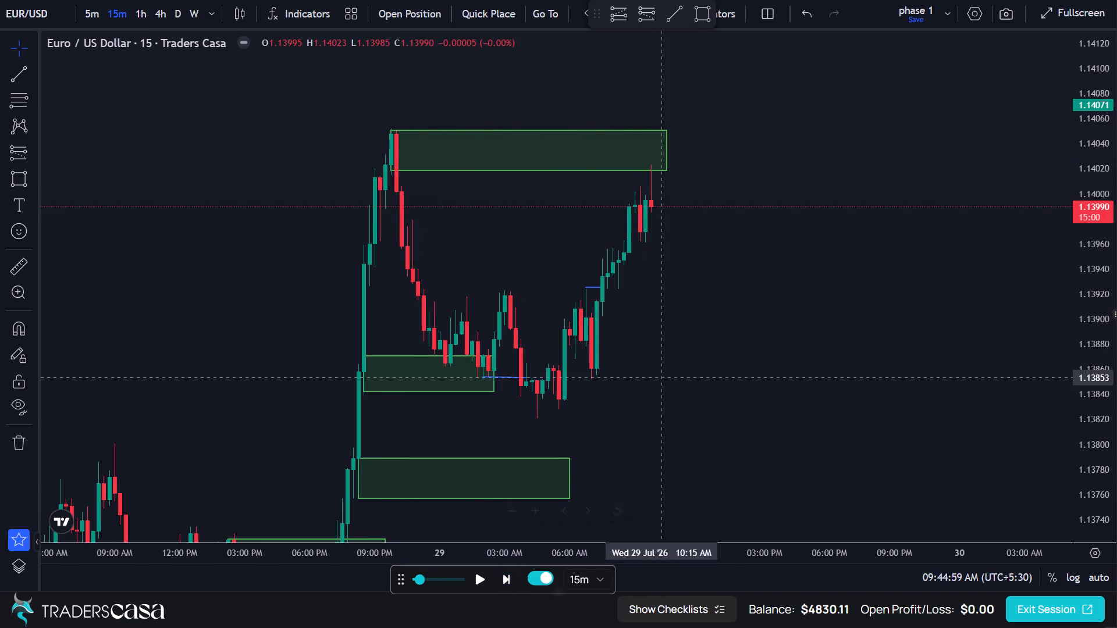
Draw a short position on the 09:45 AM candle with entry 1.13990, stop 1.14032 and target 1.13903.
{"action": "scroll", "coordinate": [640, 333], "scroll_direction": "up", "scroll_amount": 3}
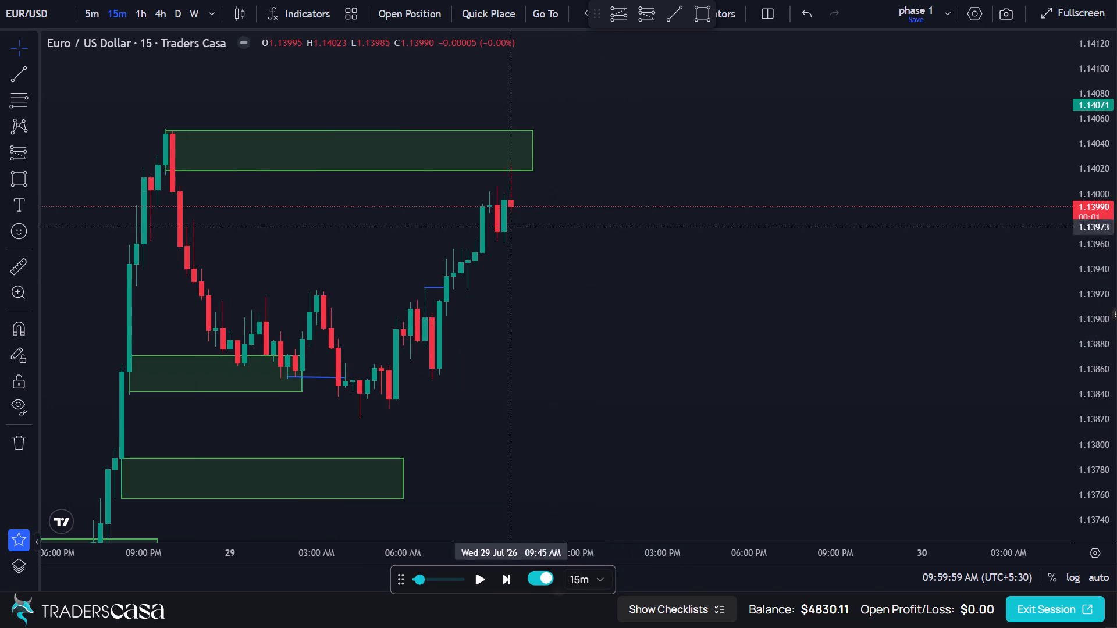
{"action": "left_click", "coordinate": [18, 158]}
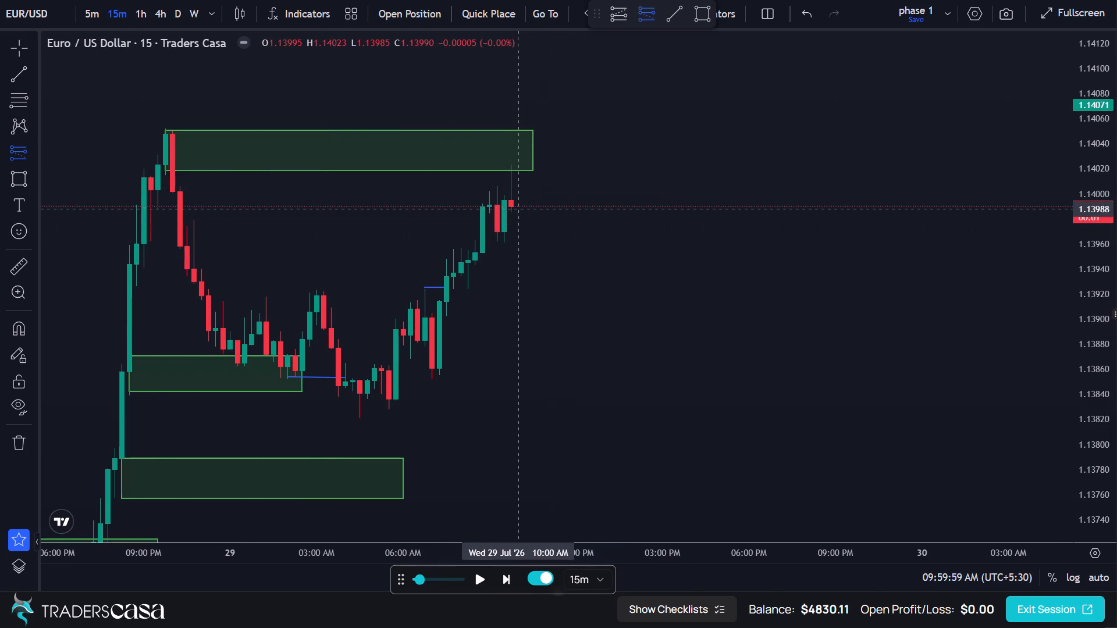
{"action": "left_click", "coordinate": [511, 207]}
{"action": "left_click_drag", "start_coordinate": [512, 92], "coordinate": [517, 150]}
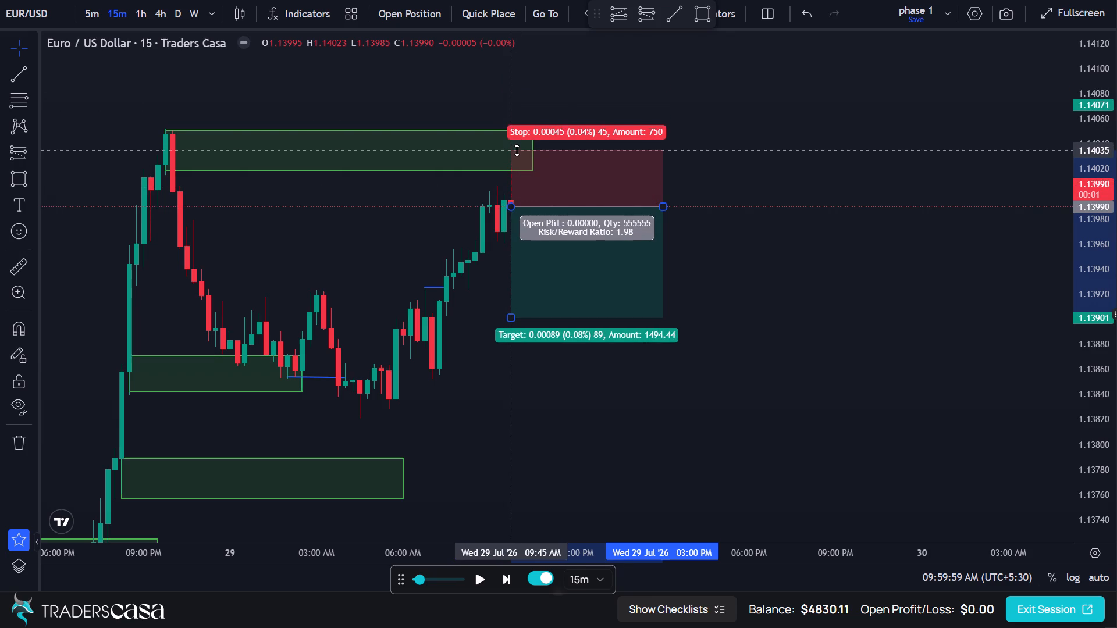
{"action": "left_click_drag", "start_coordinate": [517, 150], "coordinate": [517, 153]}
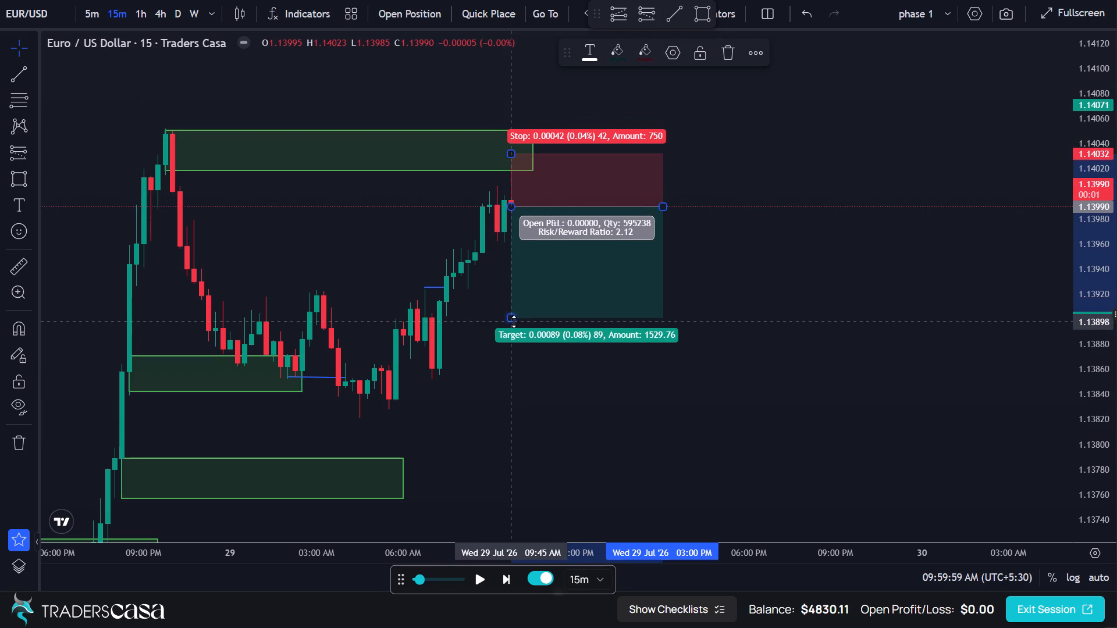
{"action": "left_click", "coordinate": [513, 313]}
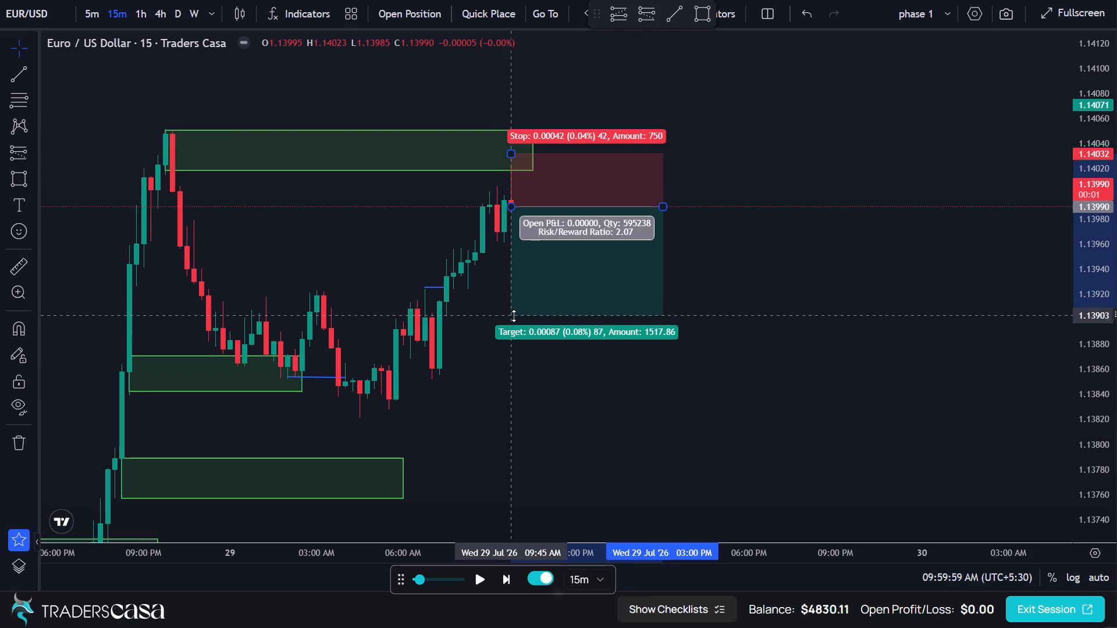
Place the EUR/USD sell trade with entry 1.13990, stop loss 1.14032 and take profit 1.13903.
{"action": "left_click", "coordinate": [425, 17]}
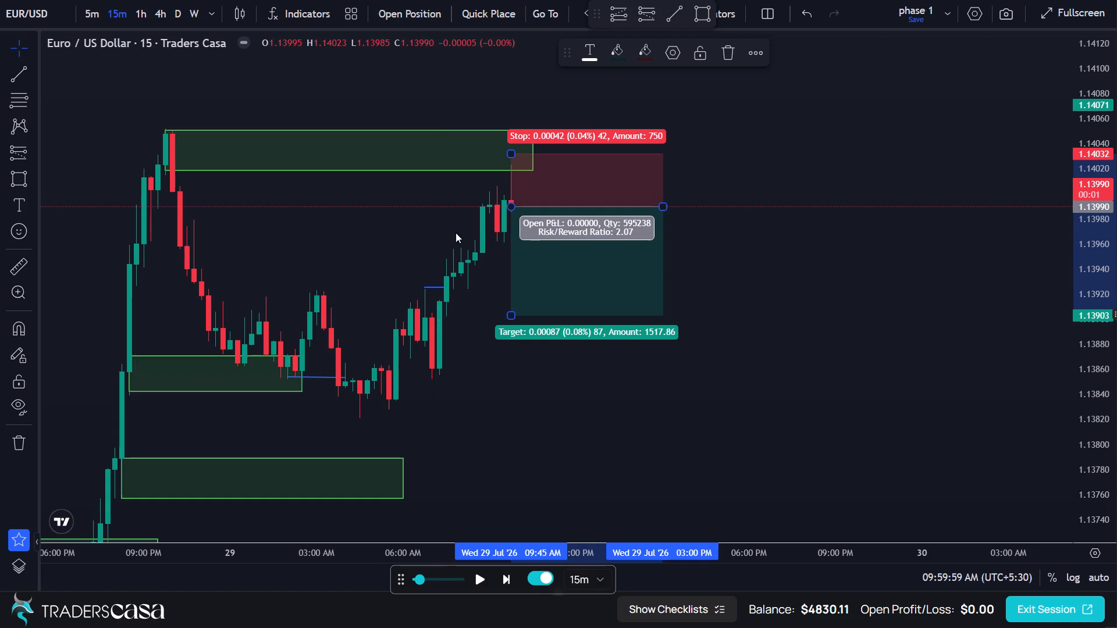
{"action": "left_click", "coordinate": [529, 520]}
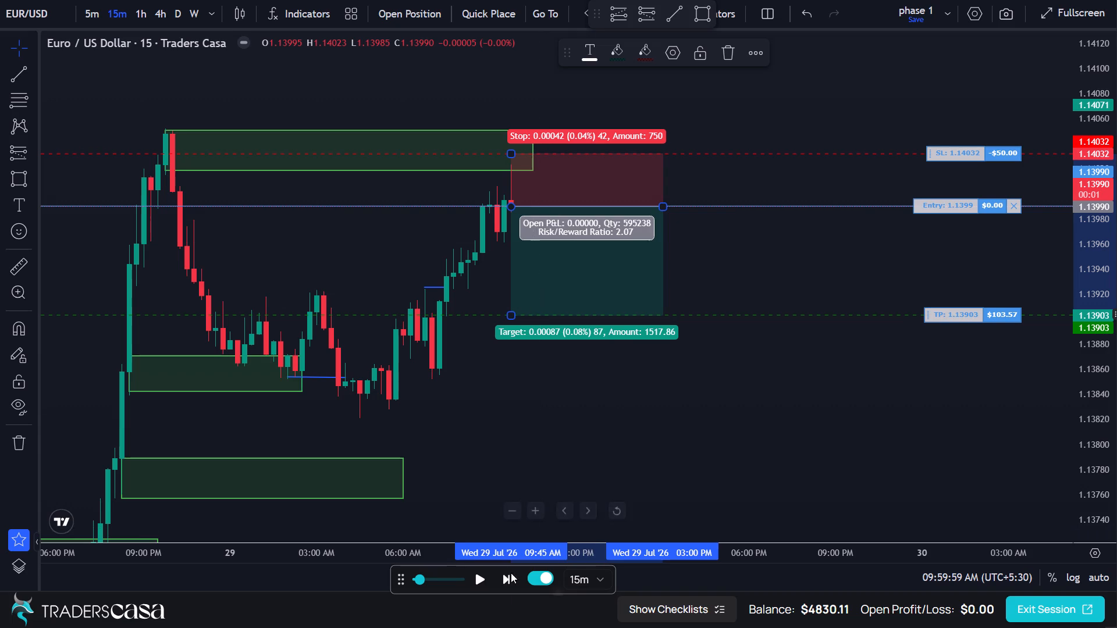
Advance the replay candle by candle to 10:29:59 AM on 29 July.
{"action": "left_click", "coordinate": [502, 582]}
{"action": "left_click", "coordinate": [503, 584]}
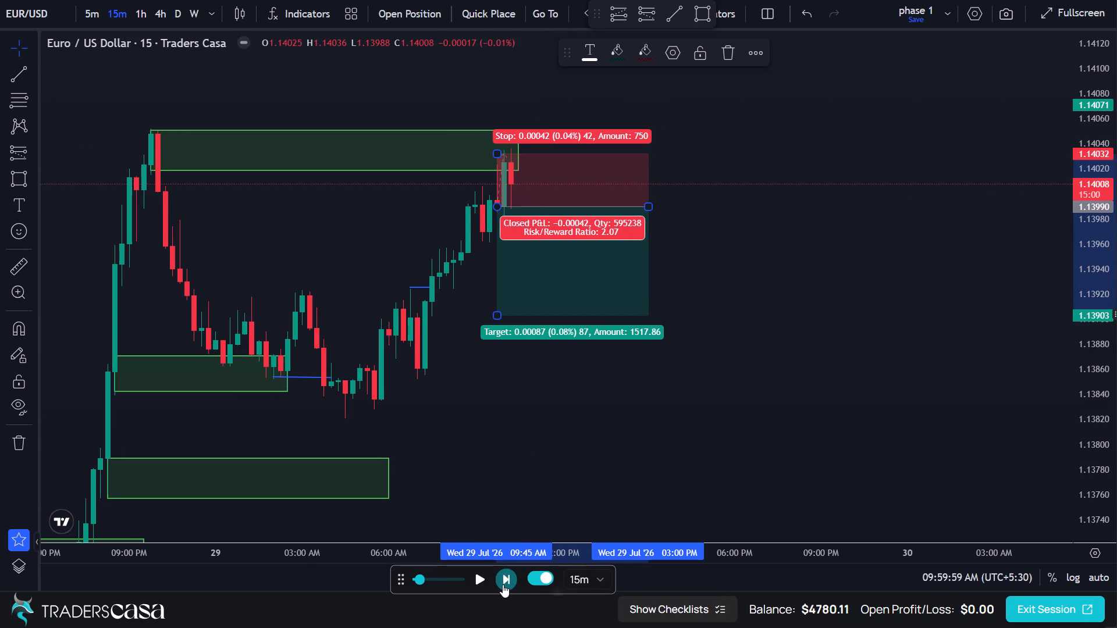
Delete the short position drawing with the 1.13990 entry.
{"action": "left_click", "coordinate": [543, 297]}
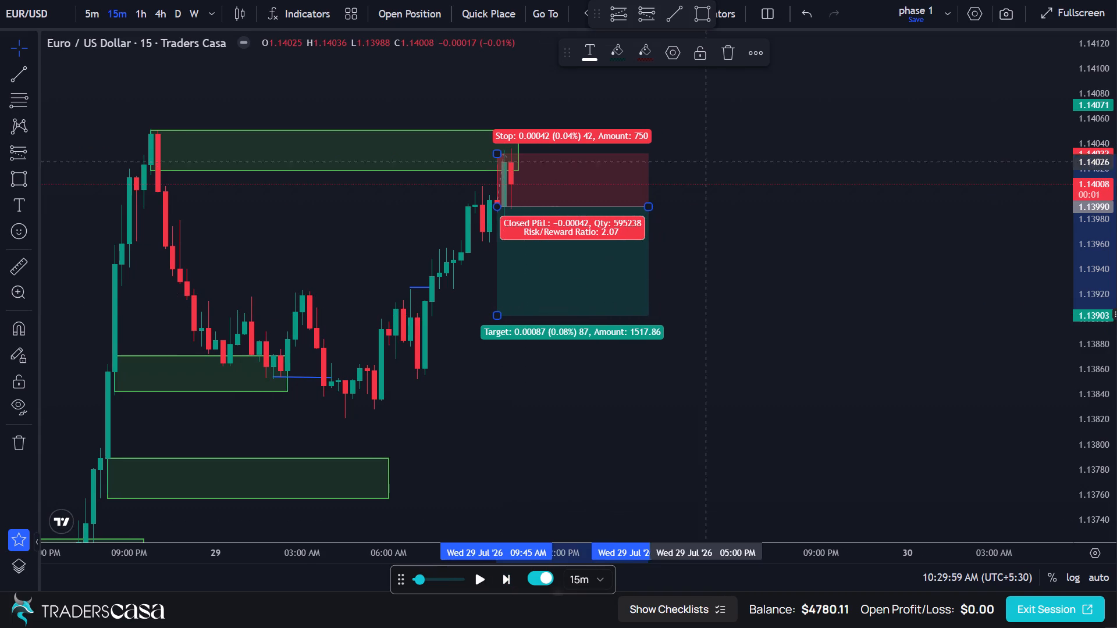
{"action": "left_click", "coordinate": [730, 58]}
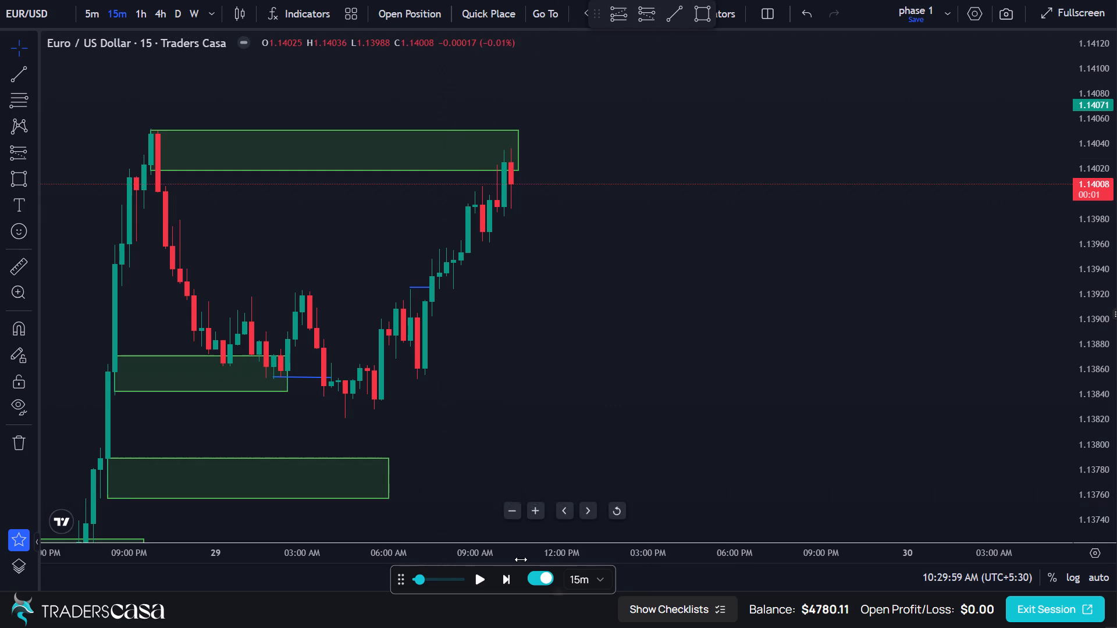
Draw a short position on the 10:15 AM candle with entry 1.14008, stop 1.14052 and target 1.13919.
{"action": "left_click", "coordinate": [643, 18]}
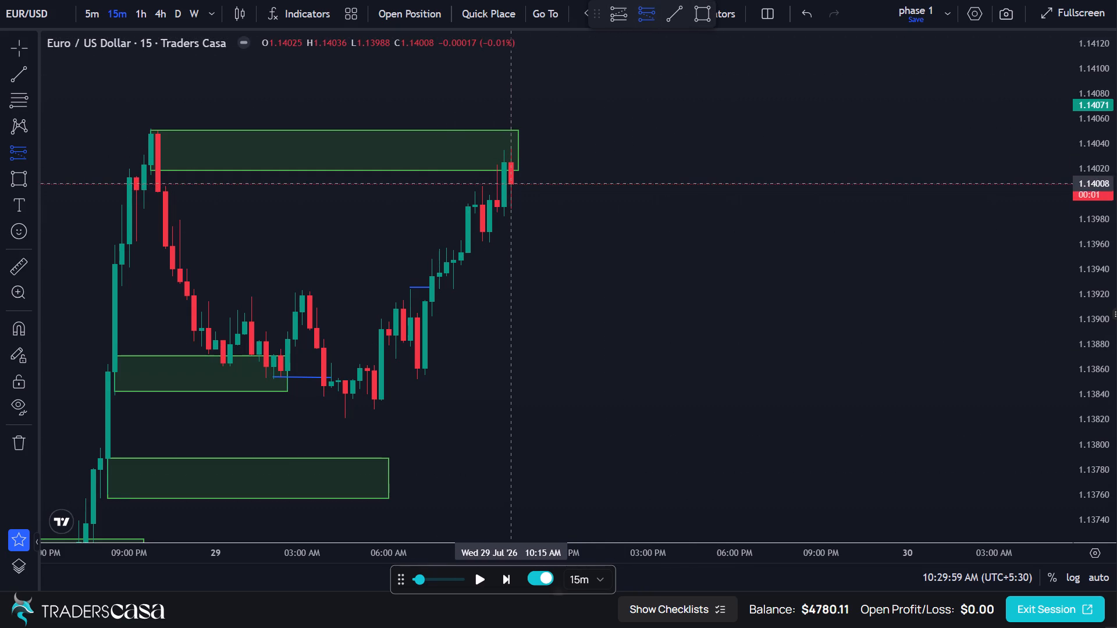
{"action": "left_click", "coordinate": [514, 184]}
{"action": "left_click_drag", "start_coordinate": [513, 69], "coordinate": [515, 109]}
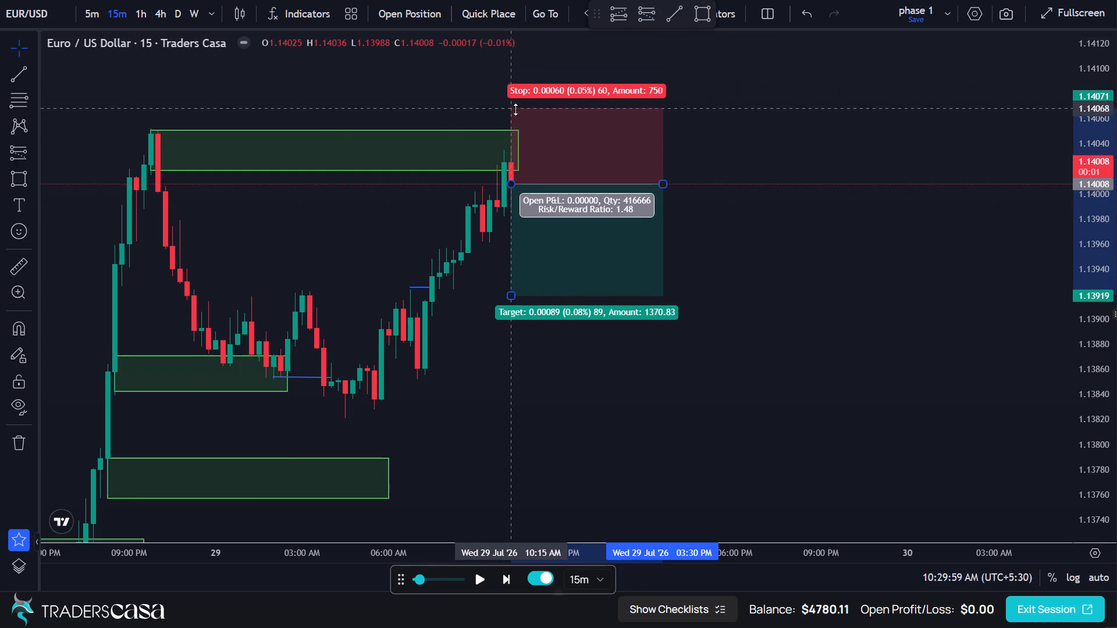
{"action": "left_click_drag", "start_coordinate": [515, 109], "coordinate": [519, 128]}
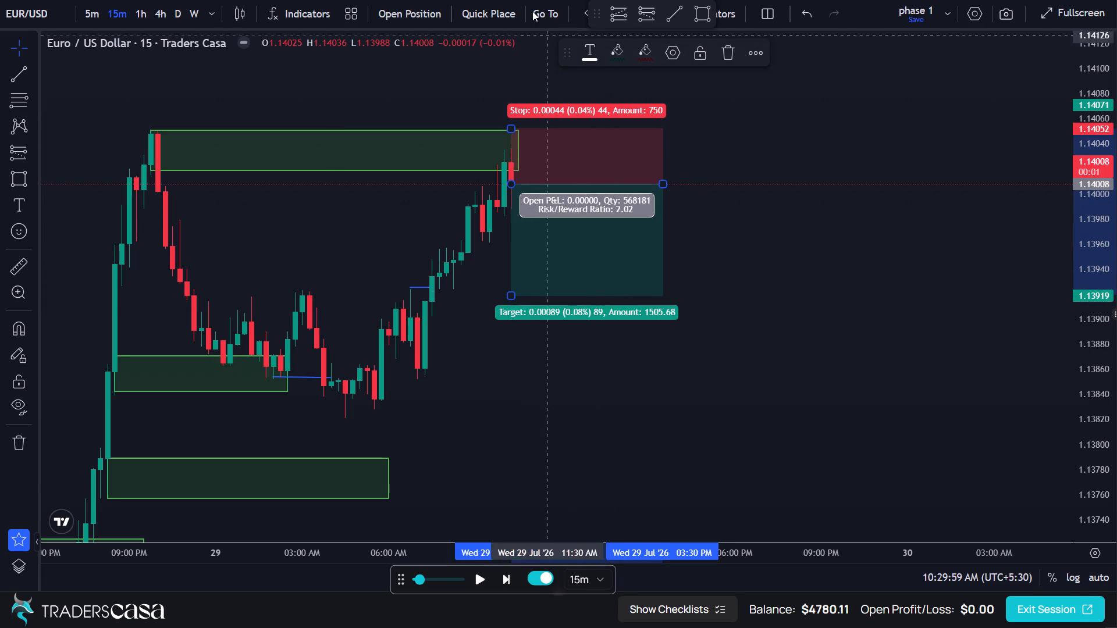
Place a market sell trade at 1.14008 with take profit 1.13919, stop loss 1.14052 and 1% ($50) risk.
{"action": "left_click", "coordinate": [427, 11]}
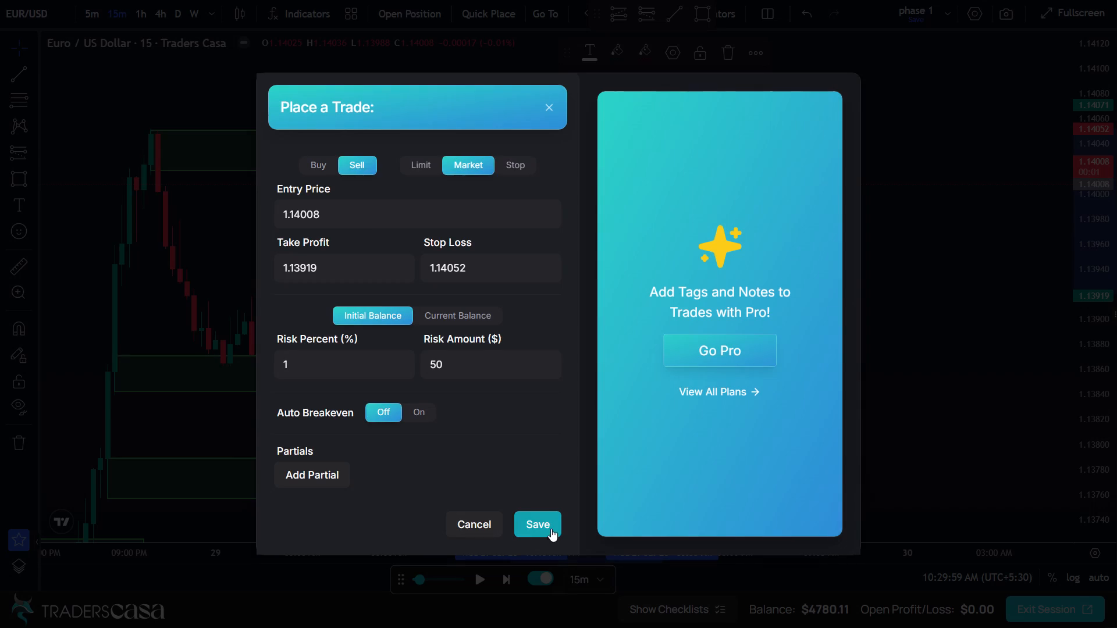
{"action": "left_click", "coordinate": [543, 531]}
Advance the replay candle by candle to 12:44:59 PM on 29 July.
{"action": "left_click", "coordinate": [515, 577]}
{"action": "left_click", "coordinate": [513, 580]}
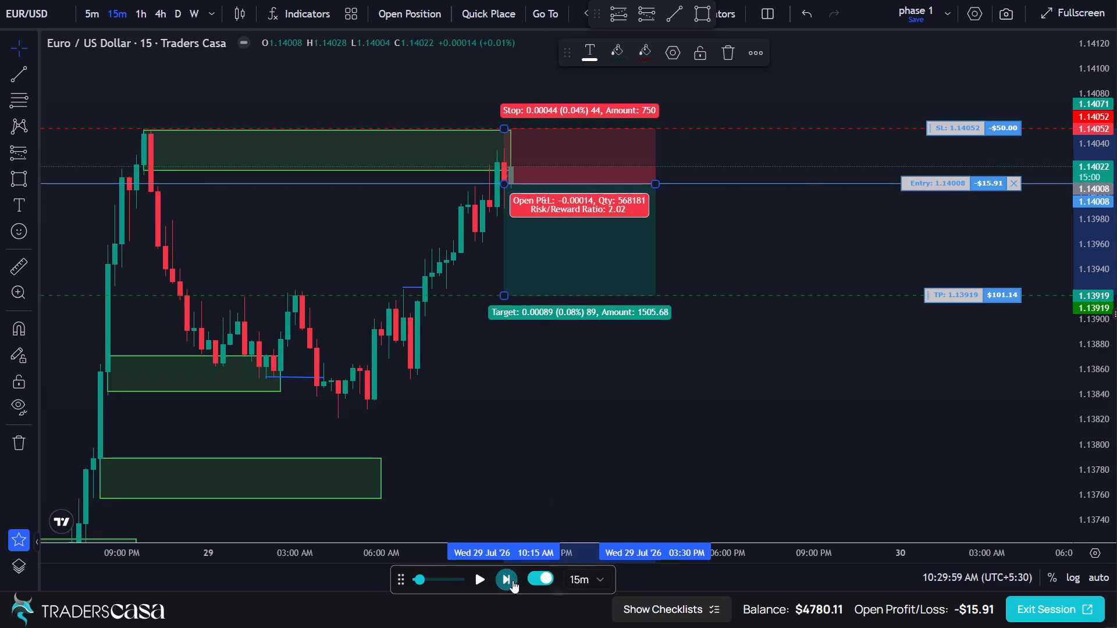
{"action": "left_click", "coordinate": [513, 581]}
{"action": "left_click", "coordinate": [513, 581]}
{"action": "triple_click", "coordinate": [513, 581]}
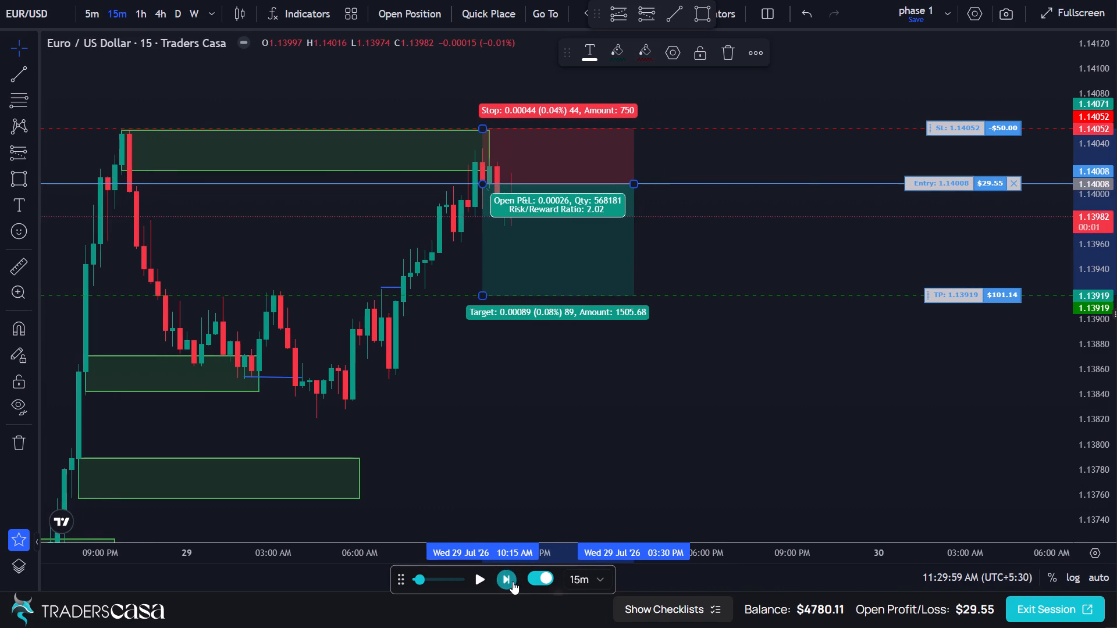
{"action": "double_click", "coordinate": [513, 581]}
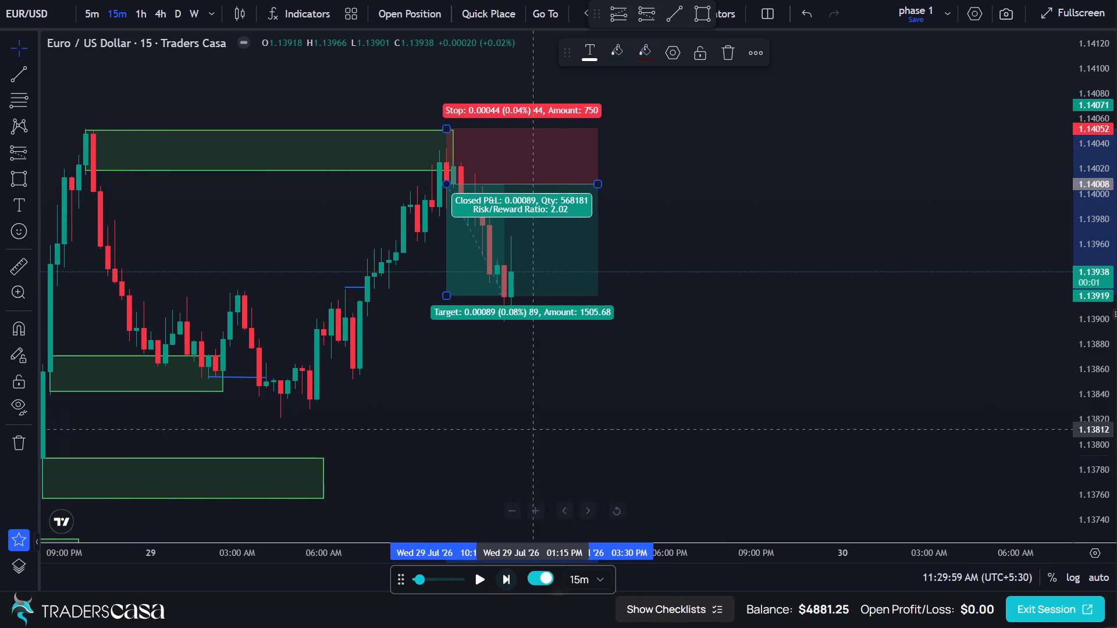
Deselect the short position drawing with the 1.14008 entry.
{"action": "left_click", "coordinate": [561, 251]}
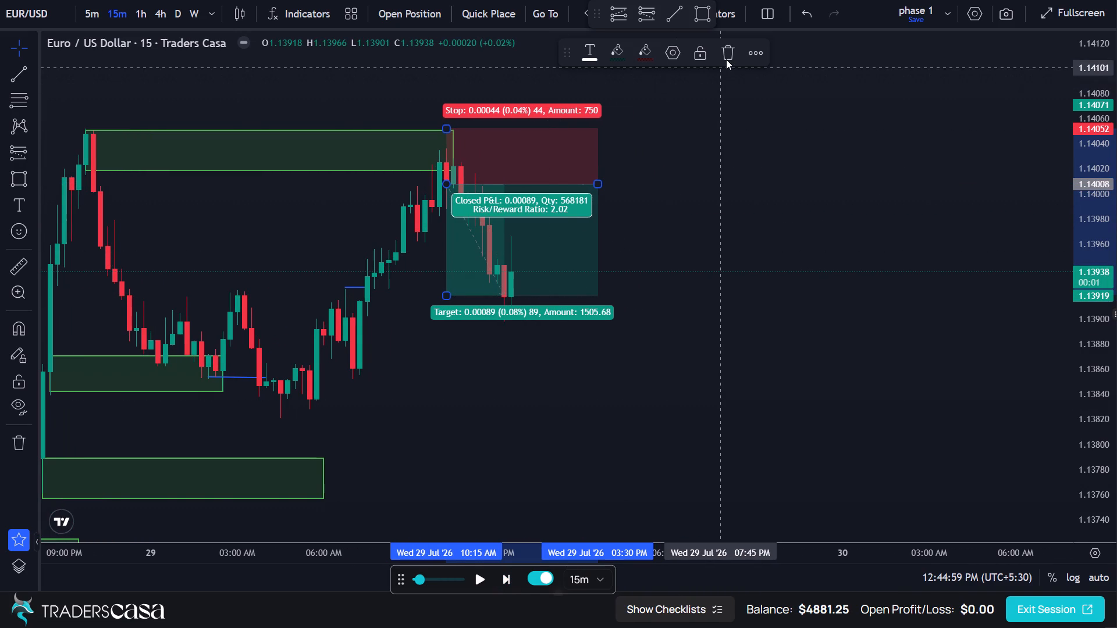
{"action": "left_click", "coordinate": [680, 178]}
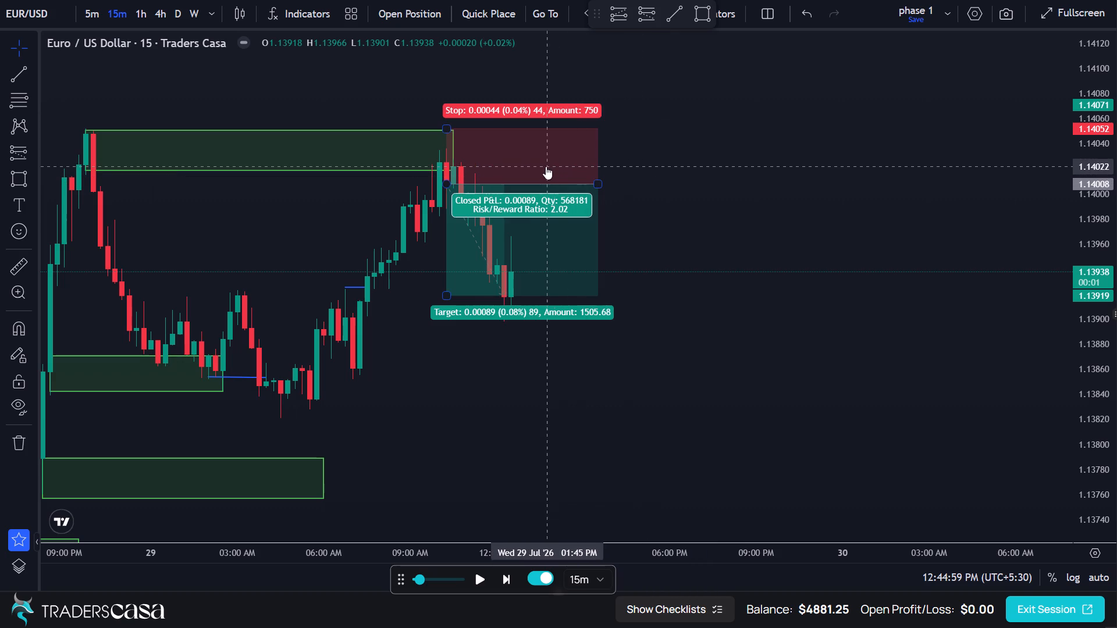
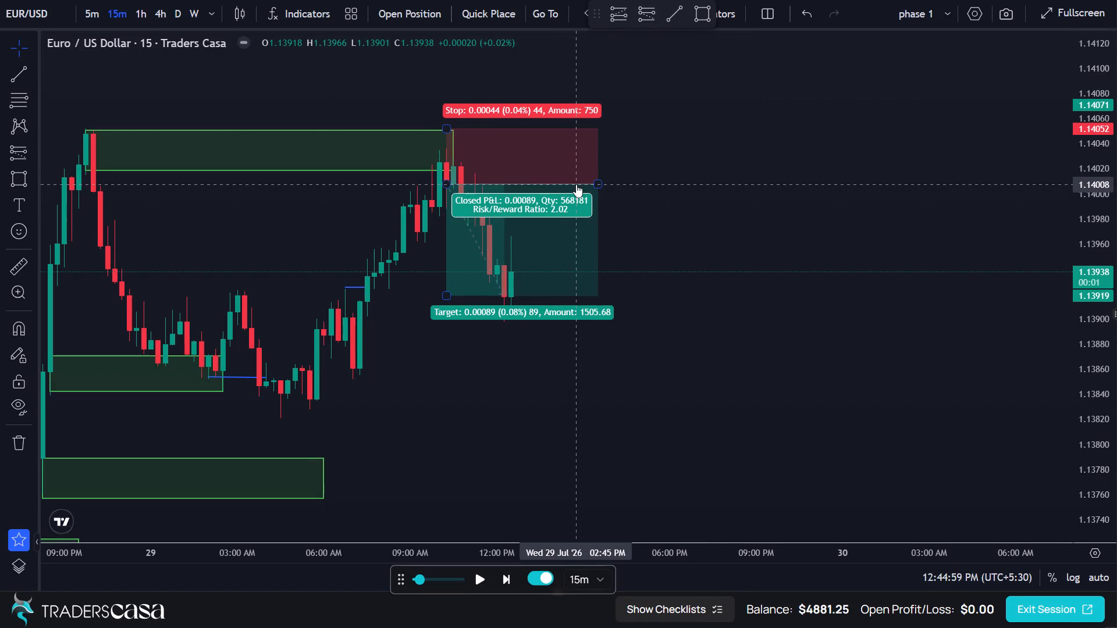
Delete the short position drawing with the 1.14008 entry.
{"action": "left_click", "coordinate": [576, 184]}
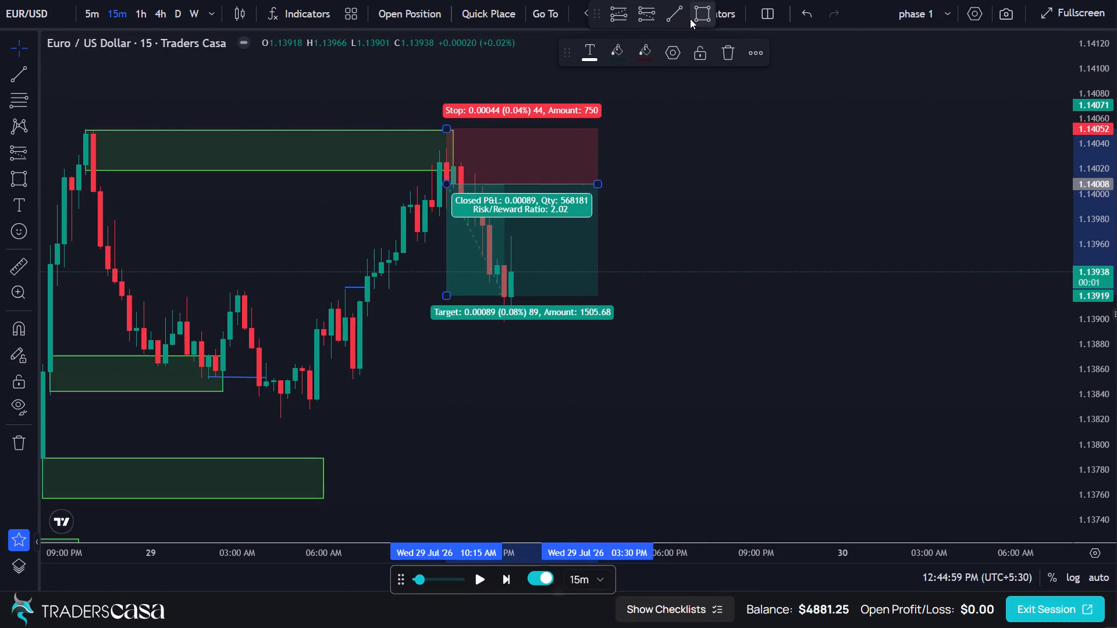
{"action": "left_click", "coordinate": [727, 56]}
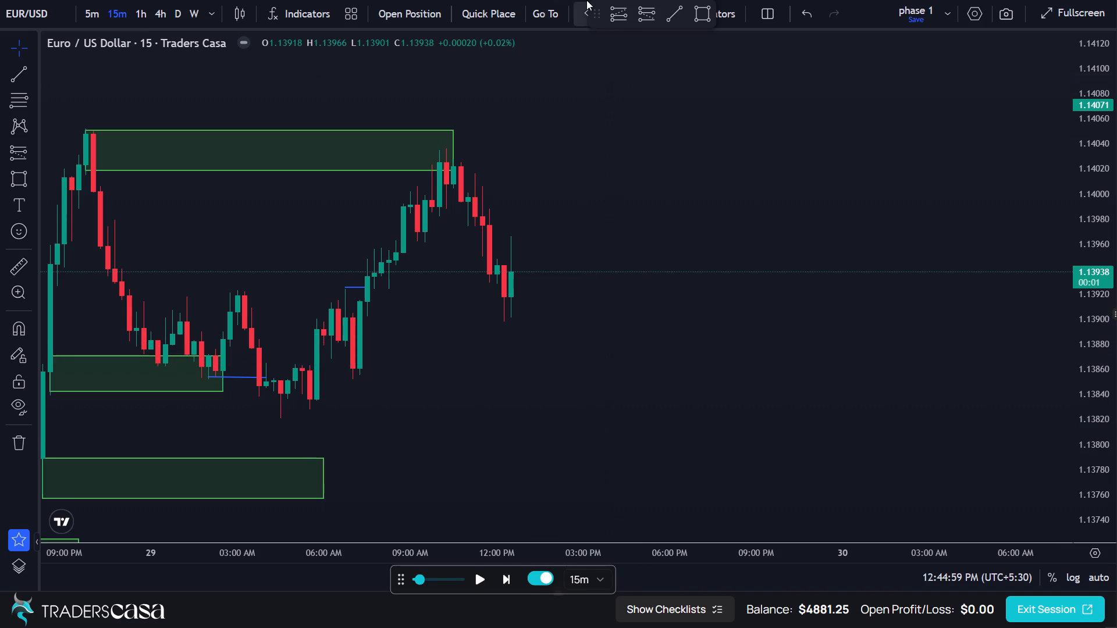
{"action": "left_click", "coordinate": [556, 51]}
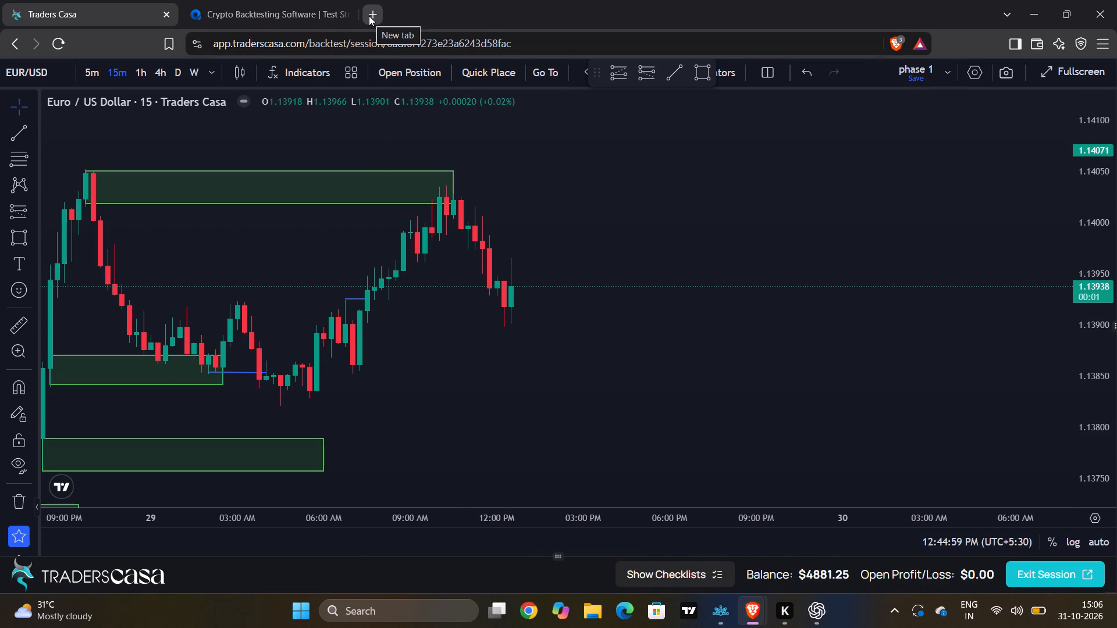
Return the chart to full screen.
{"action": "left_click", "coordinate": [1082, 66]}
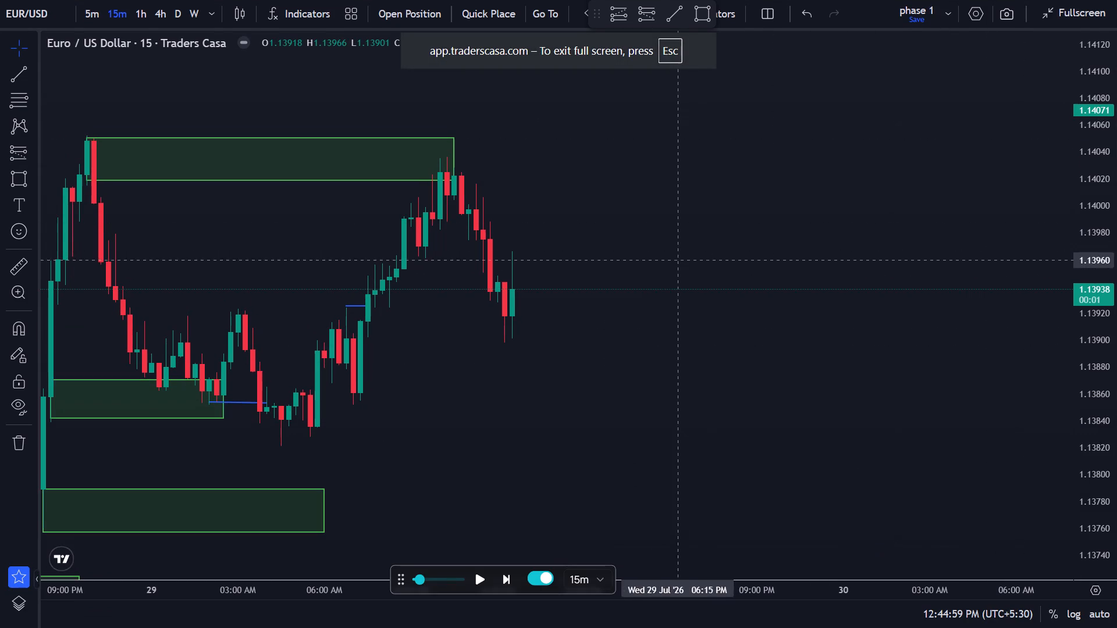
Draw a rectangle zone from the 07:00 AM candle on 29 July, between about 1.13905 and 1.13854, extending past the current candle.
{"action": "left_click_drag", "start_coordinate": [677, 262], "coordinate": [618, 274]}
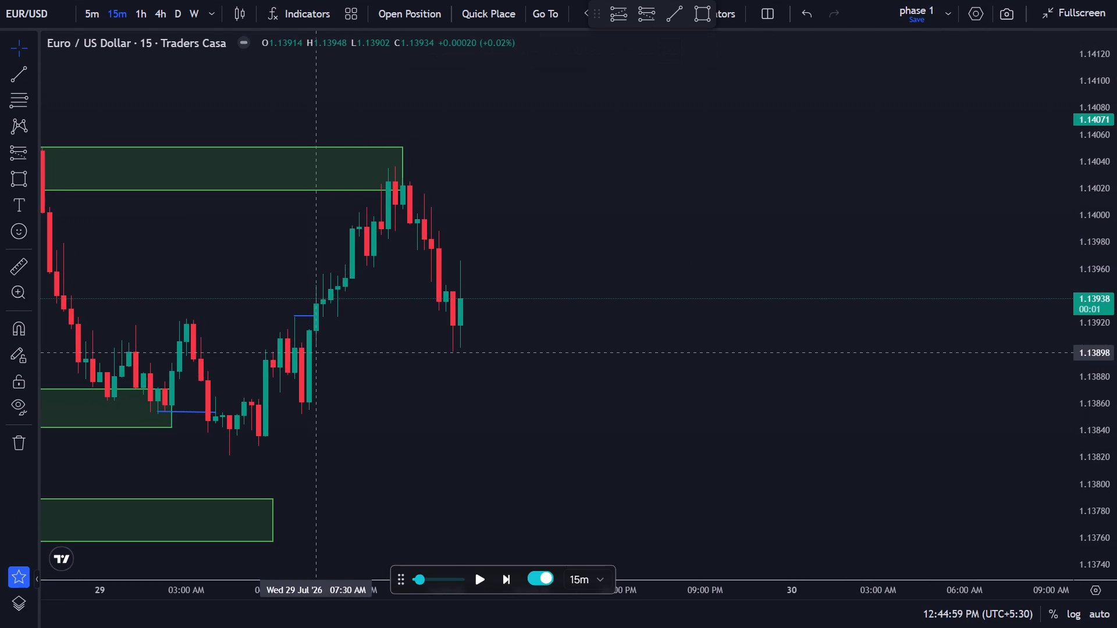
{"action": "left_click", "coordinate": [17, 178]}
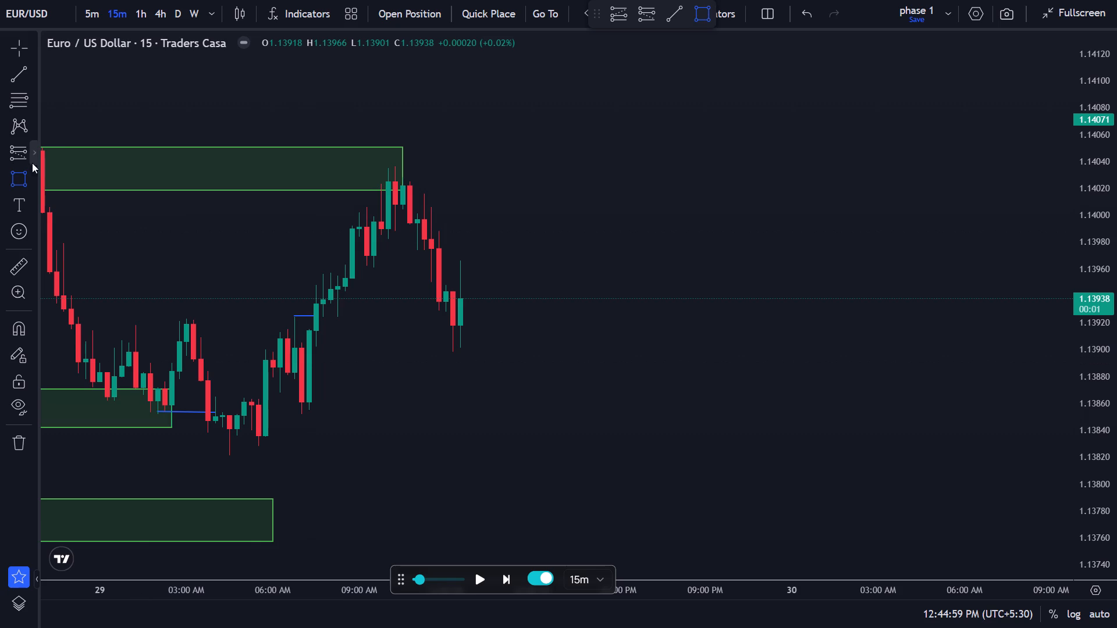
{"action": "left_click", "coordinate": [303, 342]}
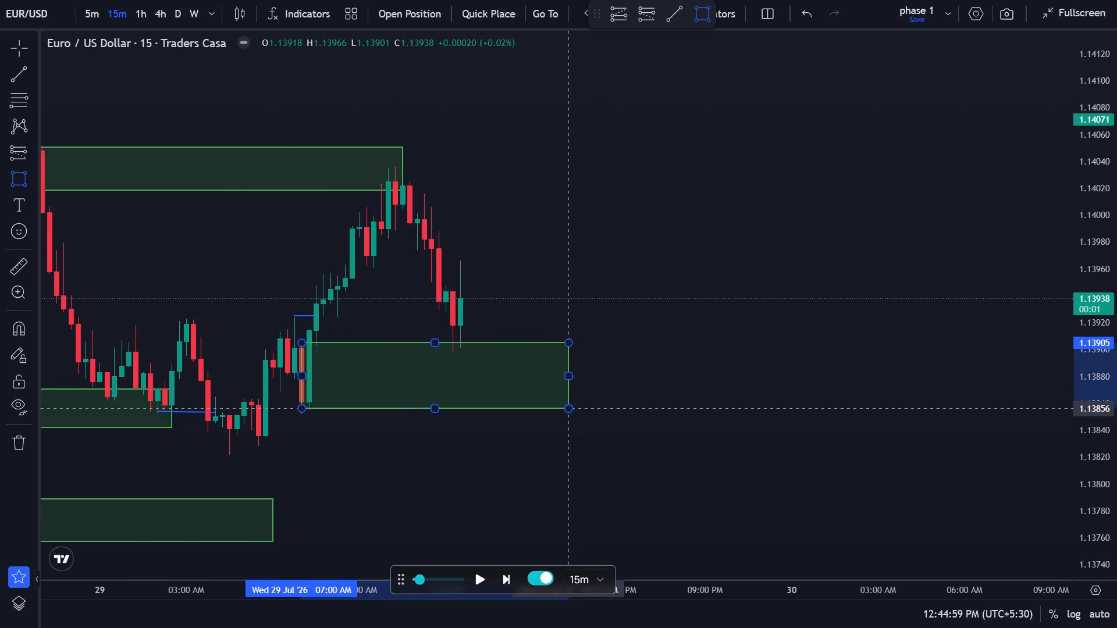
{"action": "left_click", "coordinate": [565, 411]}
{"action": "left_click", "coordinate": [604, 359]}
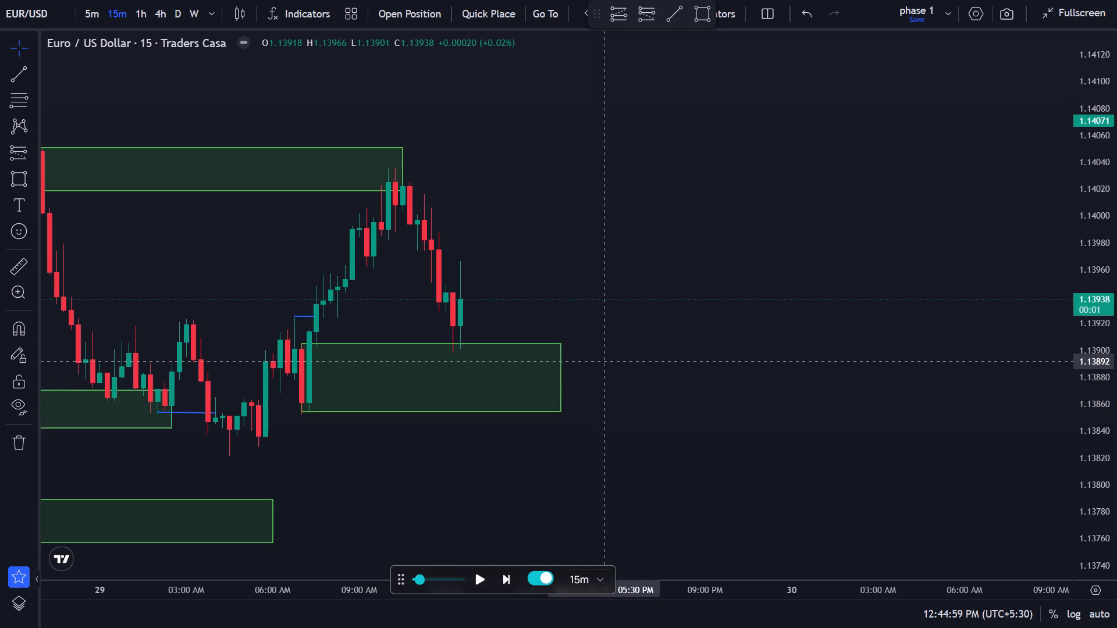
Advance the replay candle by candle to 04:29:59 PM on 29 July.
{"action": "left_click", "coordinate": [502, 584]}
{"action": "triple_click", "coordinate": [502, 584]}
{"action": "triple_click", "coordinate": [504, 583]}
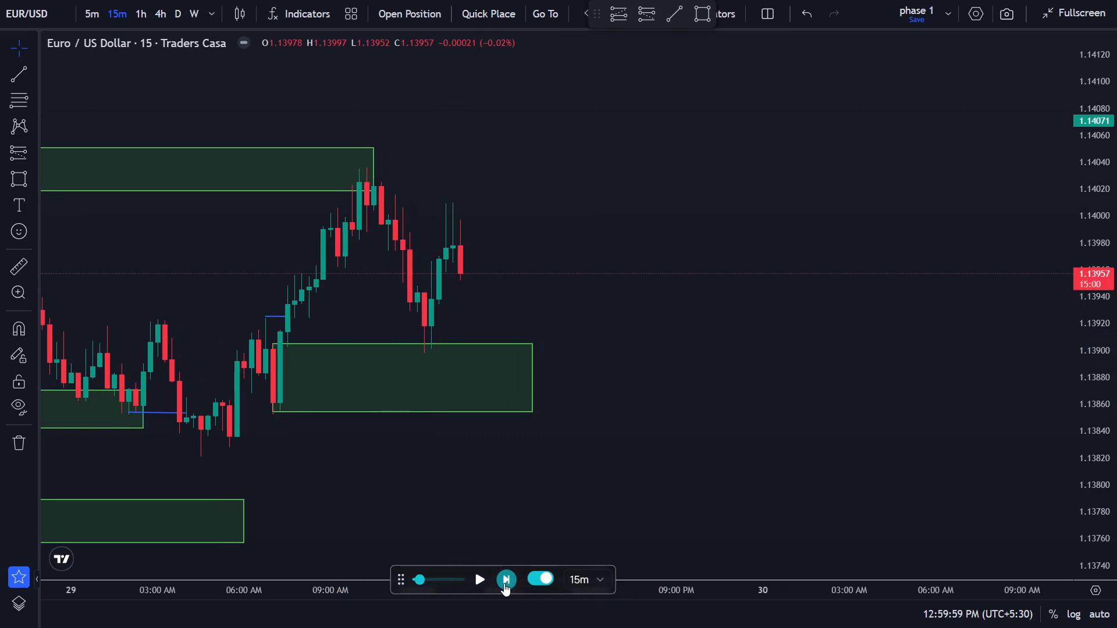
{"action": "triple_click", "coordinate": [504, 583]}
{"action": "triple_click", "coordinate": [504, 581]}
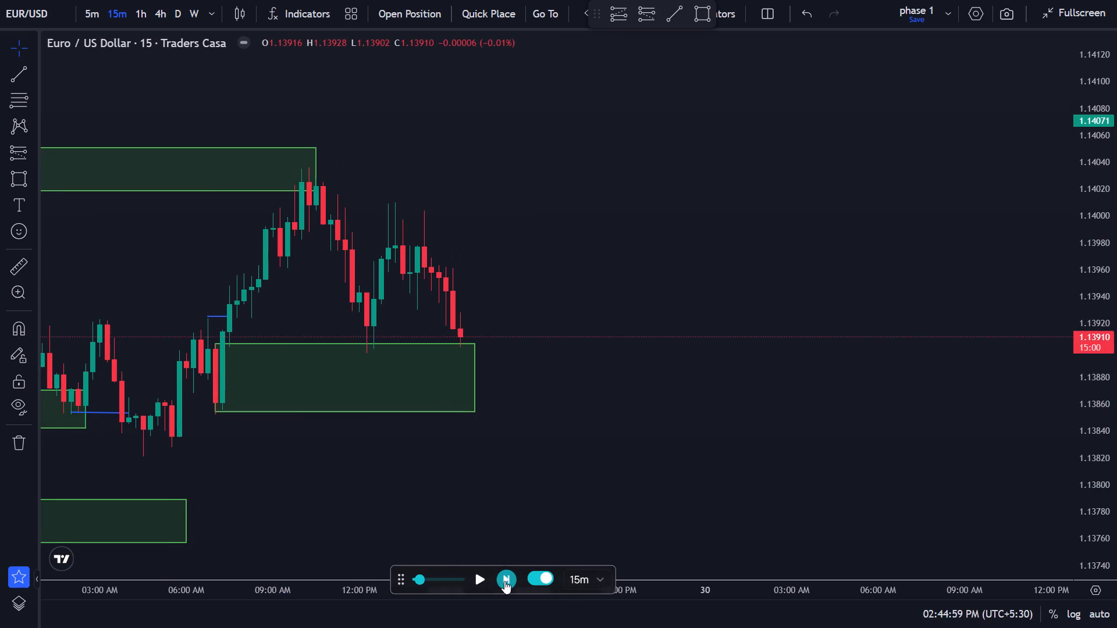
{"action": "double_click", "coordinate": [504, 581]}
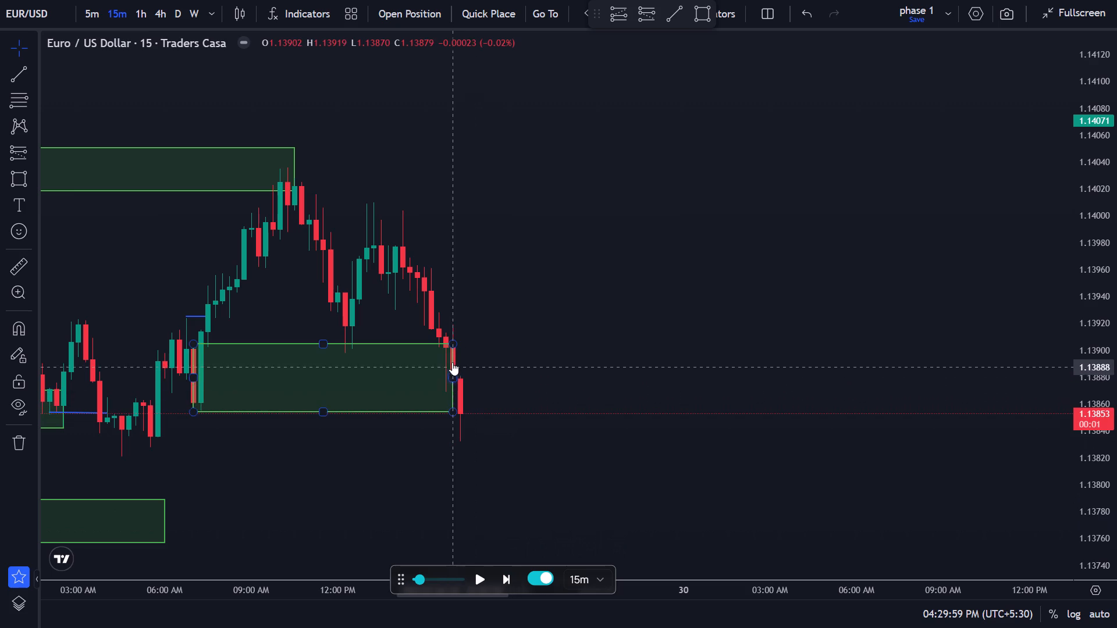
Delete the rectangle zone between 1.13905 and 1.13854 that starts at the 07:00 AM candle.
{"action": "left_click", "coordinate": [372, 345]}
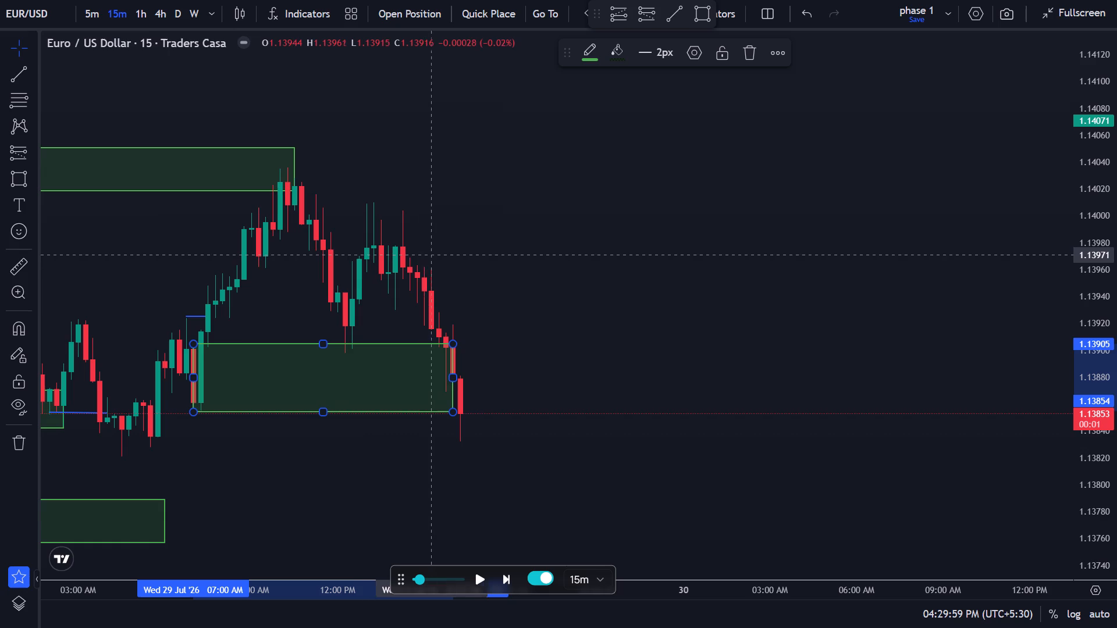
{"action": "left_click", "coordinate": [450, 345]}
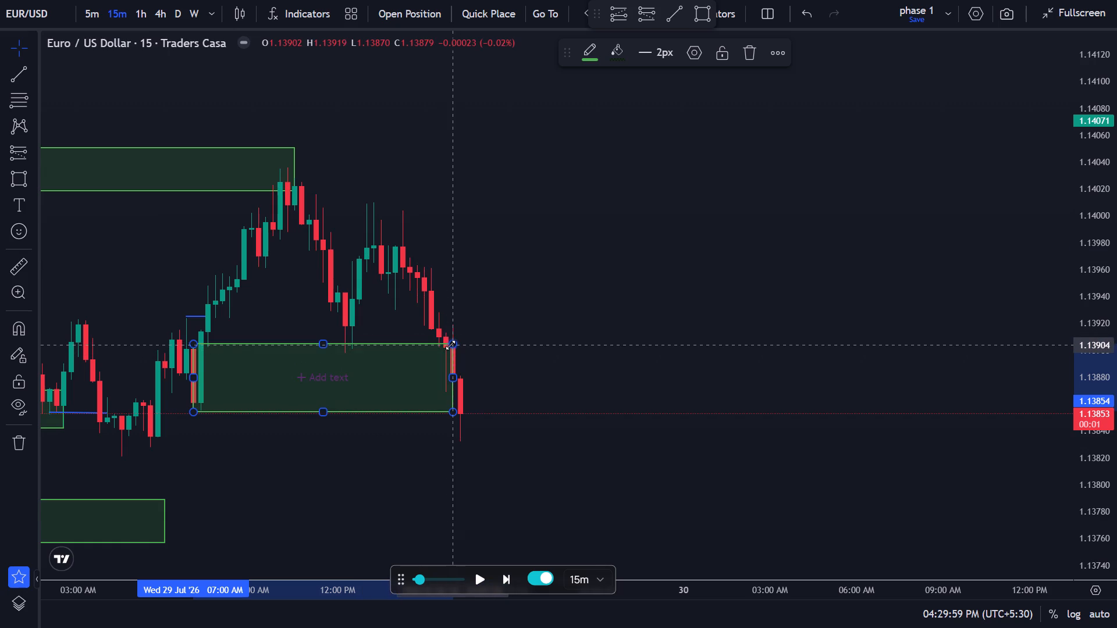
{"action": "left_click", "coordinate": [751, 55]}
Delete the older rectangle zone between 1.13789 and 1.13757 that starts on 28 July.
{"action": "left_click_drag", "start_coordinate": [429, 444], "coordinate": [607, 300]}
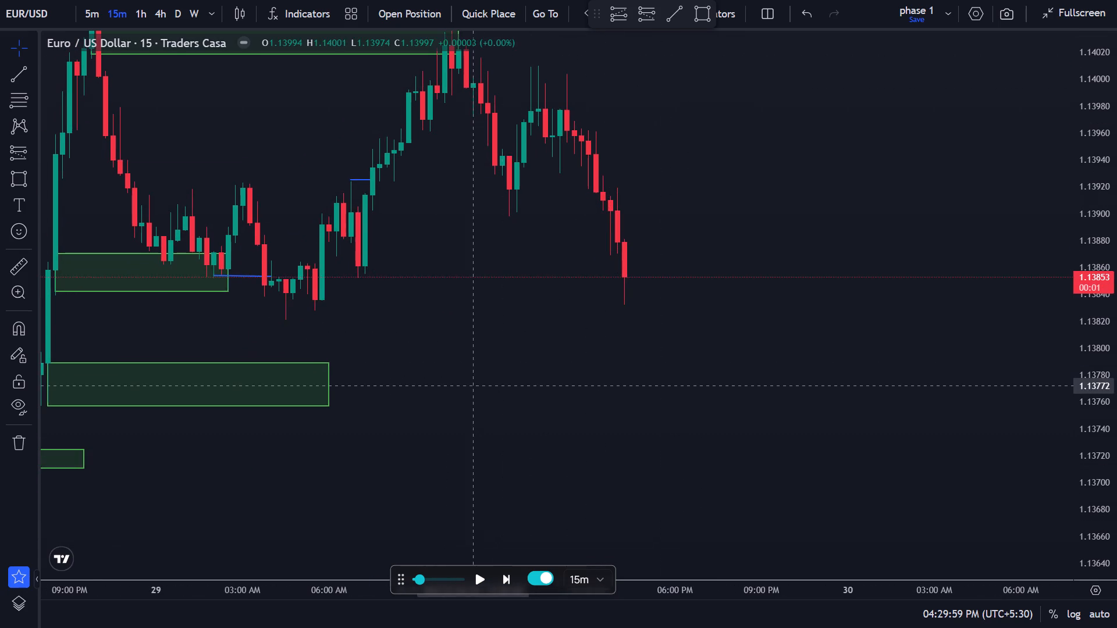
{"action": "scroll", "coordinate": [472, 386], "scroll_direction": "down", "scroll_amount": 3}
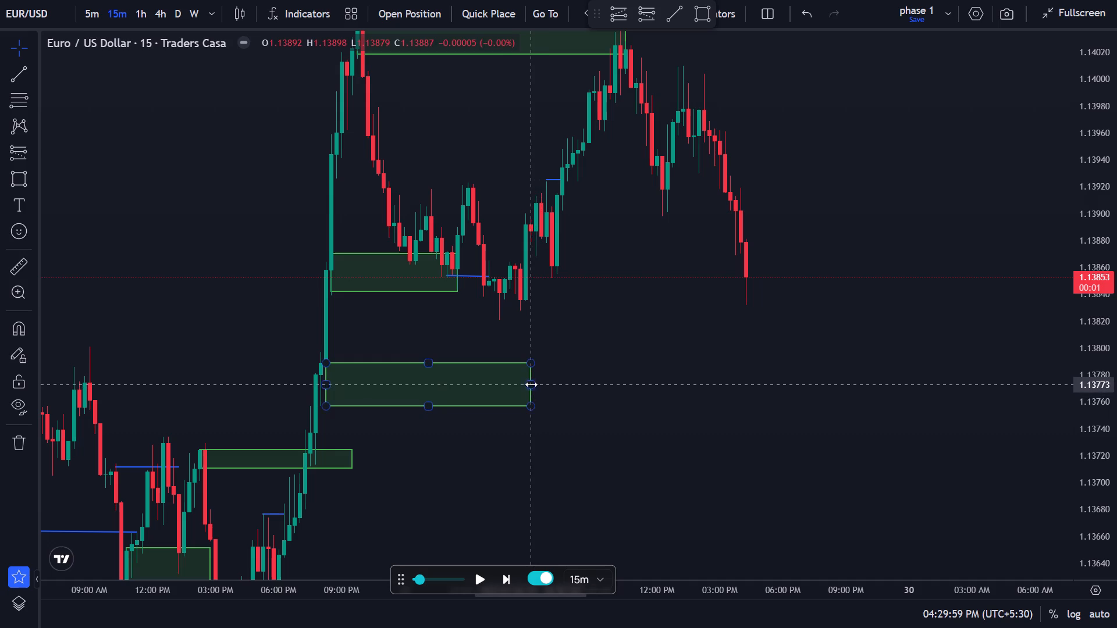
{"action": "left_click_drag", "start_coordinate": [522, 302], "coordinate": [603, 502]}
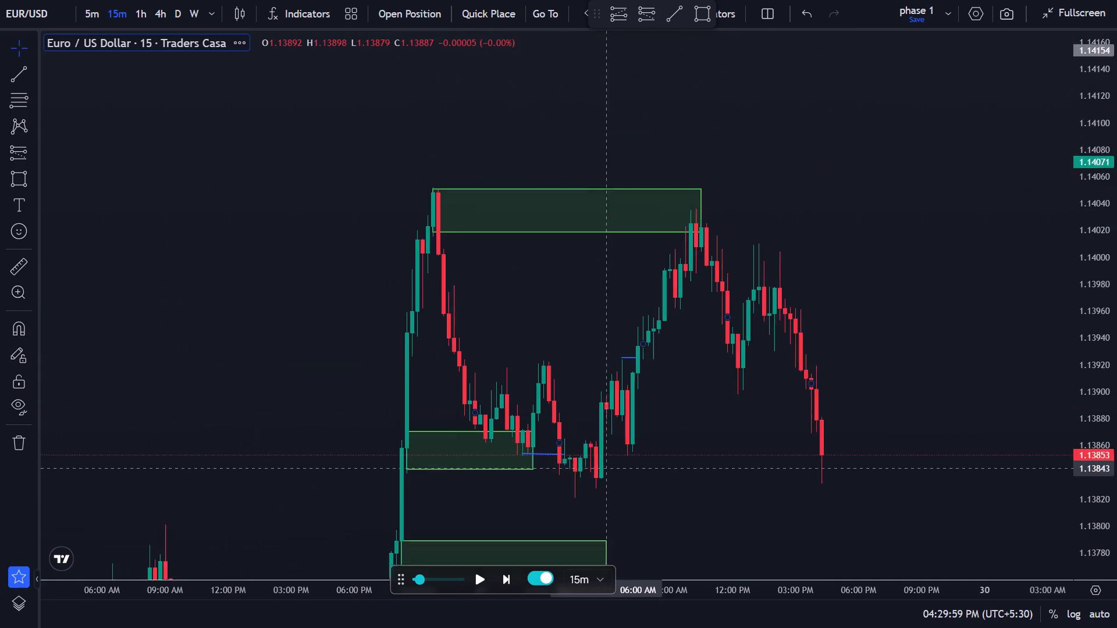
{"action": "left_click_drag", "start_coordinate": [603, 502], "coordinate": [595, 284]}
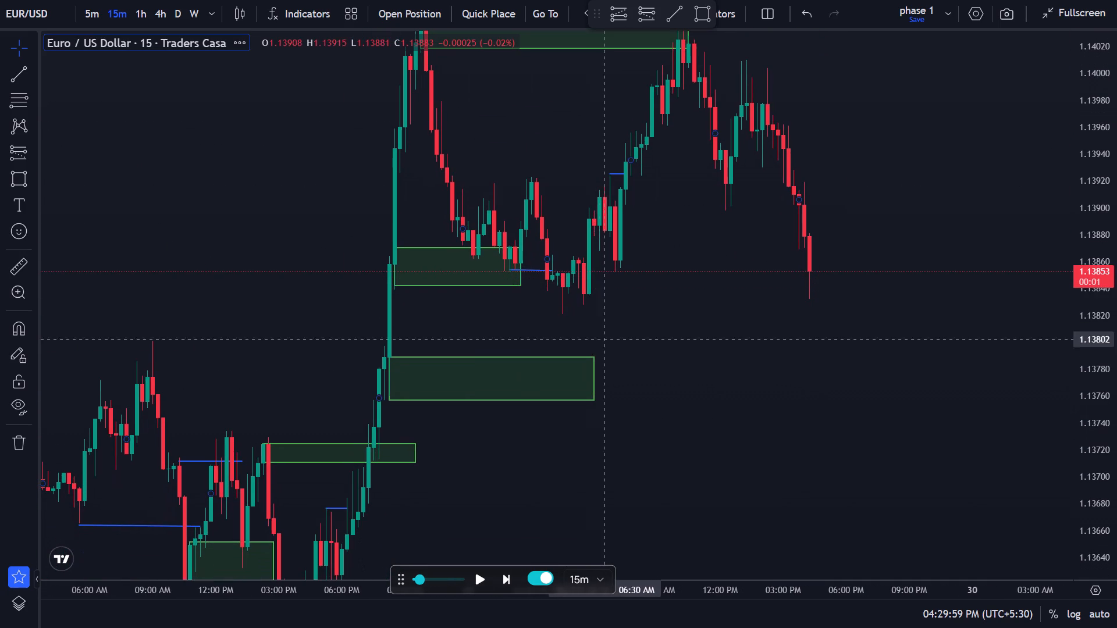
{"action": "left_click", "coordinate": [592, 380]}
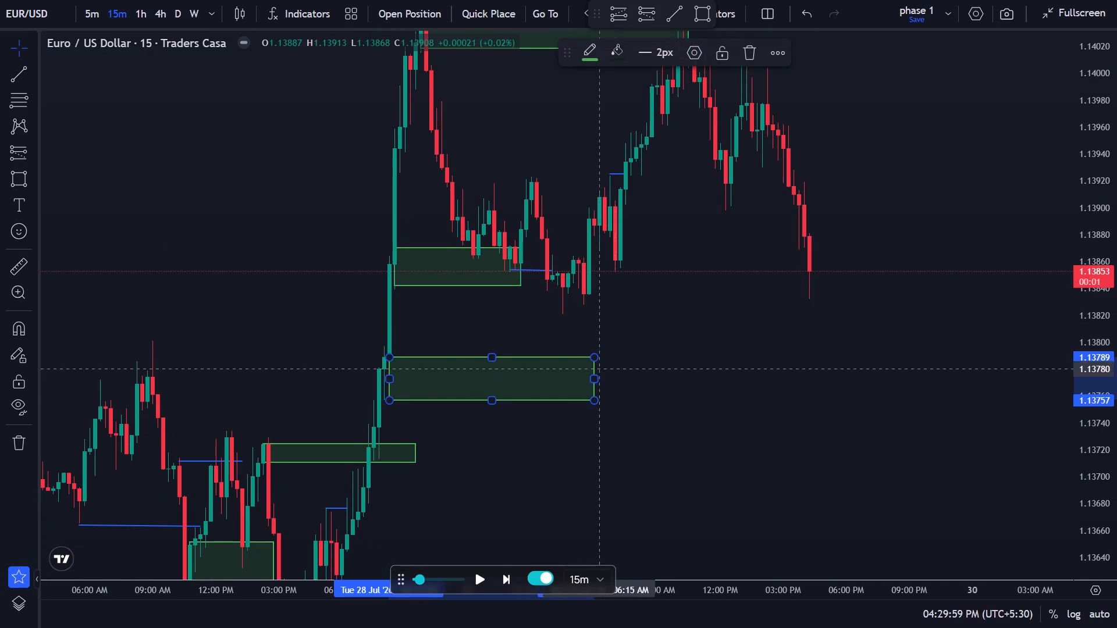
{"action": "left_click", "coordinate": [750, 54]}
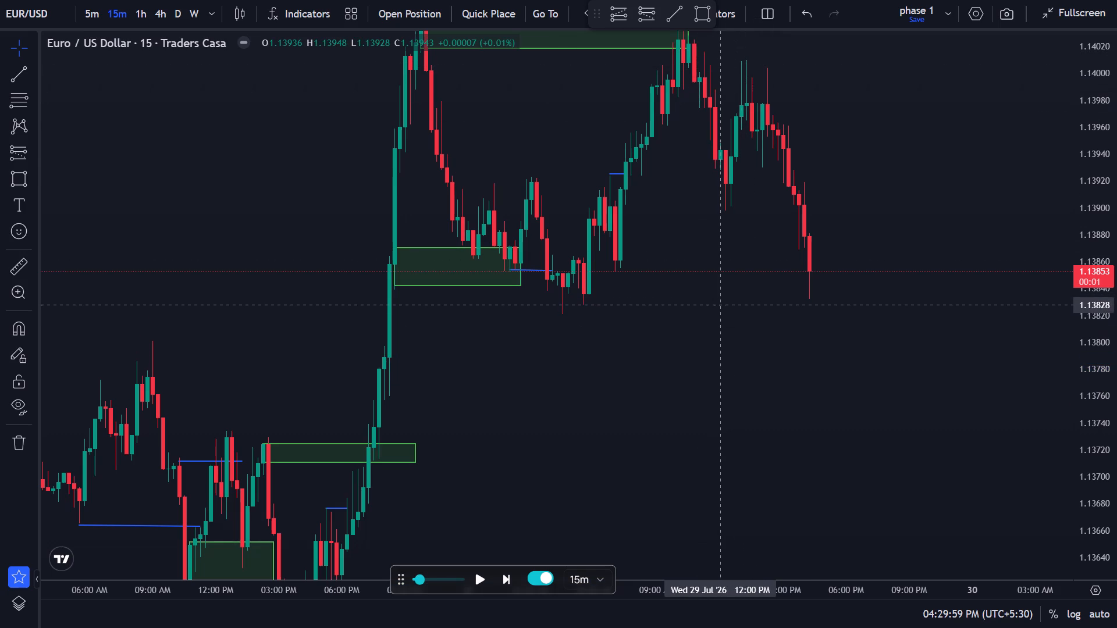
Advance the replay candle by candle to 07:44:59 PM on 29 July.
{"action": "scroll", "coordinate": [712, 308], "scroll_direction": "up", "scroll_amount": 5}
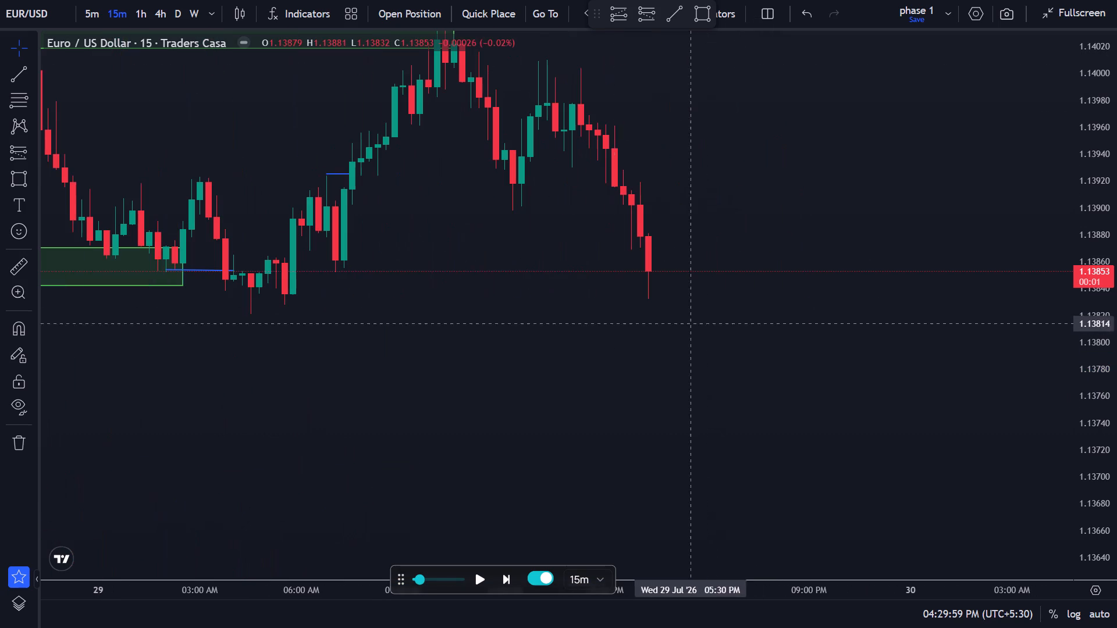
{"action": "triple_click", "coordinate": [510, 581]}
{"action": "triple_click", "coordinate": [508, 583]}
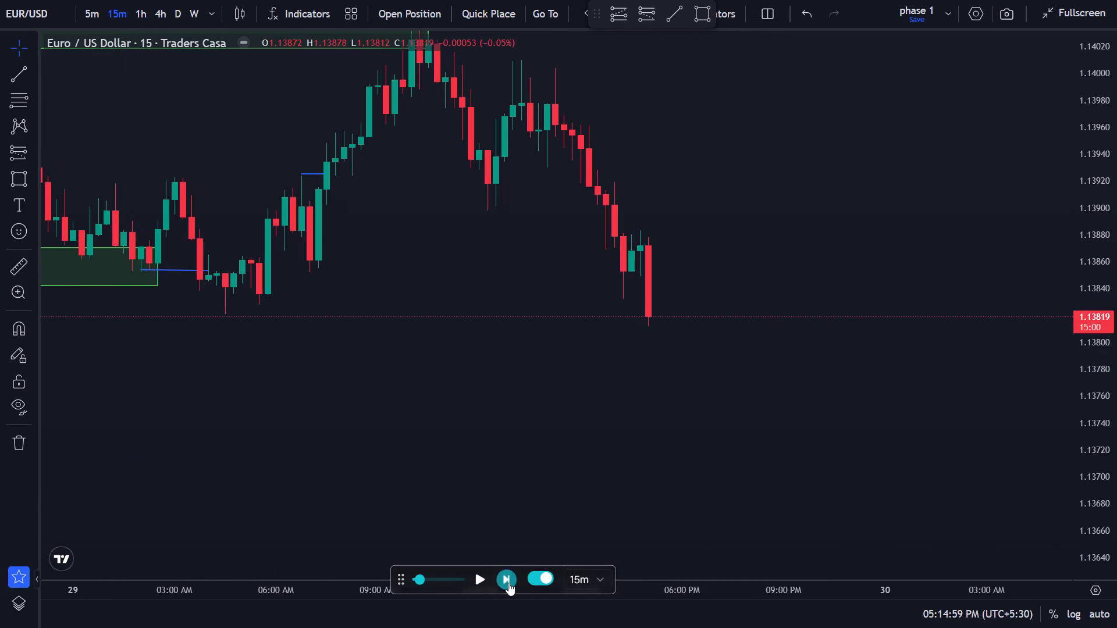
{"action": "triple_click", "coordinate": [509, 583]}
{"action": "double_click", "coordinate": [509, 583]}
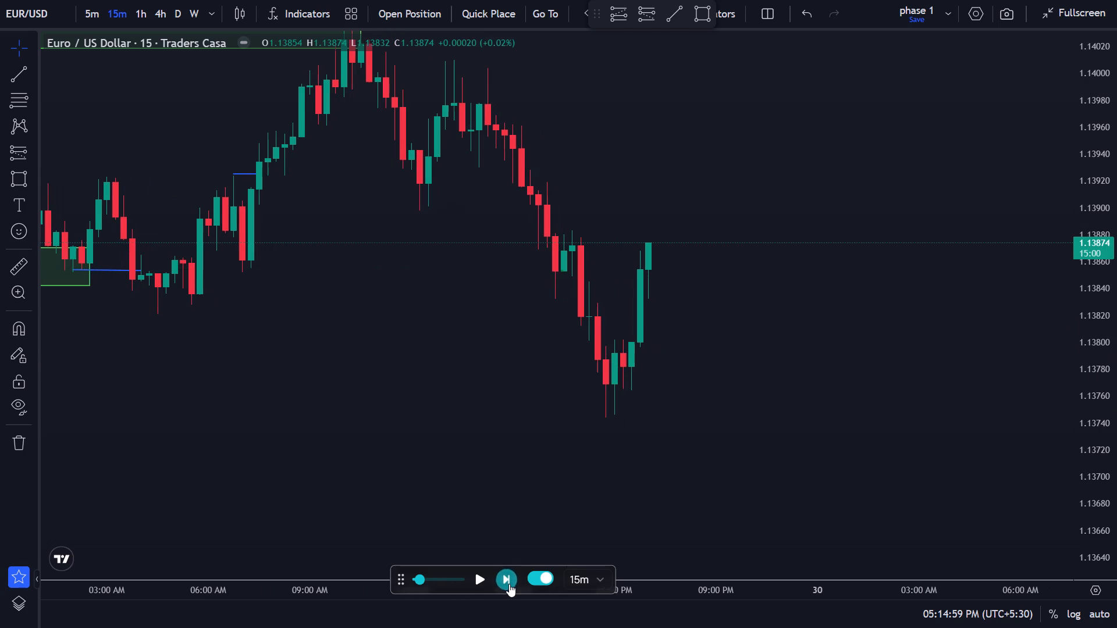
{"action": "left_click", "coordinate": [509, 584]}
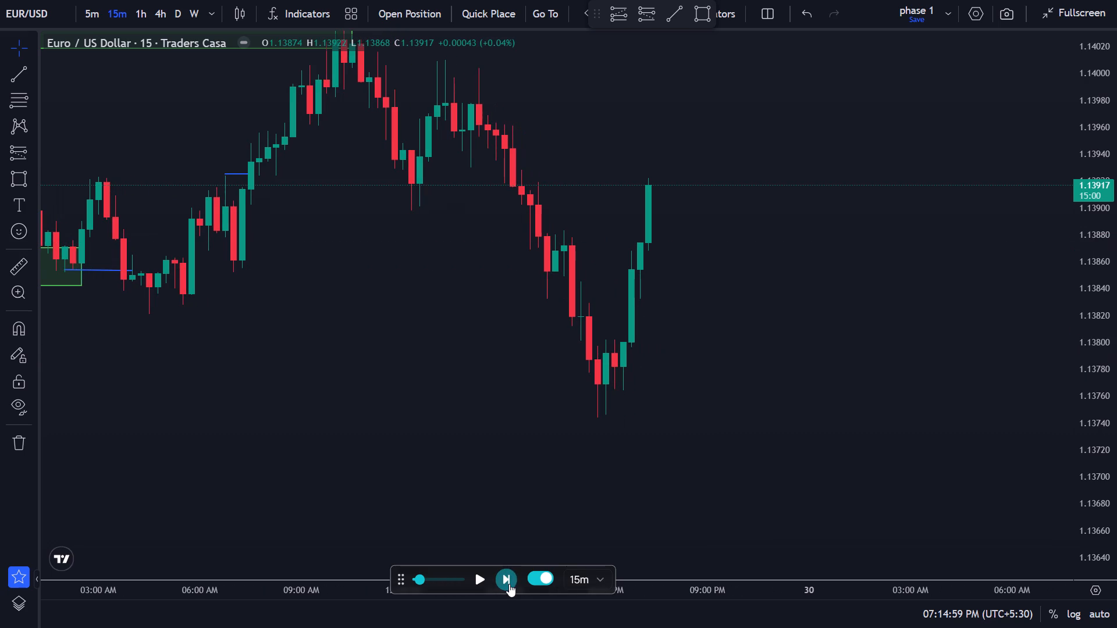
{"action": "left_click", "coordinate": [509, 584]}
Switch the EUR/USD chart to the 5-minute timeframe.
{"action": "scroll", "coordinate": [683, 295], "scroll_direction": "up", "scroll_amount": 1}
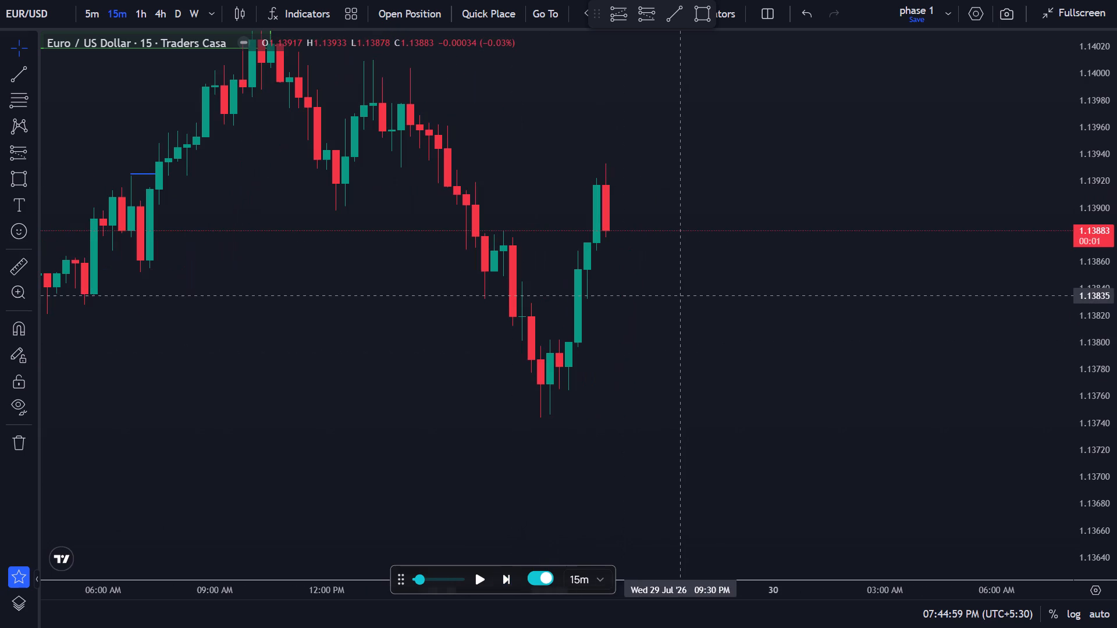
{"action": "left_click", "coordinate": [101, 10]}
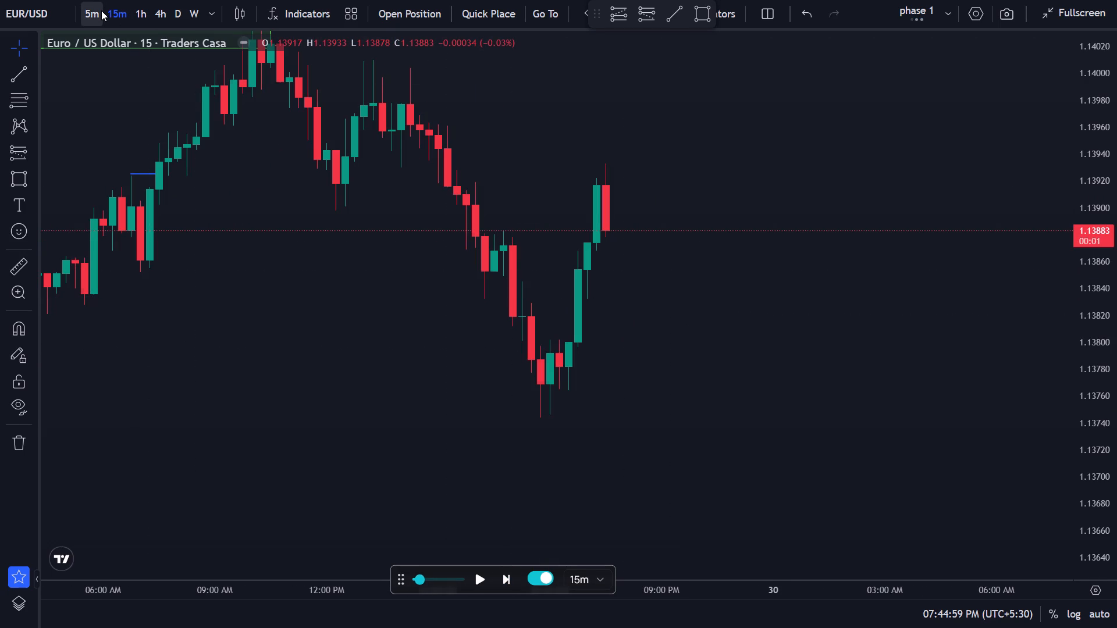
Draw a short position at the latest bearish candles with entry 1.13891, stop 1.13944 and target 1.13784.
{"action": "scroll", "coordinate": [603, 254], "scroll_direction": "down", "scroll_amount": 1}
{"action": "scroll", "coordinate": [603, 254], "scroll_direction": "up", "scroll_amount": 1}
{"action": "scroll", "coordinate": [603, 254], "scroll_direction": "down", "scroll_amount": 1}
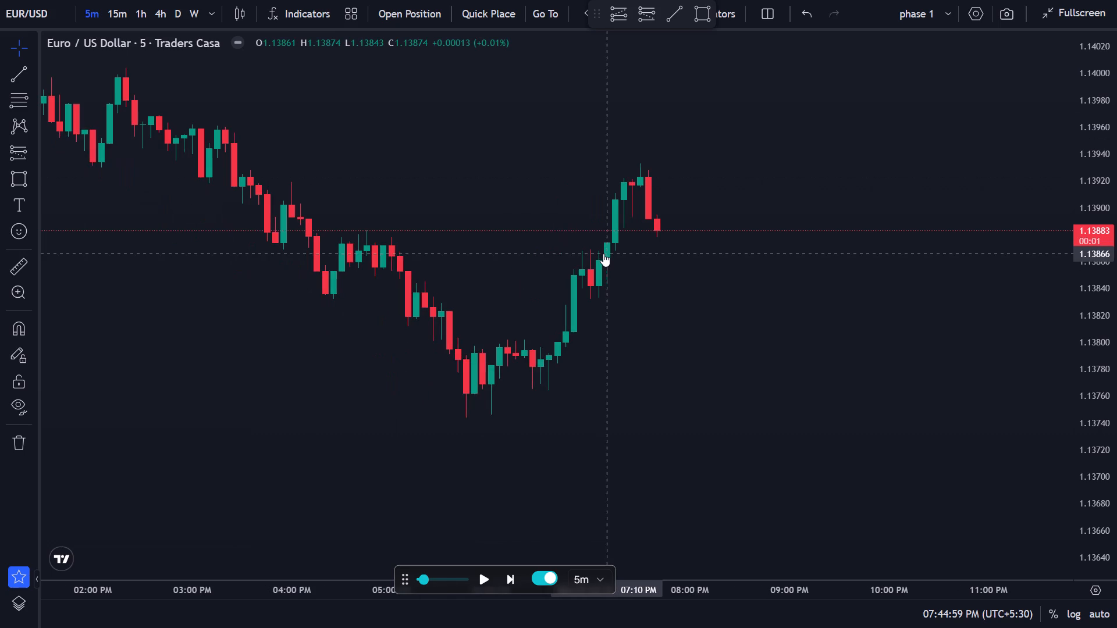
{"action": "scroll", "coordinate": [602, 255], "scroll_direction": "down", "scroll_amount": 2}
{"action": "scroll", "coordinate": [602, 255], "scroll_direction": "up", "scroll_amount": 1}
{"action": "scroll", "coordinate": [600, 256], "scroll_direction": "down", "scroll_amount": 2}
{"action": "left_click_drag", "start_coordinate": [644, 223], "coordinate": [633, 226]}
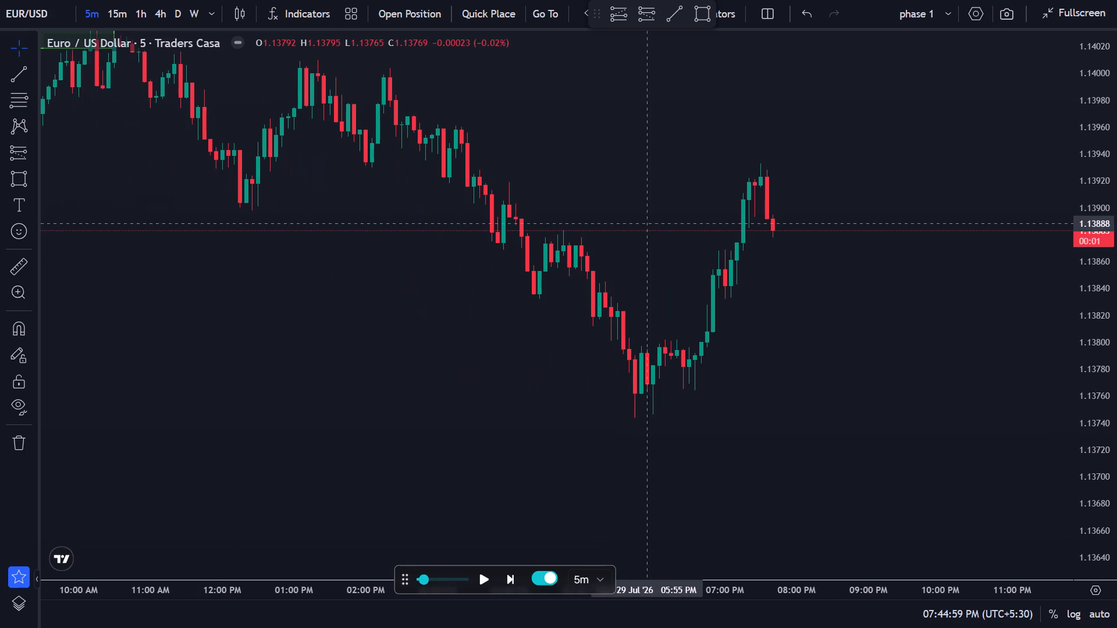
{"action": "left_click_drag", "start_coordinate": [633, 226], "coordinate": [387, 238]}
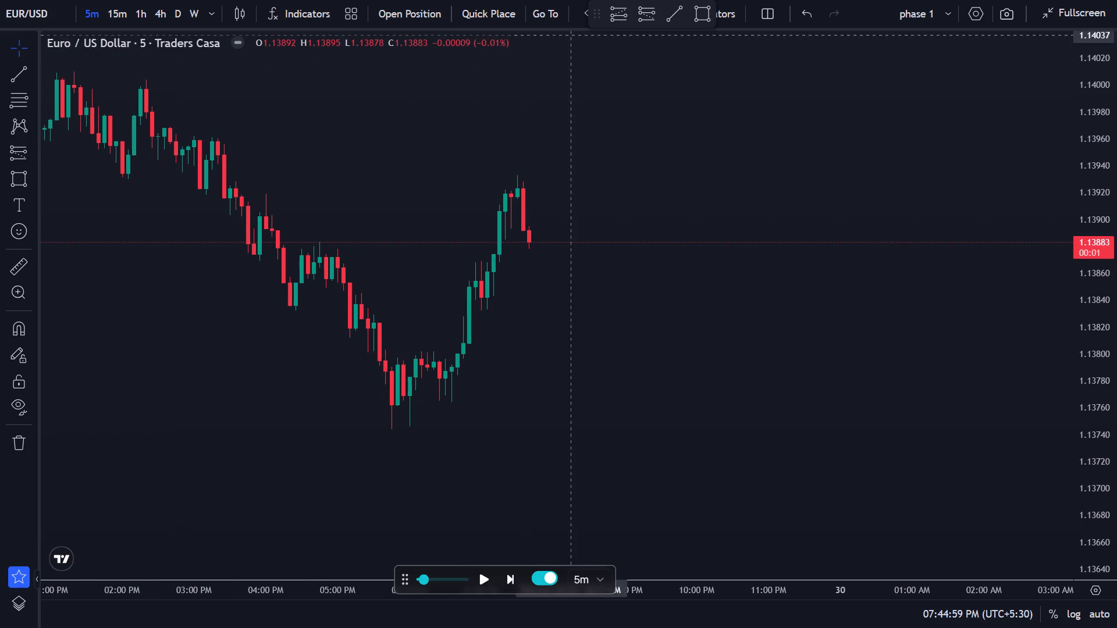
{"action": "left_click", "coordinate": [641, 16]}
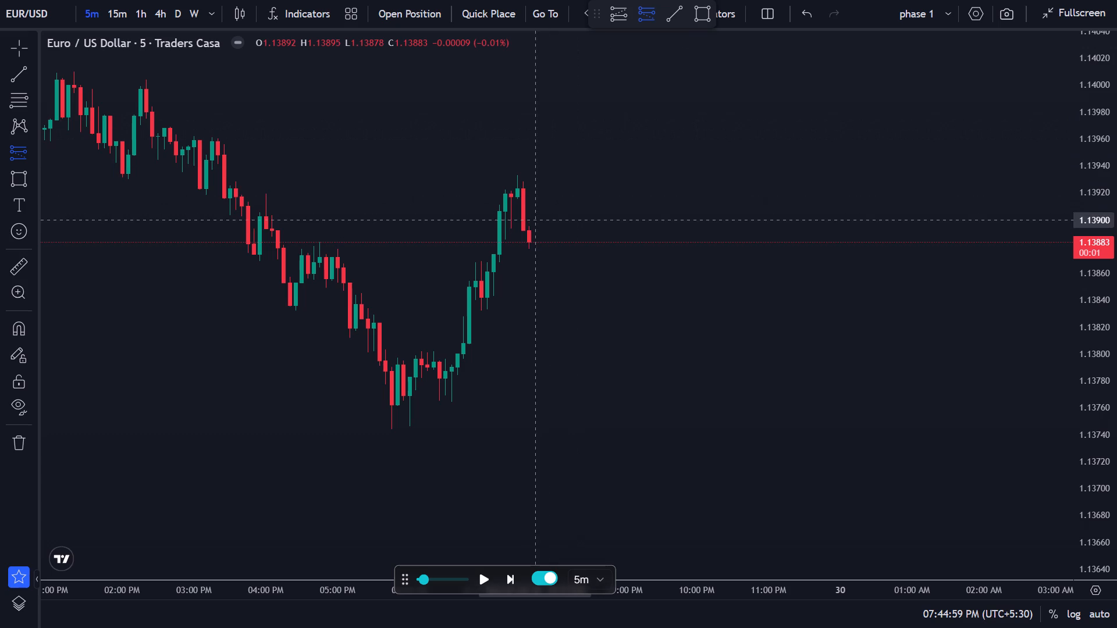
{"action": "left_click", "coordinate": [525, 231]}
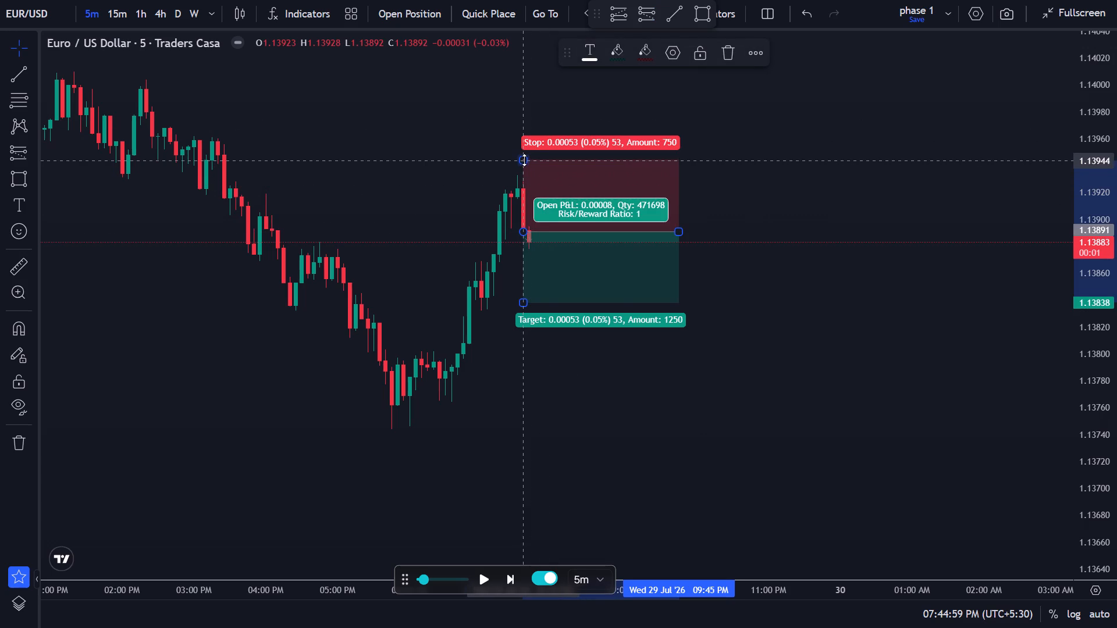
{"action": "left_click_drag", "start_coordinate": [525, 304], "coordinate": [527, 355]}
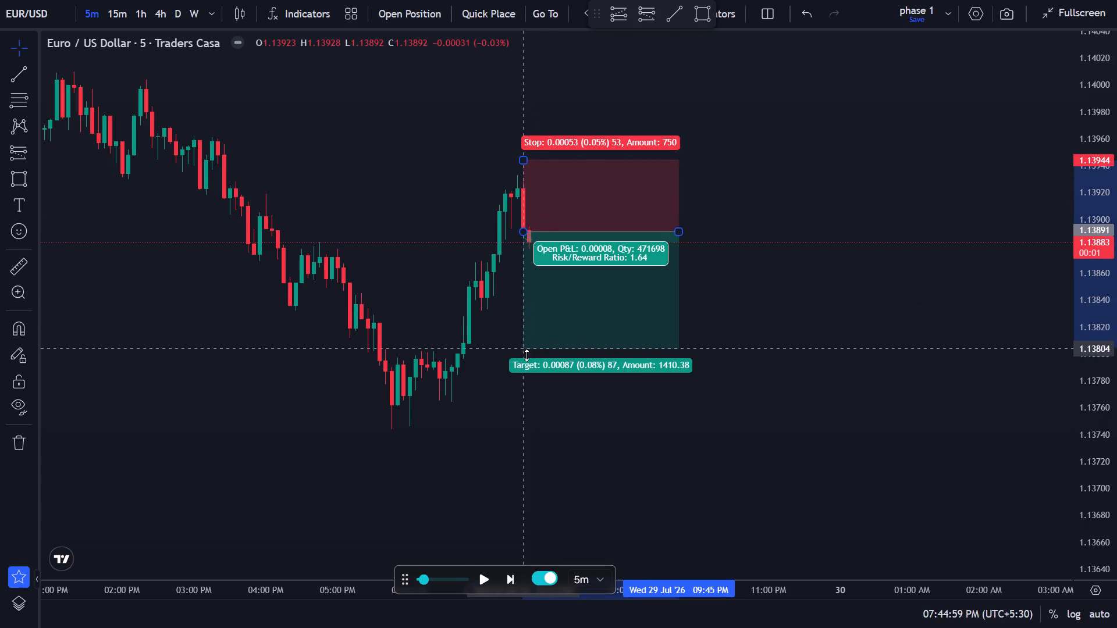
{"action": "left_click_drag", "start_coordinate": [527, 355], "coordinate": [530, 375]}
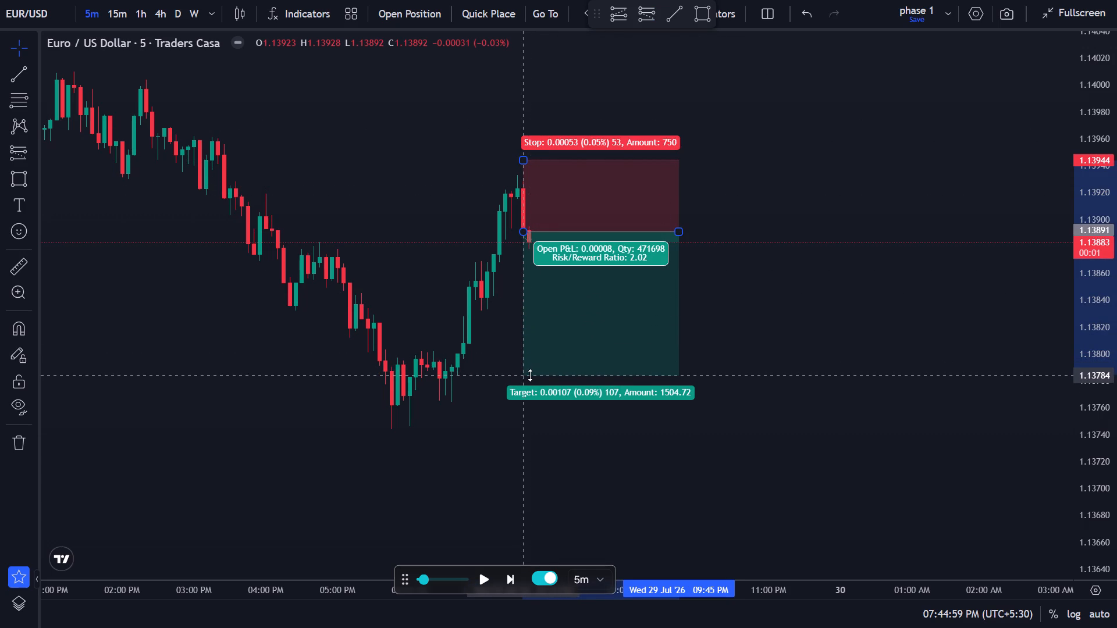
{"action": "left_click_drag", "start_coordinate": [530, 375], "coordinate": [530, 374]}
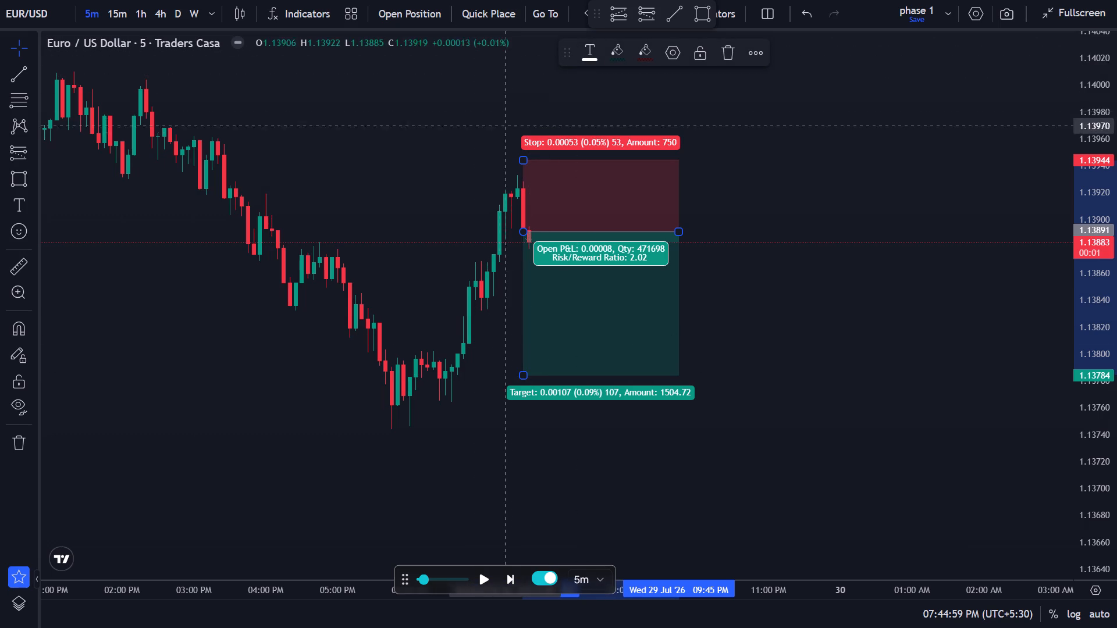
Place a limit sell trade at 1.13891 with take profit 1.13784, stop loss 1.13944 and 1% ($50) risk.
{"action": "left_click", "coordinate": [403, 12]}
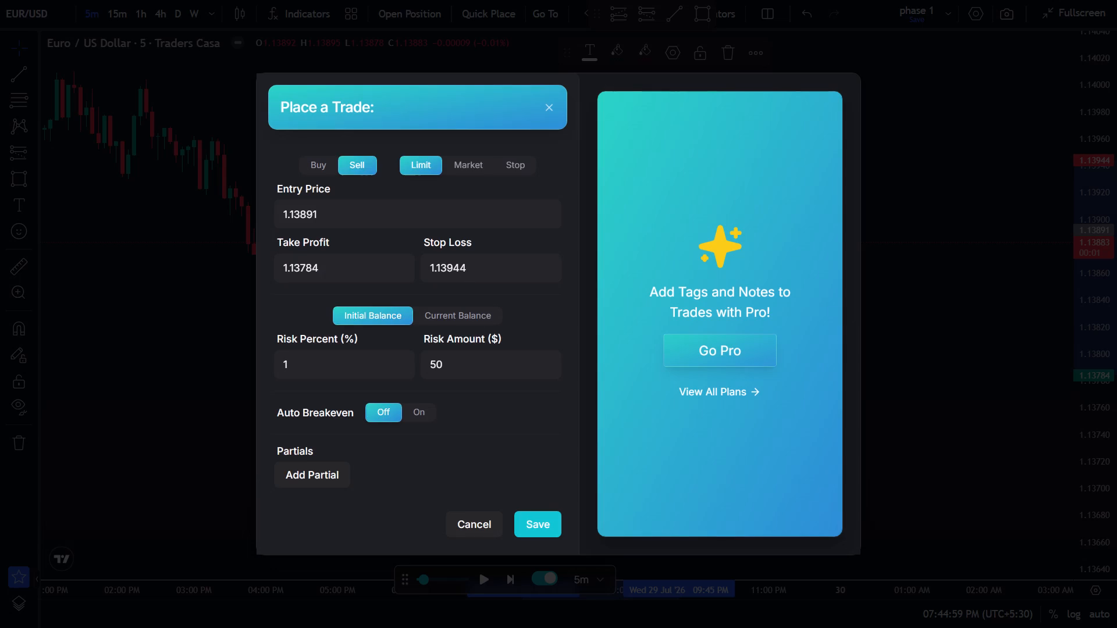
{"action": "left_click", "coordinate": [533, 519]}
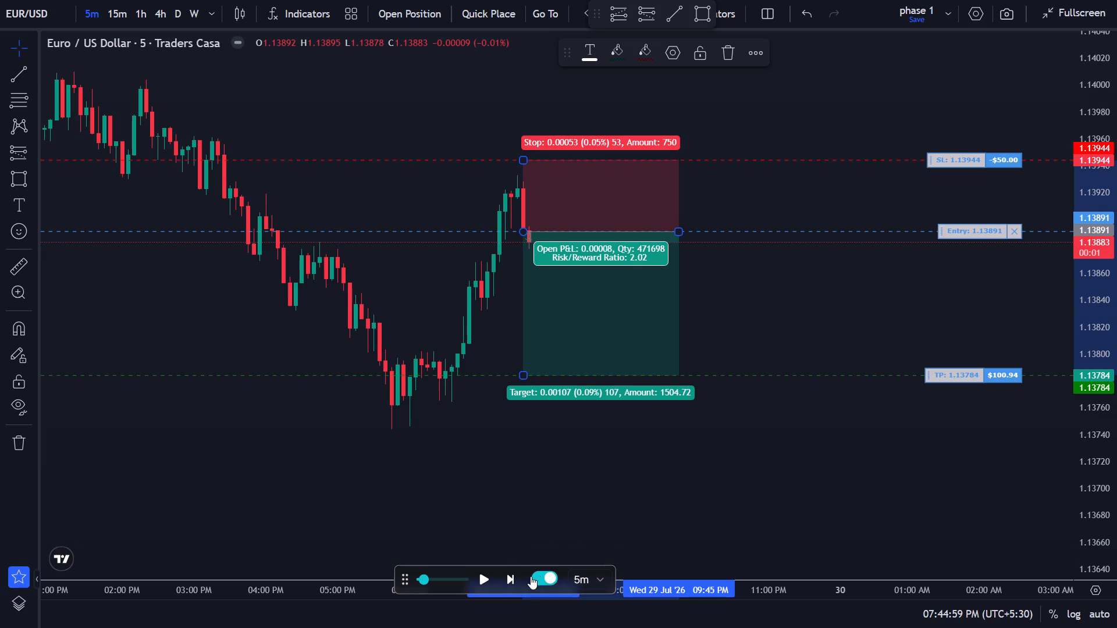
Advance the replay candle by candle to 07:59:59 PM on 29 July.
{"action": "left_click", "coordinate": [508, 581]}
{"action": "left_click", "coordinate": [508, 583]}
{"action": "left_click", "coordinate": [510, 590]}
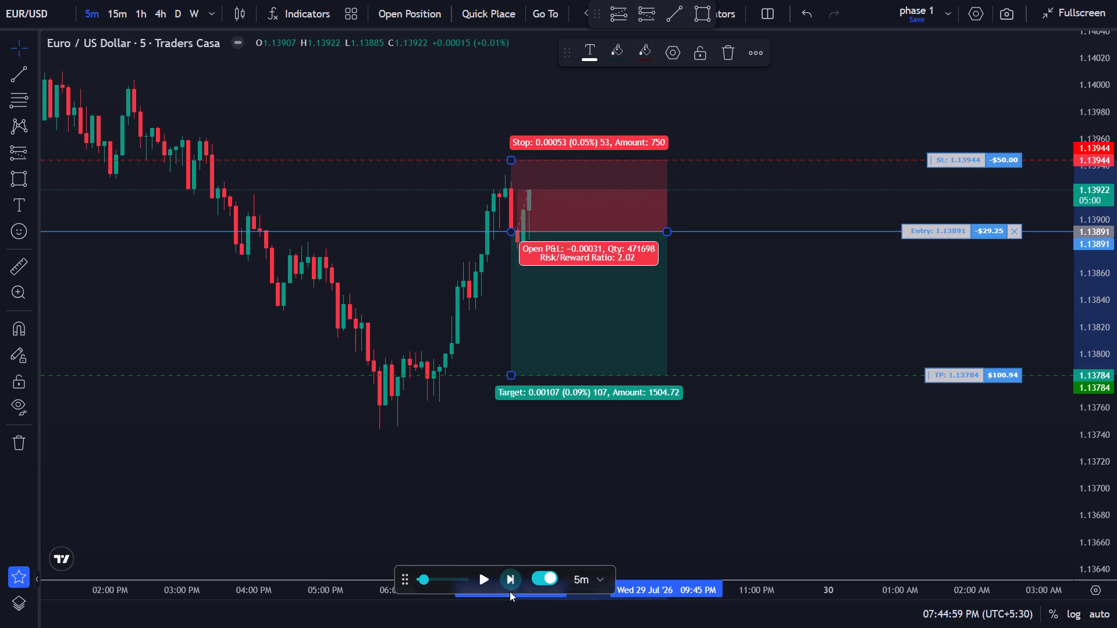
{"action": "left_click", "coordinate": [510, 580]}
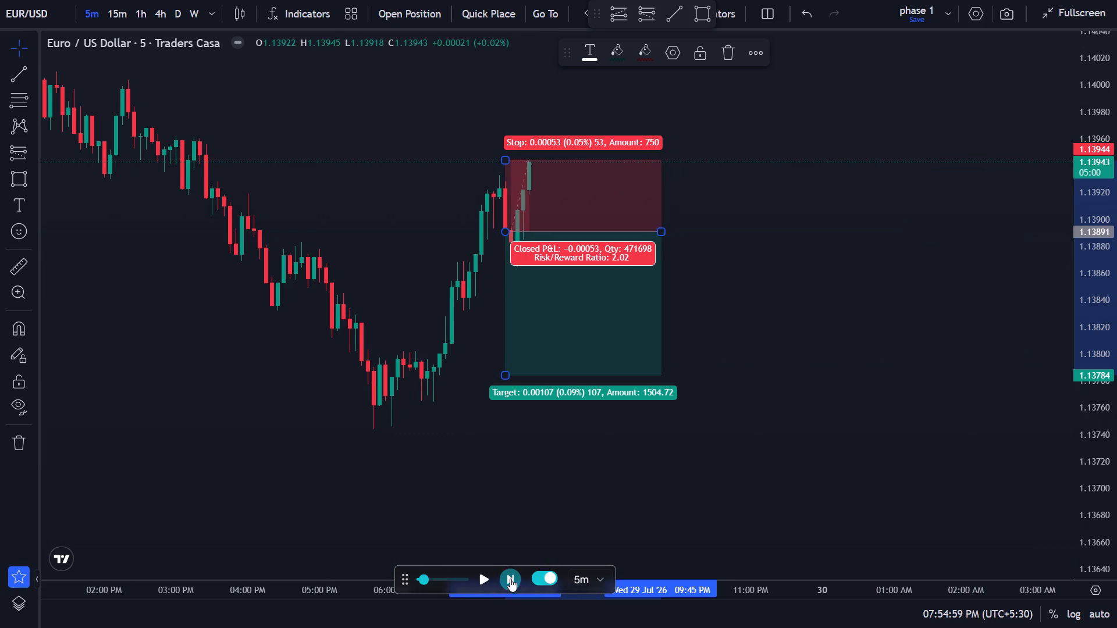
Delete the closed short position drawing with entry 1.13891 from the chart.
{"action": "left_click", "coordinate": [538, 404]}
{"action": "left_click", "coordinate": [567, 352]}
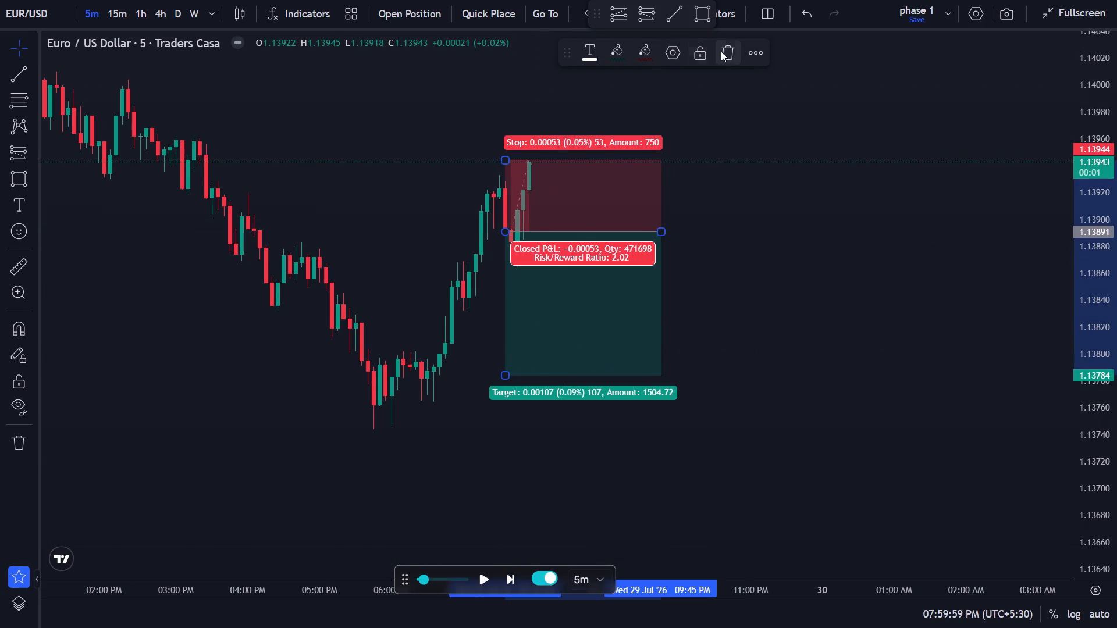
{"action": "left_click", "coordinate": [724, 52]}
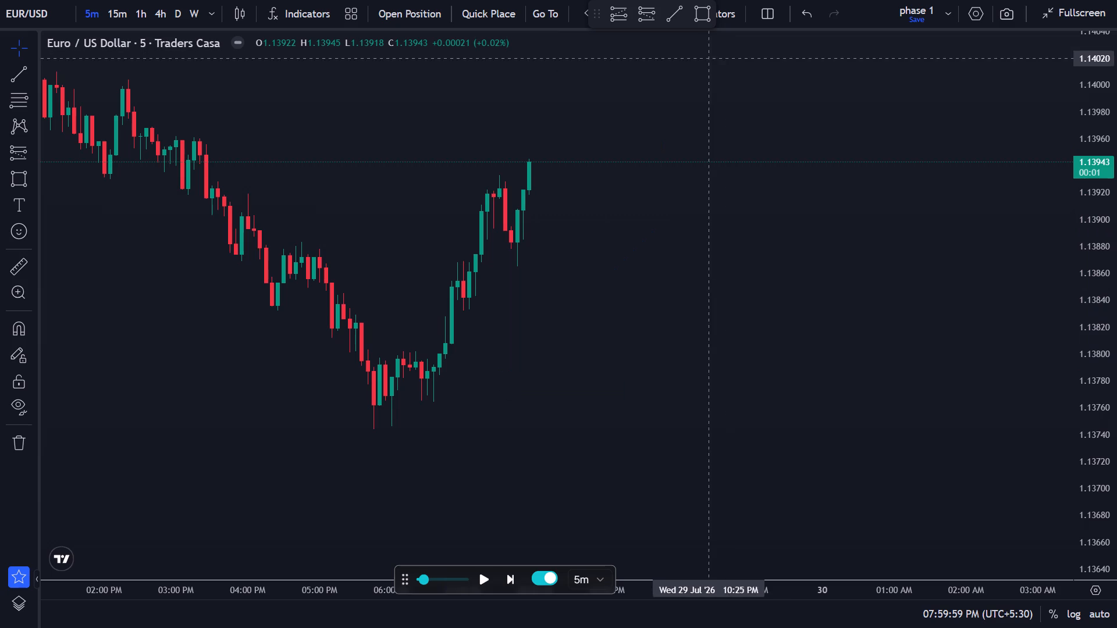
Switch the EUR/USD chart to the 15-minute timeframe.
{"action": "left_click_drag", "start_coordinate": [408, 229], "coordinate": [662, 226]}
{"action": "scroll", "coordinate": [577, 230], "scroll_direction": "down", "scroll_amount": 1}
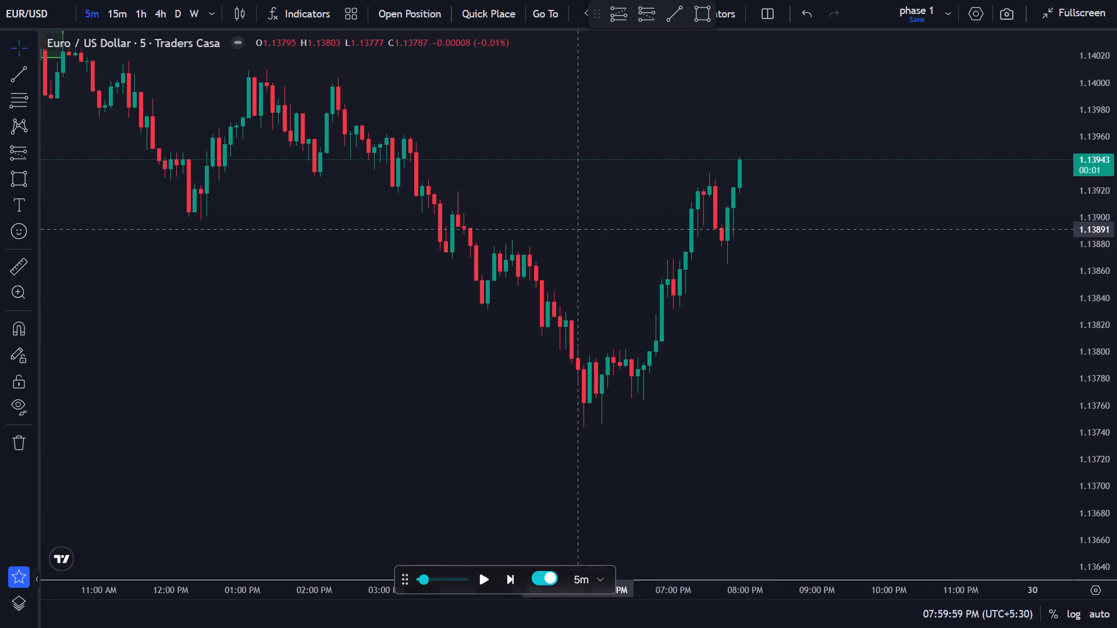
{"action": "scroll", "coordinate": [577, 230], "scroll_direction": "down", "scroll_amount": 3}
{"action": "left_click_drag", "start_coordinate": [574, 231], "coordinate": [526, 445]}
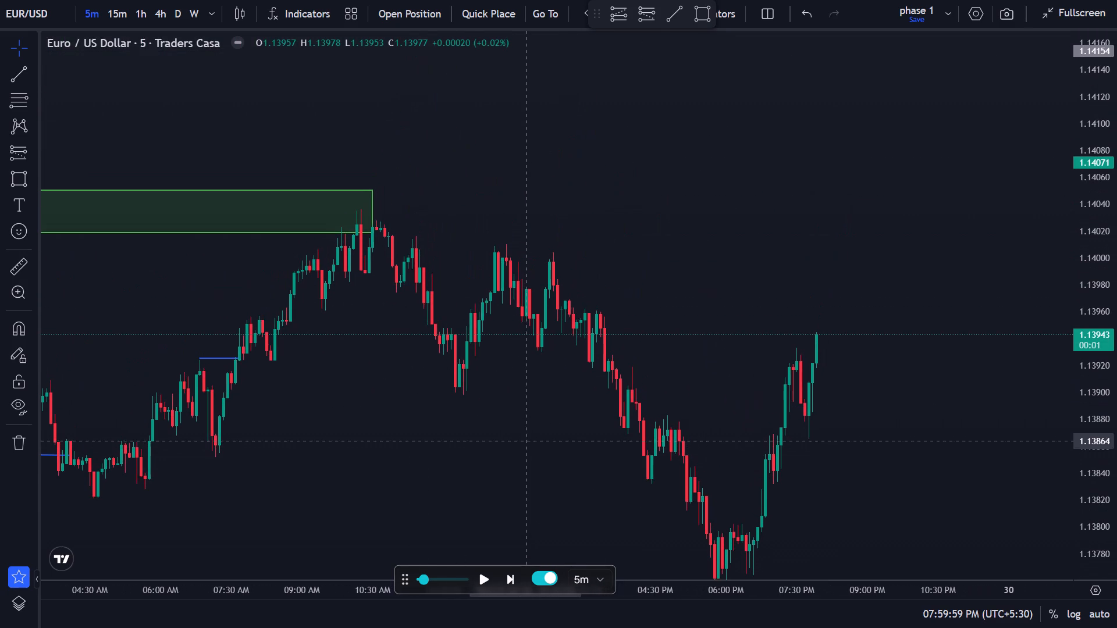
{"action": "left_click", "coordinate": [122, 9]}
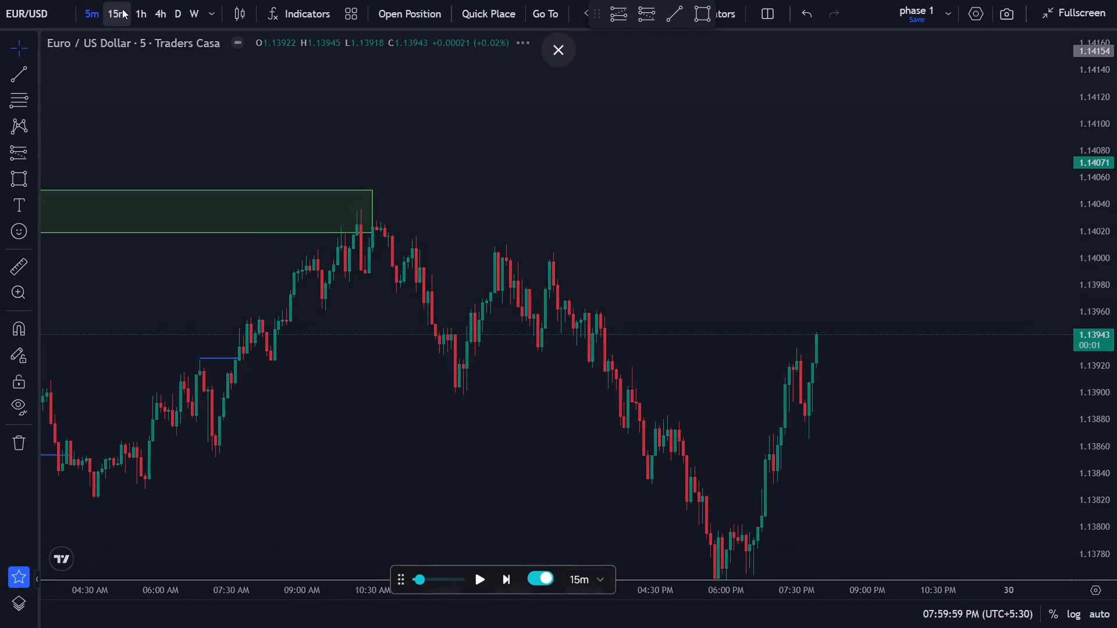
Draw a rectangle zone from 1.13977 down to 1.13943, starting at the last swing high before the sell-off and extending to 02:15 AM on 30 July.
{"action": "scroll", "coordinate": [789, 290], "scroll_direction": "up", "scroll_amount": 4}
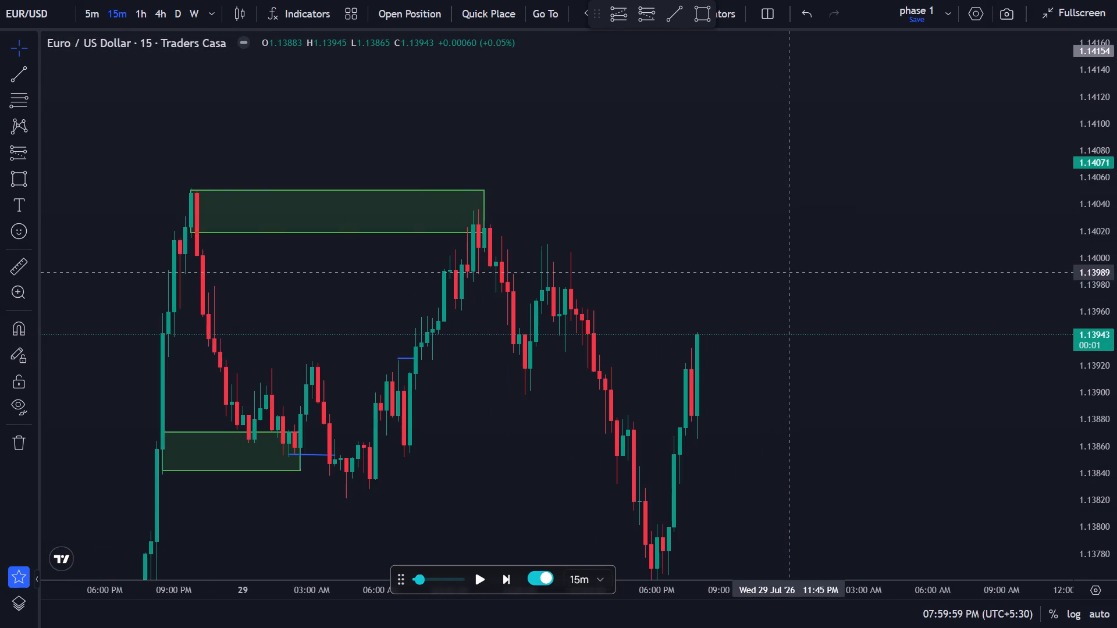
{"action": "left_click_drag", "start_coordinate": [766, 274], "coordinate": [745, 209]}
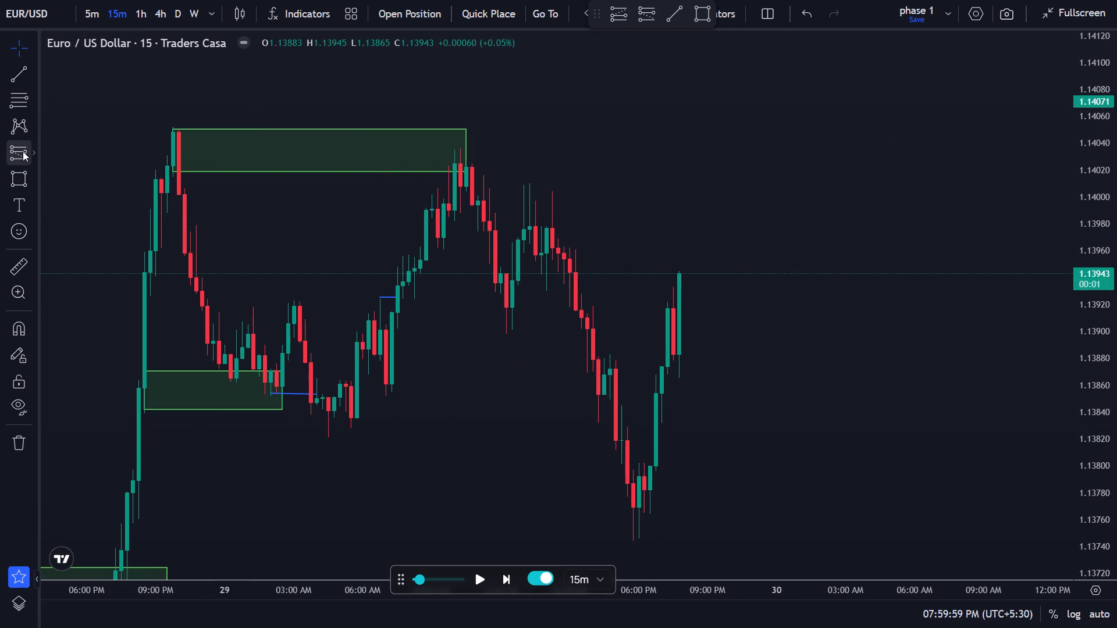
{"action": "left_click", "coordinate": [14, 179]}
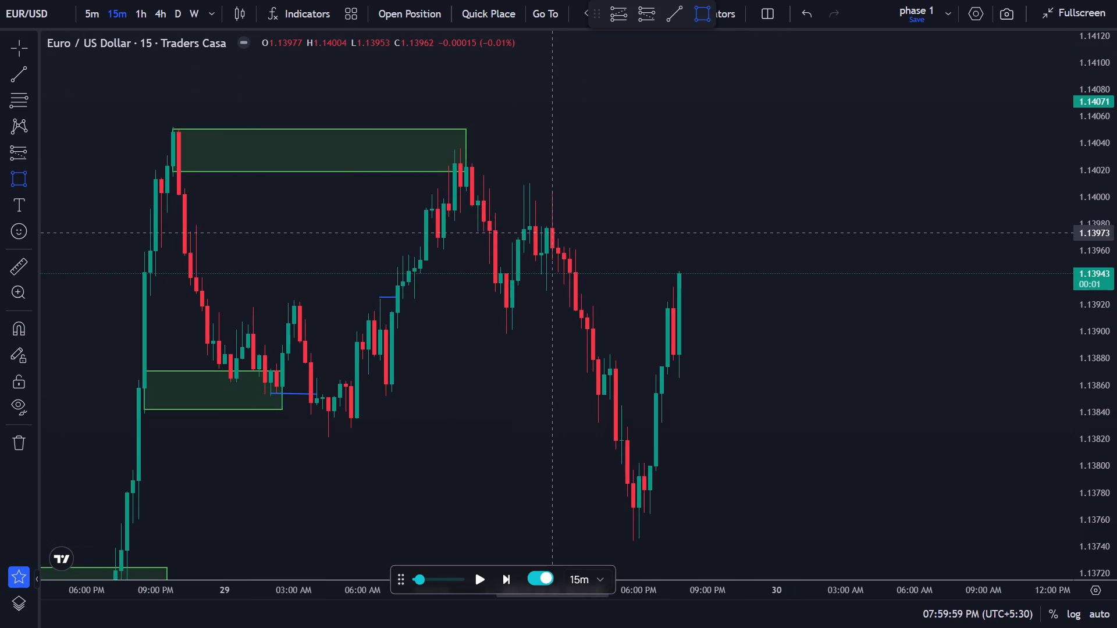
{"action": "left_click", "coordinate": [550, 227]}
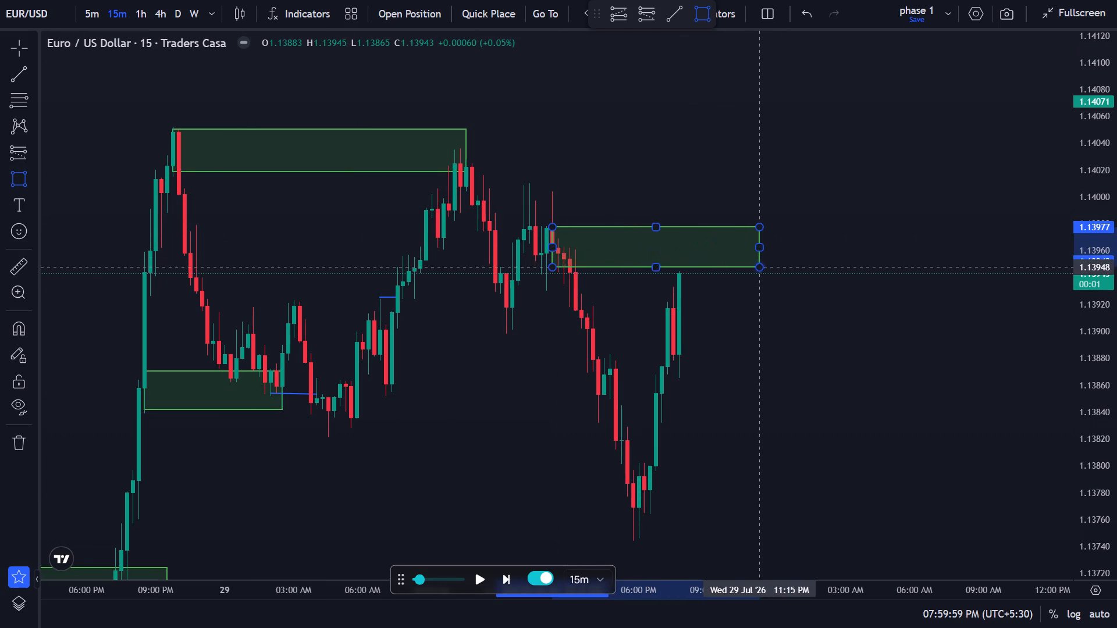
{"action": "left_click", "coordinate": [830, 273]}
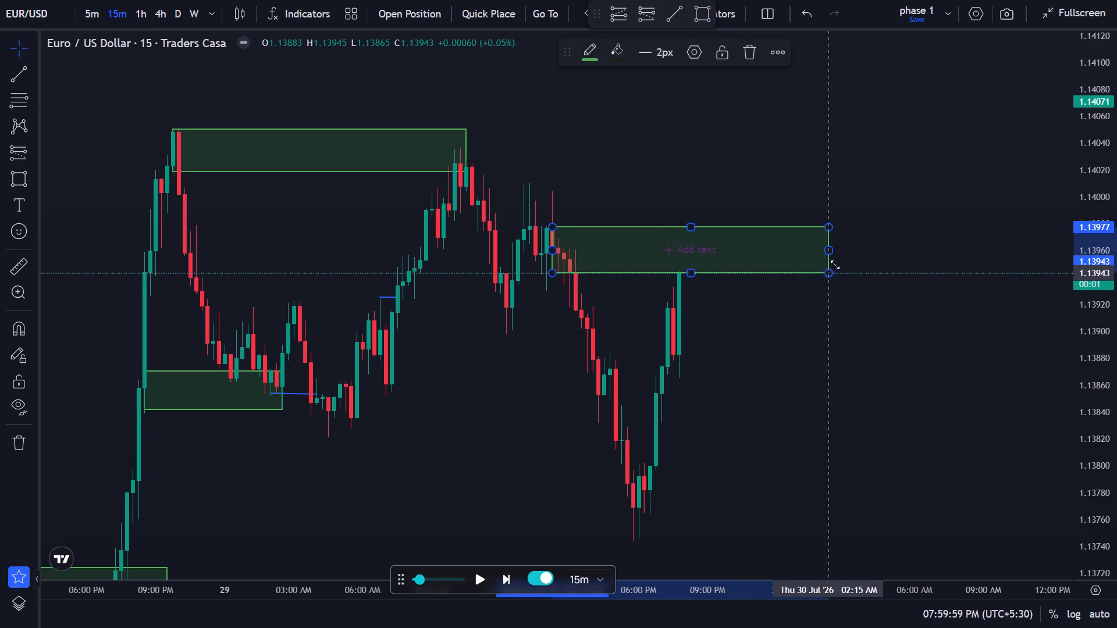
{"action": "left_click", "coordinate": [851, 233]}
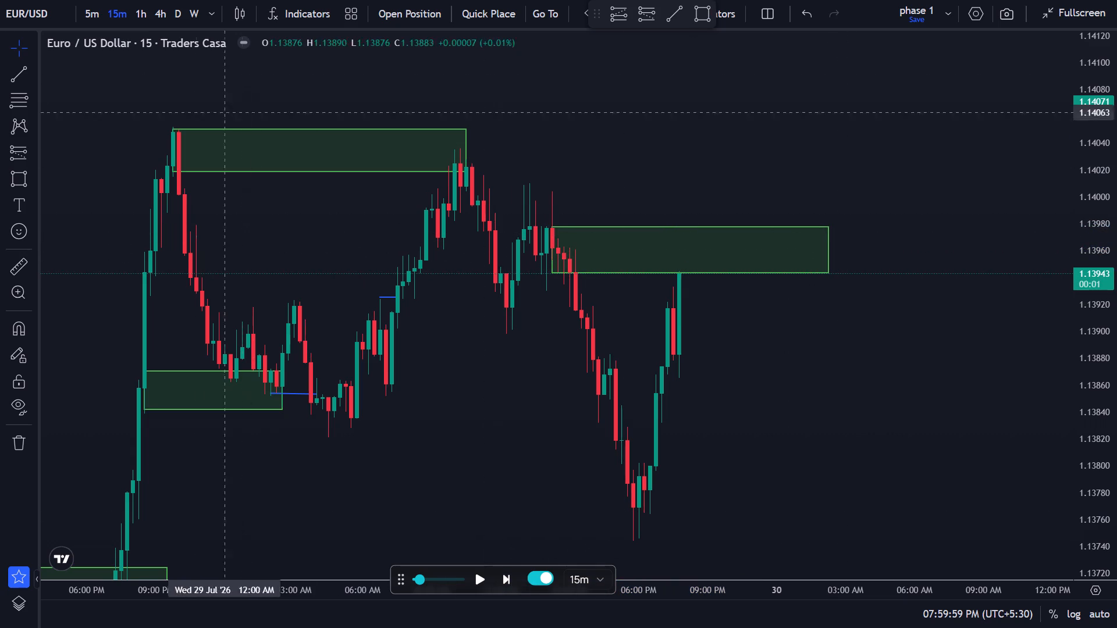
Switch the EUR/USD chart to the 5-minute timeframe.
{"action": "left_click", "coordinate": [97, 10]}
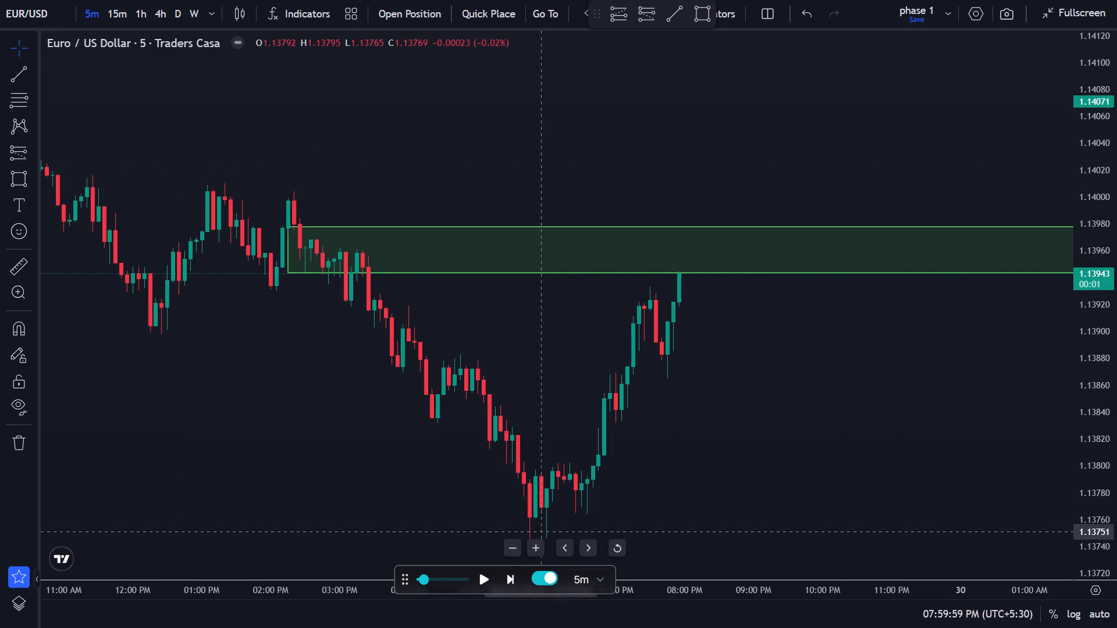
Advance the replay candle by candle to 08:14:59 PM as price reacts inside the new zone.
{"action": "left_click", "coordinate": [503, 584]}
{"action": "left_click", "coordinate": [504, 584]}
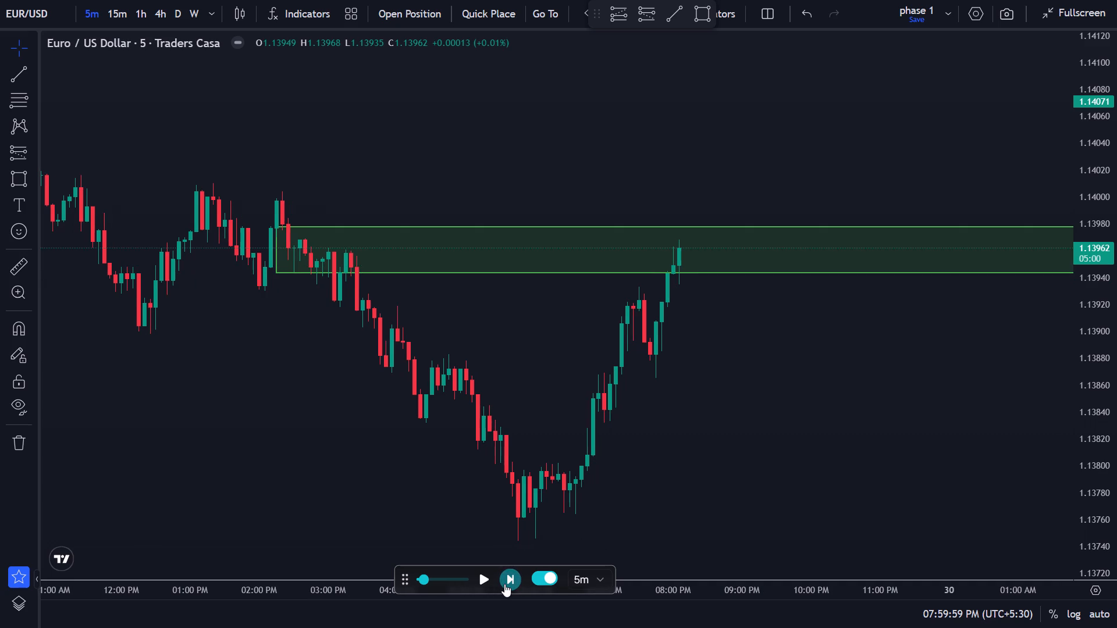
{"action": "left_click", "coordinate": [504, 584]}
Draw a short position at the latest bearish candle with entry 1.13921, stop 1.13981 above the zone and target 1.13801.
{"action": "scroll", "coordinate": [710, 307], "scroll_direction": "up", "scroll_amount": 3}
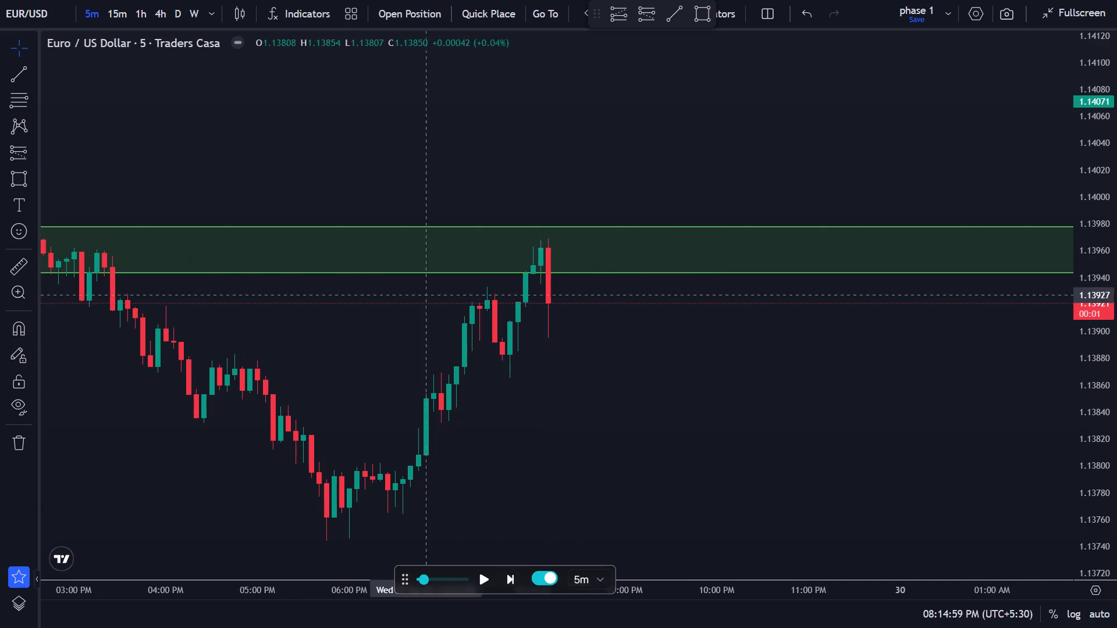
{"action": "left_click", "coordinate": [23, 152]}
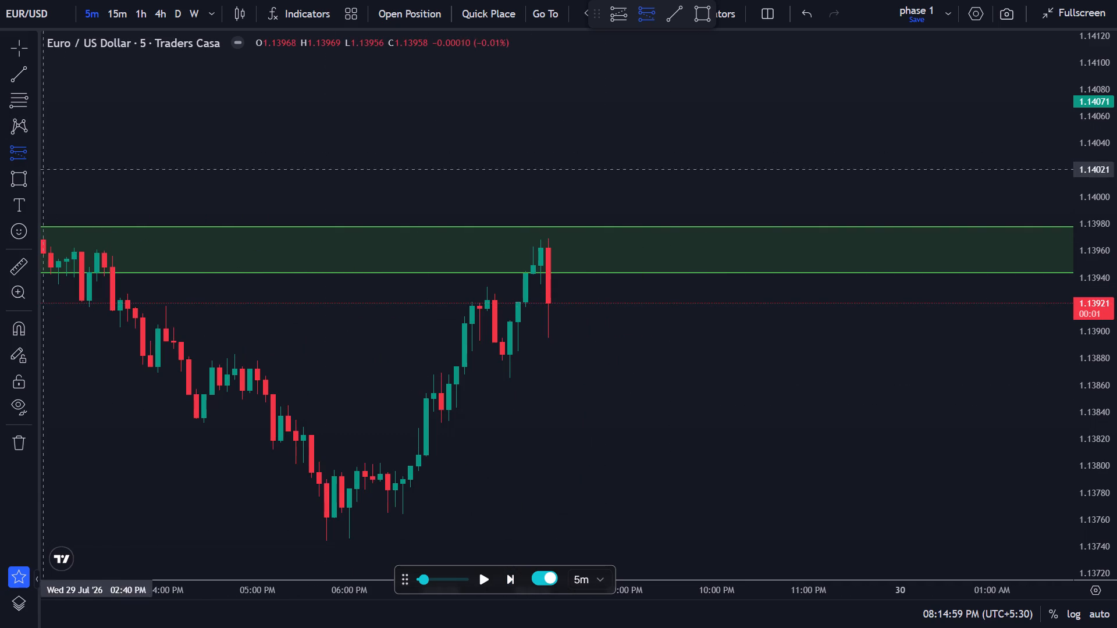
{"action": "left_click", "coordinate": [552, 302]}
{"action": "left_click_drag", "start_coordinate": [547, 241], "coordinate": [550, 227]}
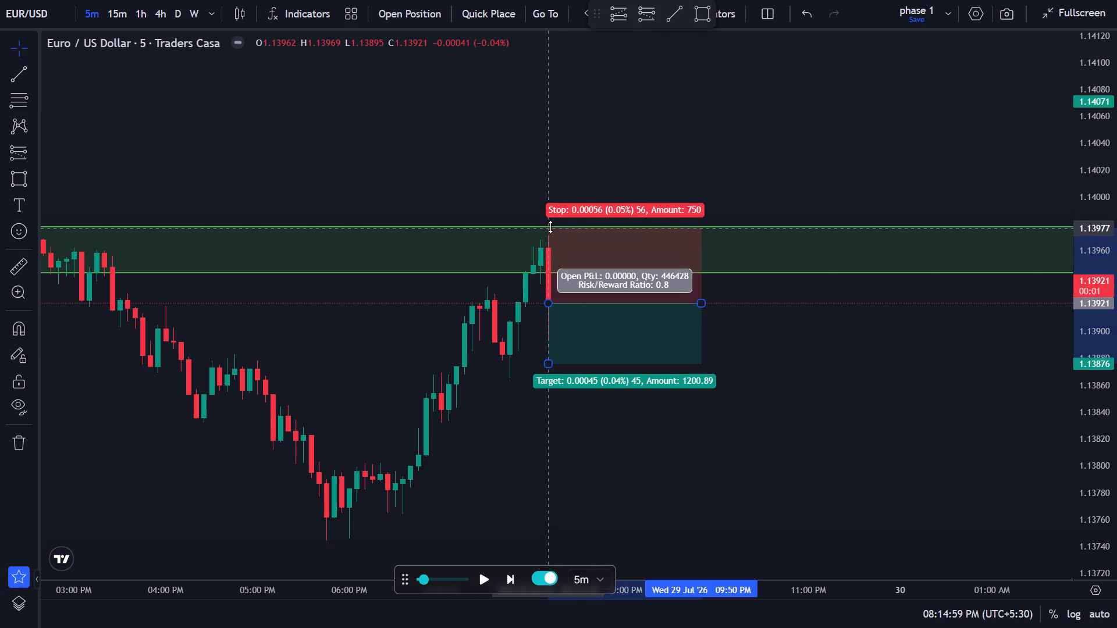
{"action": "left_click_drag", "start_coordinate": [550, 227], "coordinate": [553, 223]}
{"action": "left_click_drag", "start_coordinate": [548, 367], "coordinate": [548, 383]}
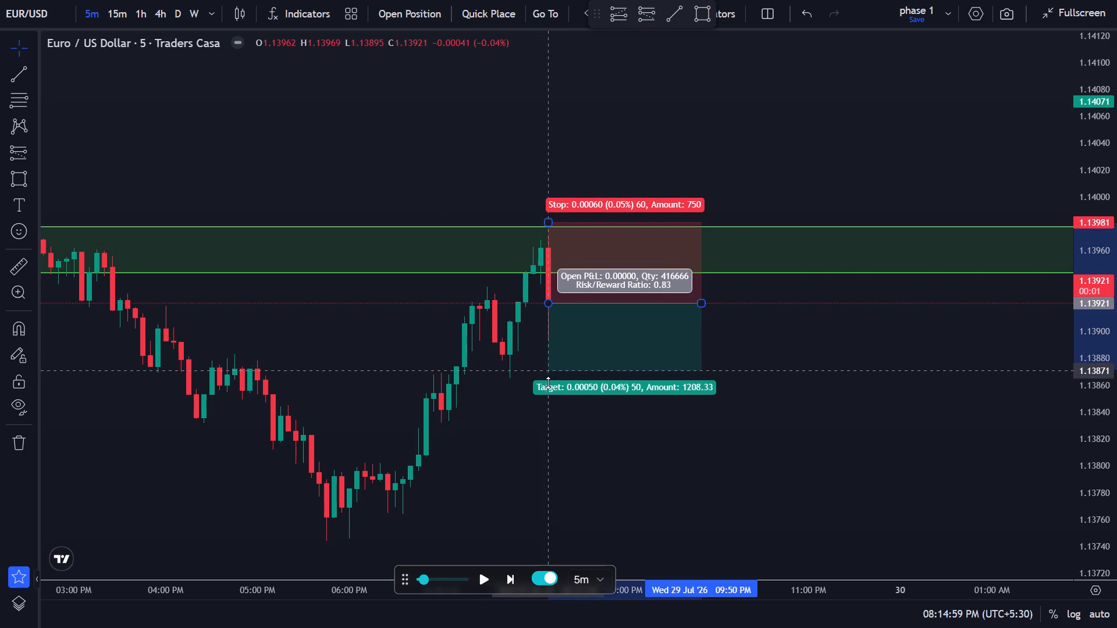
{"action": "left_click_drag", "start_coordinate": [548, 383], "coordinate": [543, 482]}
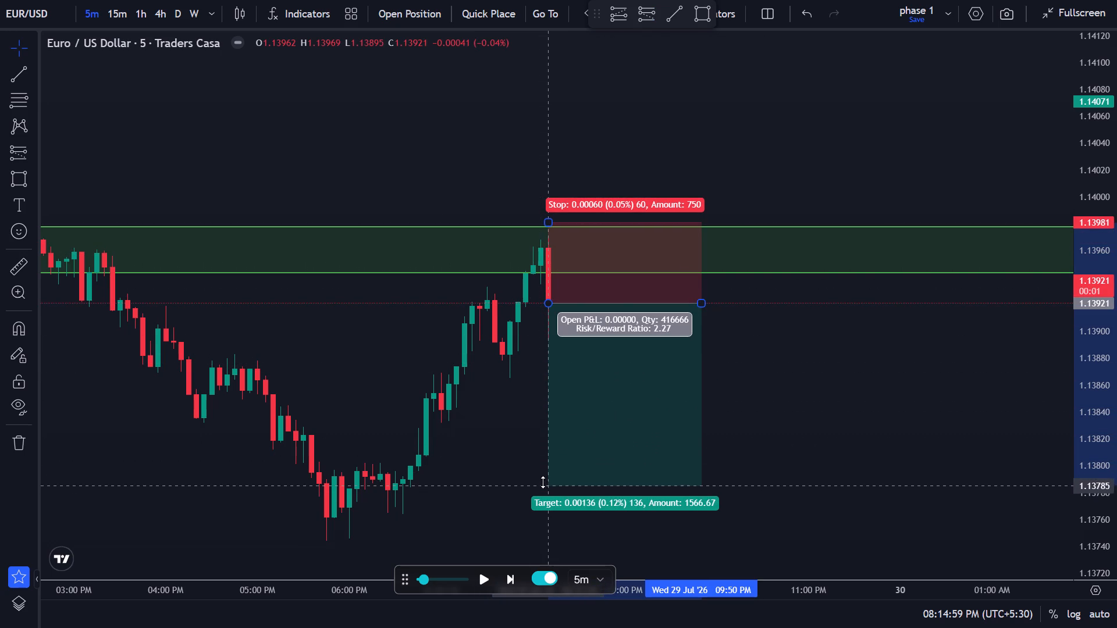
{"action": "left_click_drag", "start_coordinate": [543, 482], "coordinate": [545, 470]}
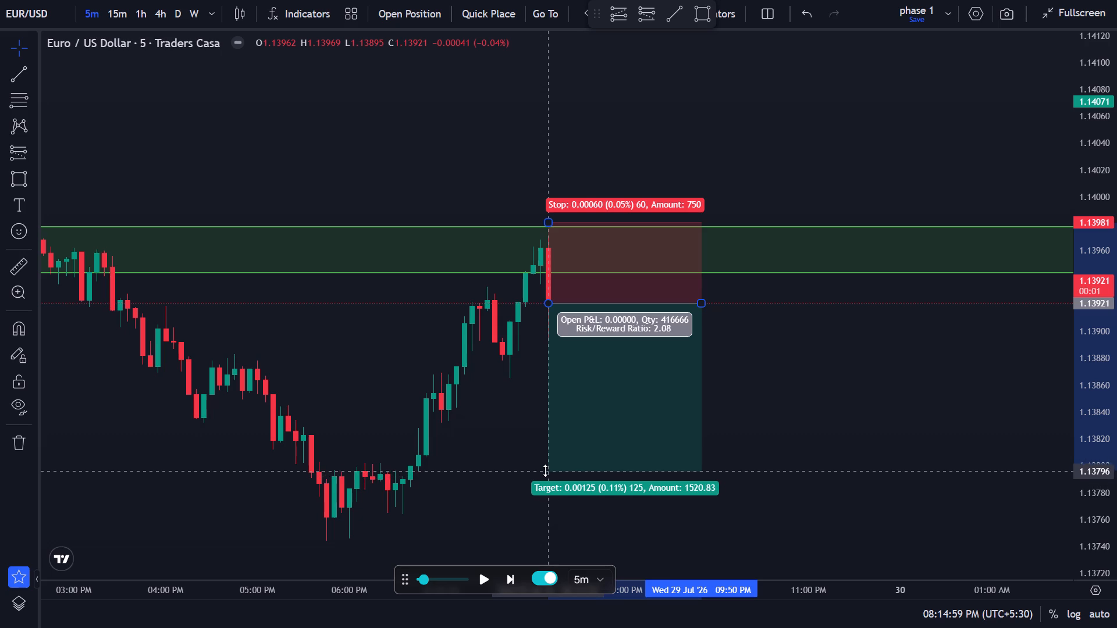
{"action": "left_click_drag", "start_coordinate": [545, 470], "coordinate": [549, 464]}
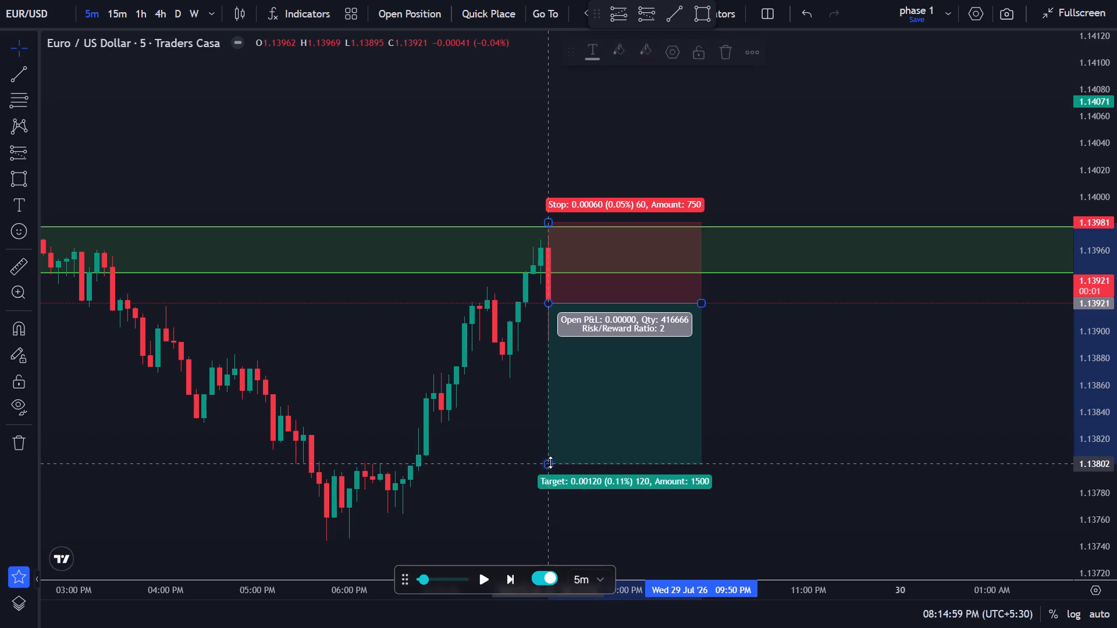
Open a sell trade at 1.13921 with stop loss 1.13981, take profit 1.13801 and $50 risk.
{"action": "left_click", "coordinate": [421, 15]}
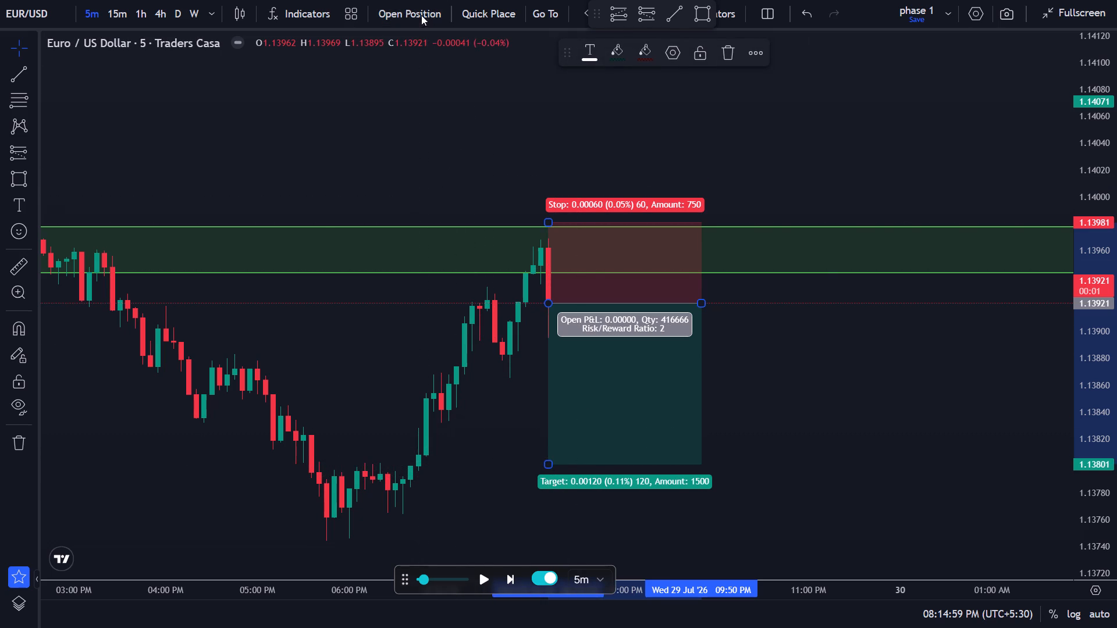
{"action": "left_click", "coordinate": [552, 528]}
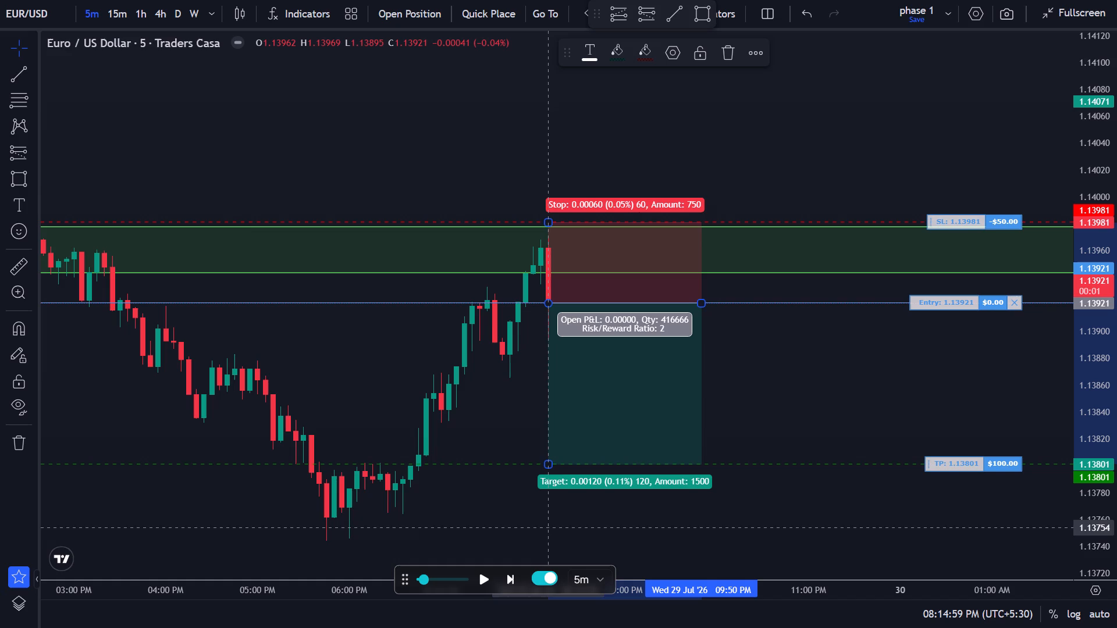
Advance the replay candle by candle to 08:34:59 PM on 29 July.
{"action": "left_click", "coordinate": [508, 578]}
{"action": "left_click", "coordinate": [508, 580]}
{"action": "left_click", "coordinate": [508, 580]}
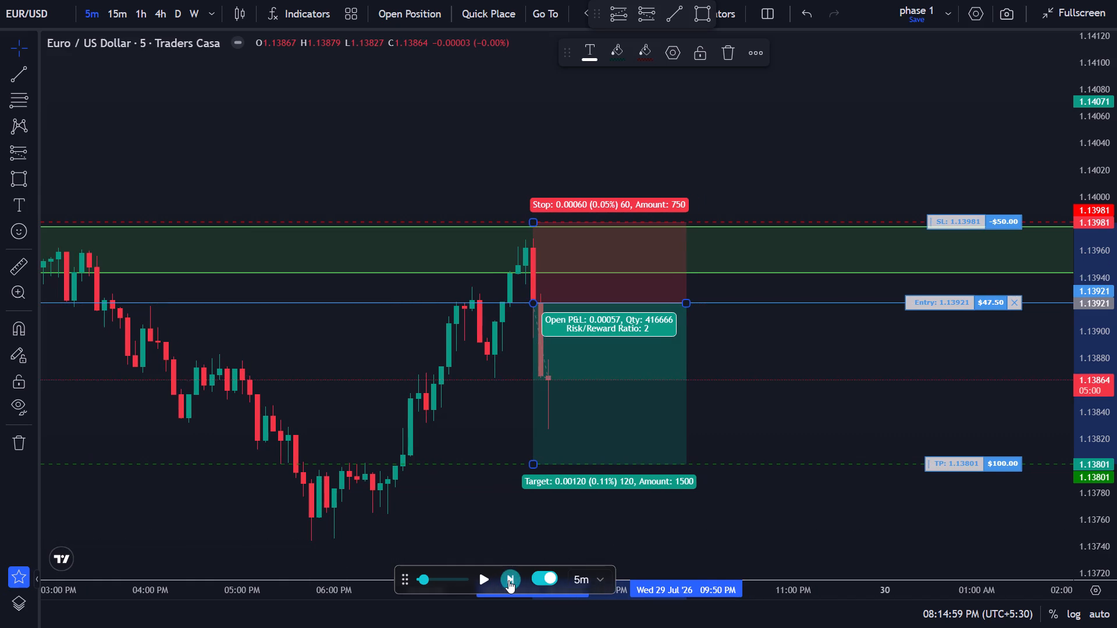
{"action": "left_click", "coordinate": [508, 580]}
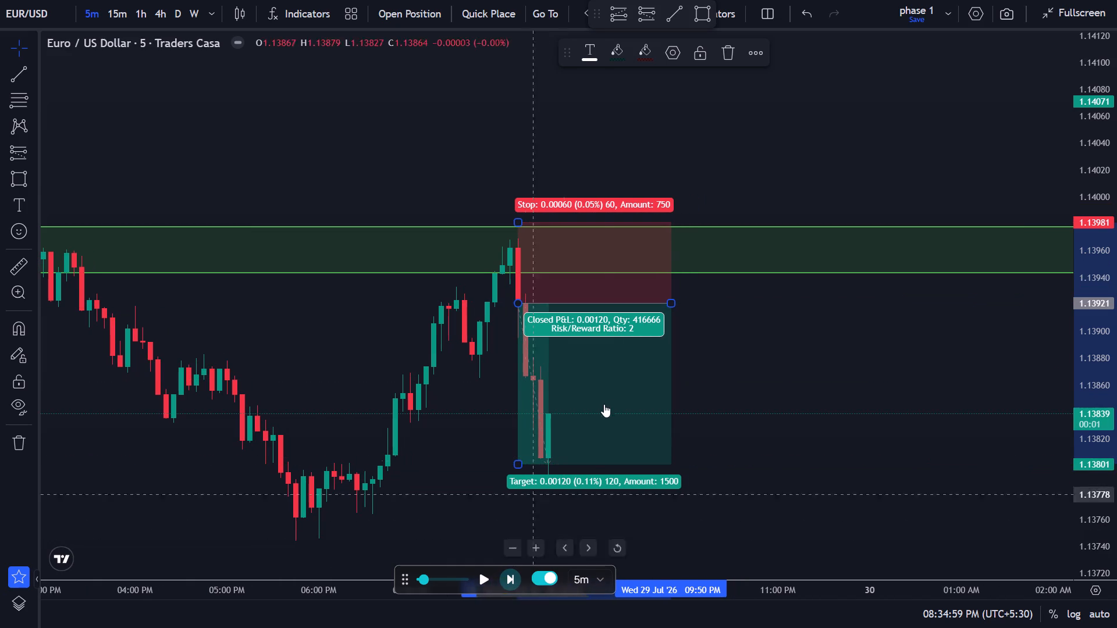
Delete the closed short position drawing with entry 1.13921 from the chart.
{"action": "left_click", "coordinate": [609, 402]}
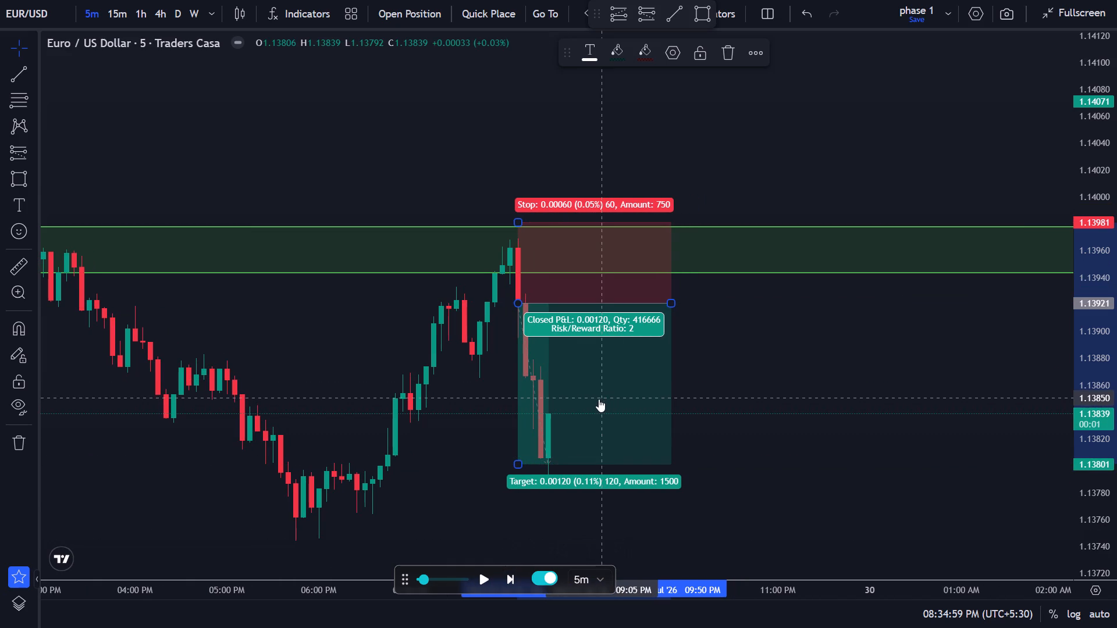
{"action": "left_click", "coordinate": [733, 58]}
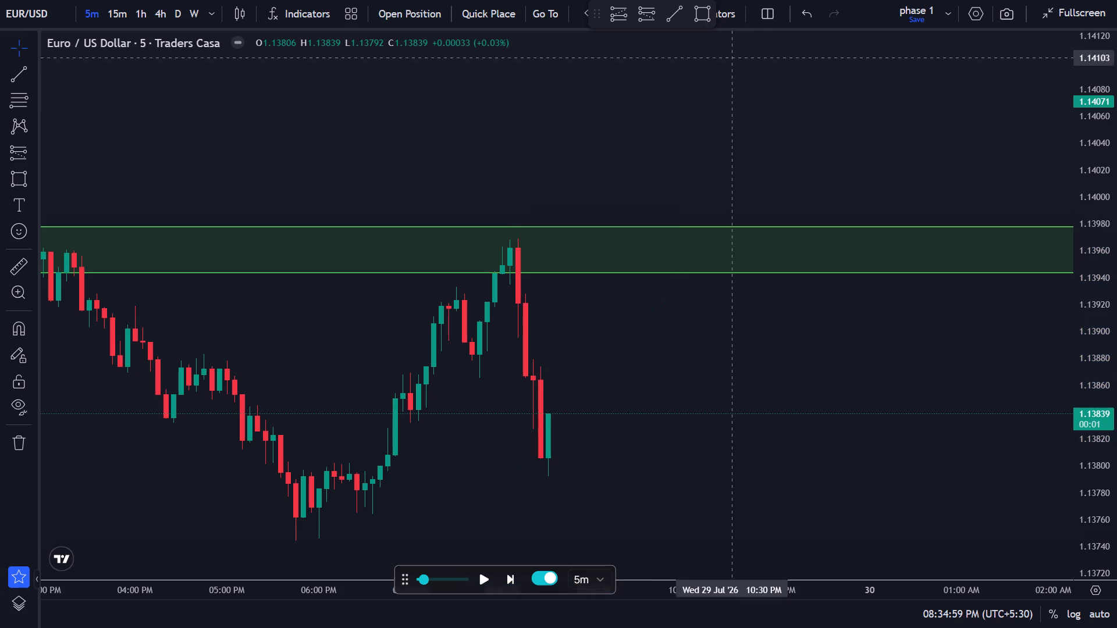
Switch the EUR/USD chart to the 15-minute timeframe.
{"action": "scroll", "coordinate": [585, 493], "scroll_direction": "down", "scroll_amount": 3}
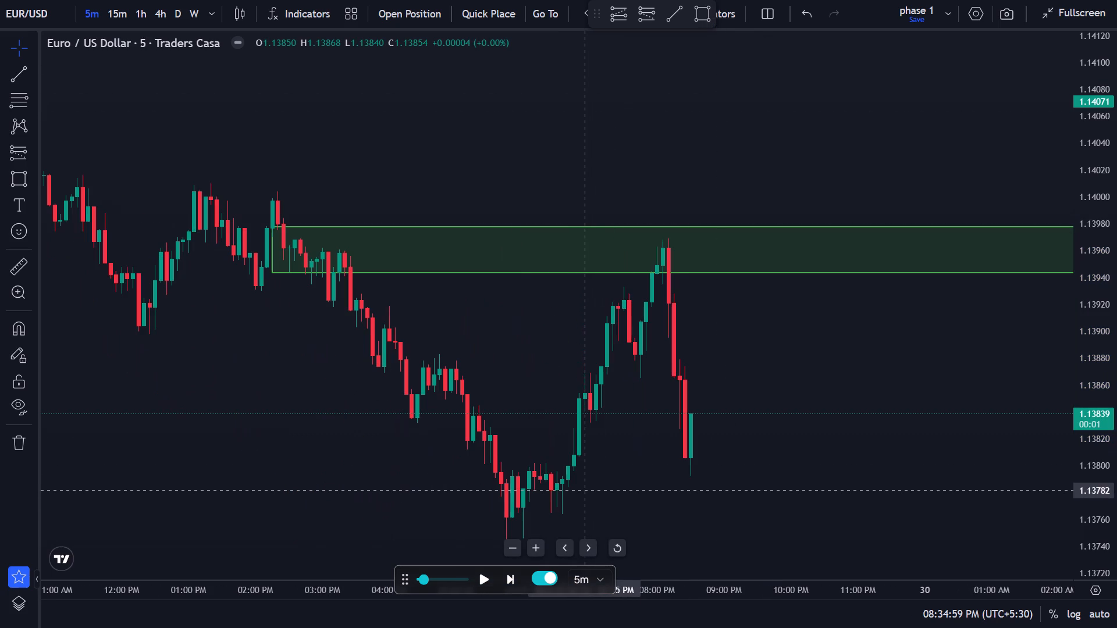
{"action": "scroll", "coordinate": [584, 480], "scroll_direction": "down", "scroll_amount": 3}
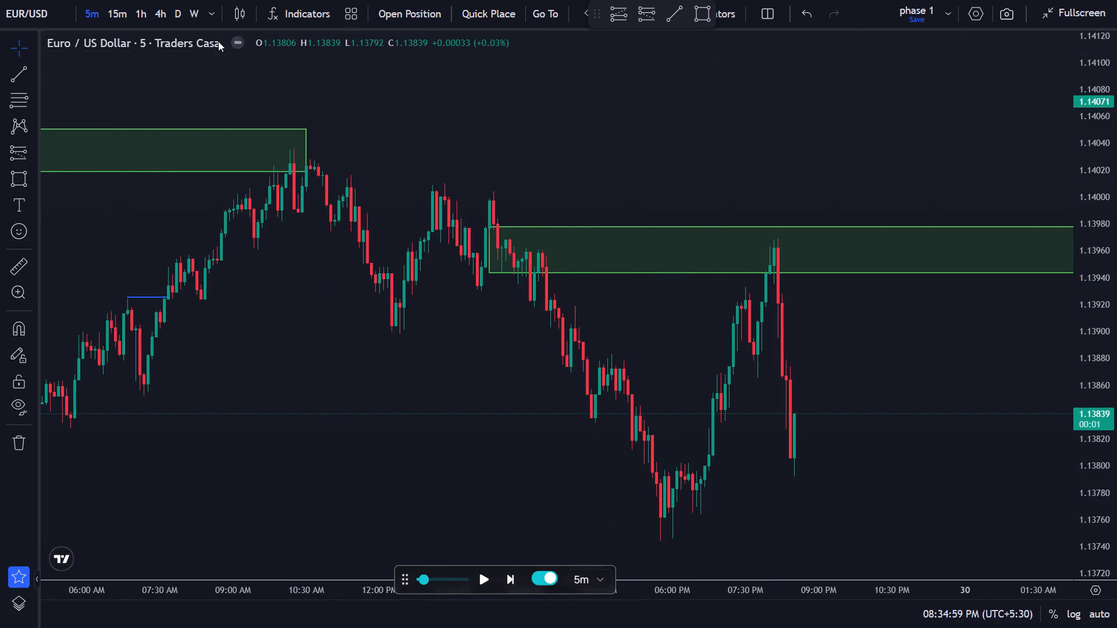
{"action": "left_click", "coordinate": [126, 19]}
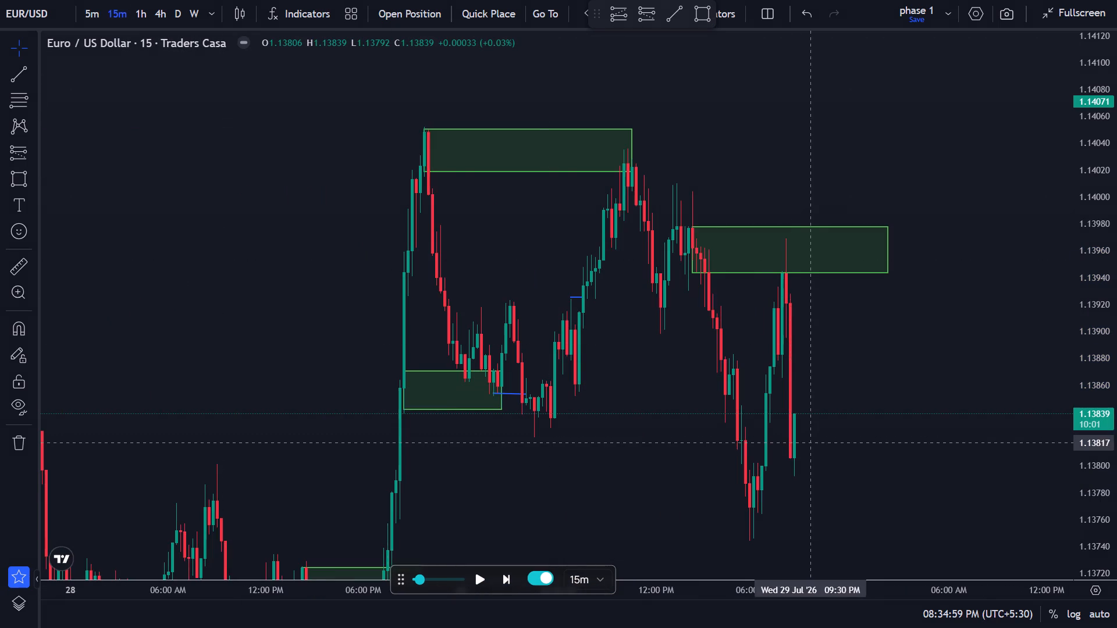
Draw a rectangle zone from 1.13795 down to 1.13744 at the latest swing low, extending to 01:15 AM on 30 July.
{"action": "scroll", "coordinate": [810, 440], "scroll_direction": "up", "scroll_amount": 6}
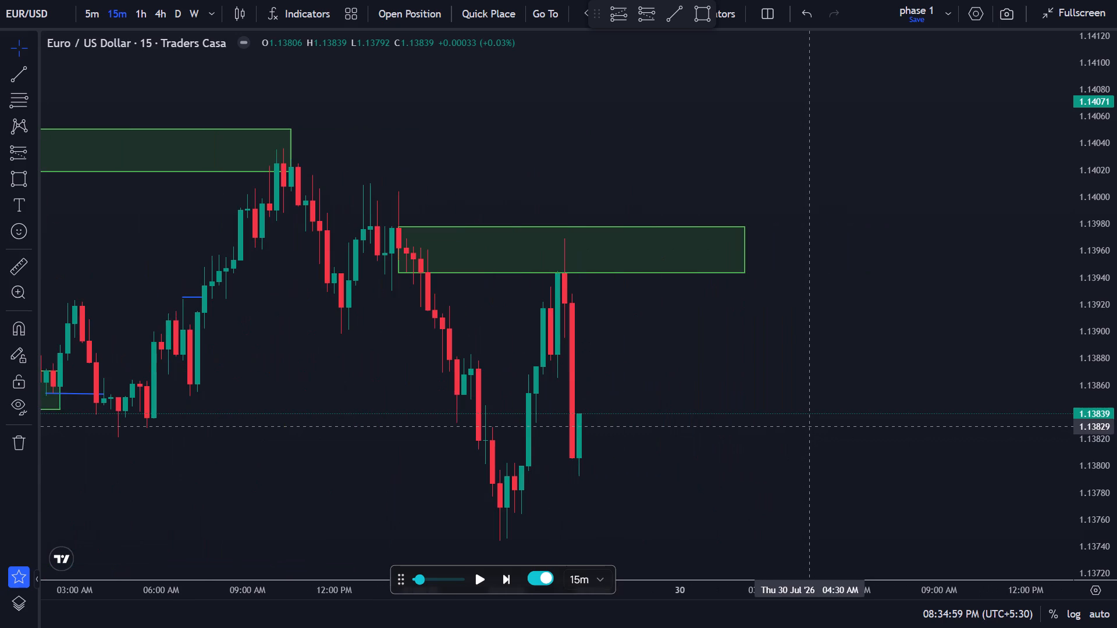
{"action": "left_click", "coordinate": [17, 176]}
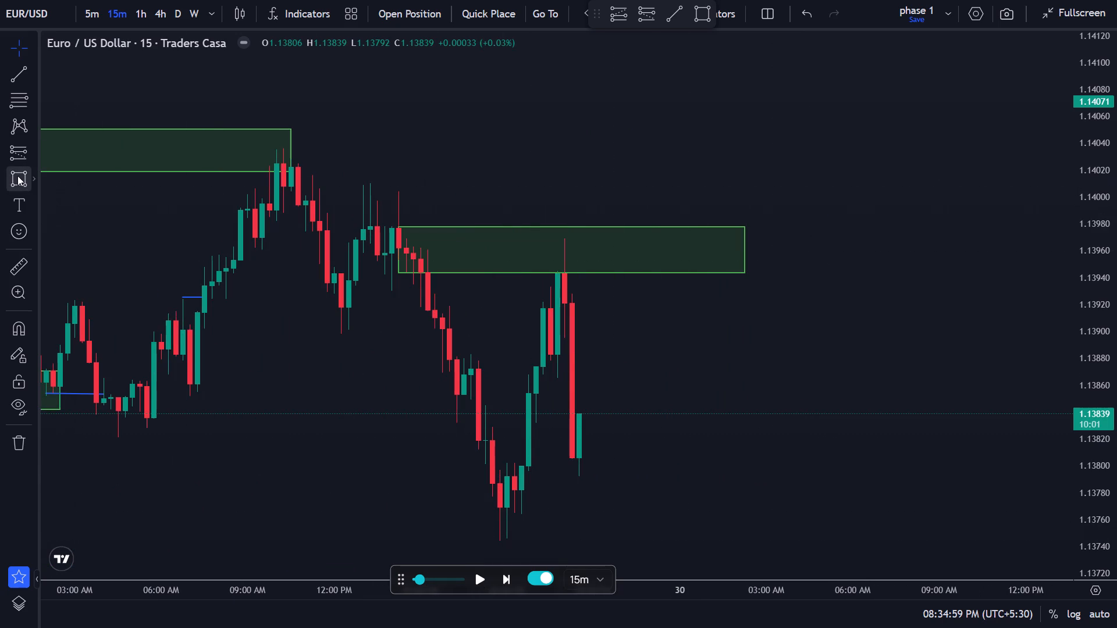
{"action": "left_click", "coordinate": [501, 472]}
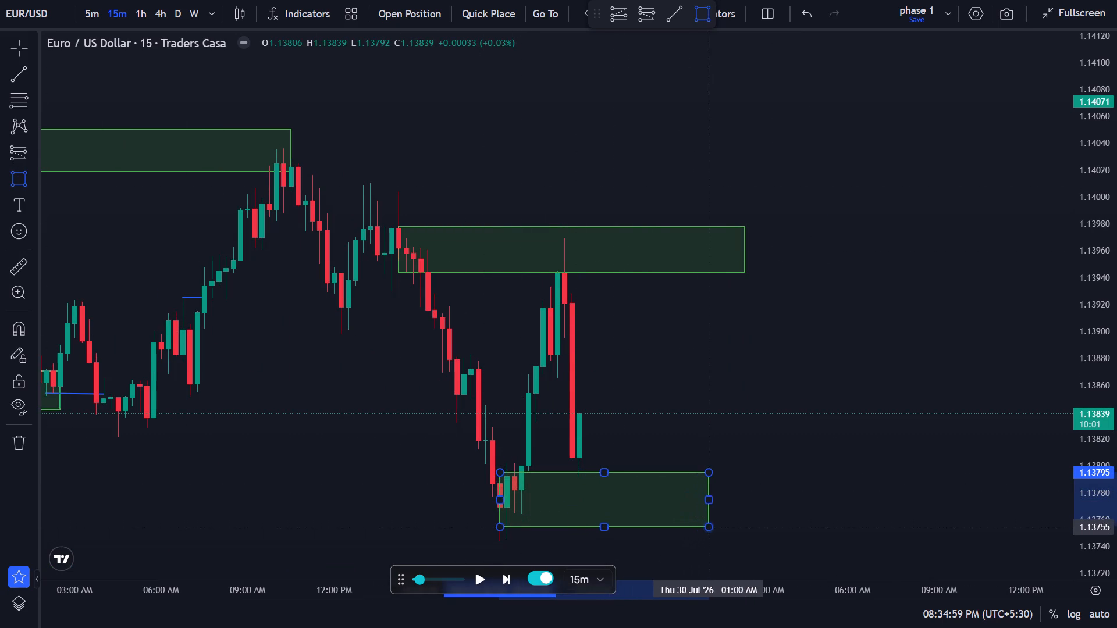
{"action": "left_click", "coordinate": [716, 541]}
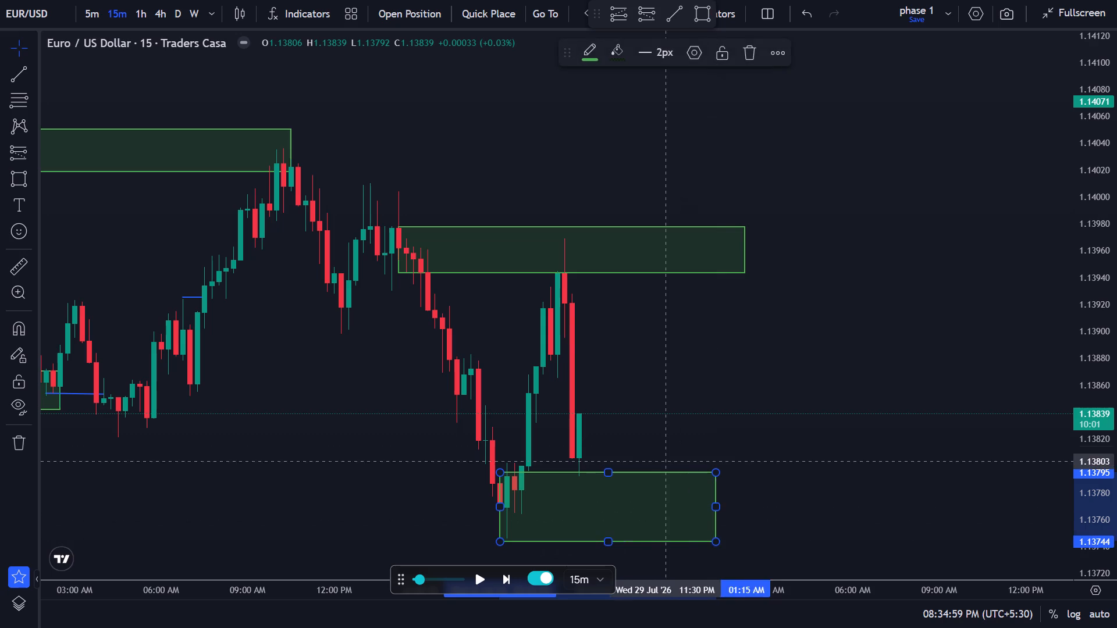
Advance the 15-minute replay candle by candle to 09:14:59 PM on 29 July, dismissing the advertisement.
{"action": "left_click", "coordinate": [661, 445]}
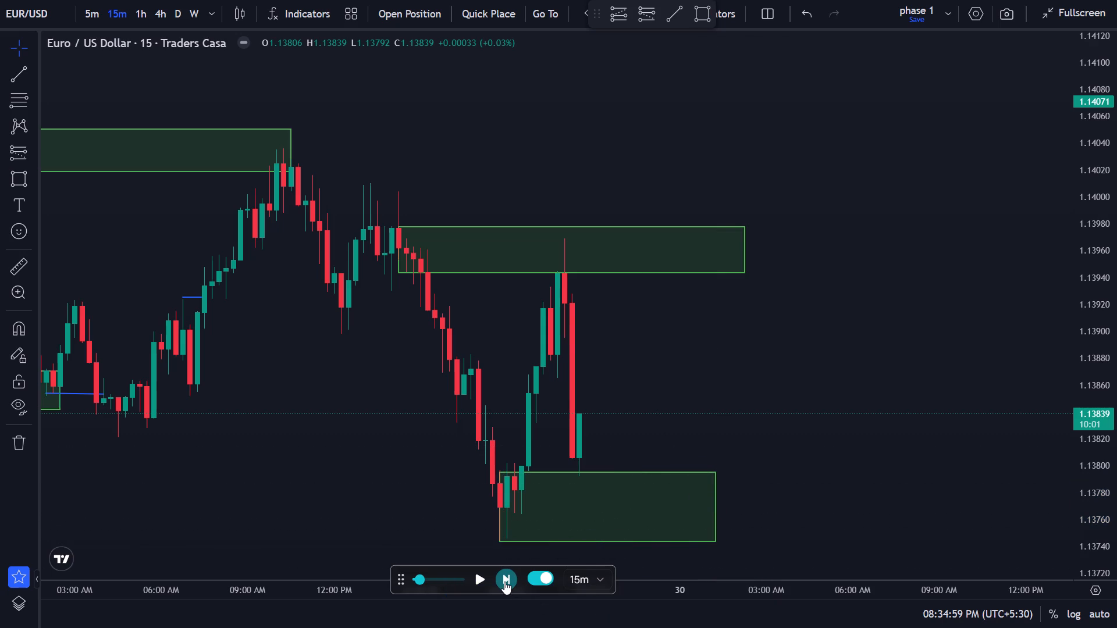
{"action": "left_click", "coordinate": [504, 581]}
{"action": "left_click", "coordinate": [504, 581]}
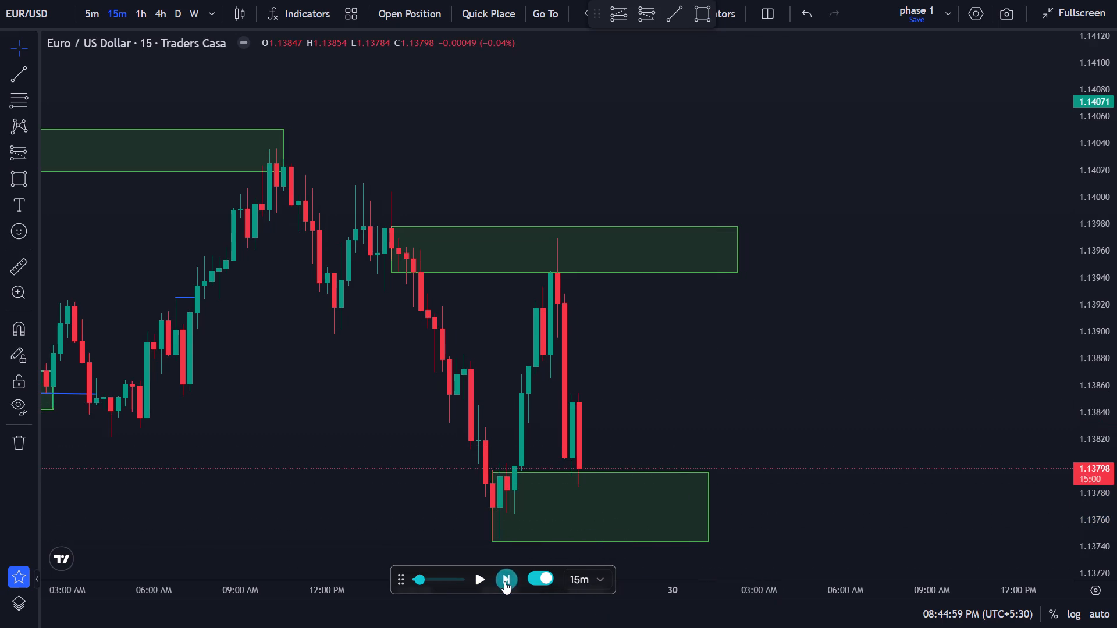
{"action": "left_click", "coordinate": [505, 581]}
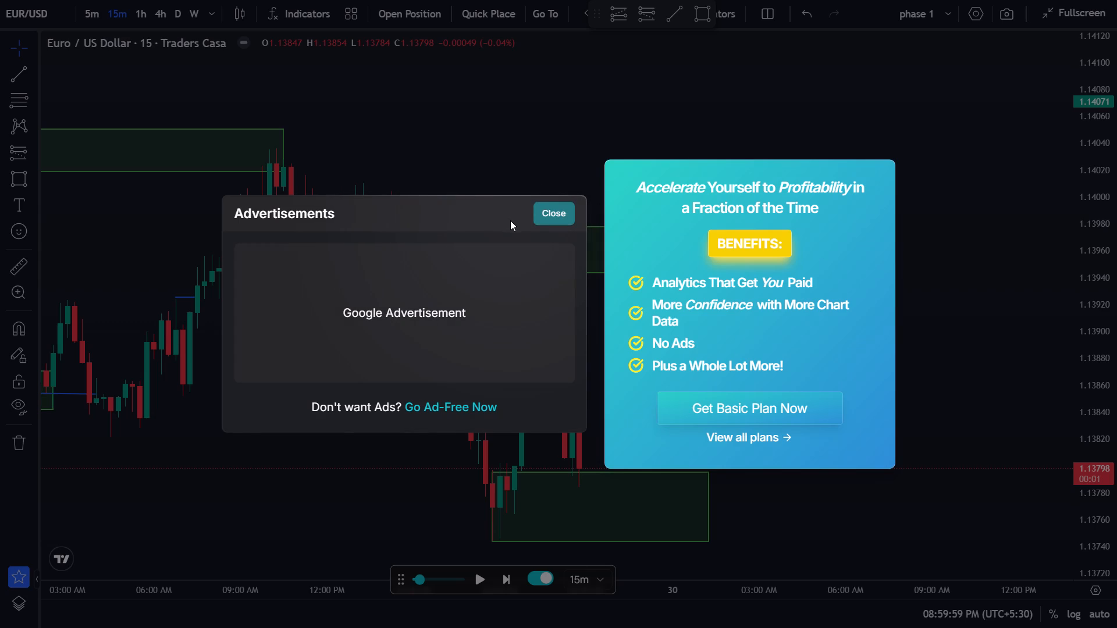
{"action": "left_click", "coordinate": [557, 215]}
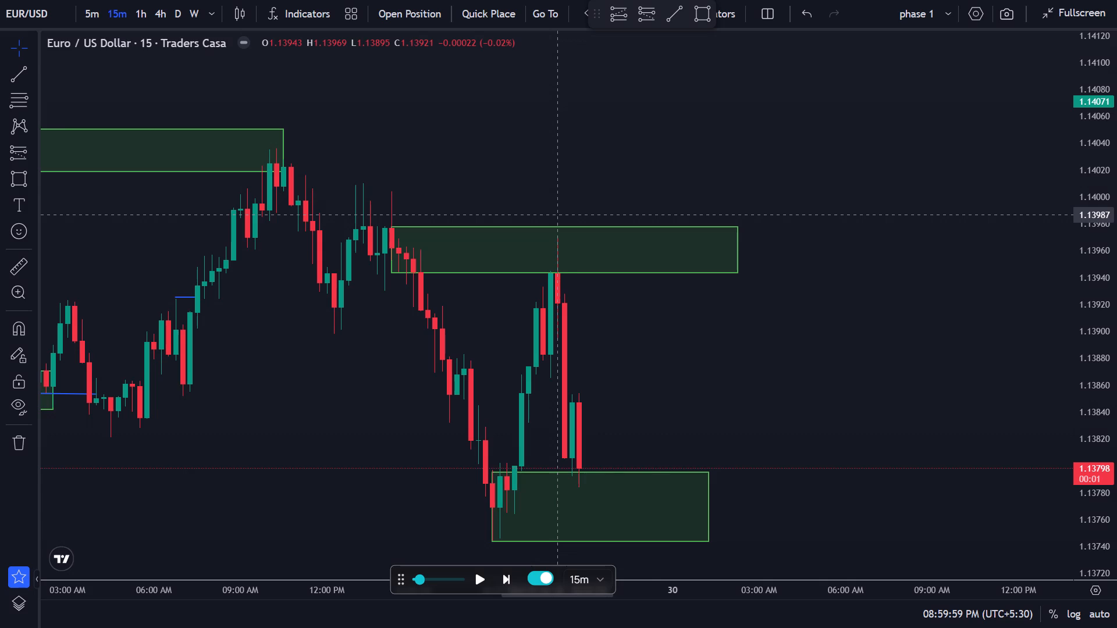
{"action": "left_click", "coordinate": [503, 583]}
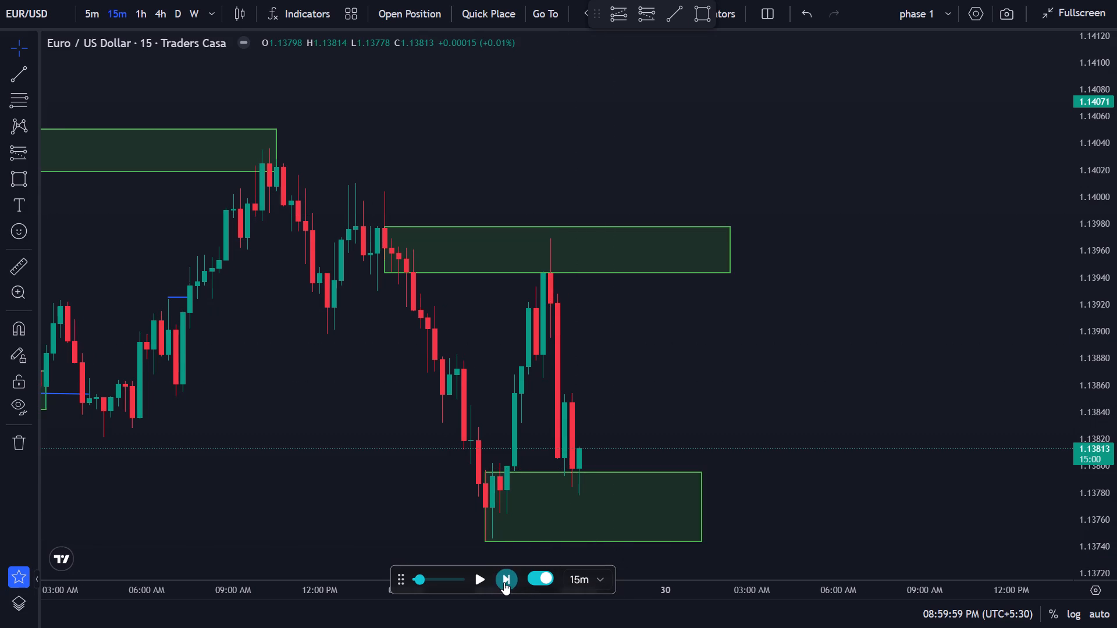
Switch the EUR/USD chart to the 5-minute timeframe and advance the replay candle by candle to 10:24:59 PM.
{"action": "left_click", "coordinate": [88, 14]}
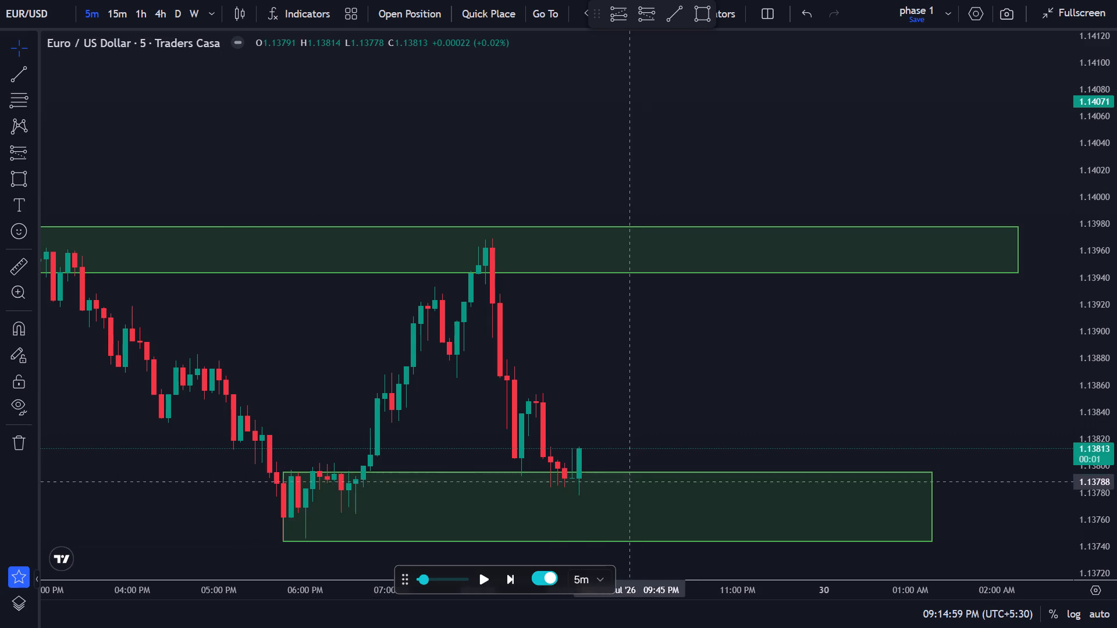
{"action": "left_click", "coordinate": [506, 583]}
{"action": "left_click", "coordinate": [506, 583]}
{"action": "double_click", "coordinate": [506, 583]}
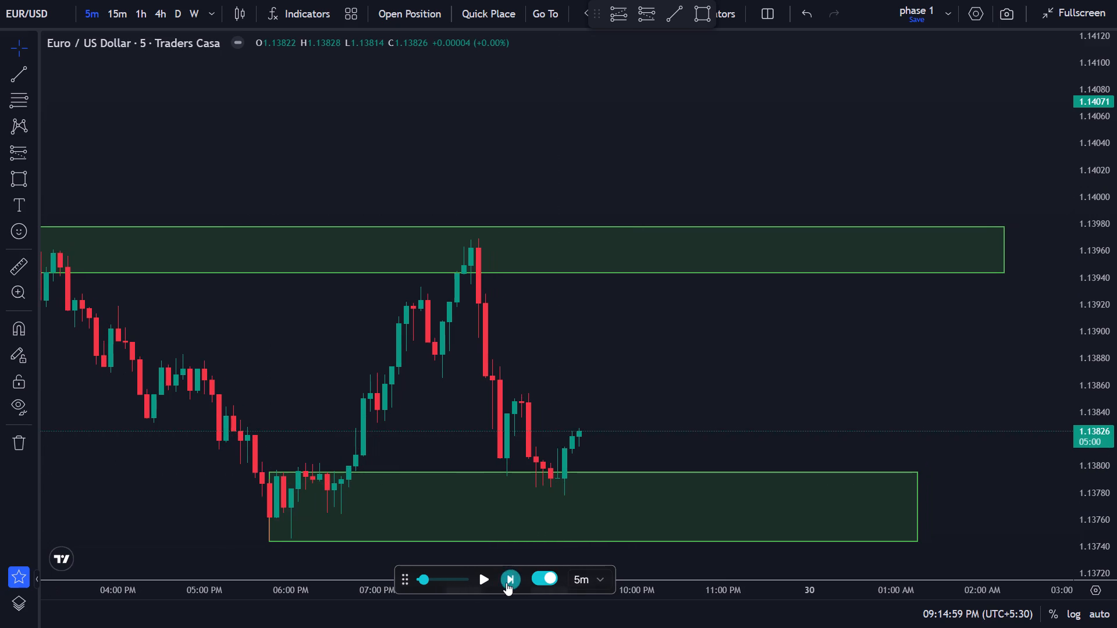
{"action": "double_click", "coordinate": [506, 583]}
{"action": "left_click", "coordinate": [506, 581]}
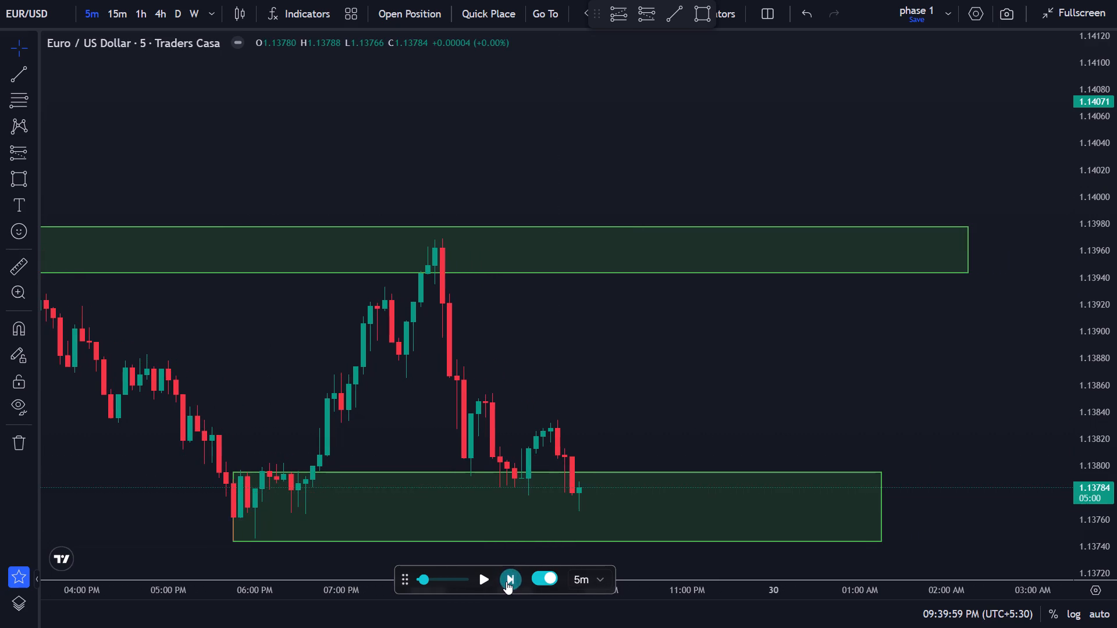
{"action": "left_click", "coordinate": [506, 581]}
{"action": "left_click", "coordinate": [506, 581]}
{"action": "left_click", "coordinate": [506, 581]}
{"action": "left_click", "coordinate": [506, 581]}
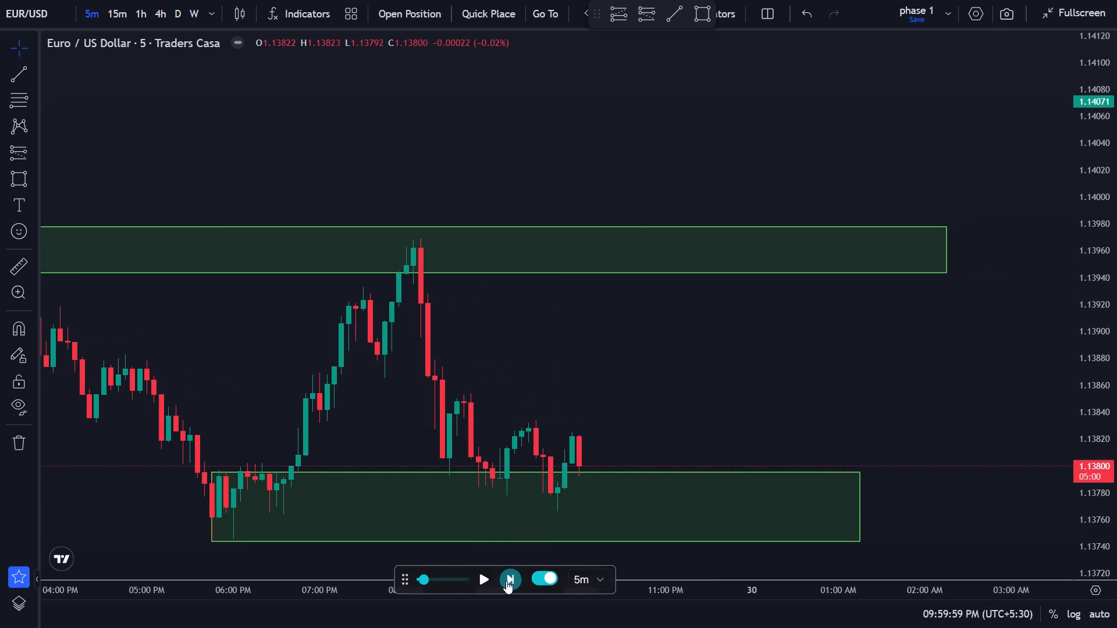
{"action": "left_click", "coordinate": [506, 580]}
{"action": "left_click", "coordinate": [506, 580]}
{"action": "left_click", "coordinate": [506, 580]}
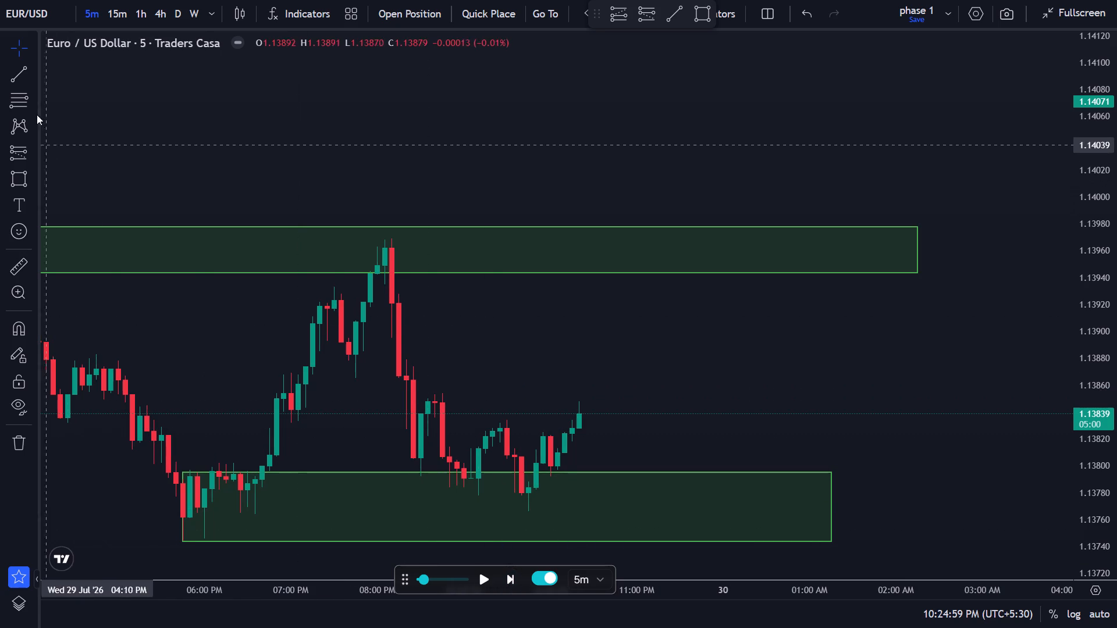
Draw a horizontal structure-break trend line at about 1.13833 from the latest swing high to the candle that breaks it.
{"action": "left_click", "coordinate": [23, 85]}
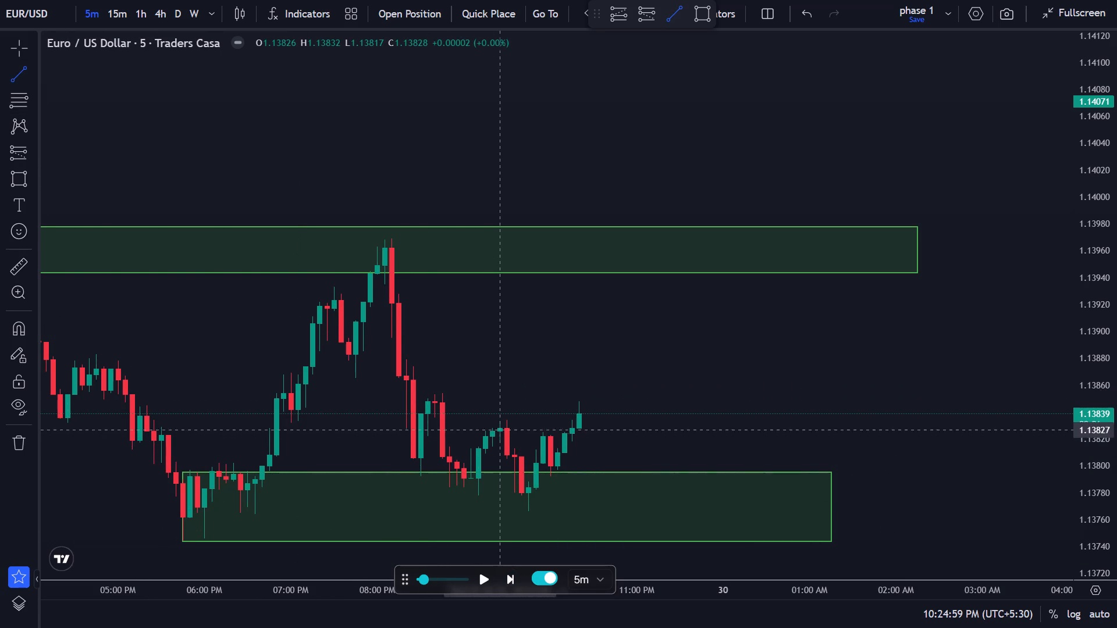
{"action": "left_click", "coordinate": [504, 421]}
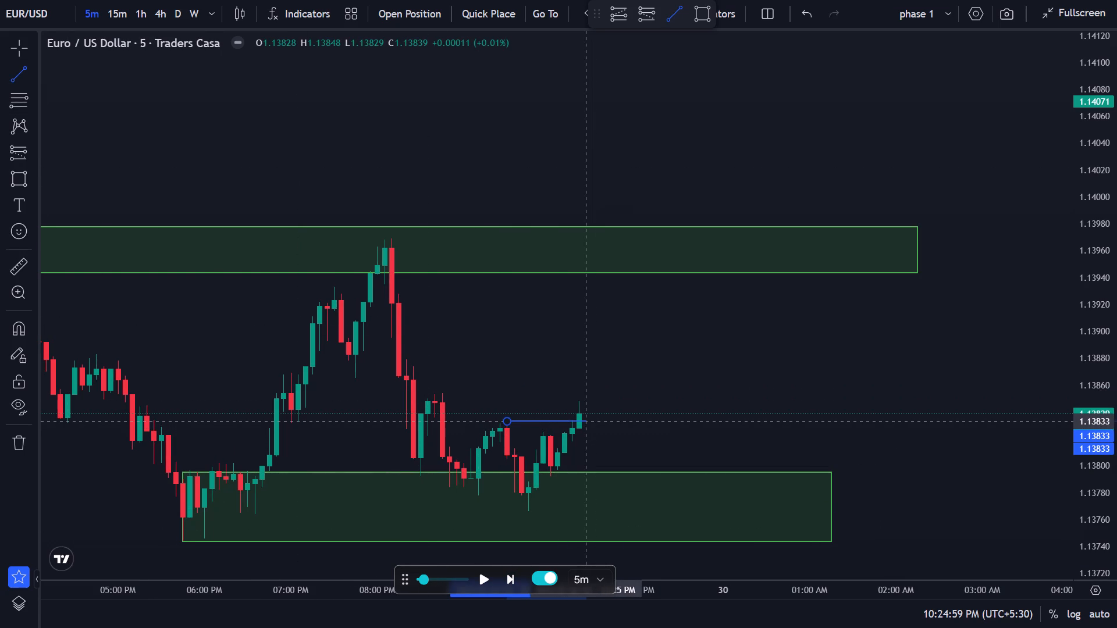
{"action": "left_click", "coordinate": [586, 422]}
{"action": "left_click", "coordinate": [607, 411]}
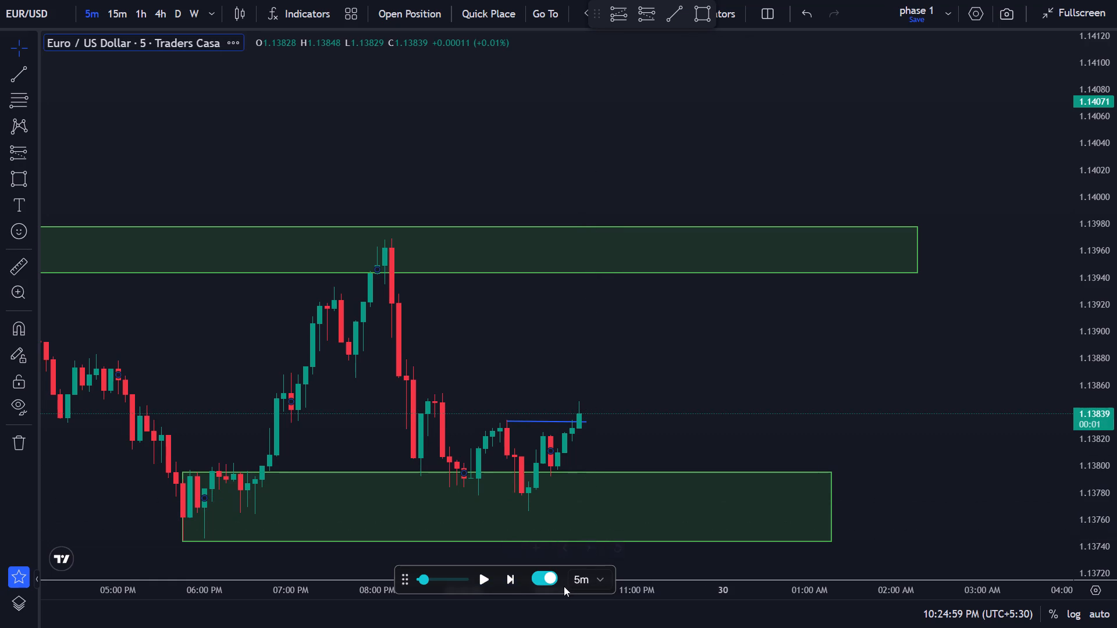
Advance the 5-minute replay candle by candle to 11:14:59 PM.
{"action": "left_click", "coordinate": [512, 572]}
{"action": "triple_click", "coordinate": [512, 572]}
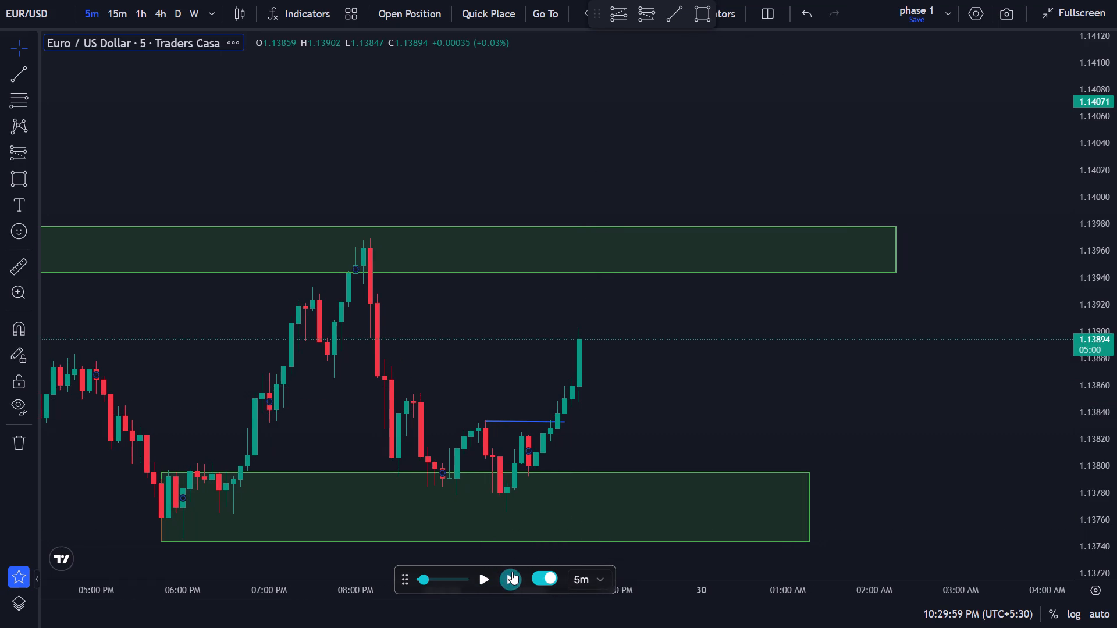
{"action": "triple_click", "coordinate": [512, 572]}
{"action": "triple_click", "coordinate": [512, 572]}
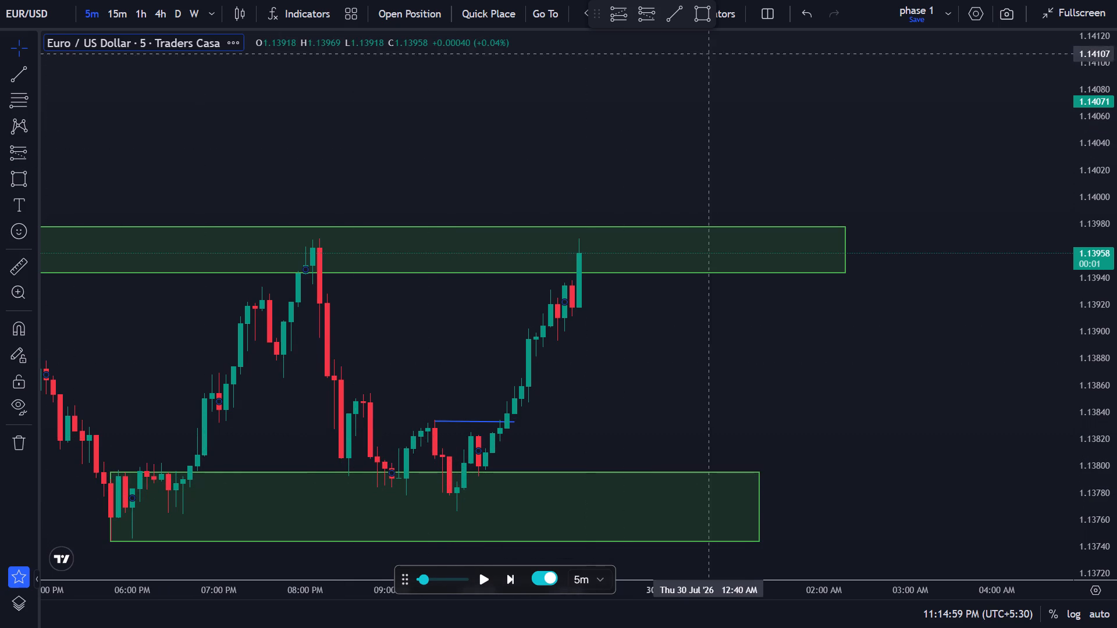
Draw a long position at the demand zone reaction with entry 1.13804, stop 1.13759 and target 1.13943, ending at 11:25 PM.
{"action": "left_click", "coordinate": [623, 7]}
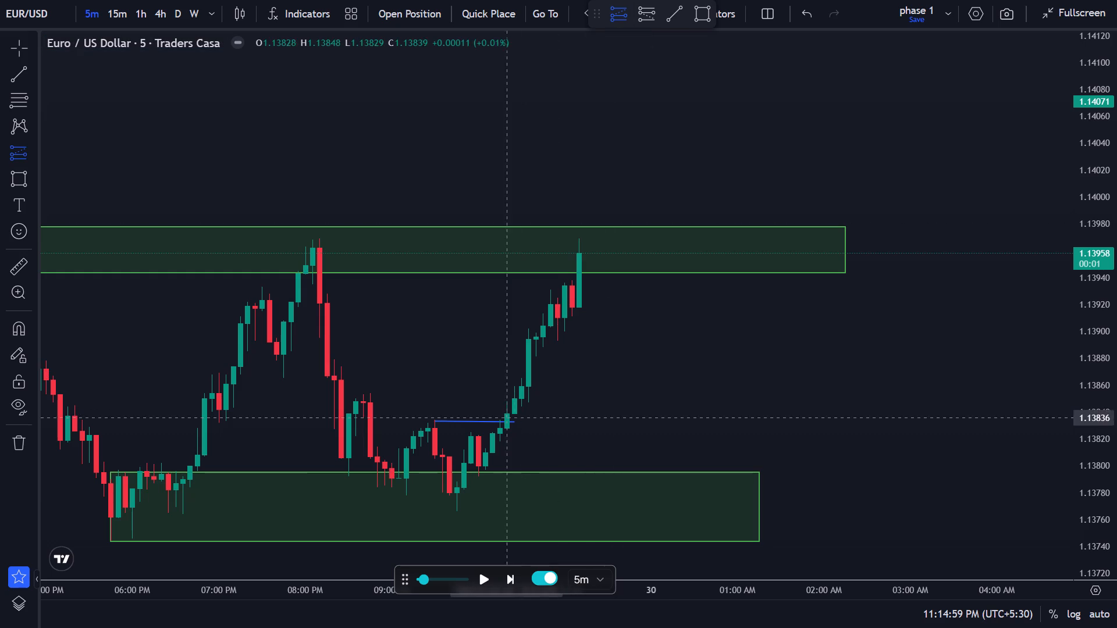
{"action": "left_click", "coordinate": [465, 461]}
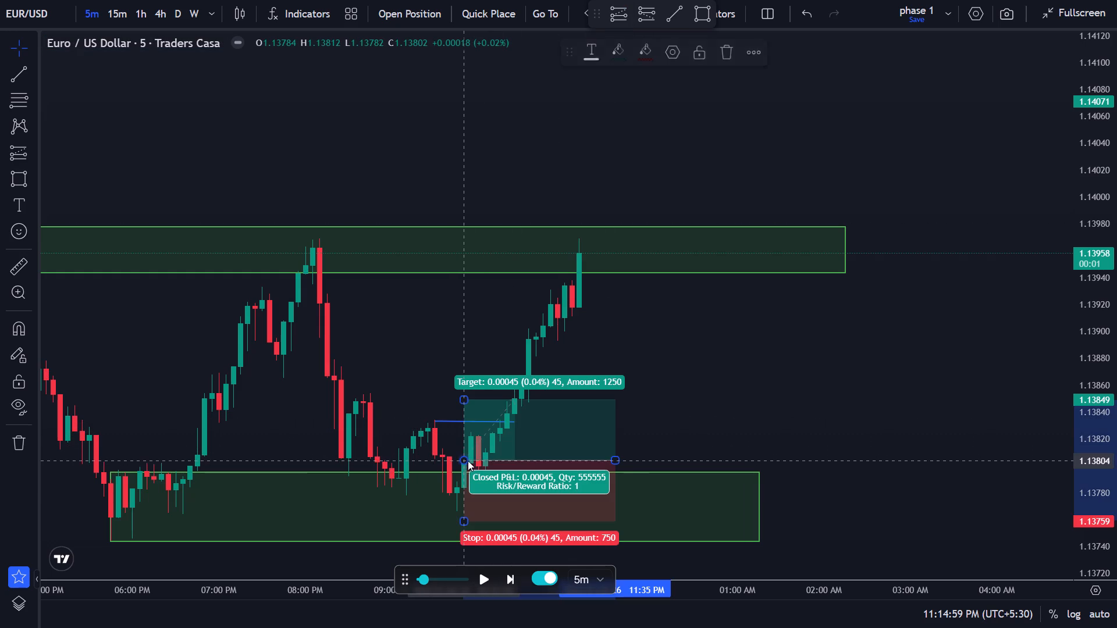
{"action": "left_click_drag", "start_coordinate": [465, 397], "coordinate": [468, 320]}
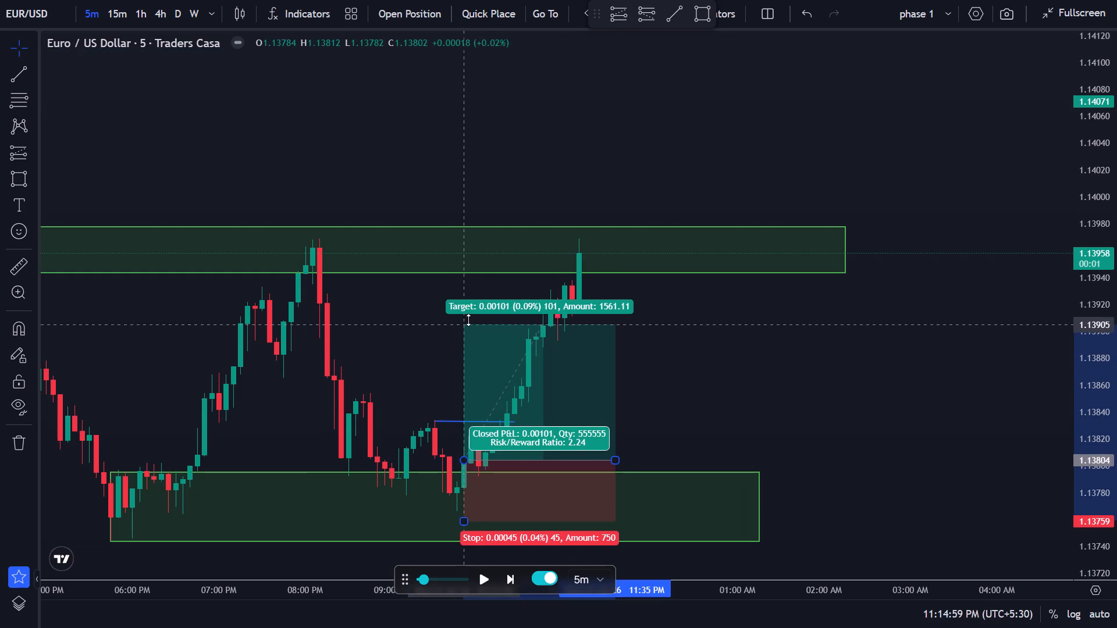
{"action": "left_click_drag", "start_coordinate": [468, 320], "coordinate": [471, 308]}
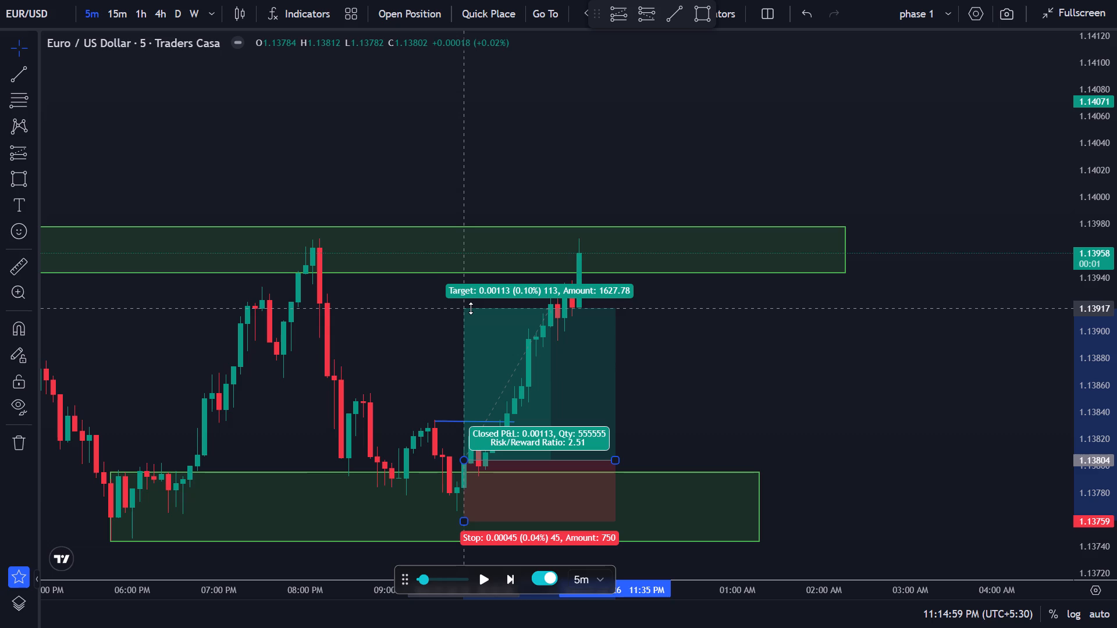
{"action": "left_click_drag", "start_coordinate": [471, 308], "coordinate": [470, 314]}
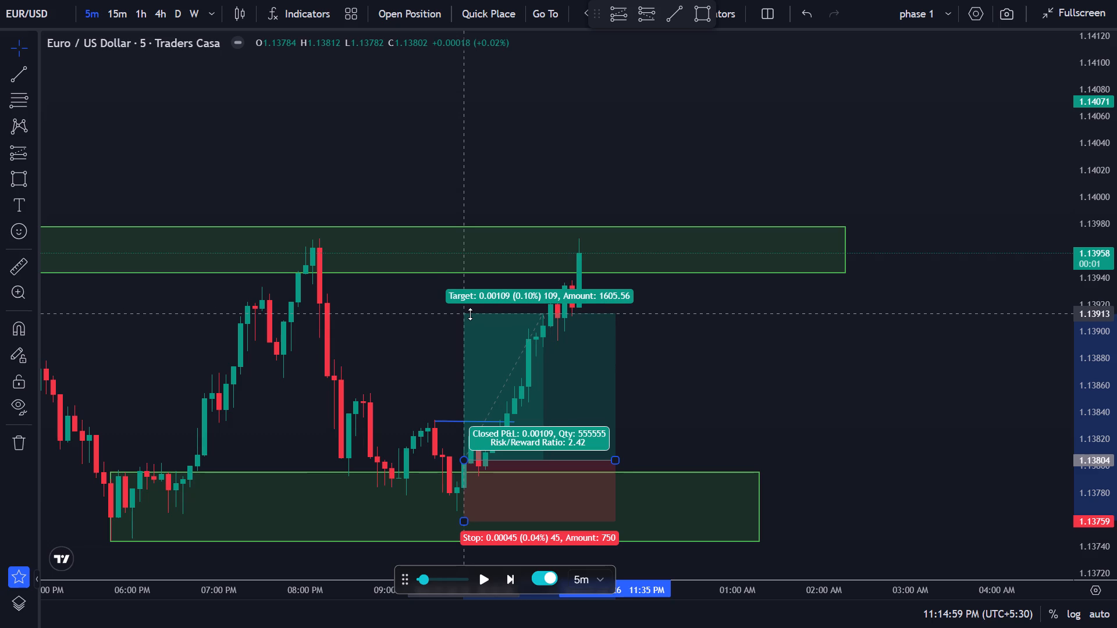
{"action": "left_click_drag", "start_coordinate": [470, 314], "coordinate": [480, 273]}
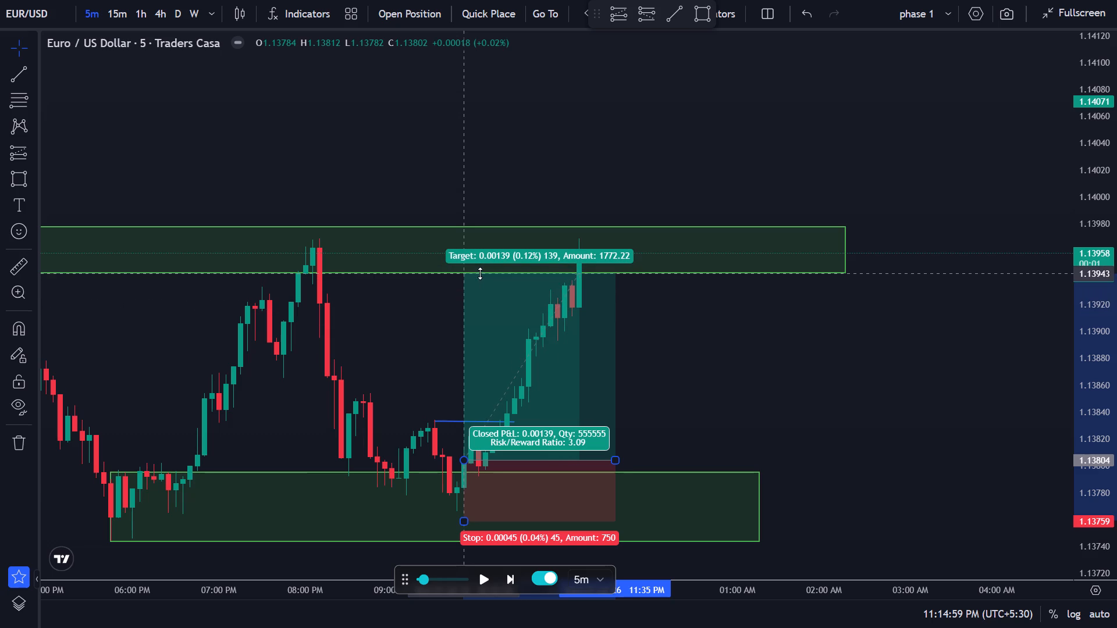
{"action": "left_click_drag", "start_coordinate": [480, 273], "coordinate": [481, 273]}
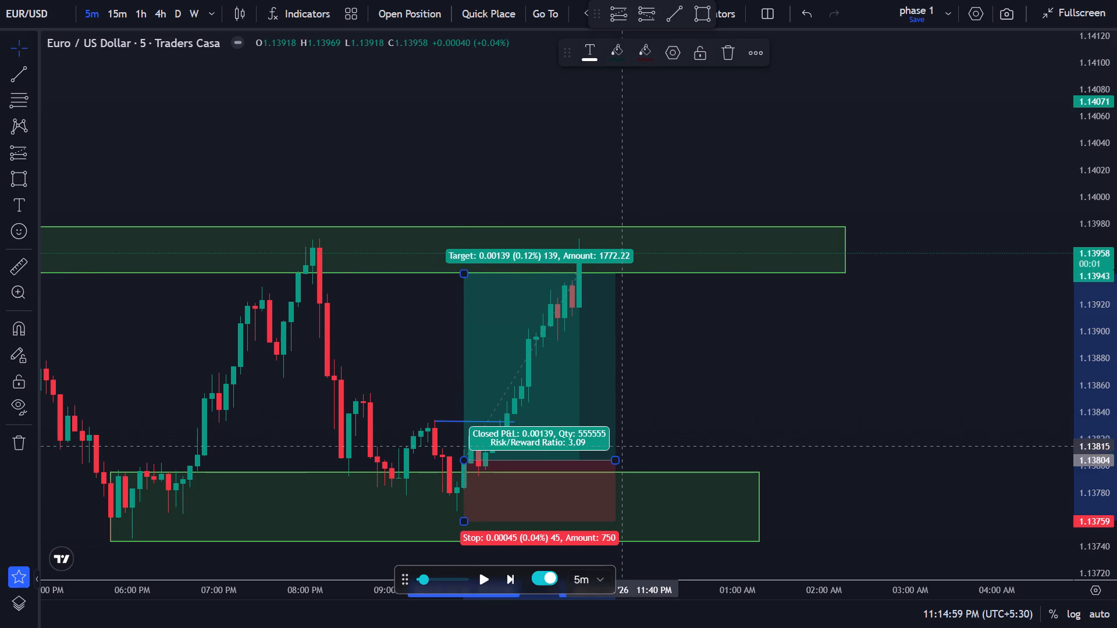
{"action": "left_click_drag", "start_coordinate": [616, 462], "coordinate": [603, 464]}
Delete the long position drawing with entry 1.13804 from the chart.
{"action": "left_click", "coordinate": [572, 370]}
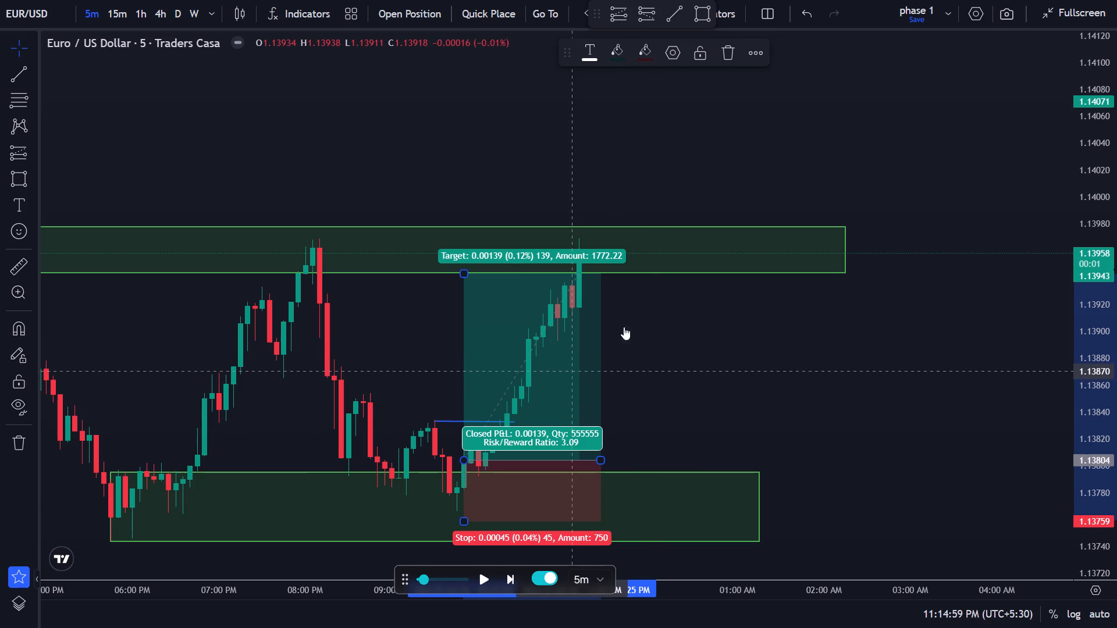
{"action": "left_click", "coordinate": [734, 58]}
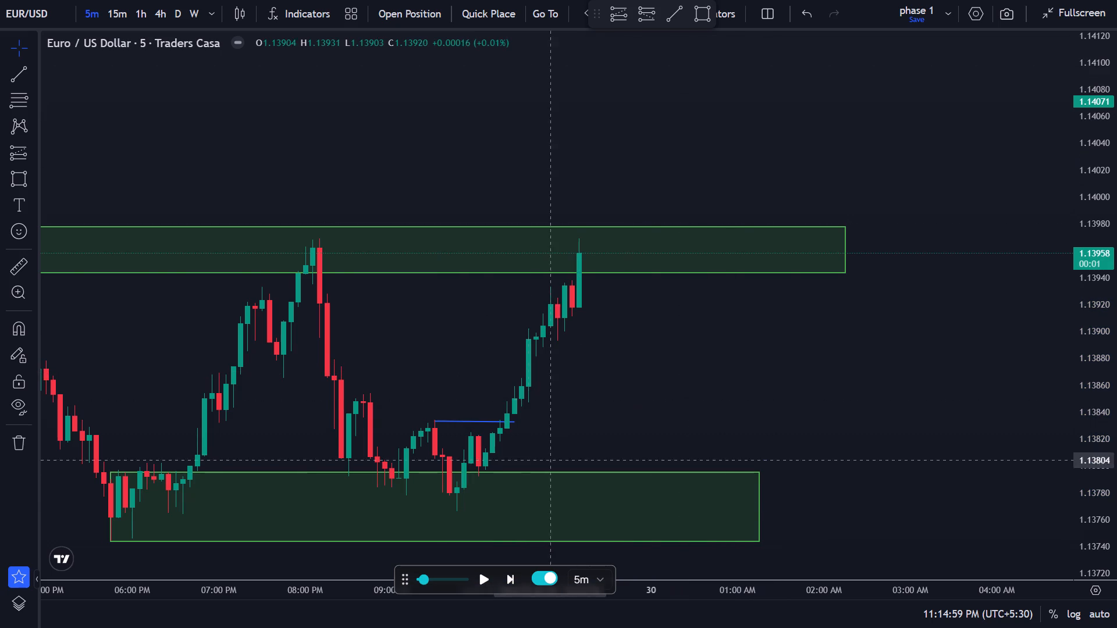
Advance the 5-minute replay candle by candle to 11:29:59 PM.
{"action": "left_click", "coordinate": [511, 591]}
{"action": "left_click", "coordinate": [509, 580]}
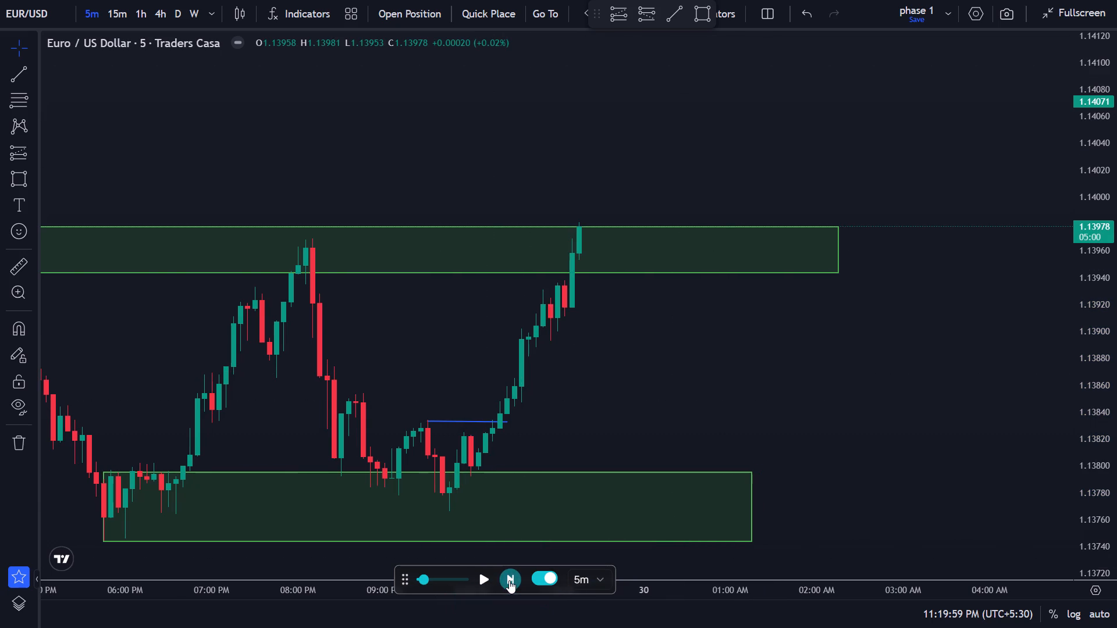
{"action": "left_click", "coordinate": [509, 580]}
{"action": "left_click", "coordinate": [509, 580]}
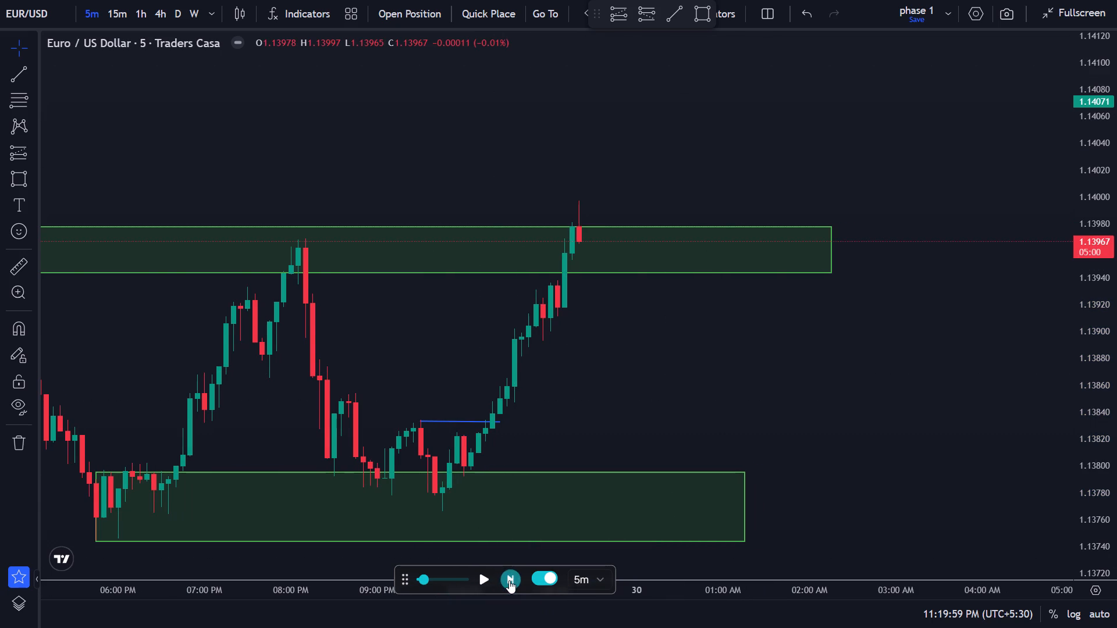
Draw a short position from the latest candle at the upper zone with entry 1.13951, stop 1.14006 and target 1.13823.
{"action": "scroll", "coordinate": [565, 304], "scroll_direction": "up", "scroll_amount": 1}
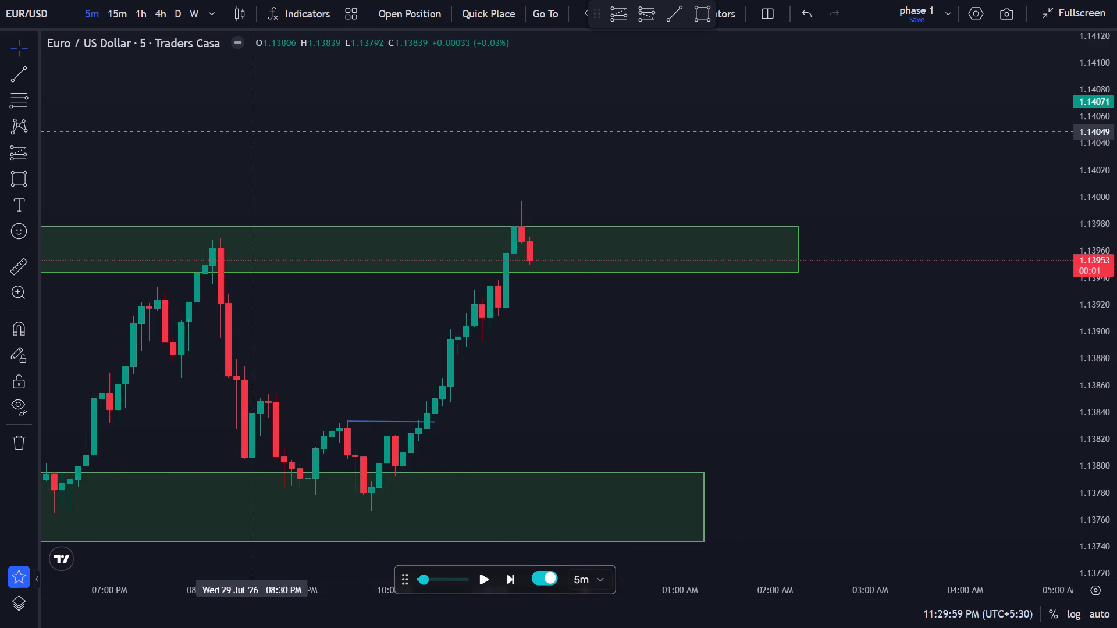
{"action": "left_click", "coordinate": [646, 22]}
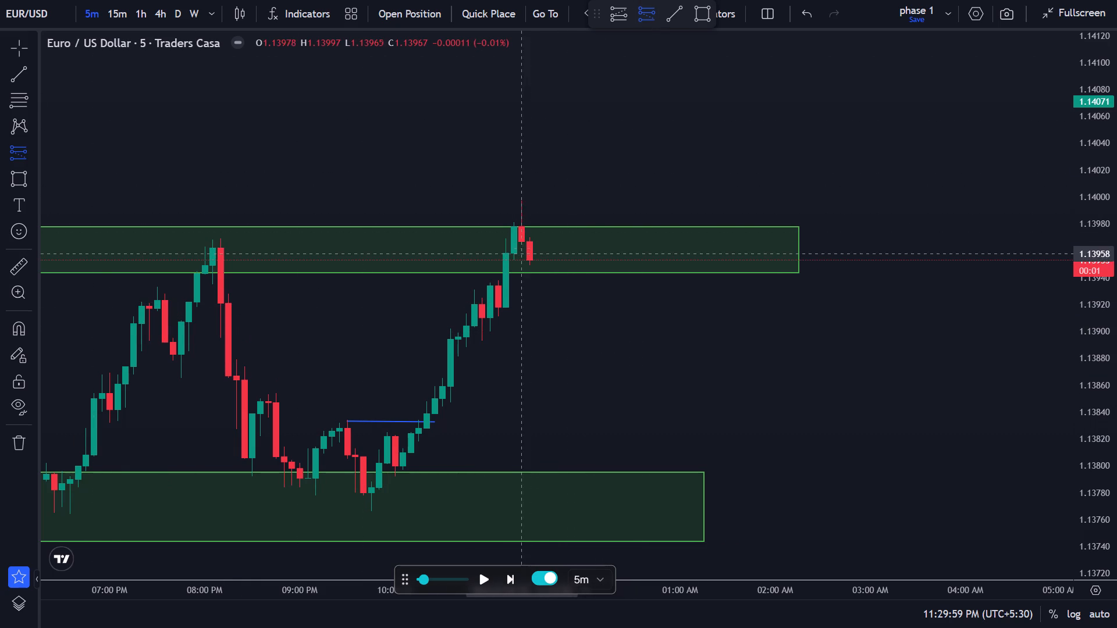
{"action": "left_click", "coordinate": [533, 262]}
{"action": "left_click_drag", "start_coordinate": [528, 198], "coordinate": [527, 198]}
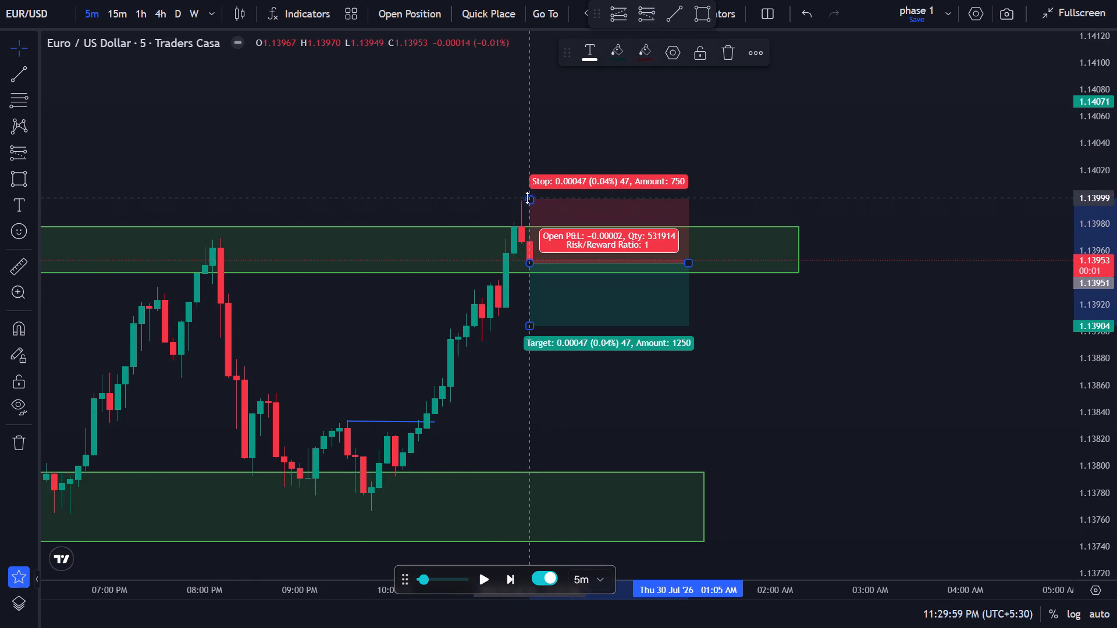
{"action": "left_click_drag", "start_coordinate": [527, 198], "coordinate": [527, 190]}
{"action": "left_click_drag", "start_coordinate": [533, 324], "coordinate": [522, 443]}
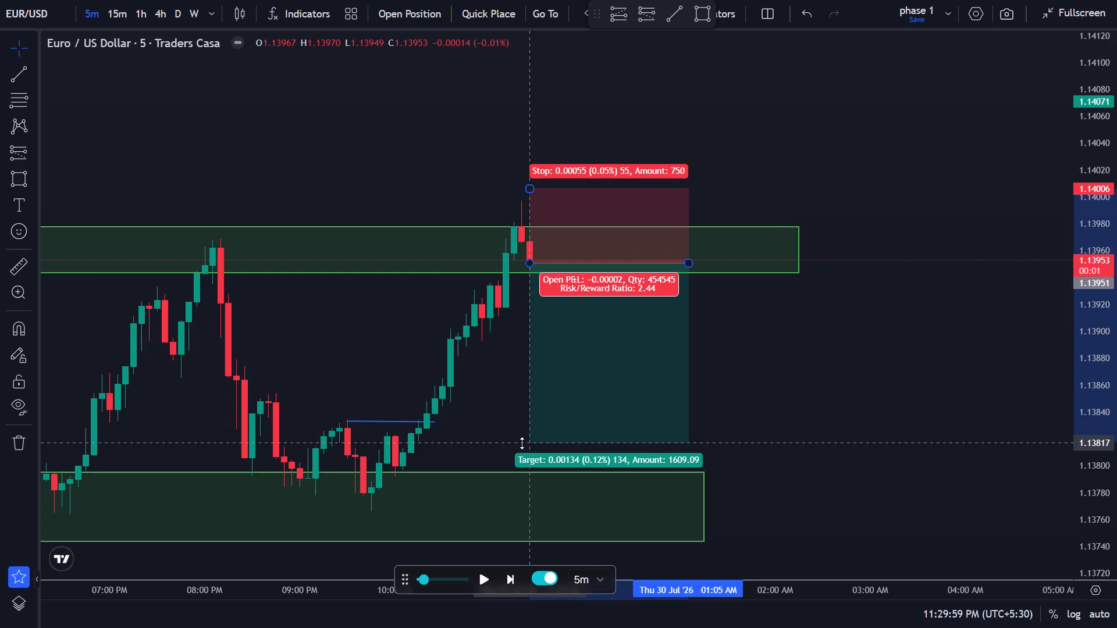
{"action": "left_click_drag", "start_coordinate": [522, 443], "coordinate": [528, 435]}
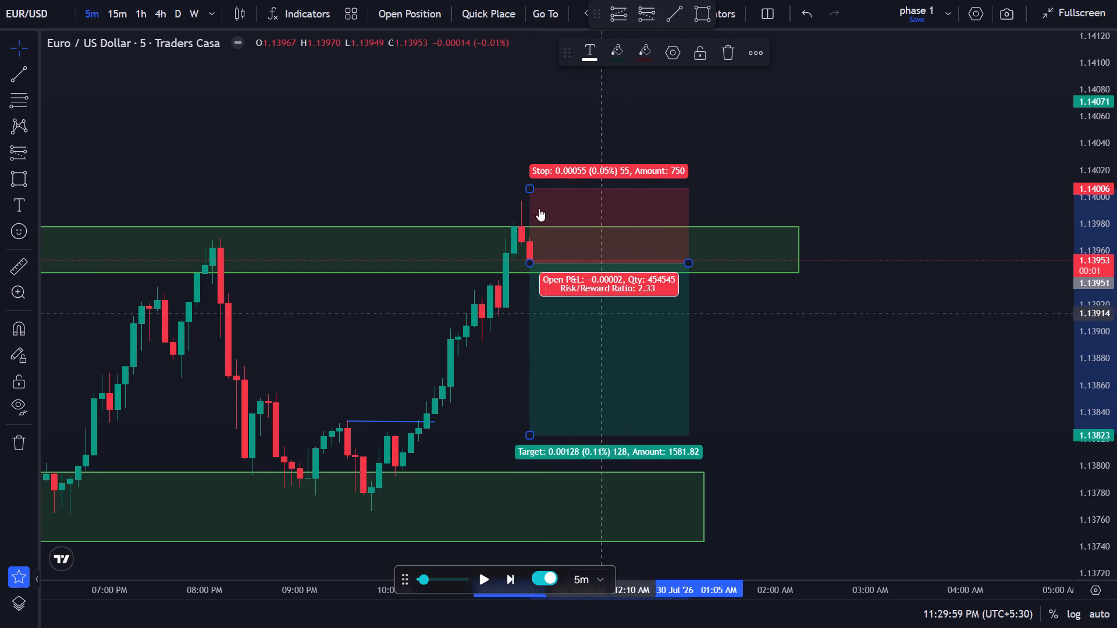
Place a sell stop trade with entry 1.13951, take profit 1.13823, stop loss 1.14006 and 1% risk of the initial balance.
{"action": "left_click", "coordinate": [423, 16]}
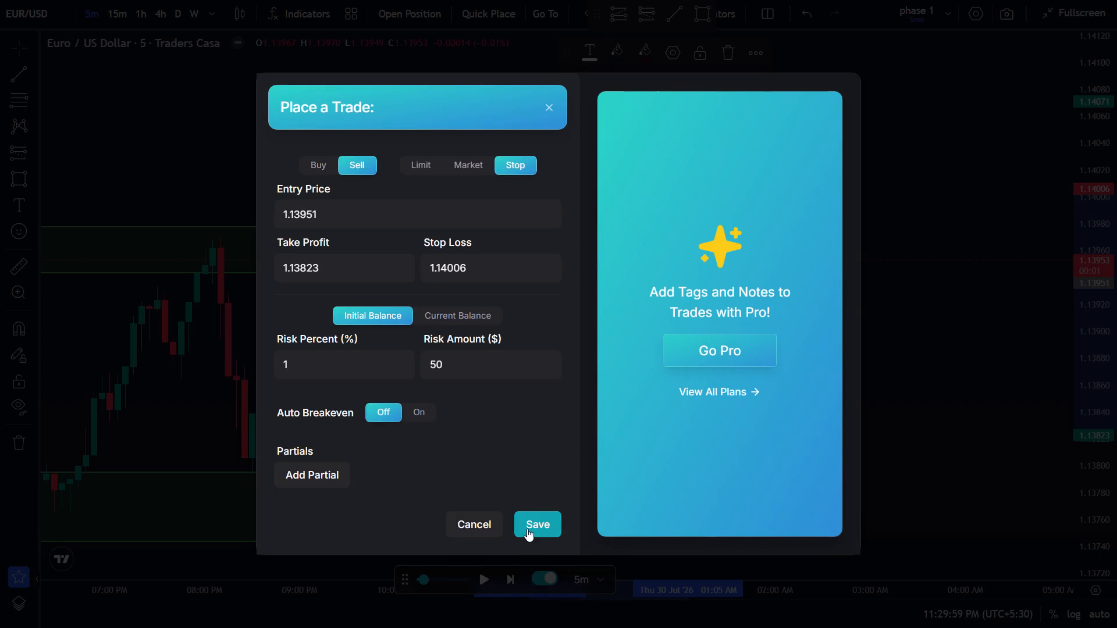
{"action": "left_click", "coordinate": [528, 527]}
Advance the 5-minute replay by one candle to 11:34:59 PM.
{"action": "left_click", "coordinate": [510, 580]}
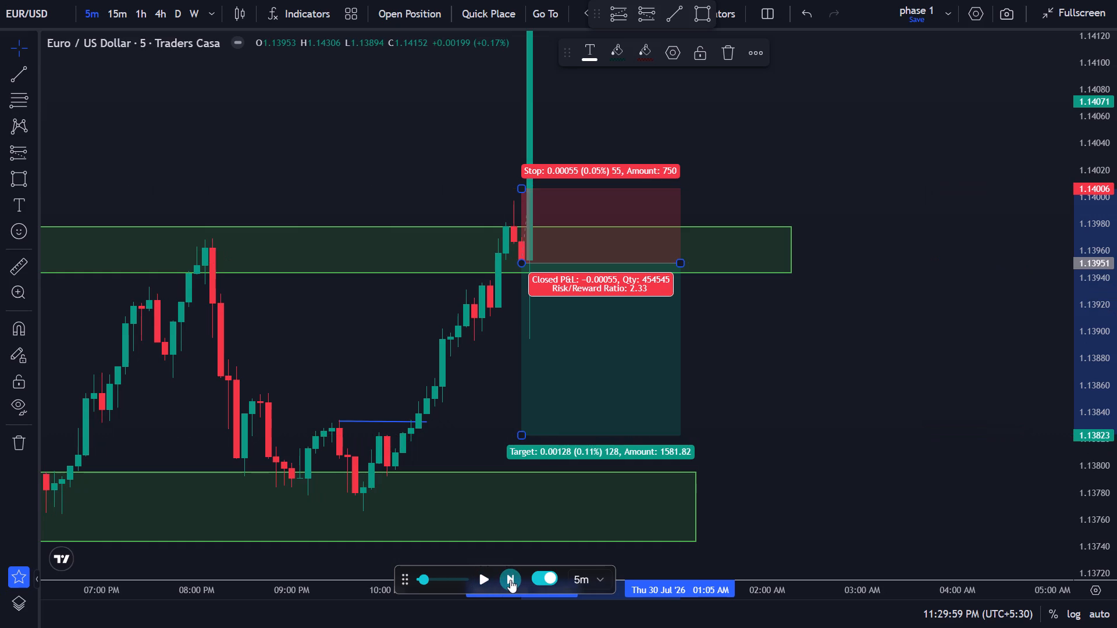
{"action": "scroll", "coordinate": [657, 445], "scroll_direction": "up", "scroll_amount": 2}
{"action": "scroll", "coordinate": [678, 422], "scroll_direction": "down", "scroll_amount": 3}
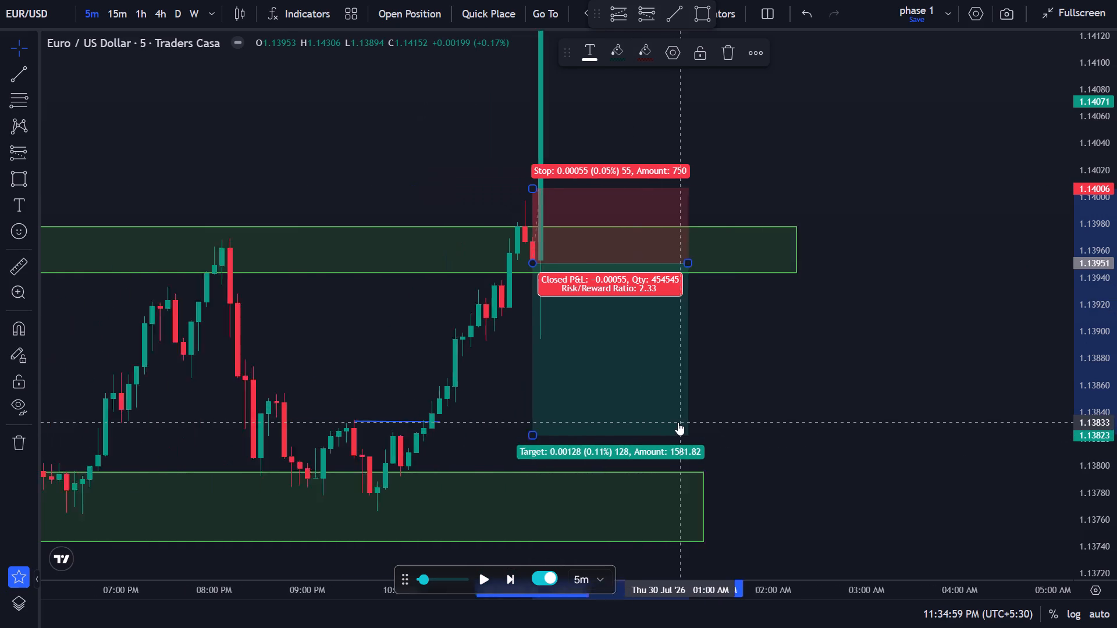
Move the short position drawing down and past the latest candle, with its stop level at 1.13897.
{"action": "left_click_drag", "start_coordinate": [700, 412], "coordinate": [758, 559]}
{"action": "left_click_drag", "start_coordinate": [583, 386], "coordinate": [593, 452]}
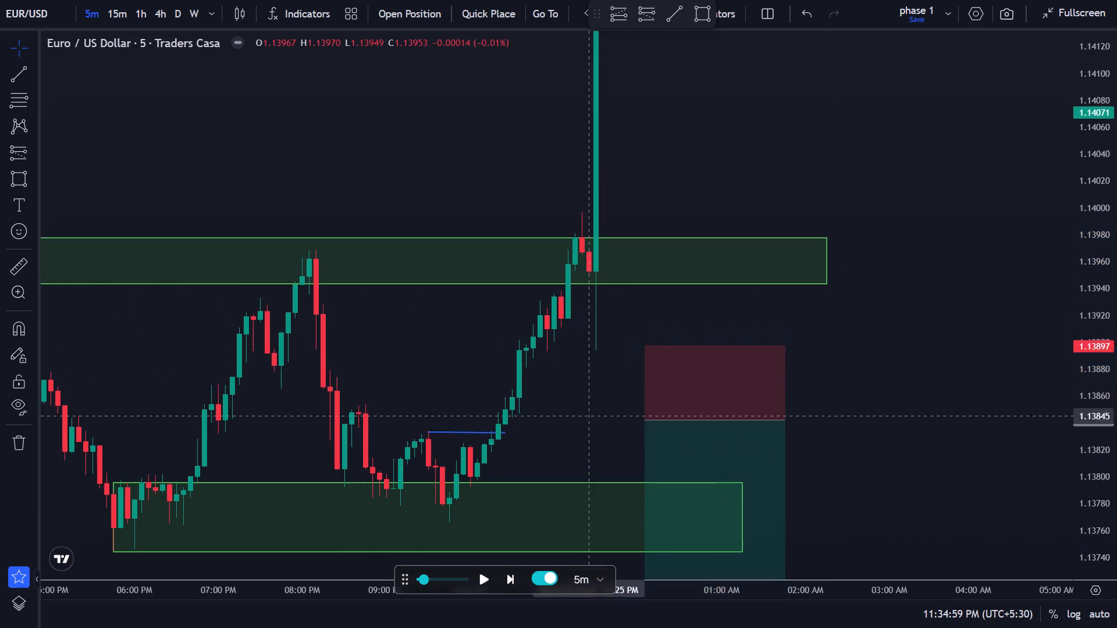
Delete the short position drawing placed past the latest candle on the 5-minute EUR/USD chart.
{"action": "left_click_drag", "start_coordinate": [593, 452], "coordinate": [649, 619]}
{"action": "left_click_drag", "start_coordinate": [721, 270], "coordinate": [734, 473]}
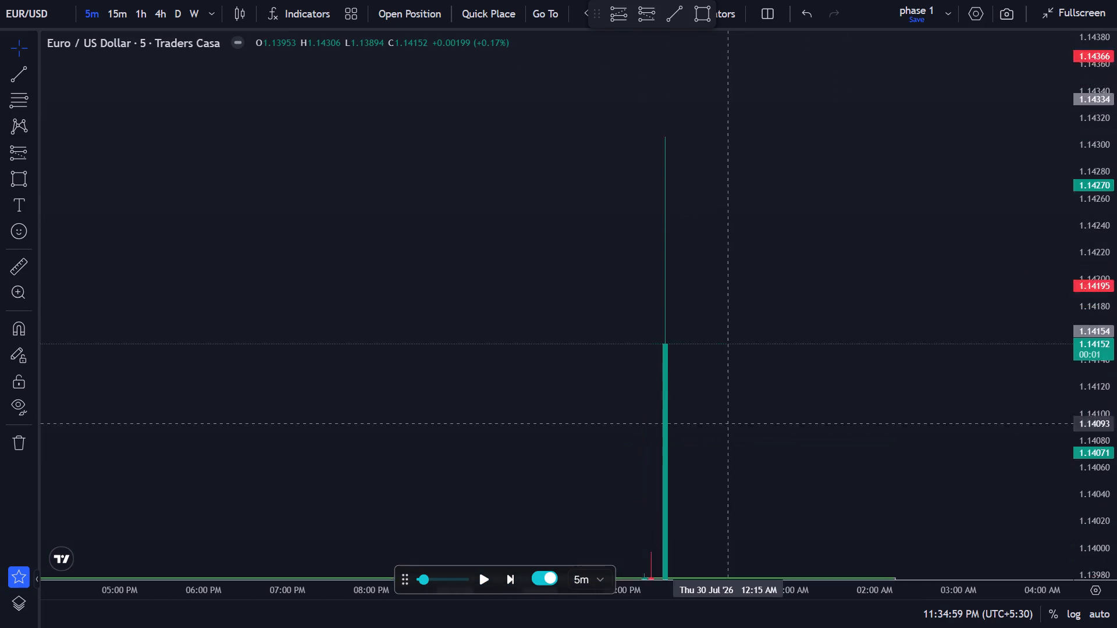
{"action": "left_click_drag", "start_coordinate": [734, 473], "coordinate": [698, 0]}
{"action": "left_click", "coordinate": [775, 345]}
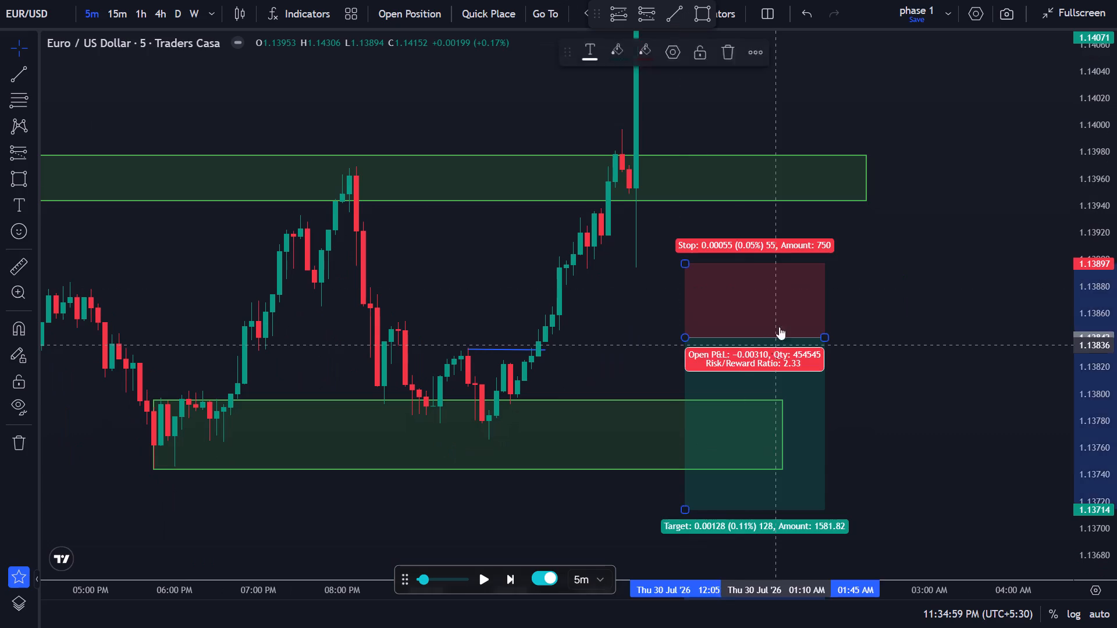
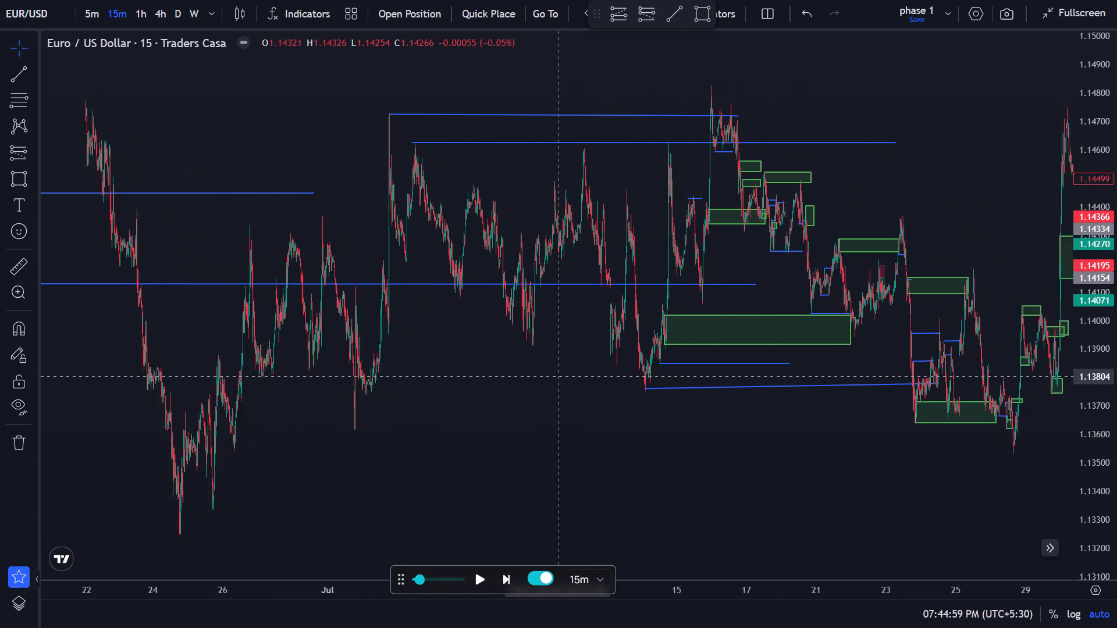
{"action": "left_click_drag", "start_coordinate": [554, 377], "coordinate": [204, 384]}
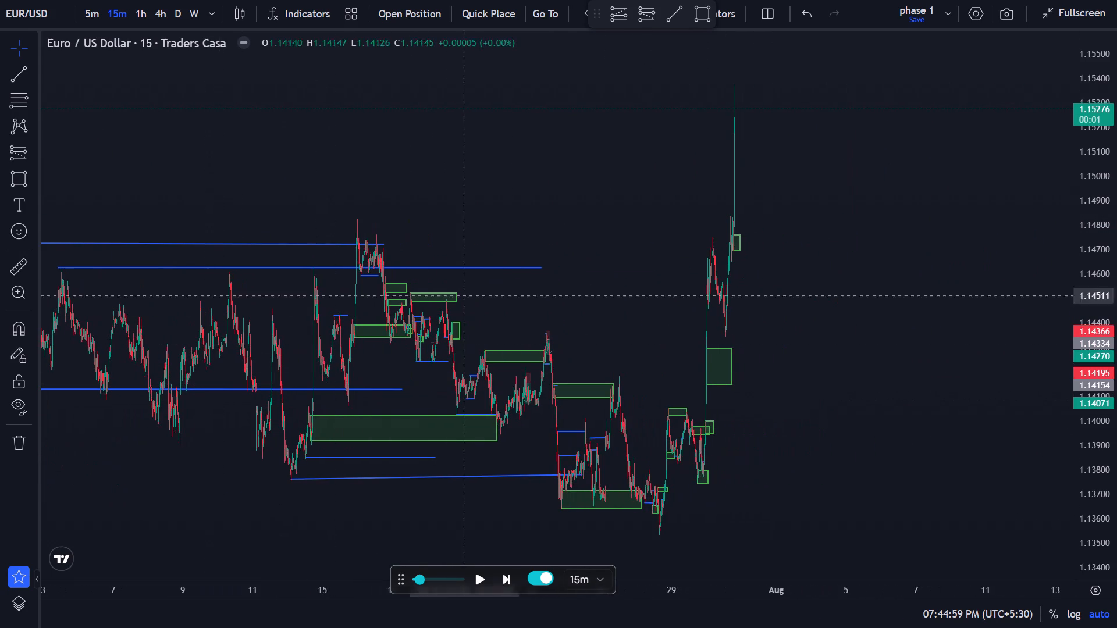
{"action": "scroll", "coordinate": [652, 235], "scroll_direction": "up", "scroll_amount": 7}
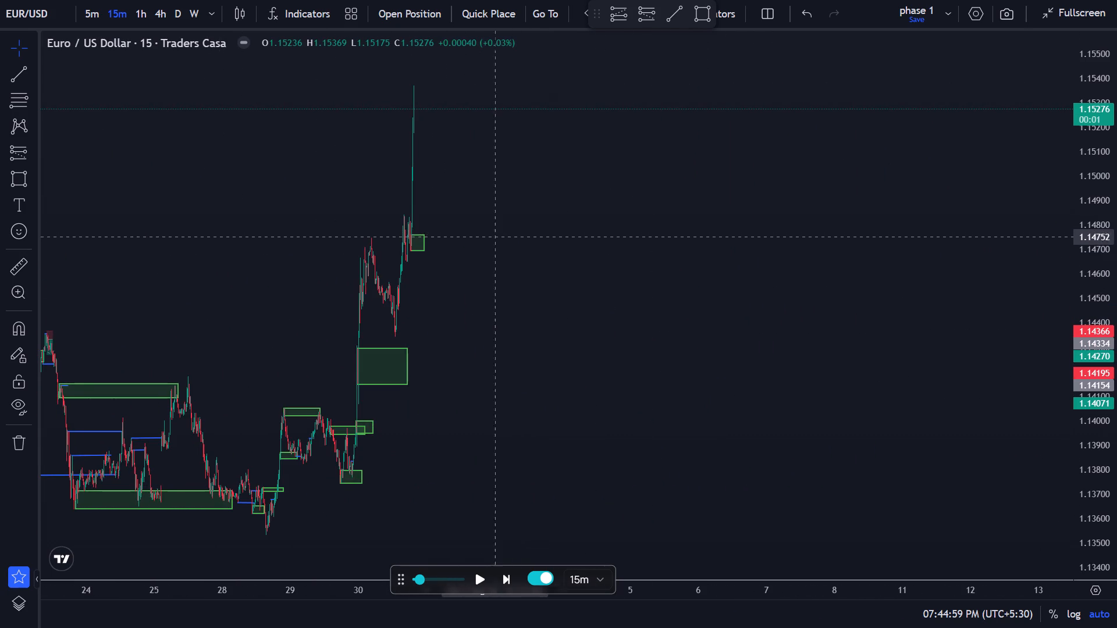
{"action": "scroll", "coordinate": [486, 239], "scroll_direction": "up", "scroll_amount": 1}
{"action": "scroll", "coordinate": [486, 239], "scroll_direction": "down", "scroll_amount": 1}
{"action": "scroll", "coordinate": [486, 239], "scroll_direction": "up", "scroll_amount": 2}
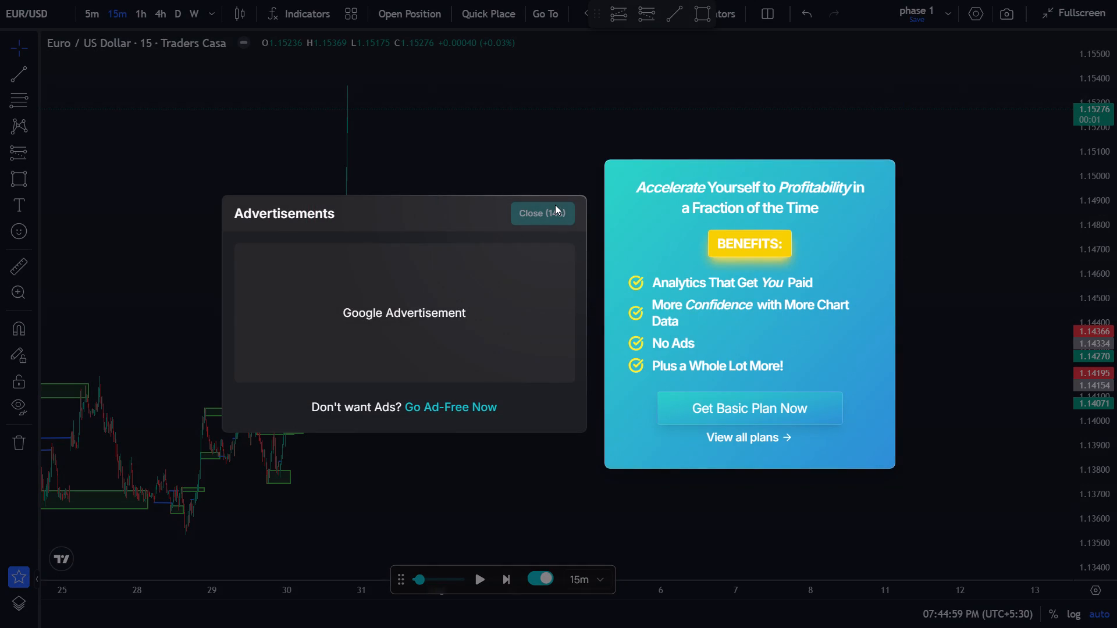
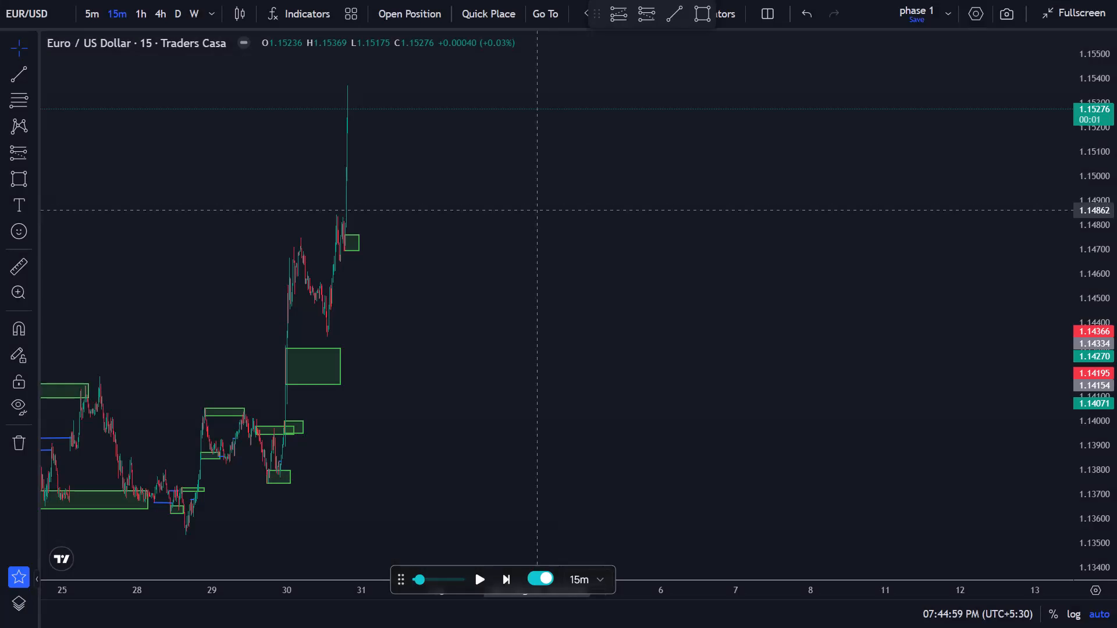
Raise the top edge of the green demand zone near 1.147 to about 1.1481 and extend it slightly forward in time.
{"action": "scroll", "coordinate": [453, 233], "scroll_direction": "up", "scroll_amount": 5}
{"action": "left_click_drag", "start_coordinate": [239, 195], "coordinate": [663, 234]}
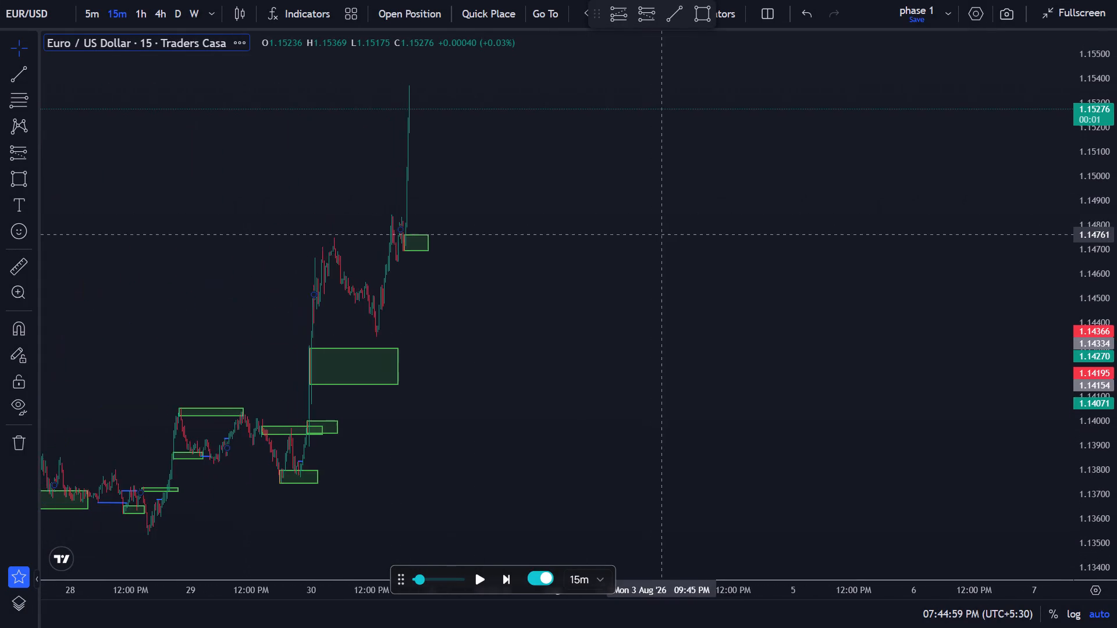
{"action": "scroll", "coordinate": [414, 229], "scroll_direction": "up", "scroll_amount": 4}
{"action": "left_click_drag", "start_coordinate": [339, 205], "coordinate": [638, 223]}
{"action": "scroll", "coordinate": [443, 220], "scroll_direction": "up", "scroll_amount": 2}
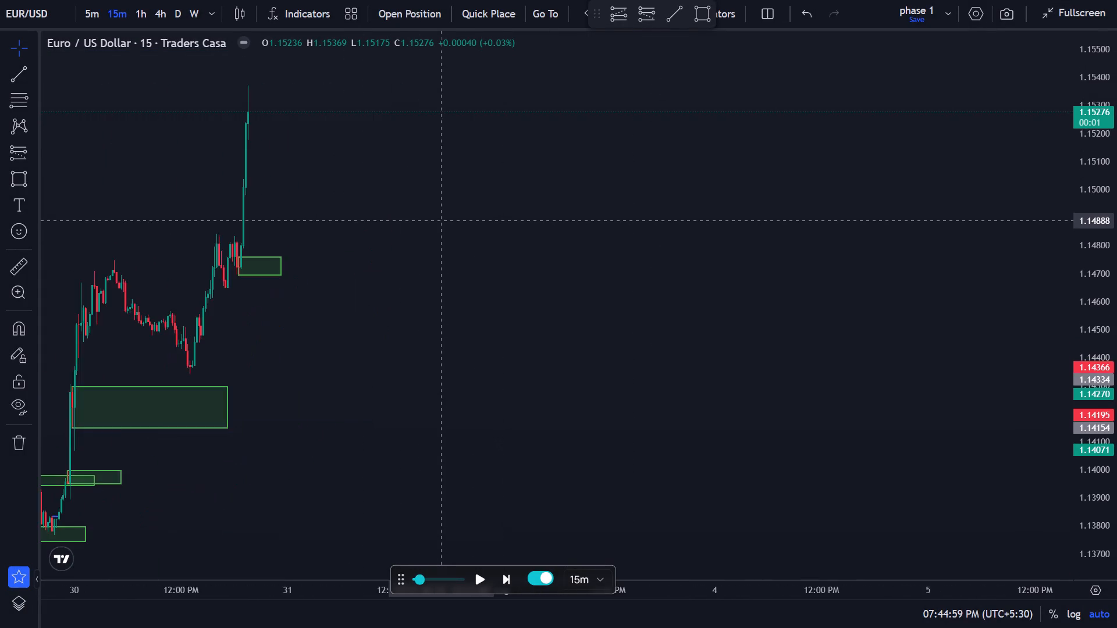
{"action": "scroll", "coordinate": [443, 220], "scroll_direction": "up", "scroll_amount": 1}
{"action": "left_click_drag", "start_coordinate": [384, 206], "coordinate": [606, 198]}
{"action": "scroll", "coordinate": [474, 212], "scroll_direction": "up", "scroll_amount": 3}
{"action": "left_click_drag", "start_coordinate": [371, 195], "coordinate": [456, 187]}
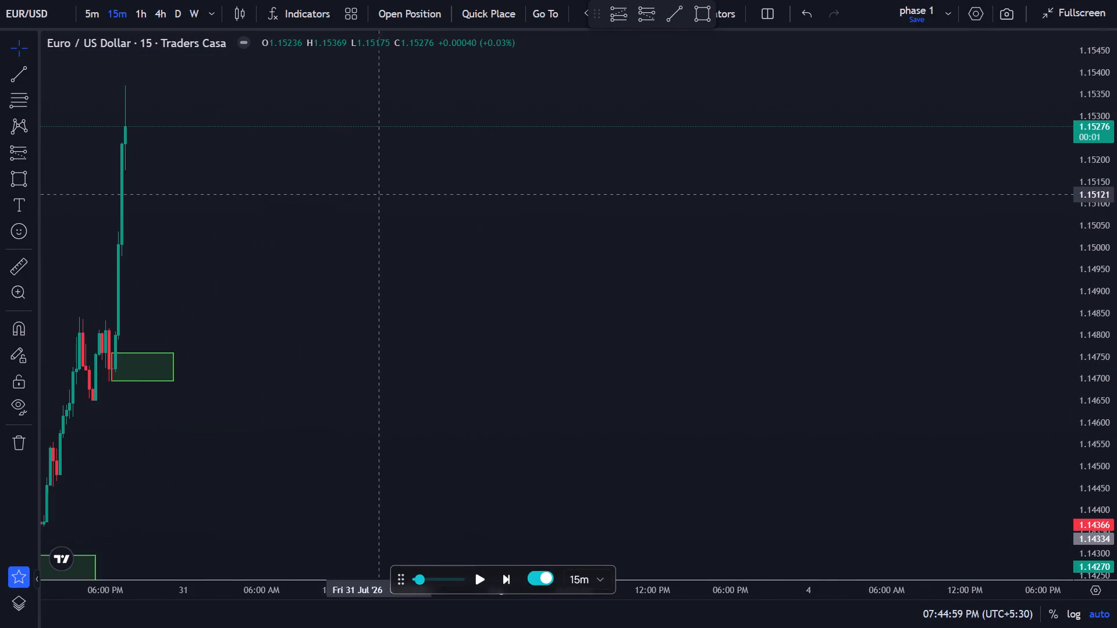
{"action": "left_click_drag", "start_coordinate": [456, 187], "coordinate": [692, 216]}
{"action": "scroll", "coordinate": [444, 215], "scroll_direction": "up", "scroll_amount": 1}
{"action": "scroll", "coordinate": [444, 215], "scroll_direction": "down", "scroll_amount": 1}
{"action": "left_click_drag", "start_coordinate": [443, 215], "coordinate": [578, 212]}
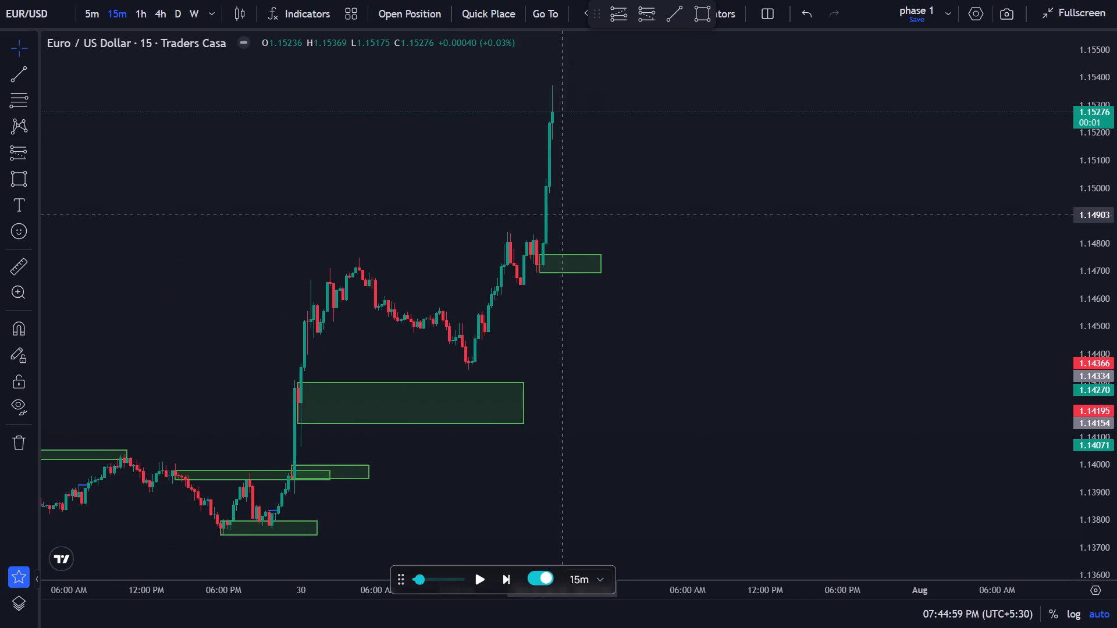
{"action": "scroll", "coordinate": [563, 215], "scroll_direction": "up", "scroll_amount": 2}
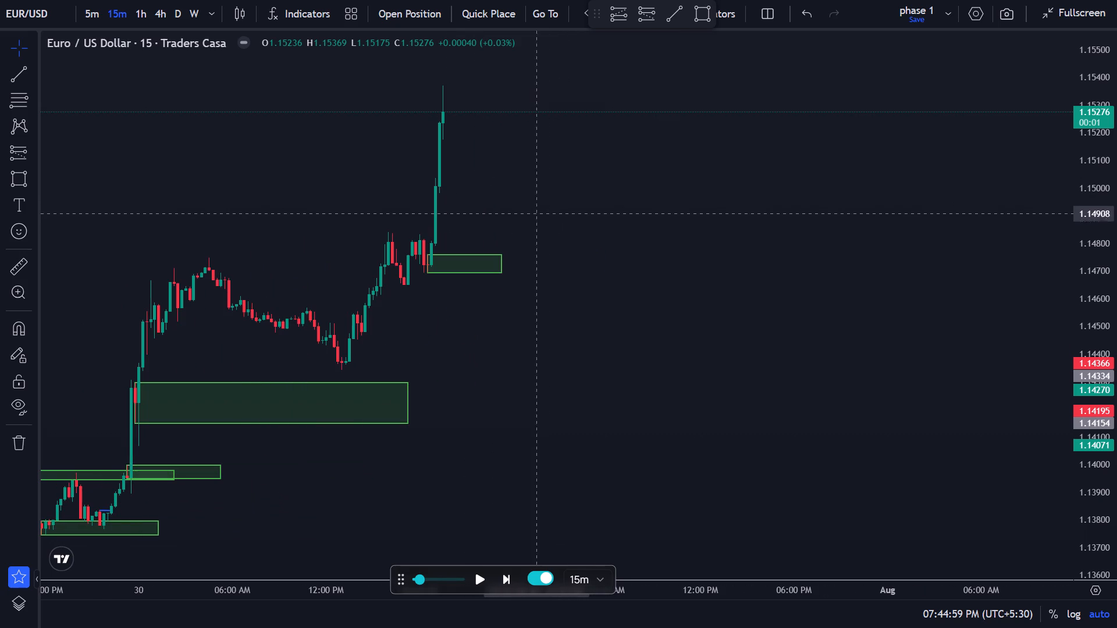
{"action": "left_click", "coordinate": [464, 253]}
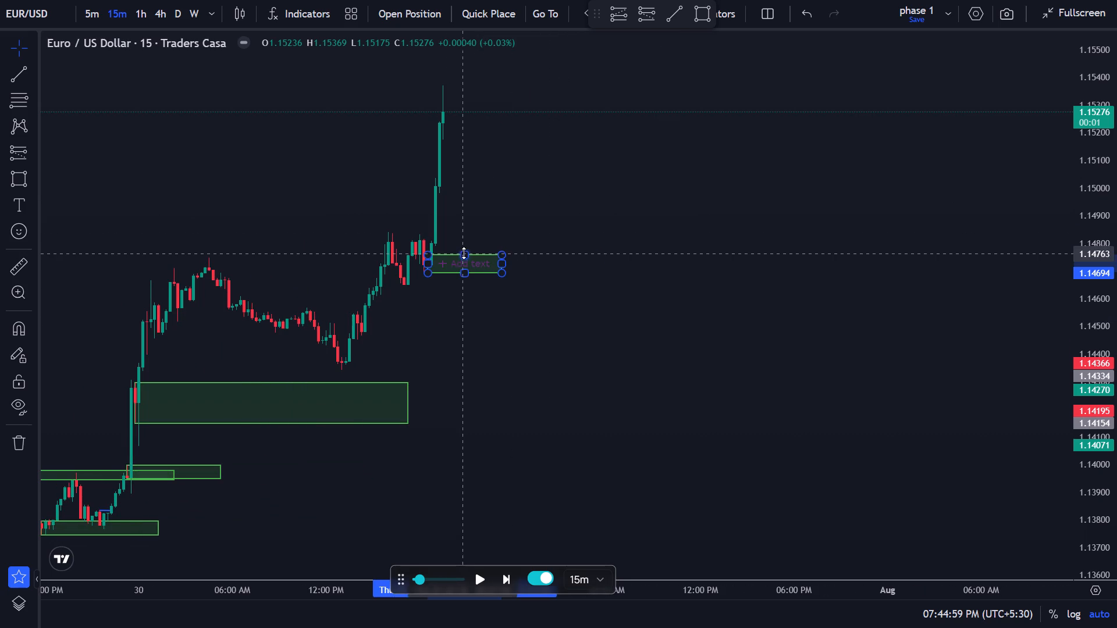
{"action": "left_click_drag", "start_coordinate": [466, 254], "coordinate": [468, 245]}
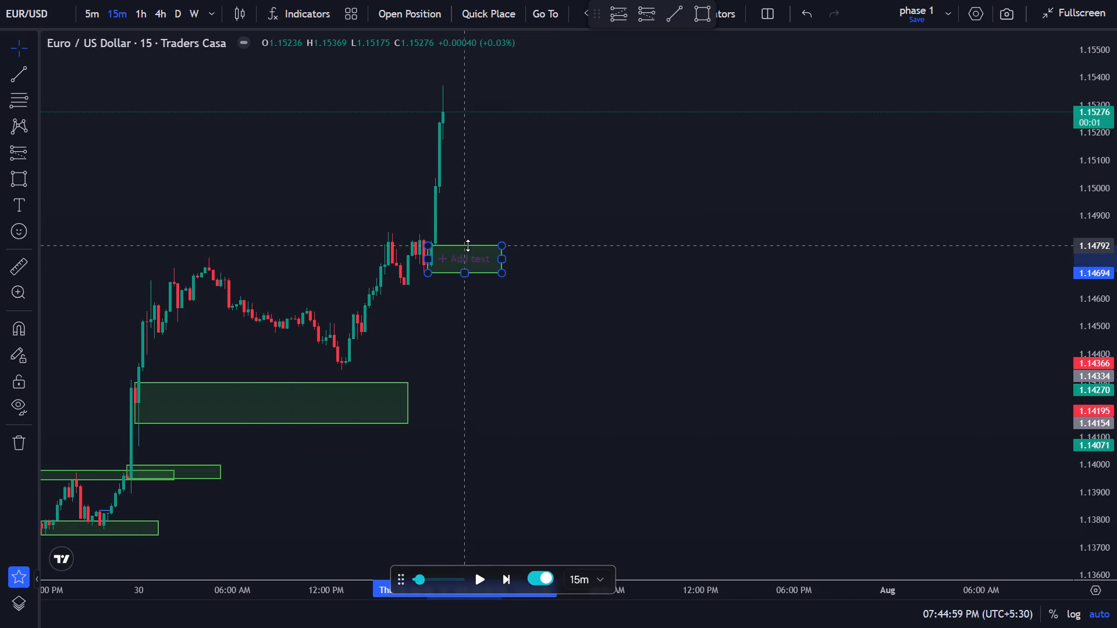
{"action": "left_click_drag", "start_coordinate": [468, 245], "coordinate": [469, 240]}
{"action": "left_click_drag", "start_coordinate": [503, 254], "coordinate": [514, 254]}
{"action": "left_click", "coordinate": [479, 209]}
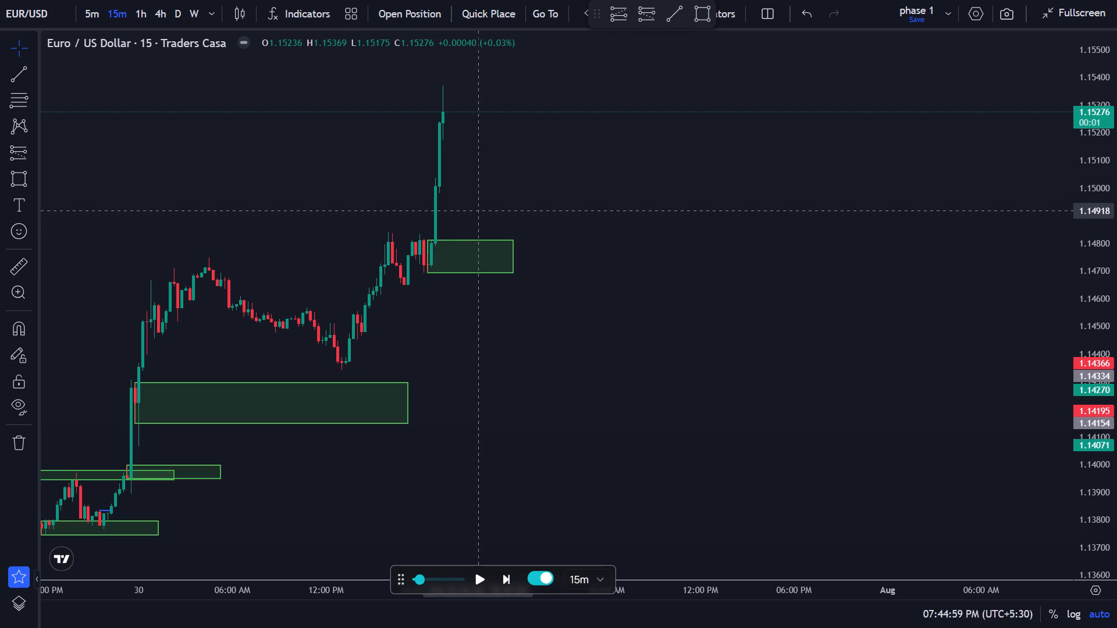
Advance the 15-minute replay candle by candle to 2:59:59 AM on 31 July.
{"action": "double_click", "coordinate": [513, 577]}
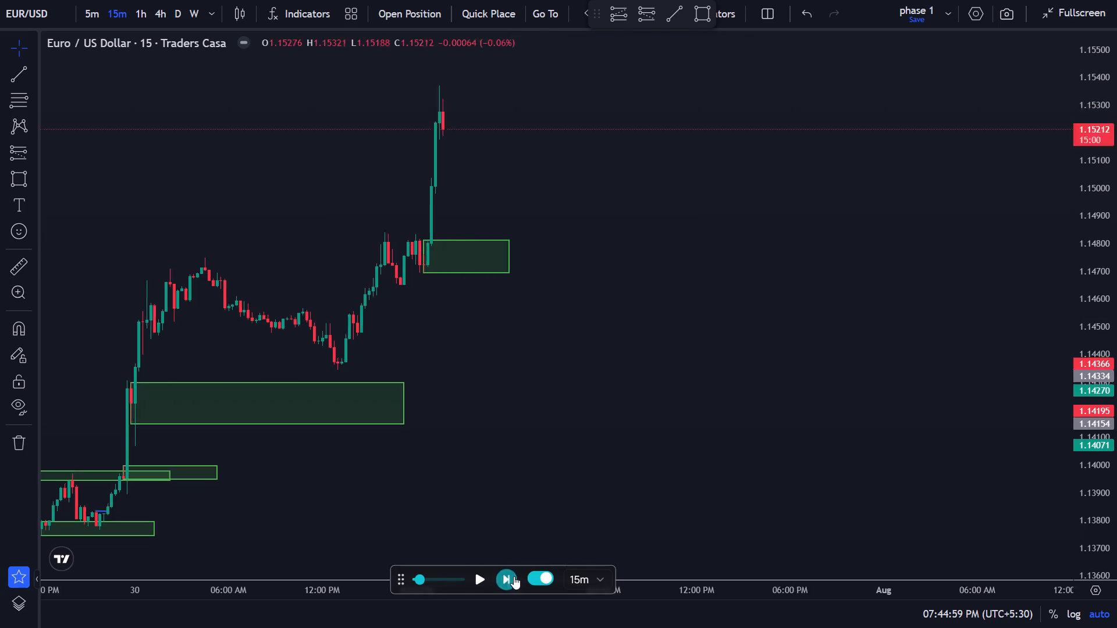
{"action": "triple_click", "coordinate": [514, 576]}
{"action": "triple_click", "coordinate": [514, 575]}
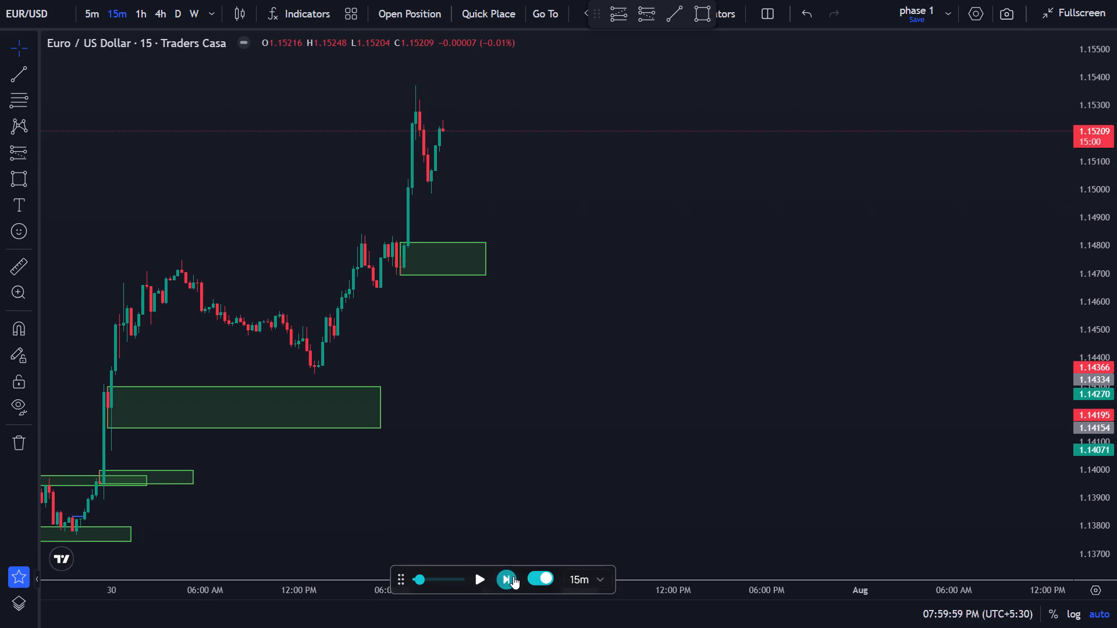
{"action": "double_click", "coordinate": [513, 576]}
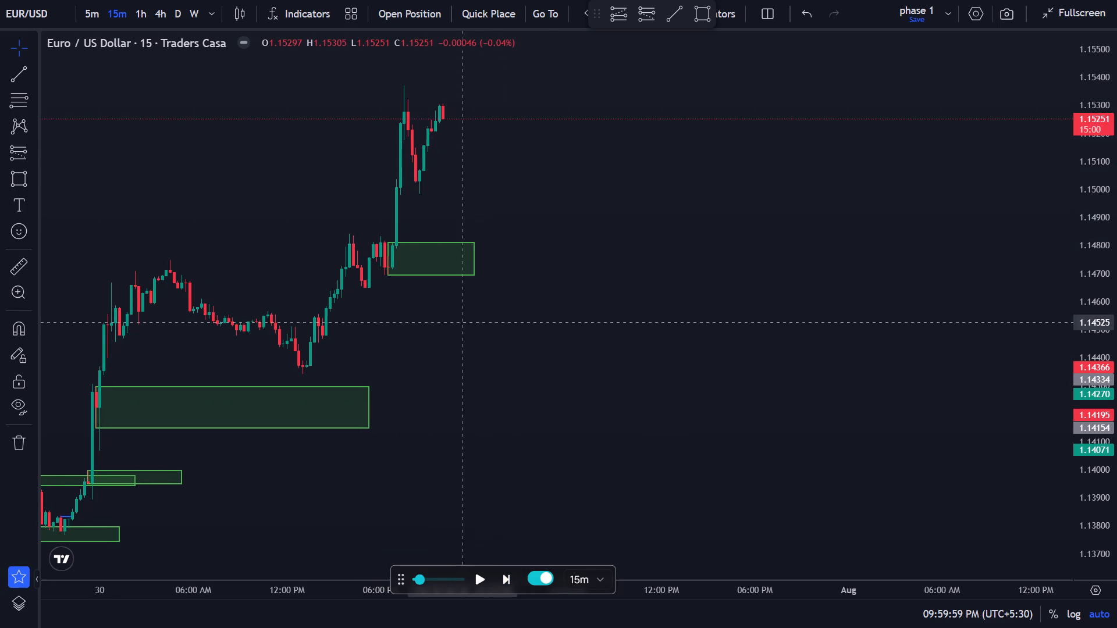
{"action": "triple_click", "coordinate": [505, 581]}
{"action": "triple_click", "coordinate": [506, 580]}
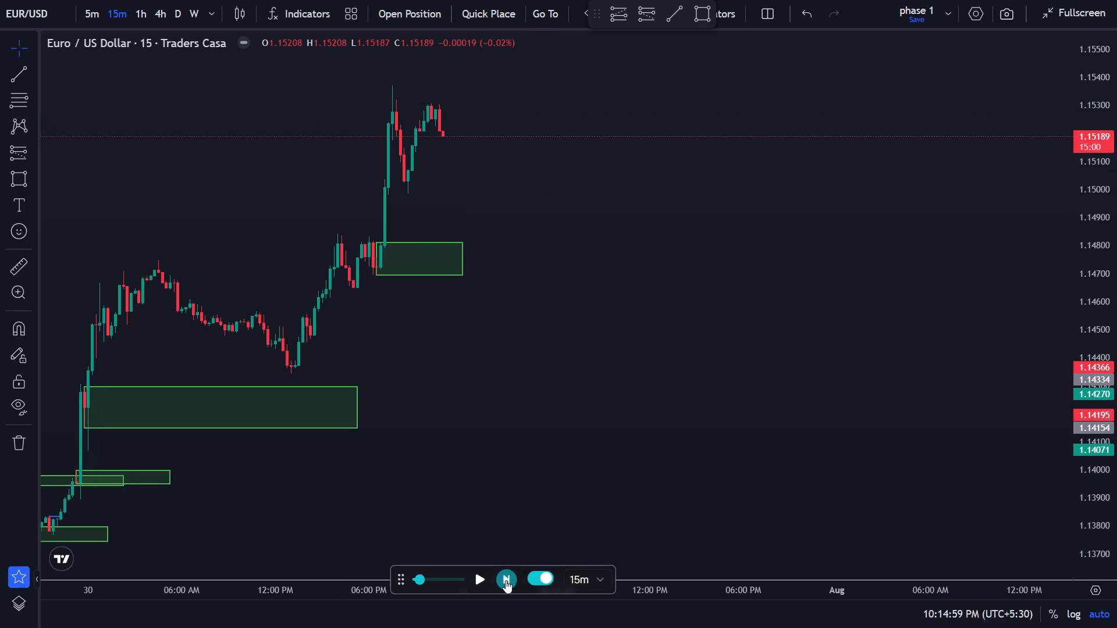
{"action": "triple_click", "coordinate": [506, 580]}
{"action": "triple_click", "coordinate": [506, 580]}
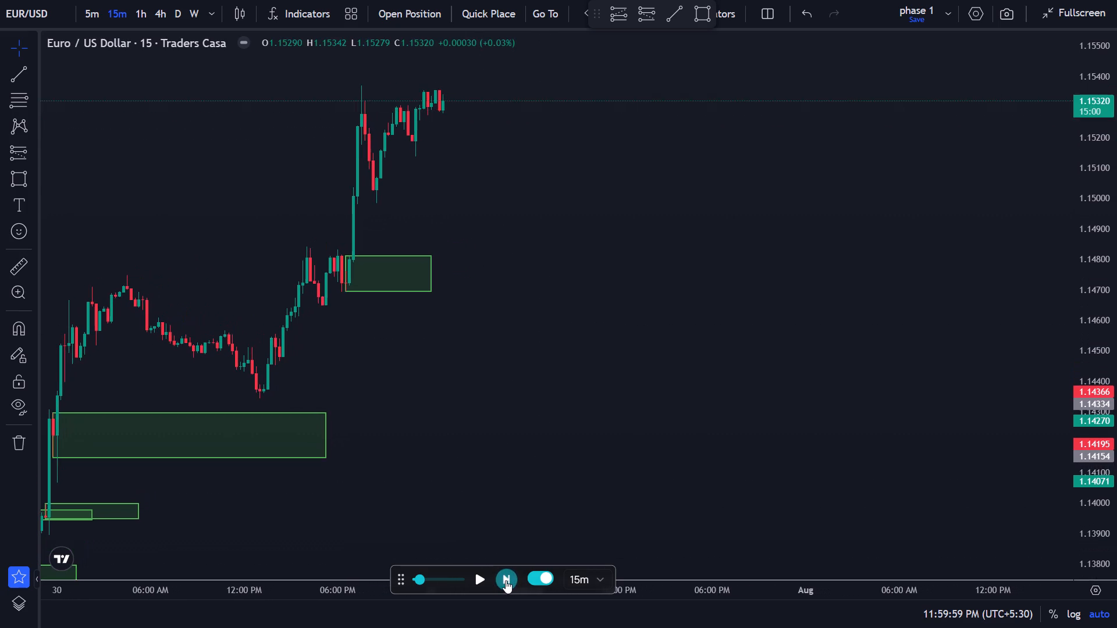
{"action": "triple_click", "coordinate": [506, 580]}
{"action": "triple_click", "coordinate": [506, 580]}
{"action": "left_click", "coordinate": [506, 580]}
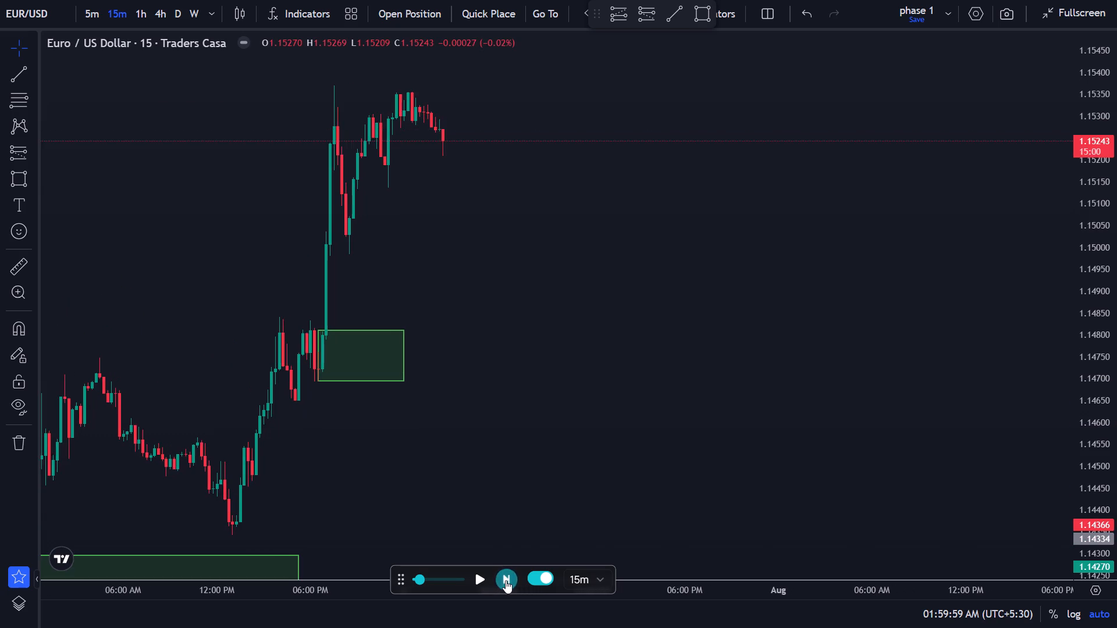
Continue the candle-by-candle replay to 7:59:59 AM on 31 July, as price pulls back from the high.
{"action": "left_click_drag", "start_coordinate": [421, 305], "coordinate": [543, 324]}
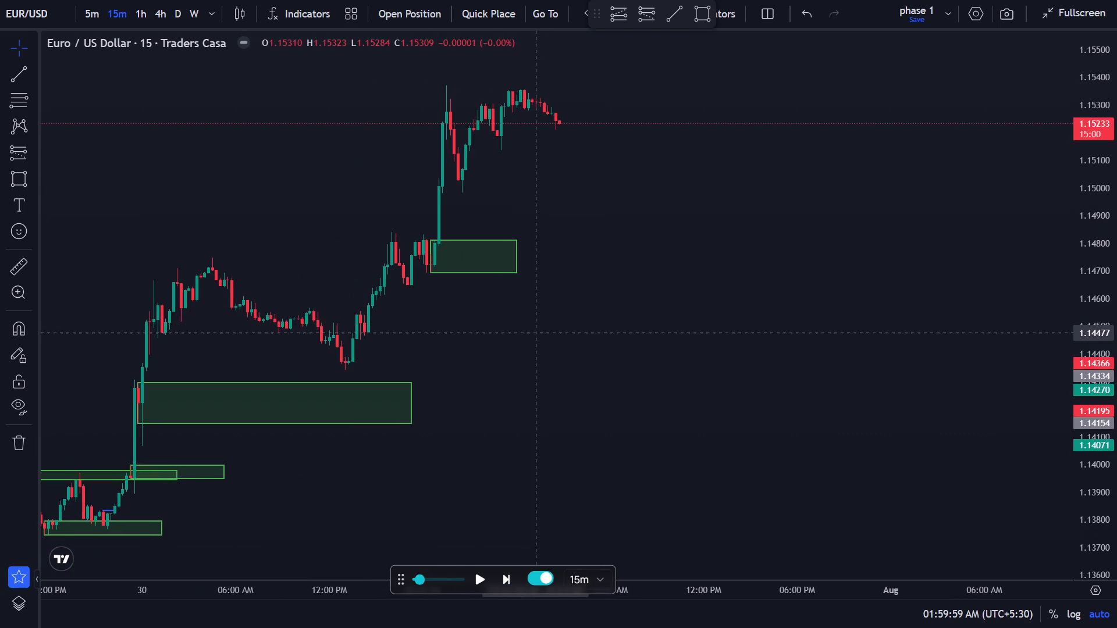
{"action": "scroll", "coordinate": [536, 333], "scroll_direction": "up", "scroll_amount": 2}
{"action": "left_click_drag", "start_coordinate": [479, 308], "coordinate": [656, 329]}
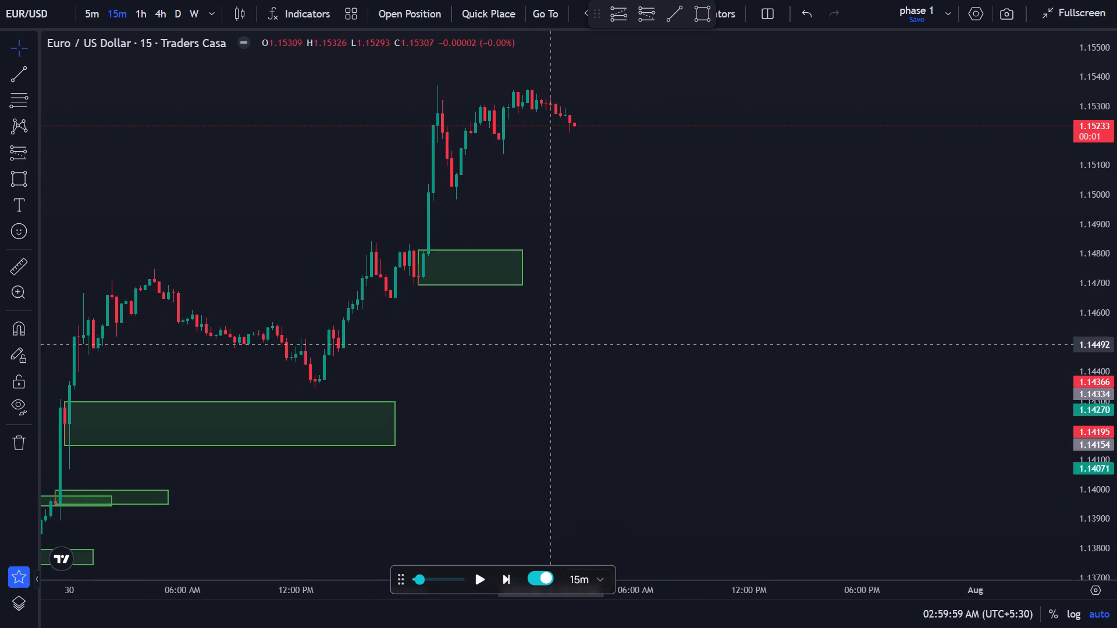
{"action": "left_click", "coordinate": [506, 580]}
{"action": "double_click", "coordinate": [506, 580]}
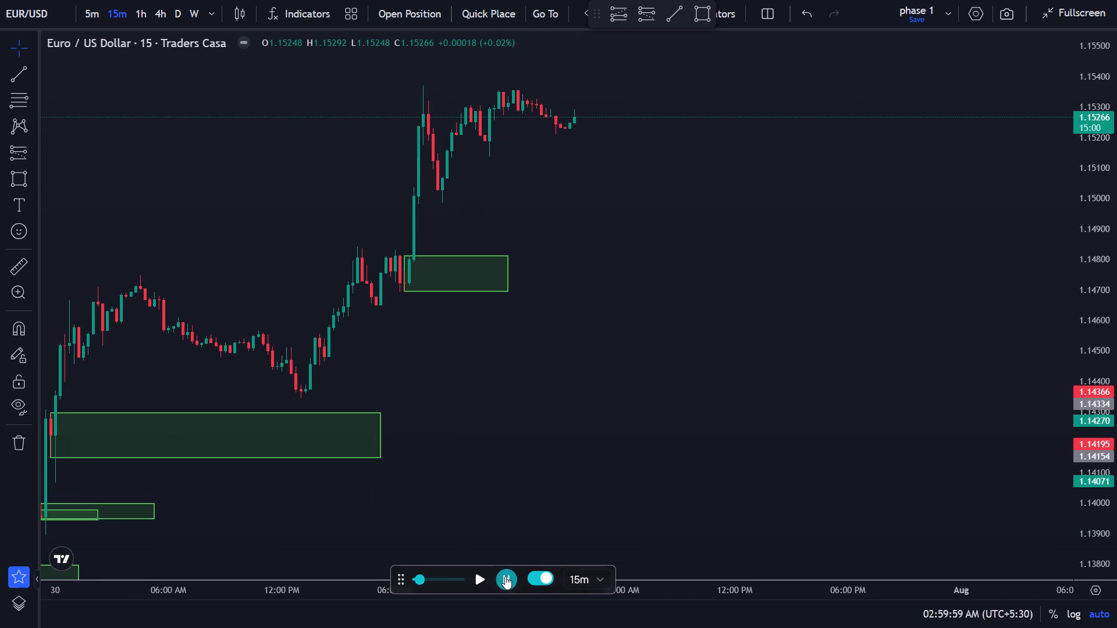
{"action": "triple_click", "coordinate": [505, 576]}
{"action": "triple_click", "coordinate": [508, 574]}
{"action": "triple_click", "coordinate": [508, 573]}
{"action": "triple_click", "coordinate": [508, 573]}
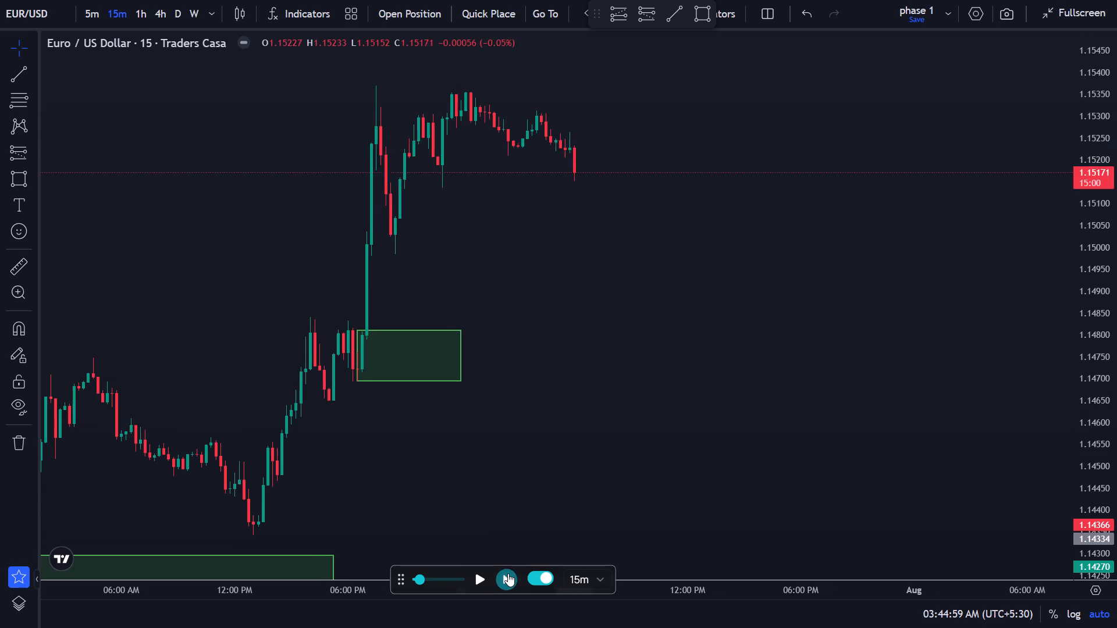
{"action": "triple_click", "coordinate": [508, 573]}
{"action": "double_click", "coordinate": [508, 571]}
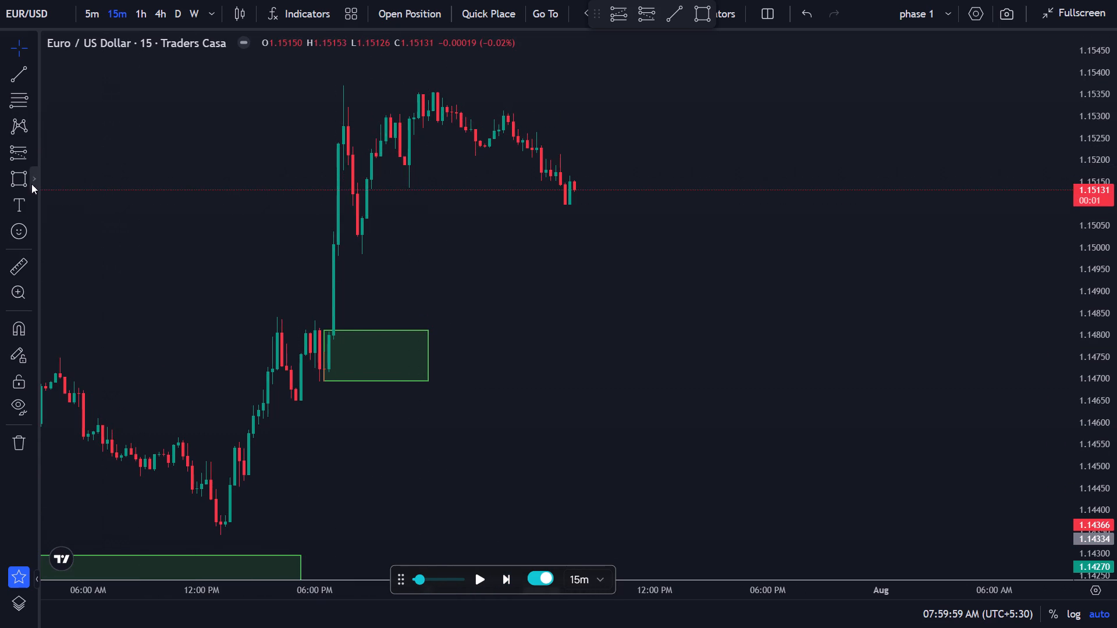
Draw a green demand zone from 1.15069 down to about 1.1498, starting at the 30 July evening pullback low and ending past the latest candle.
{"action": "left_click", "coordinate": [17, 179]}
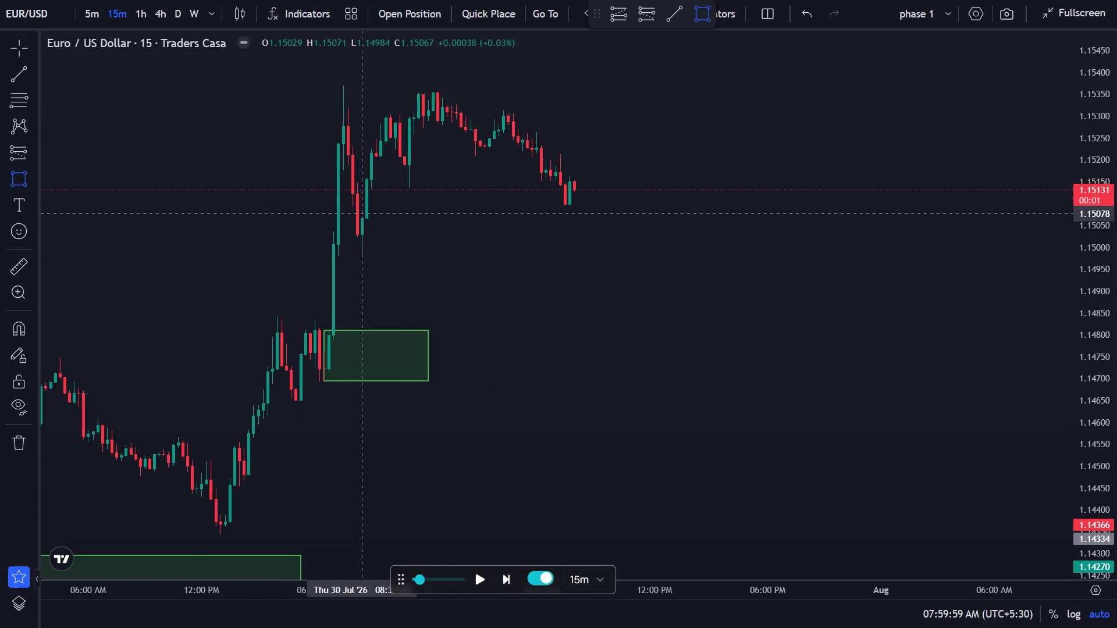
{"action": "left_click", "coordinate": [363, 217]}
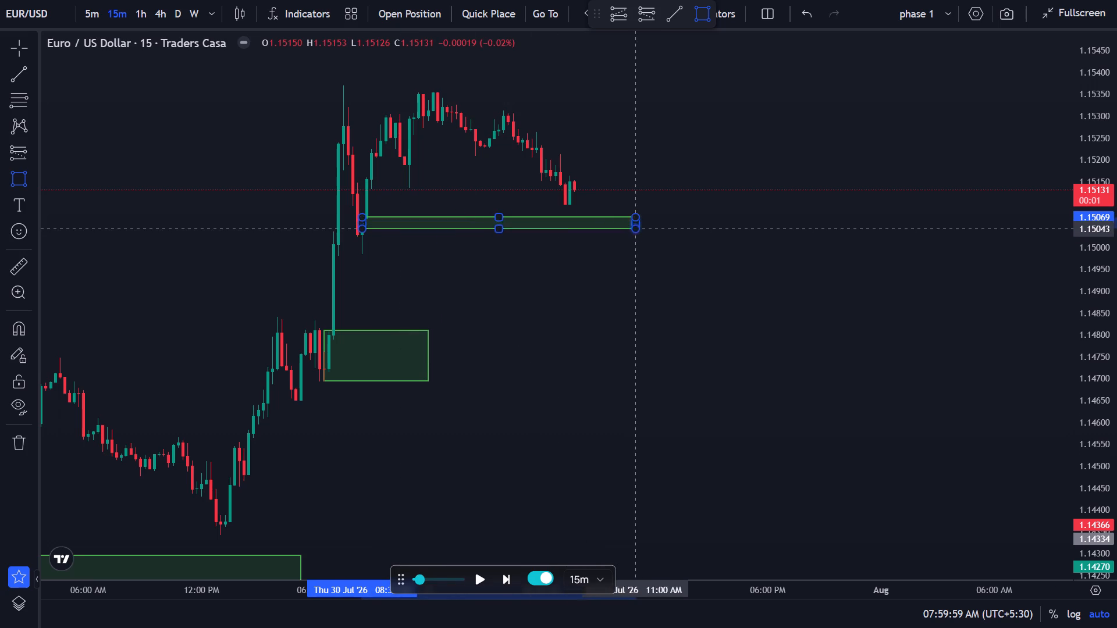
{"action": "left_click", "coordinate": [622, 255]}
{"action": "left_click", "coordinate": [611, 190]}
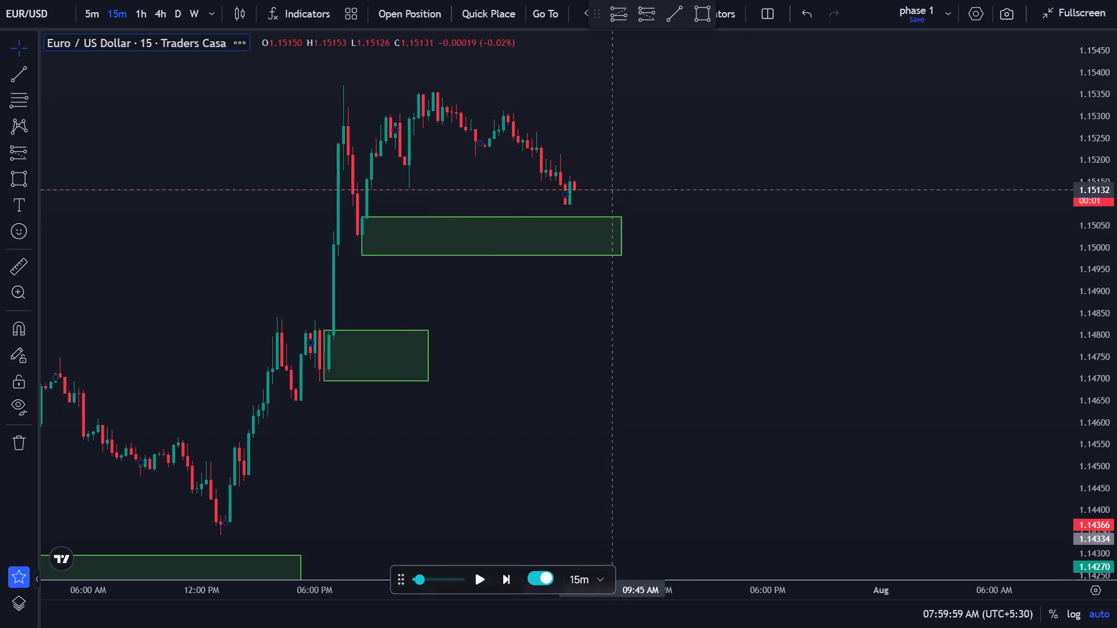
Advance the replay candle by candle to 11:14:59 AM on 31 July, following price into the new demand zone.
{"action": "left_click", "coordinate": [504, 586]}
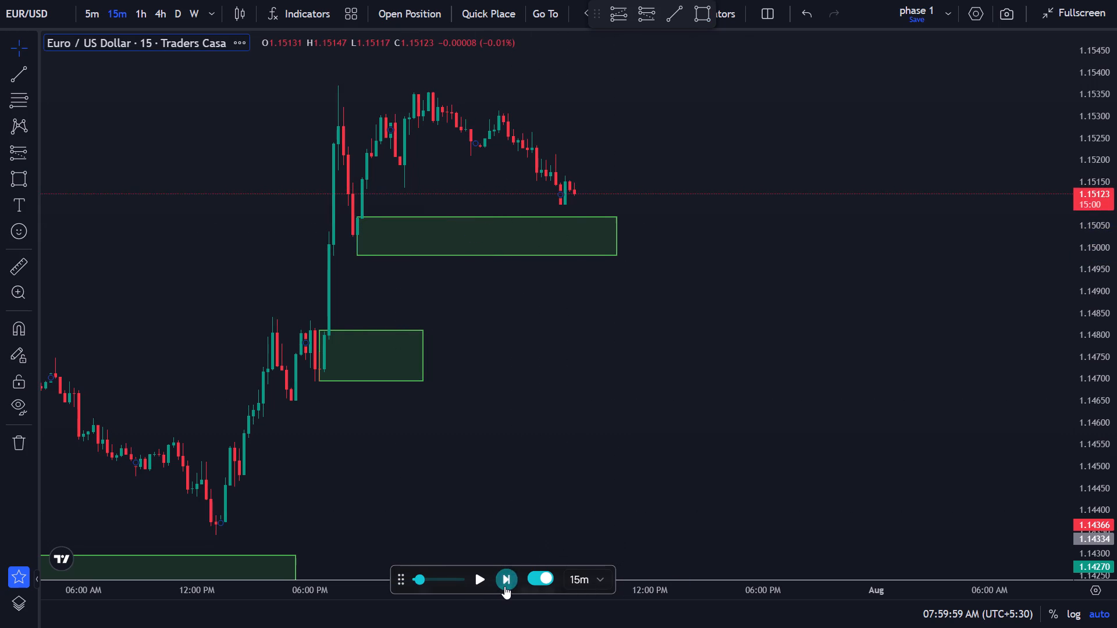
{"action": "left_click", "coordinate": [504, 586]}
{"action": "left_click", "coordinate": [506, 586]}
{"action": "left_click", "coordinate": [506, 586]}
{"action": "left_click", "coordinate": [507, 587]}
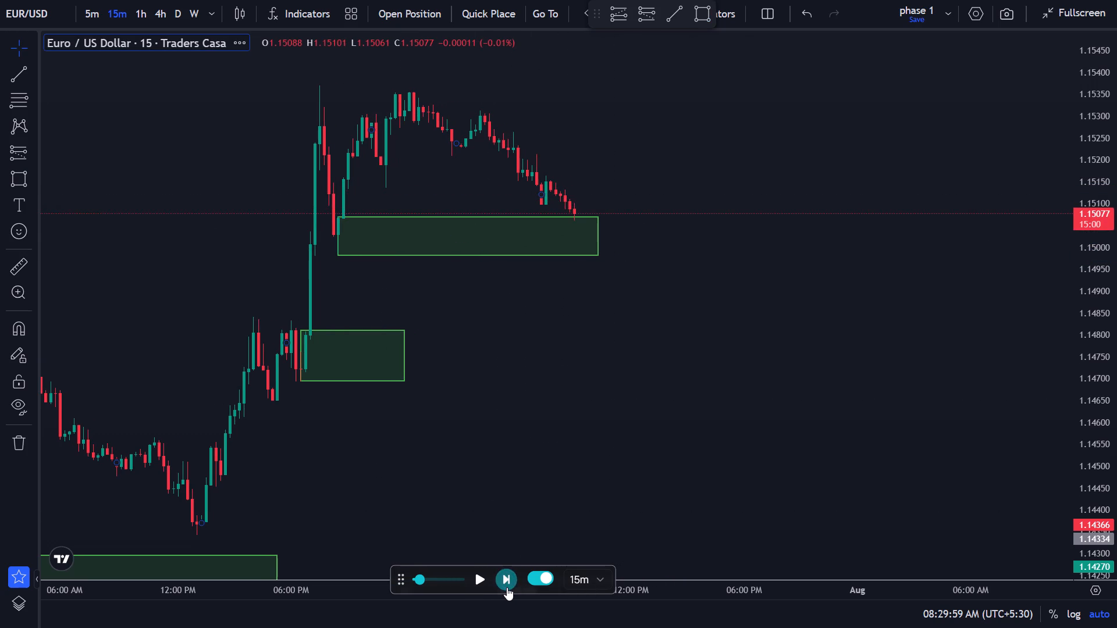
{"action": "double_click", "coordinate": [507, 587]}
{"action": "left_click", "coordinate": [507, 583]}
{"action": "left_click", "coordinate": [507, 583]}
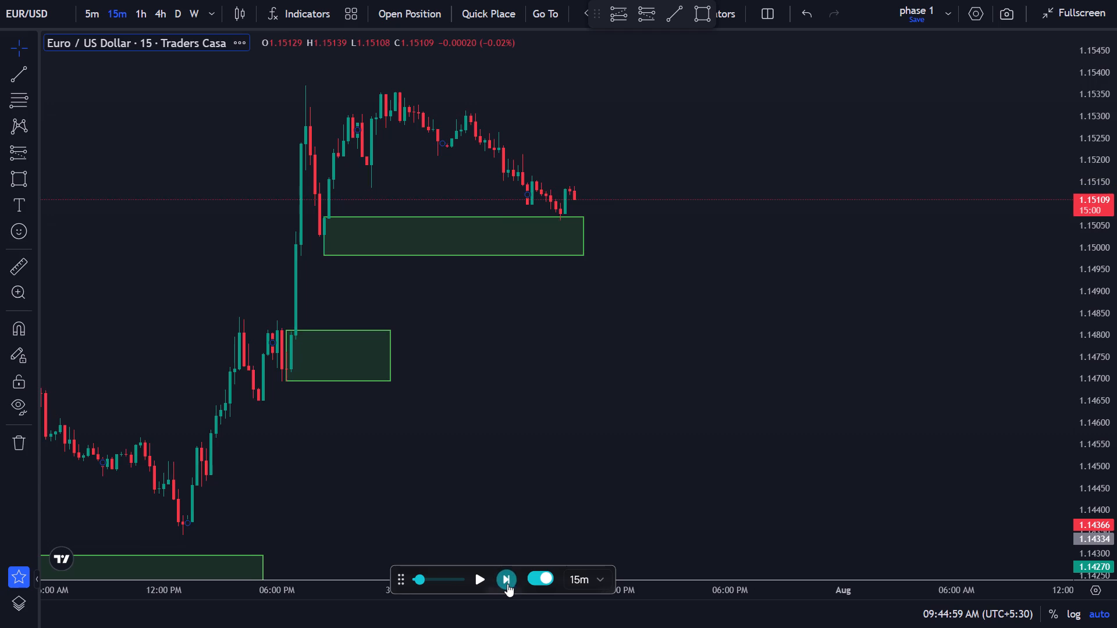
{"action": "left_click", "coordinate": [507, 584]}
{"action": "left_click", "coordinate": [507, 584]}
{"action": "left_click", "coordinate": [507, 584]}
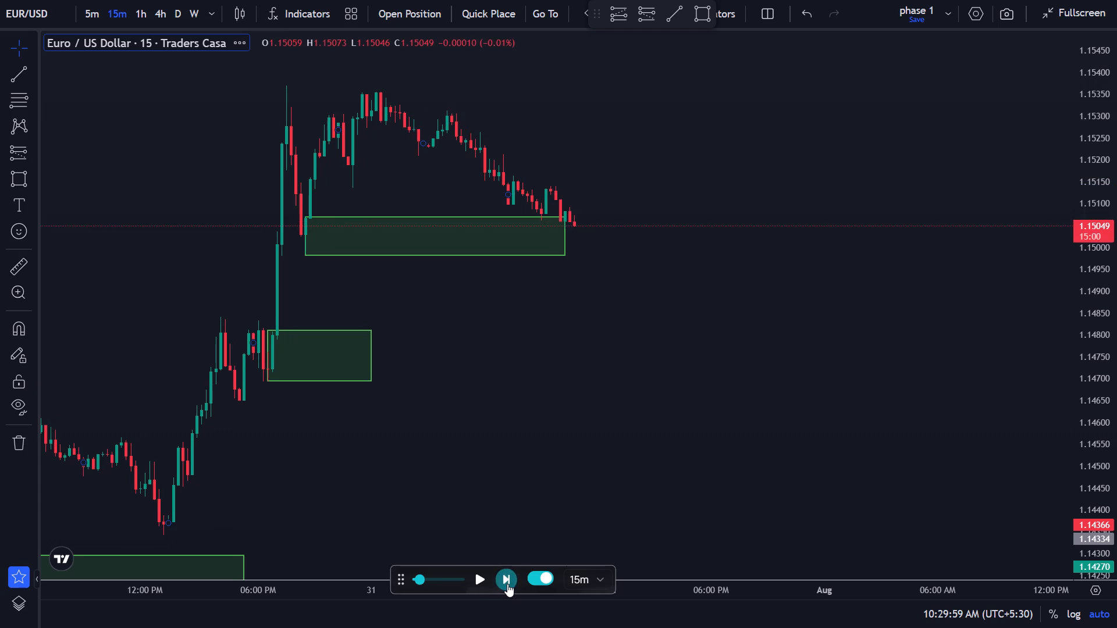
{"action": "left_click", "coordinate": [507, 584]}
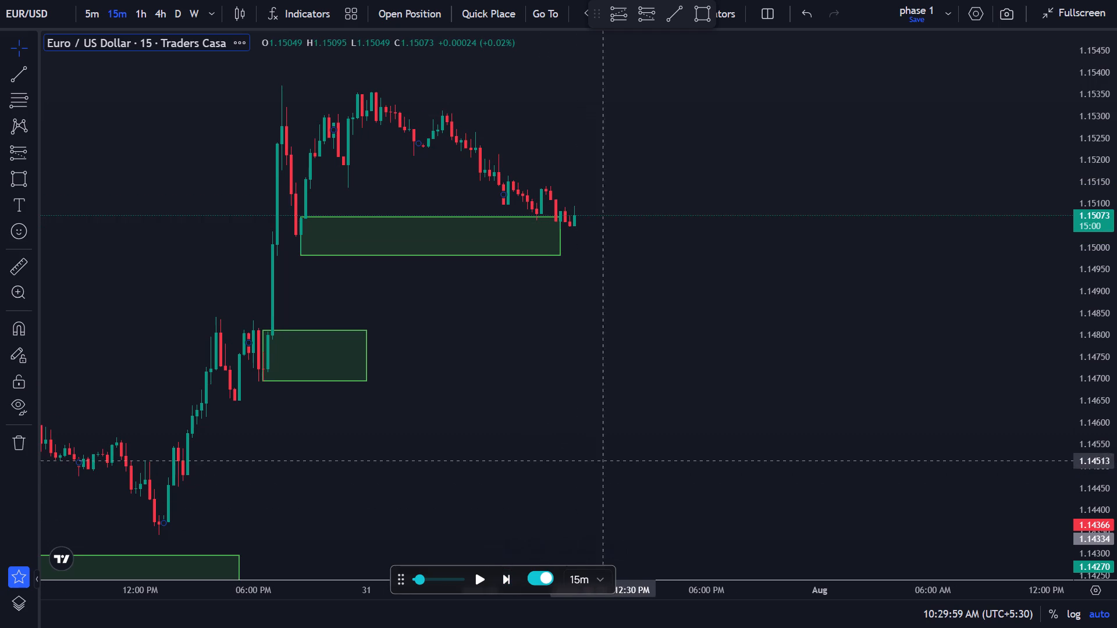
Review the 15-minute price history with its marked zones and levels, from early July up to the latest candle at the new demand zone.
{"action": "left_click_drag", "start_coordinate": [657, 355], "coordinate": [575, 390]}
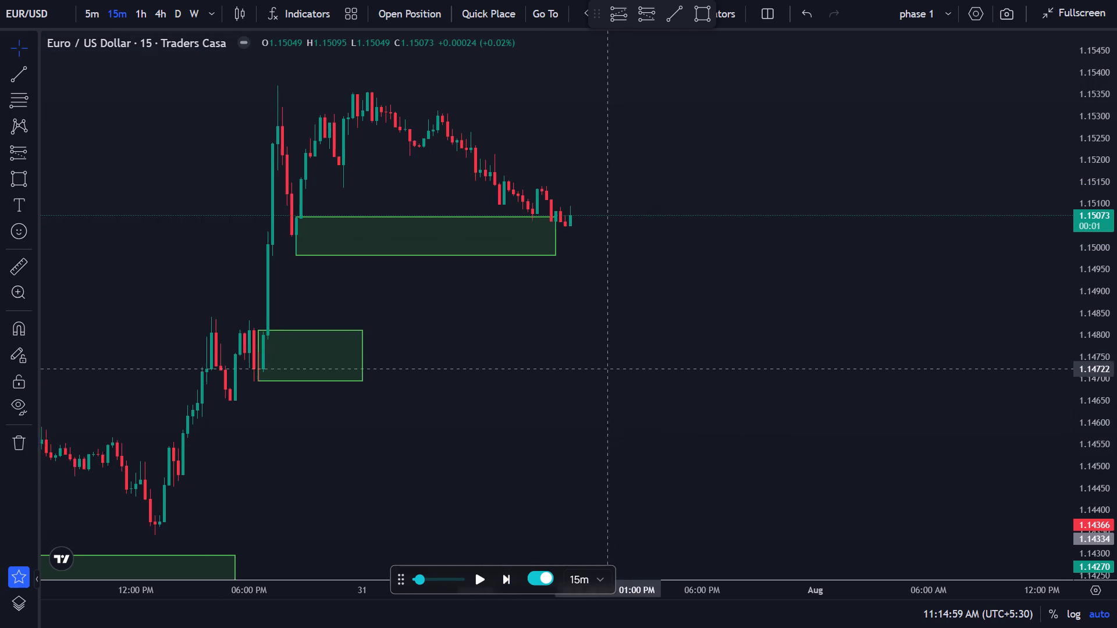
{"action": "left_click_drag", "start_coordinate": [575, 390], "coordinate": [511, 467]}
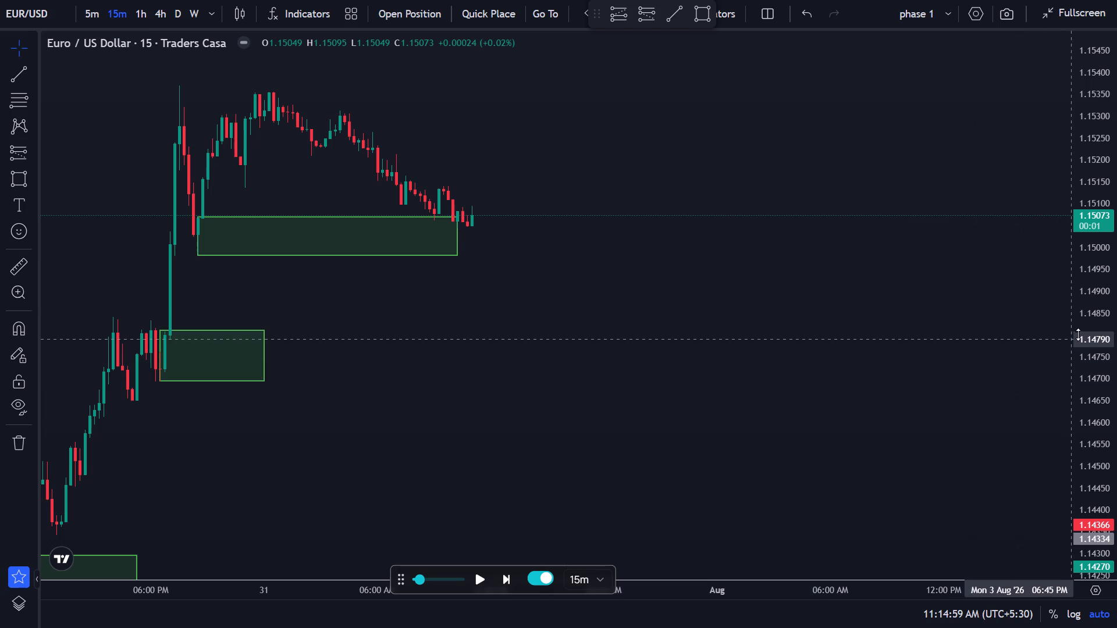
{"action": "left_click", "coordinate": [1084, 332]}
{"action": "left_click_drag", "start_coordinate": [562, 461], "coordinate": [669, 462]}
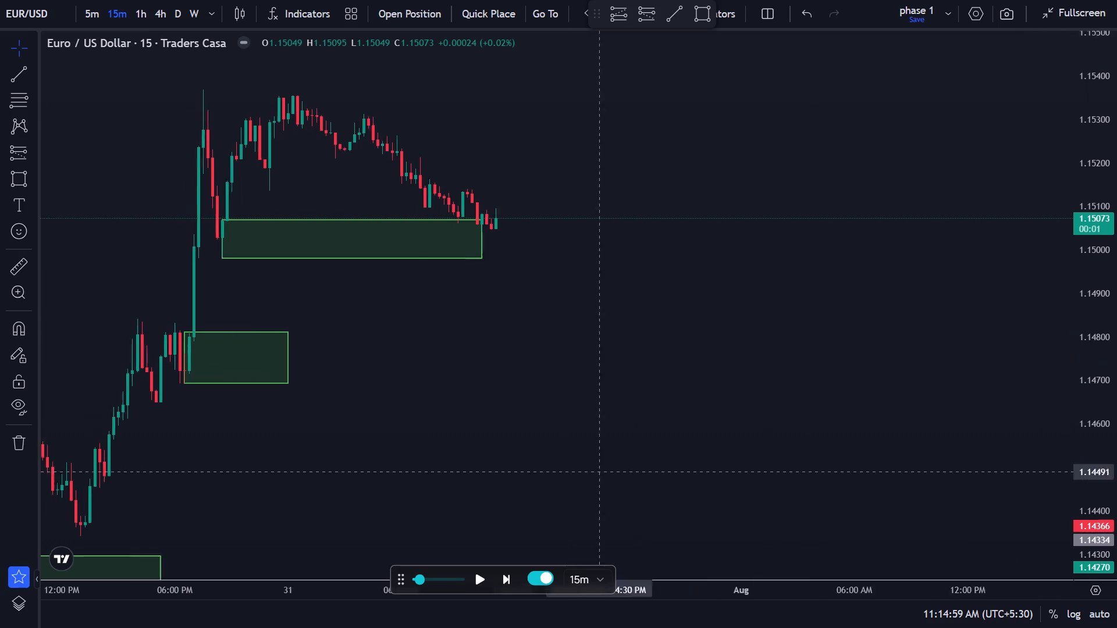
{"action": "left_click_drag", "start_coordinate": [669, 462], "coordinate": [941, 372]}
{"action": "left_click_drag", "start_coordinate": [803, 402], "coordinate": [927, 324]}
{"action": "scroll", "coordinate": [652, 465], "scroll_direction": "down", "scroll_amount": 3}
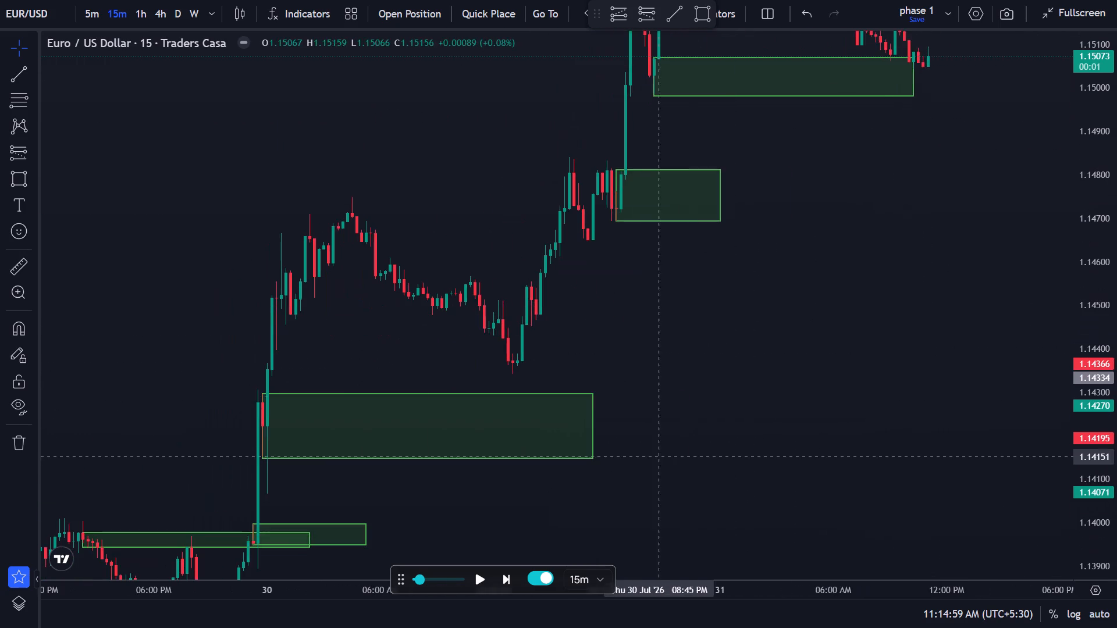
{"action": "scroll", "coordinate": [652, 466], "scroll_direction": "down", "scroll_amount": 18}
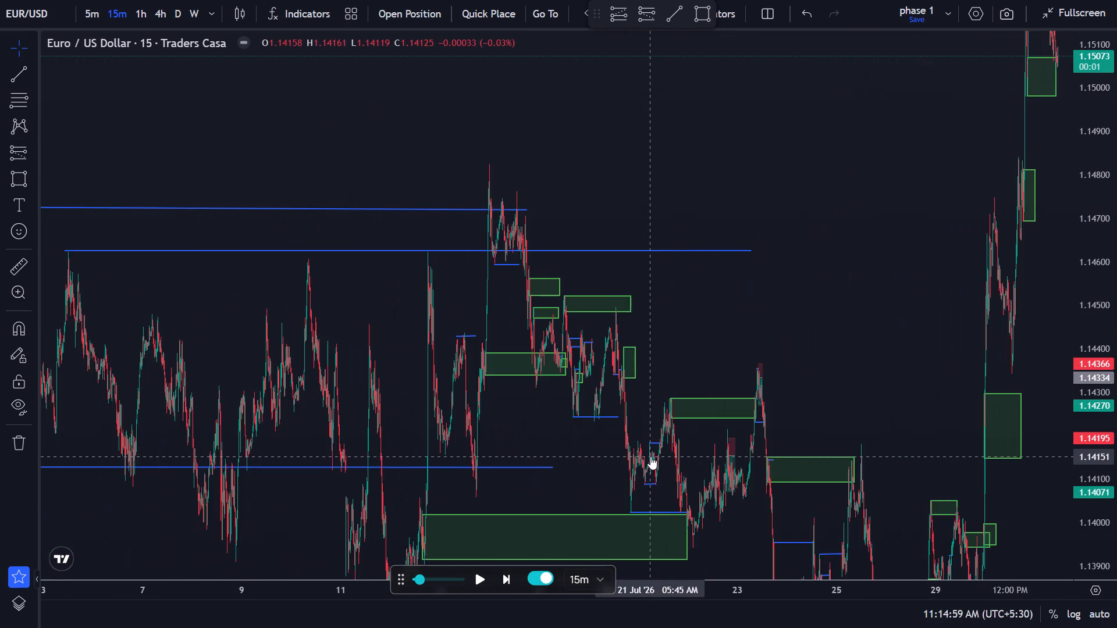
{"action": "scroll", "coordinate": [650, 456], "scroll_direction": "down", "scroll_amount": 2}
{"action": "scroll", "coordinate": [650, 456], "scroll_direction": "up", "scroll_amount": 1}
{"action": "scroll", "coordinate": [650, 456], "scroll_direction": "down", "scroll_amount": 4}
{"action": "scroll", "coordinate": [649, 456], "scroll_direction": "up", "scroll_amount": 16}
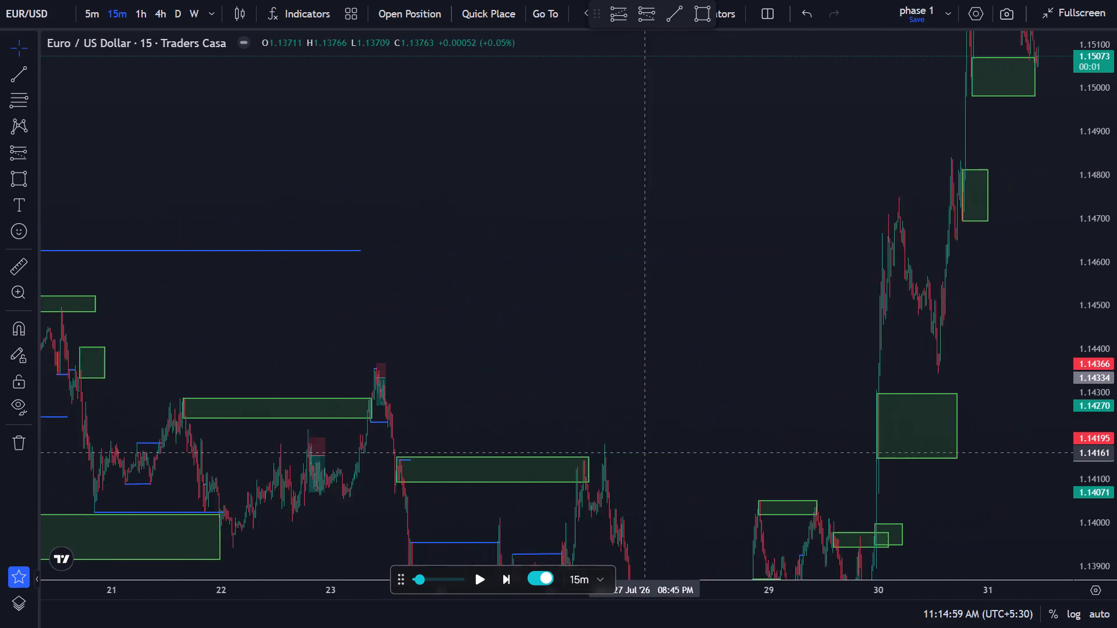
{"action": "scroll", "coordinate": [645, 452], "scroll_direction": "up", "scroll_amount": 6}
{"action": "scroll", "coordinate": [645, 452], "scroll_direction": "down", "scroll_amount": 3}
{"action": "scroll", "coordinate": [645, 452], "scroll_direction": "up", "scroll_amount": 7}
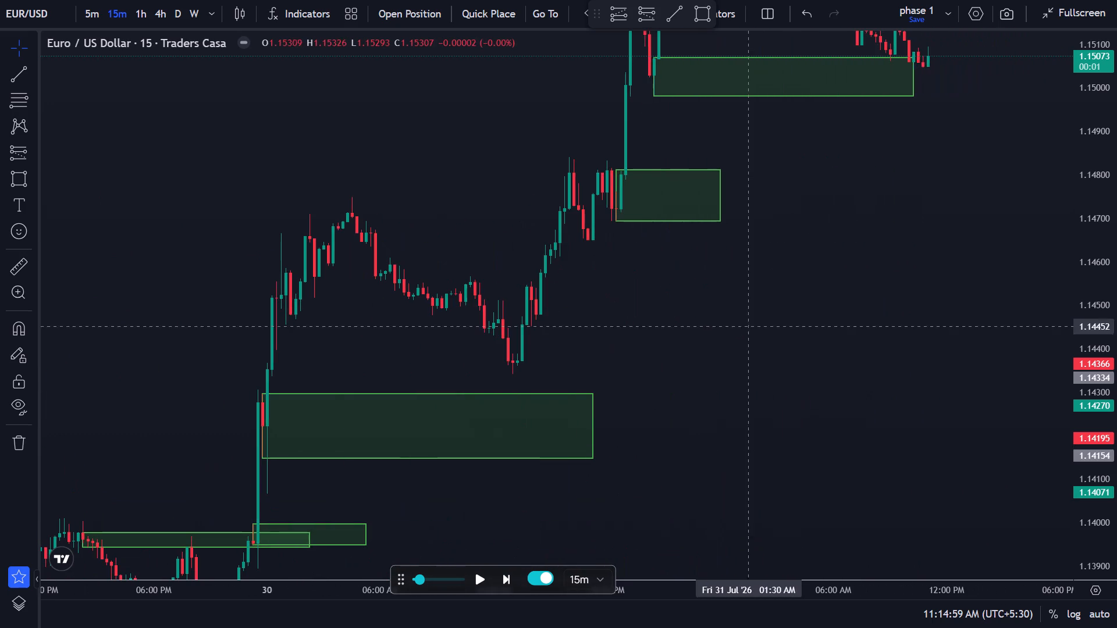
{"action": "left_click_drag", "start_coordinate": [759, 314], "coordinate": [701, 557]}
{"action": "left_click_drag", "start_coordinate": [791, 429], "coordinate": [760, 495]}
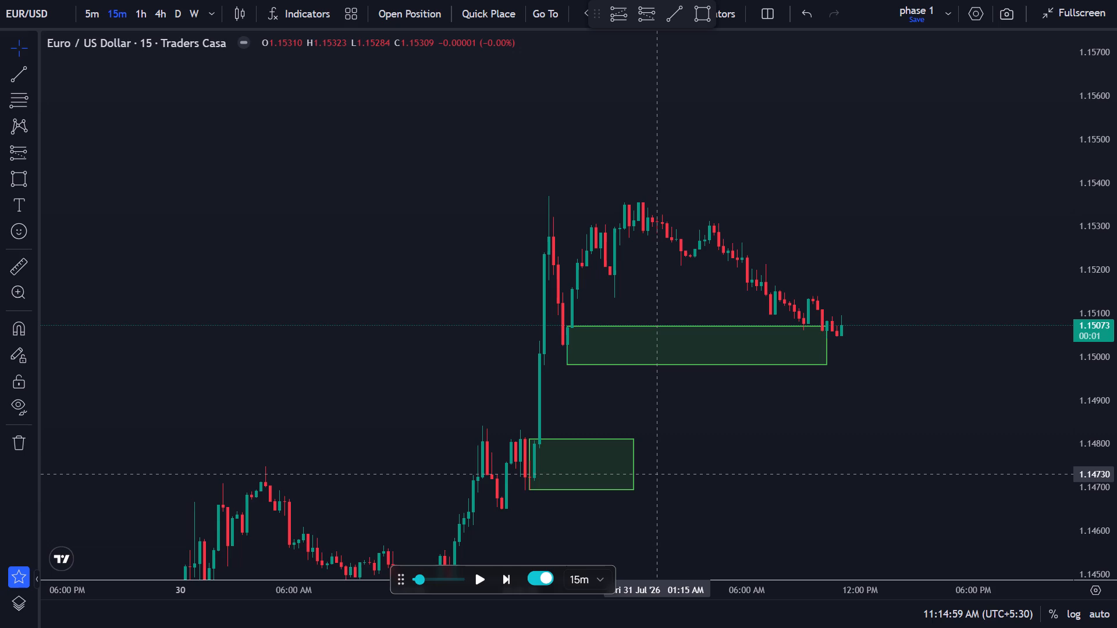
Switch the chart to 5 minutes and extend the upper demand zone's end to about 12:40 PM on 31 July.
{"action": "left_click", "coordinate": [99, 9]}
{"action": "scroll", "coordinate": [465, 172], "scroll_direction": "up", "scroll_amount": 1}
{"action": "scroll", "coordinate": [465, 172], "scroll_direction": "down", "scroll_amount": 2}
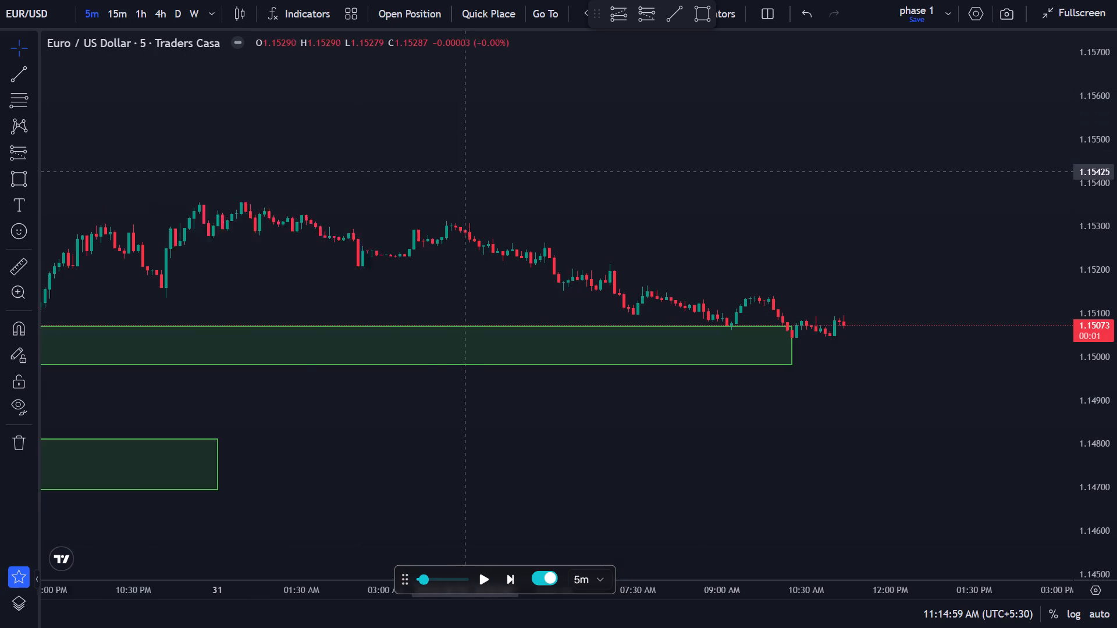
{"action": "scroll", "coordinate": [465, 172], "scroll_direction": "down", "scroll_amount": 4}
{"action": "left_click_drag", "start_coordinate": [599, 138], "coordinate": [457, 163]}
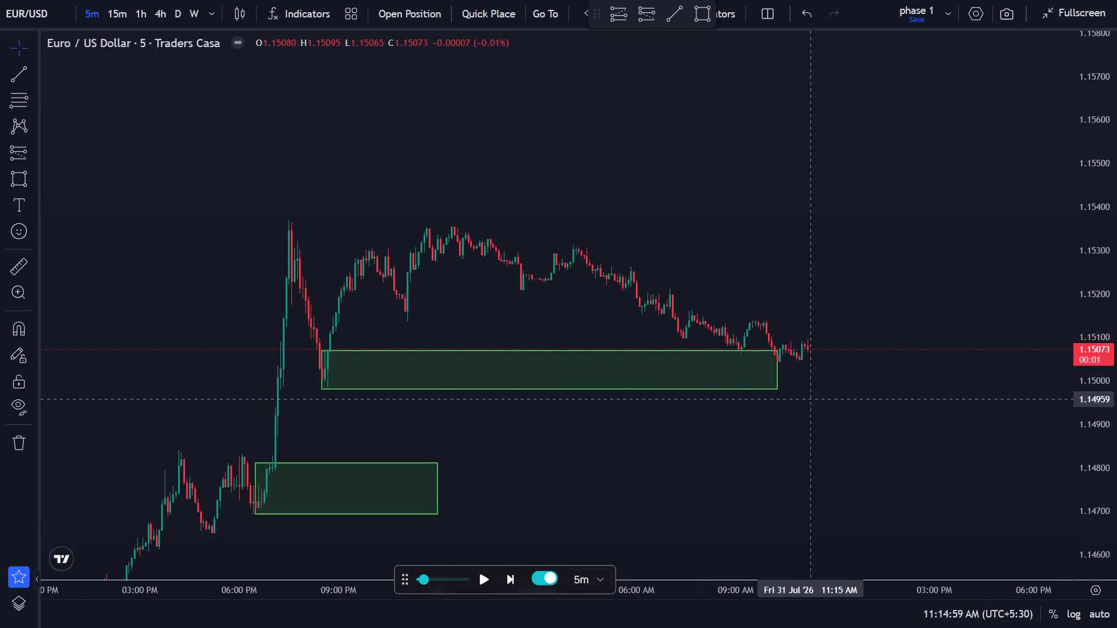
{"action": "left_click_drag", "start_coordinate": [777, 370], "coordinate": [859, 363]}
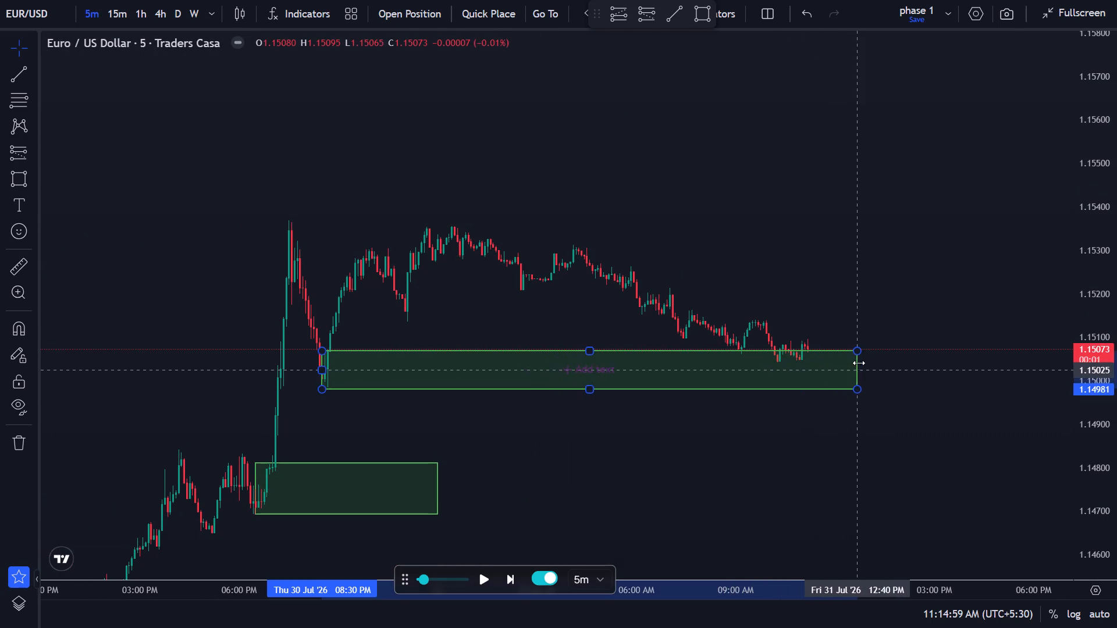
{"action": "left_click_drag", "start_coordinate": [859, 363], "coordinate": [861, 362]}
{"action": "left_click", "coordinate": [812, 266]}
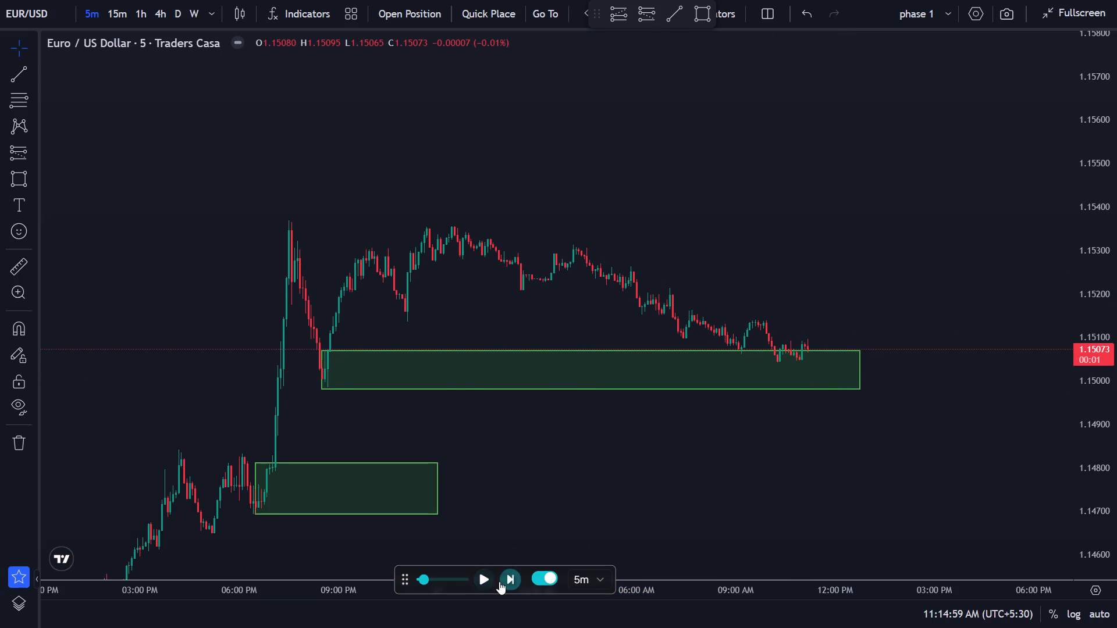
Advance the 5-minute replay candle by candle to 11:39:59 AM on 31 July, as price bounces from the demand zone.
{"action": "left_click", "coordinate": [499, 581]}
{"action": "left_click", "coordinate": [501, 581]}
{"action": "left_click", "coordinate": [501, 581]}
{"action": "double_click", "coordinate": [501, 581]}
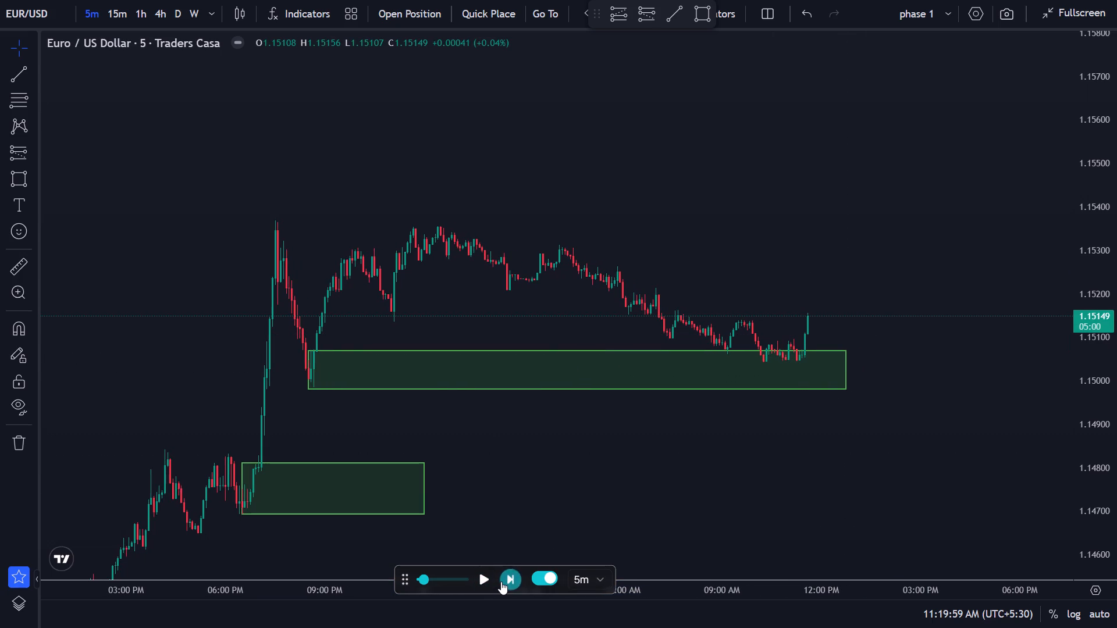
Draw a long position at the 11:30 AM candle with entry 1.15107, target 1.15345 and stop 1.14973 just below the demand zone.
{"action": "scroll", "coordinate": [778, 377], "scroll_direction": "up", "scroll_amount": 4}
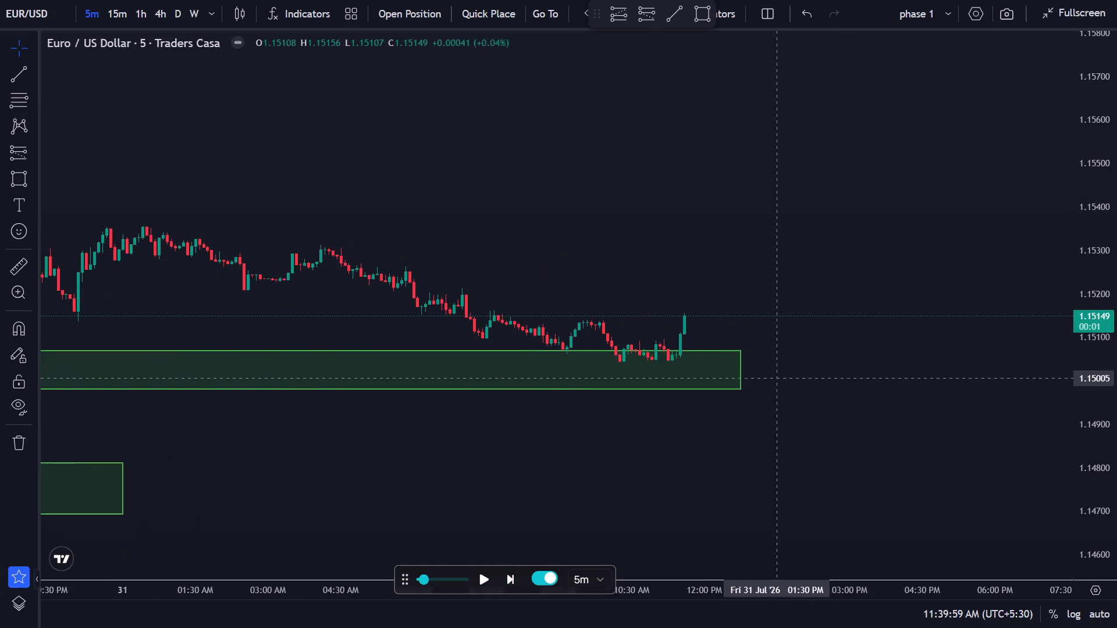
{"action": "left_click_drag", "start_coordinate": [786, 313], "coordinate": [771, 487]}
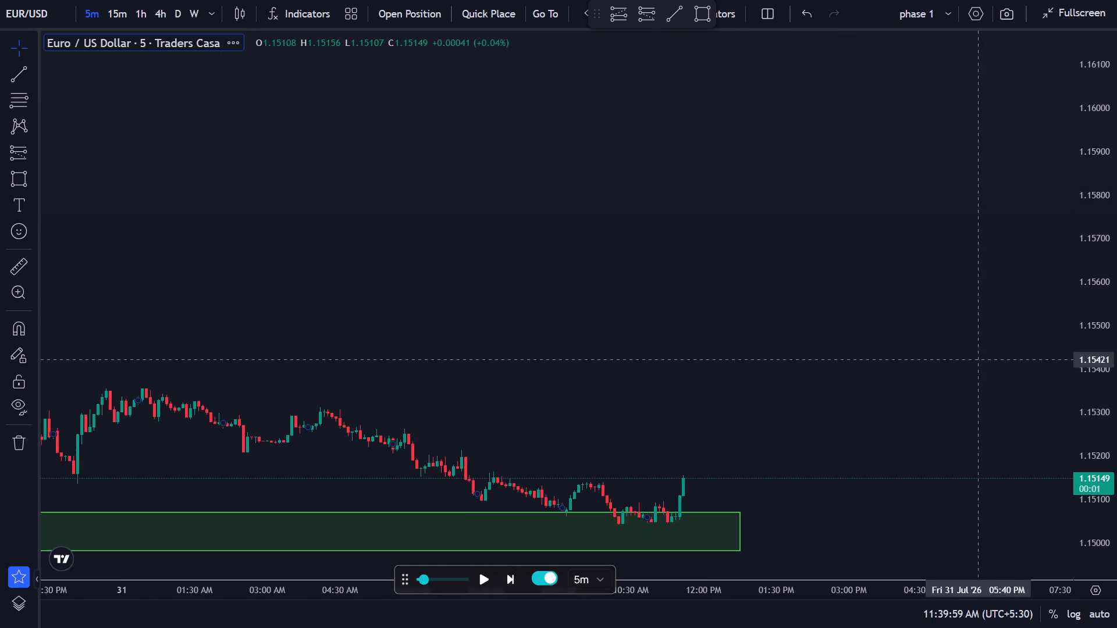
{"action": "left_click_drag", "start_coordinate": [1074, 333], "coordinate": [1056, 229]}
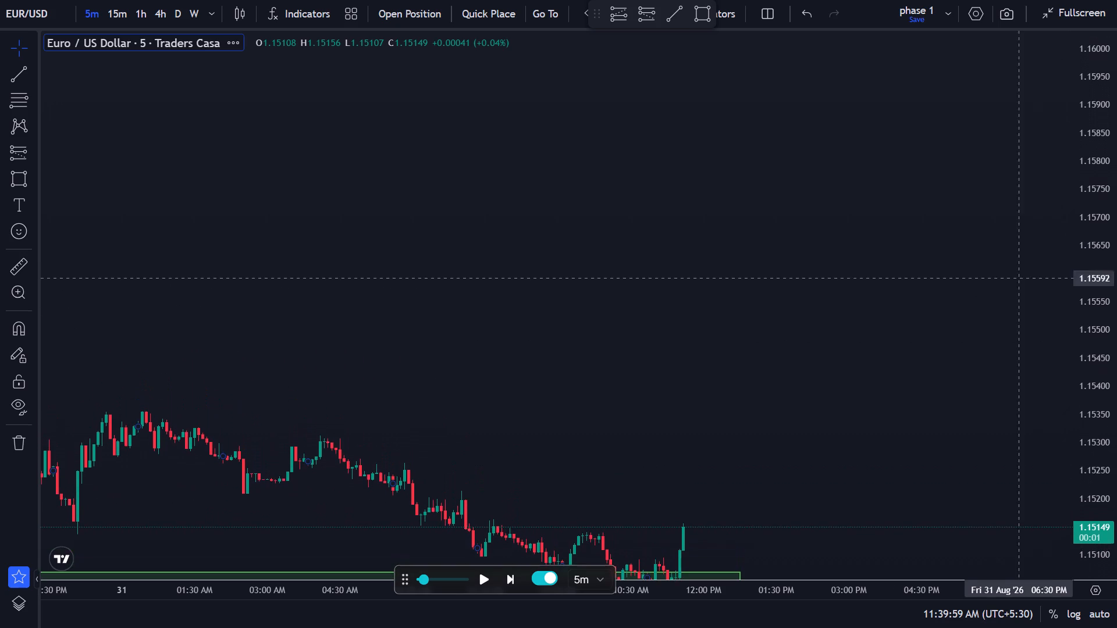
{"action": "left_click_drag", "start_coordinate": [841, 477], "coordinate": [830, 237]}
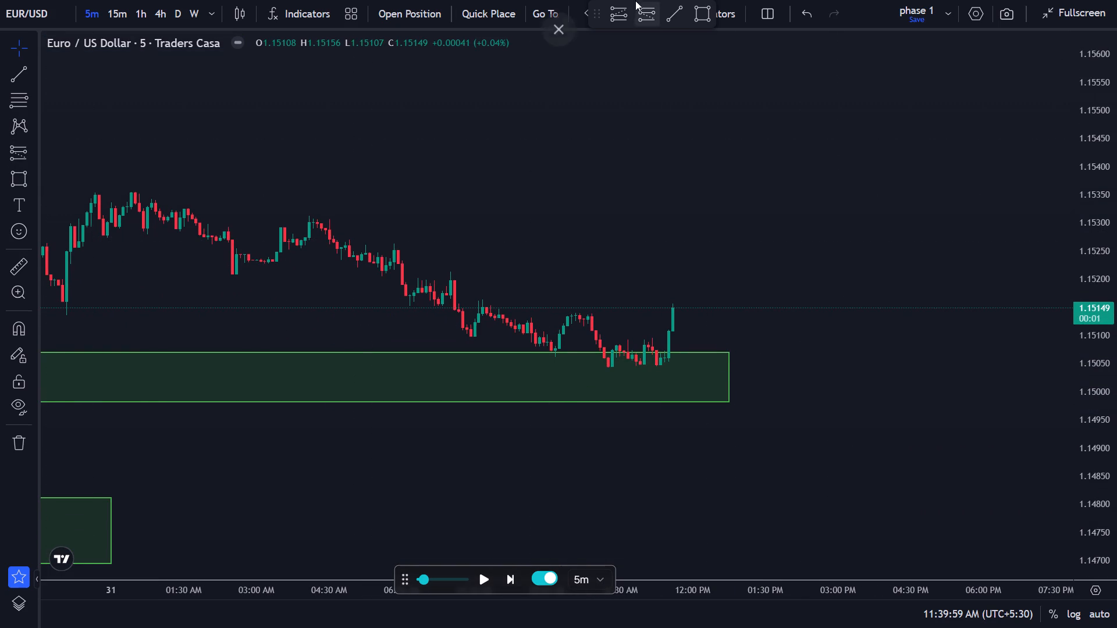
{"action": "left_click", "coordinate": [626, 16]}
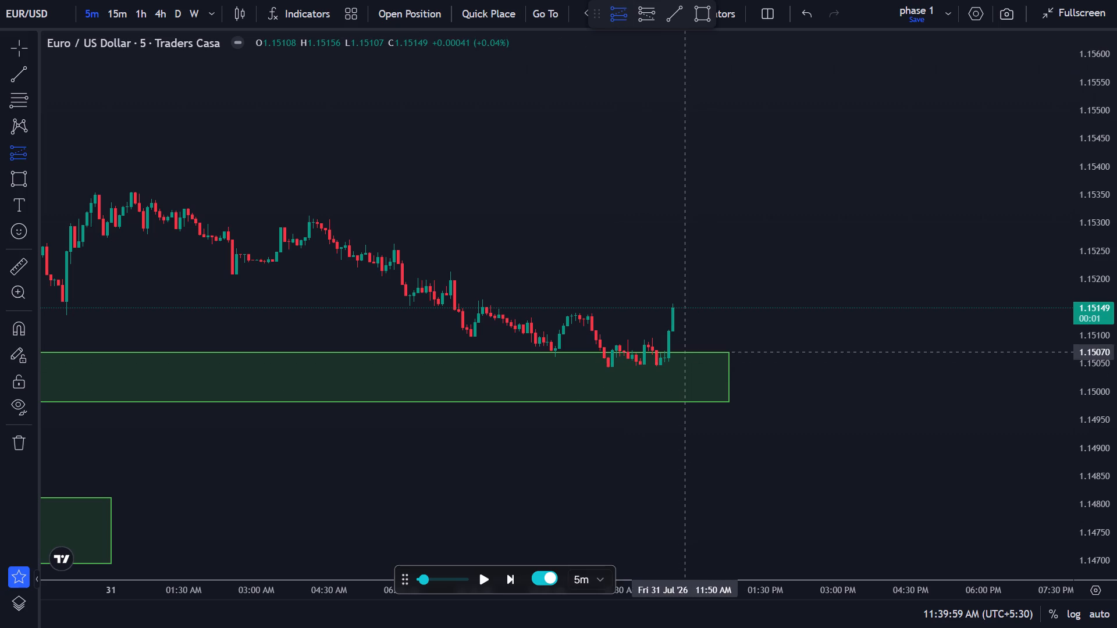
{"action": "left_click", "coordinate": [669, 331]}
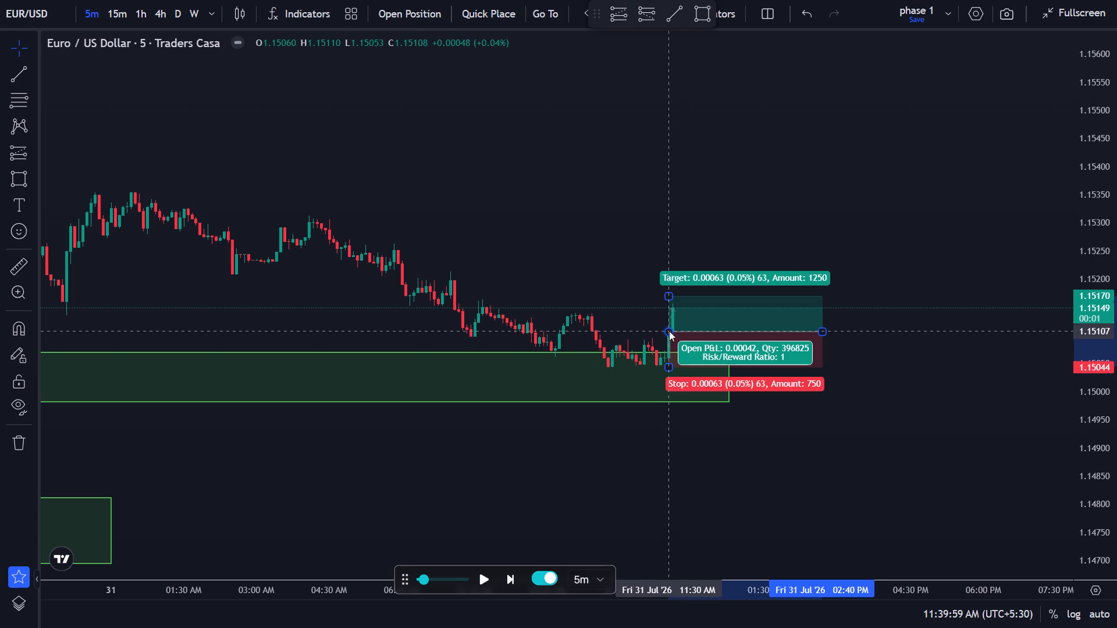
{"action": "left_click_drag", "start_coordinate": [667, 294], "coordinate": [666, 231]}
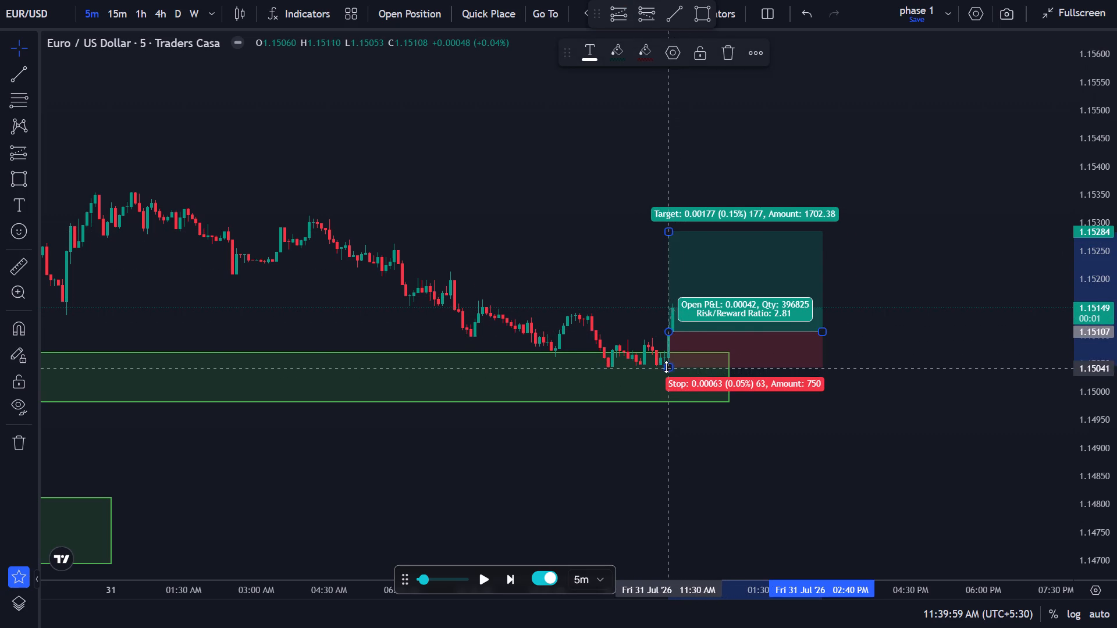
{"action": "left_click_drag", "start_coordinate": [666, 367], "coordinate": [666, 406]}
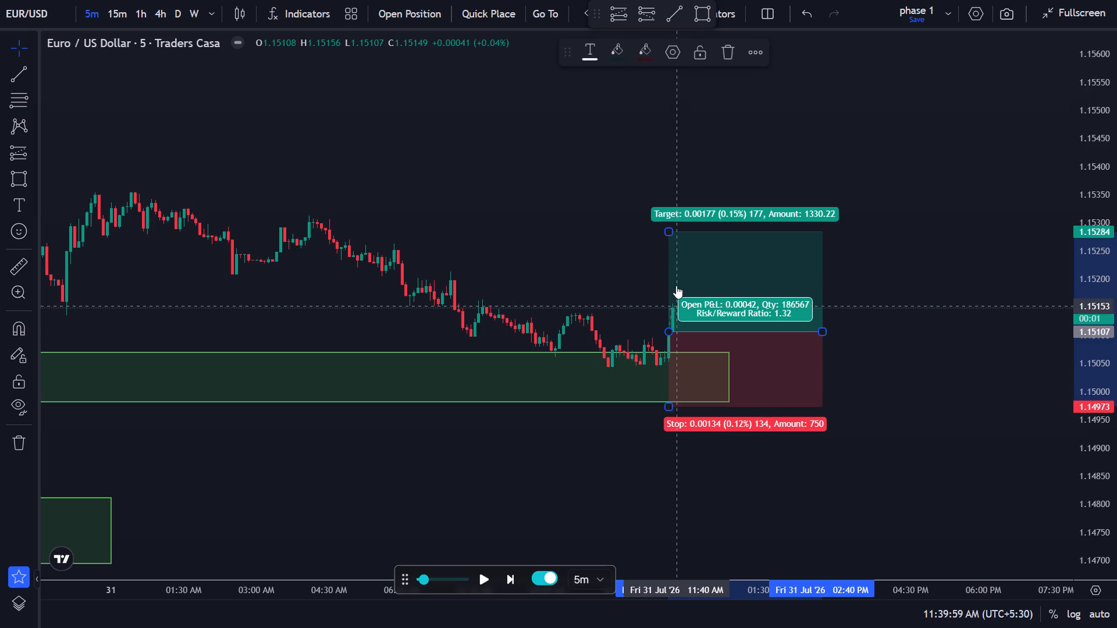
{"action": "left_click_drag", "start_coordinate": [666, 227], "coordinate": [668, 205]}
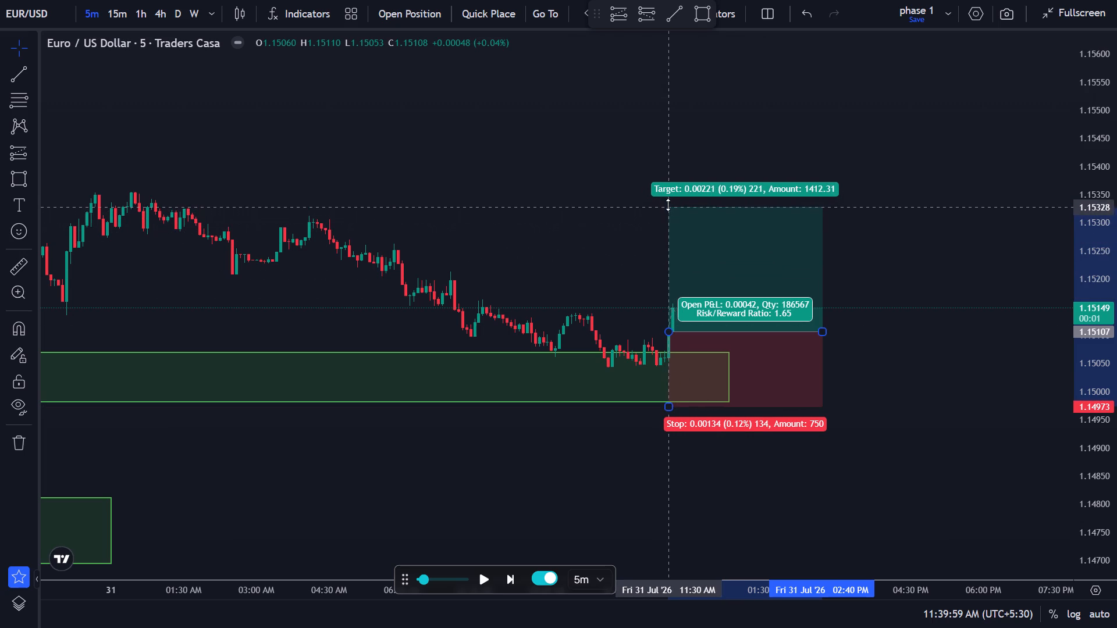
{"action": "left_click_drag", "start_coordinate": [668, 205], "coordinate": [671, 186]}
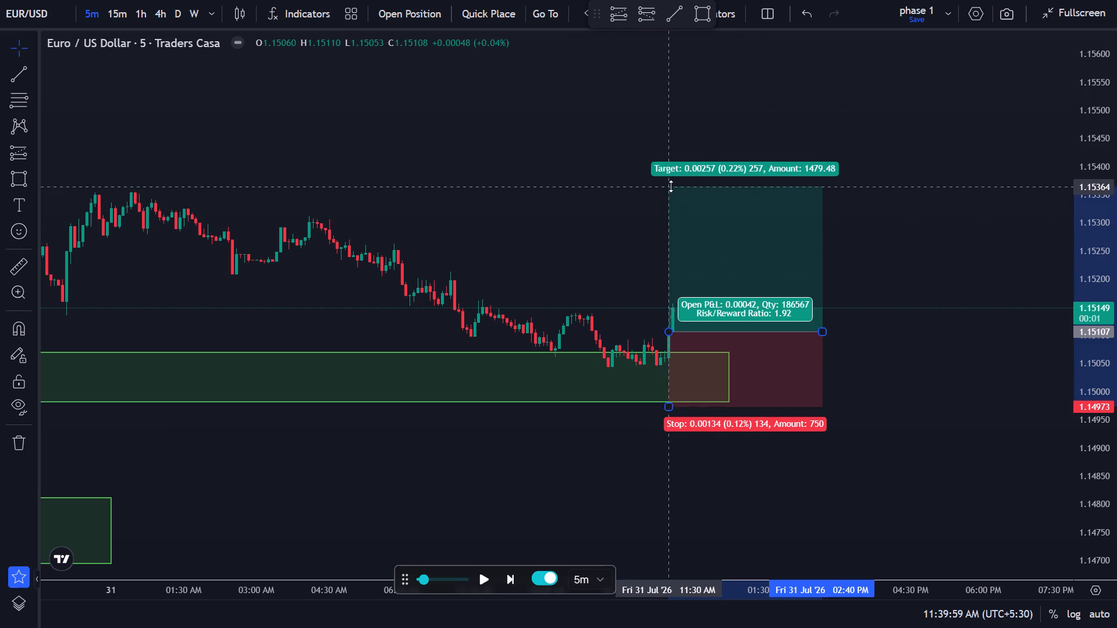
{"action": "left_click_drag", "start_coordinate": [671, 186], "coordinate": [668, 197]}
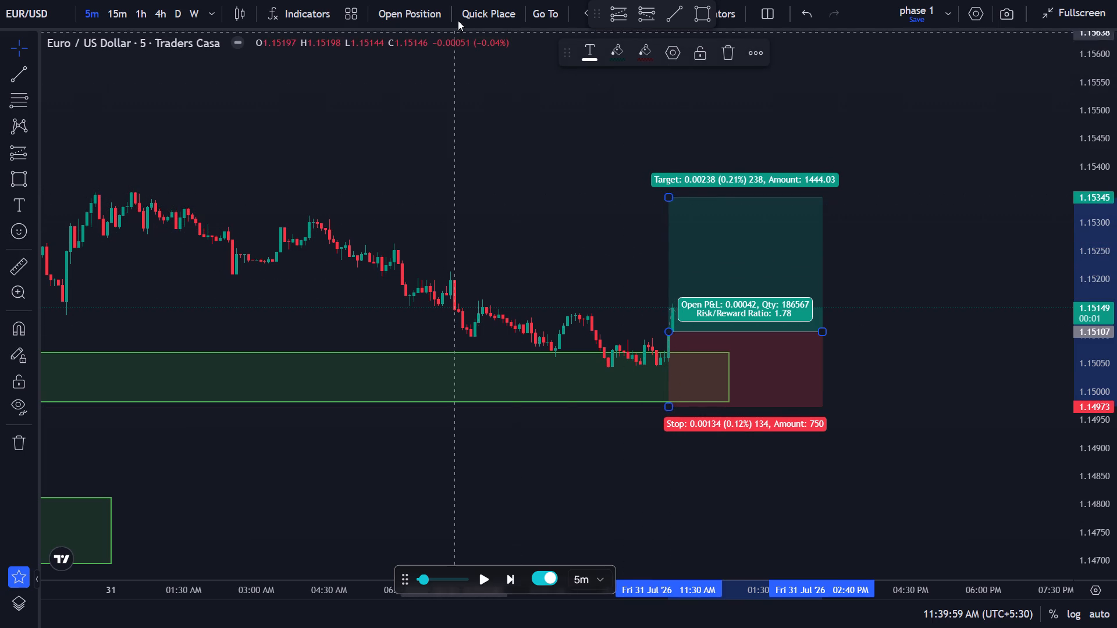
Place a buy limit trade at 1.15107 with take profit 1.15345, stop loss 1.14973 and 1% risk.
{"action": "left_click", "coordinate": [414, 8]}
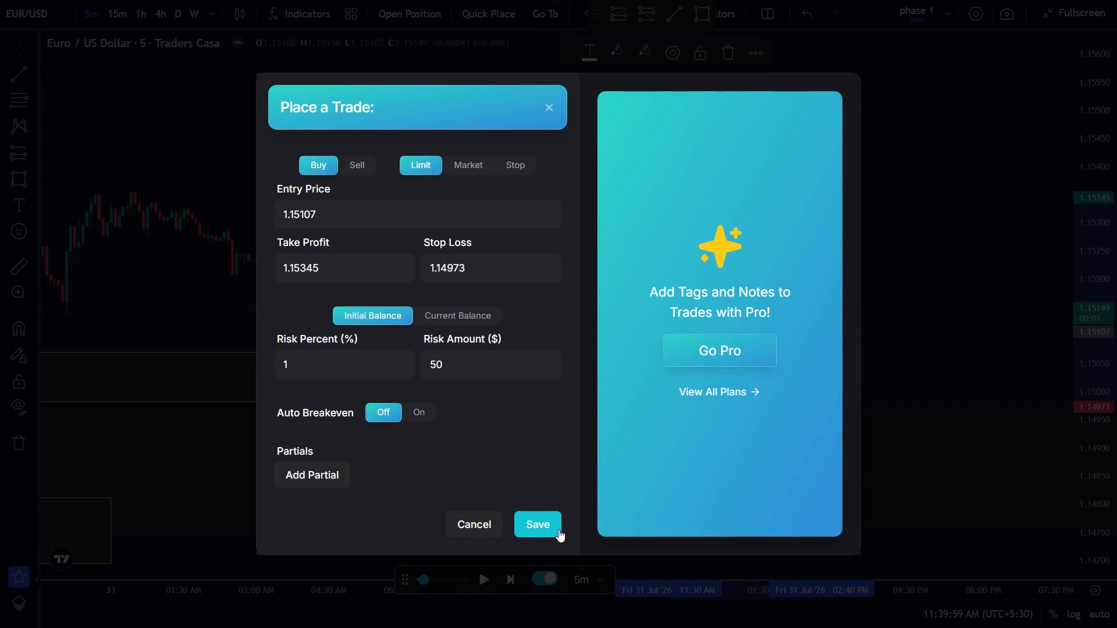
{"action": "left_click", "coordinate": [555, 520]}
Advance the replay candle by candle to 3:09:59 PM on 31 July, following the open buy trade.
{"action": "left_click", "coordinate": [510, 580]}
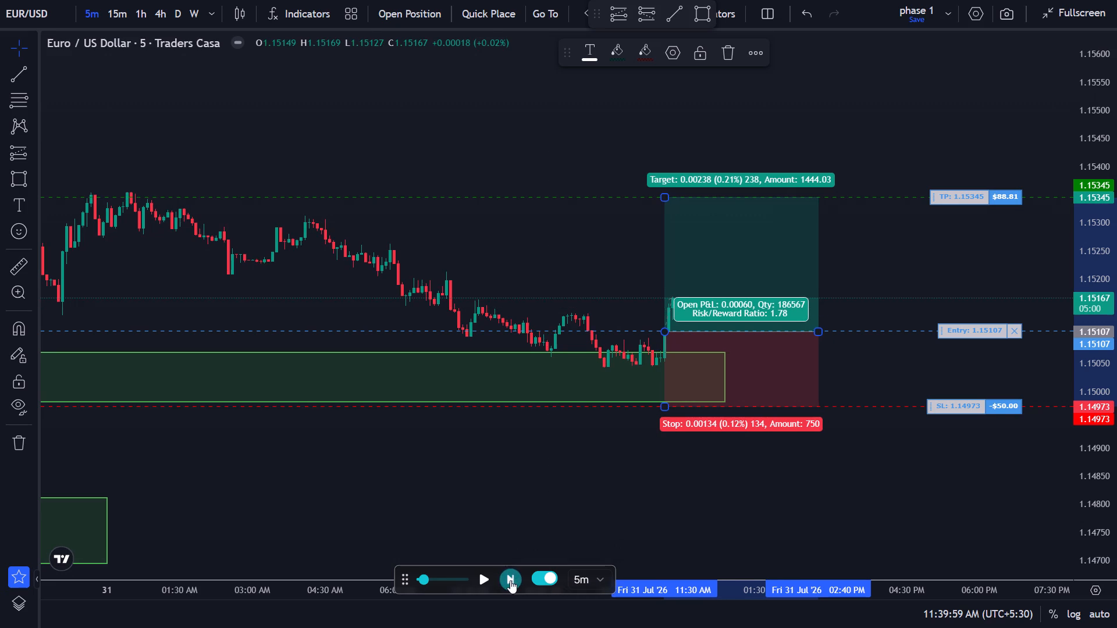
{"action": "triple_click", "coordinate": [510, 580]}
{"action": "triple_click", "coordinate": [510, 580]}
{"action": "triple_click", "coordinate": [511, 580]}
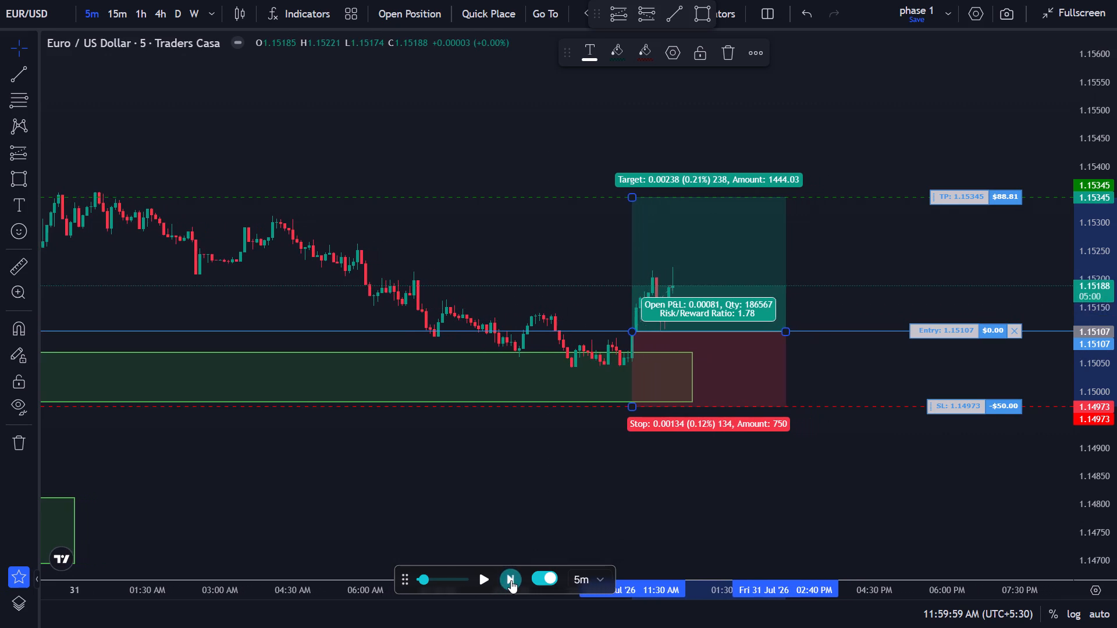
{"action": "triple_click", "coordinate": [511, 580]}
{"action": "triple_click", "coordinate": [511, 580]}
{"action": "triple_click", "coordinate": [511, 580]}
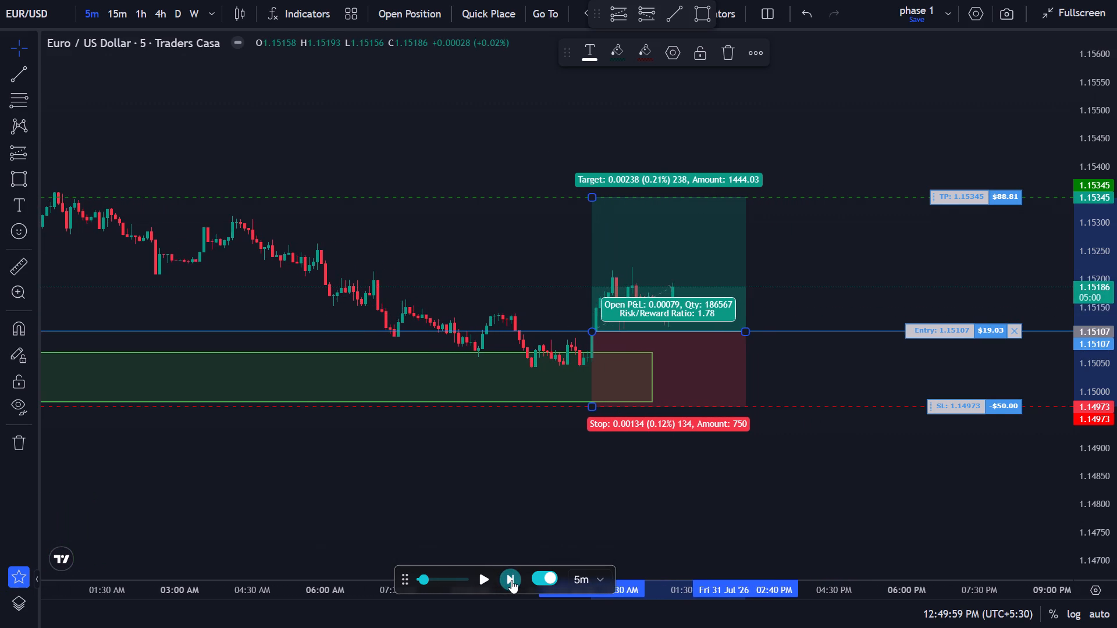
{"action": "triple_click", "coordinate": [511, 580]}
{"action": "triple_click", "coordinate": [511, 580]}
{"action": "triple_click", "coordinate": [511, 579]}
{"action": "triple_click", "coordinate": [511, 577]}
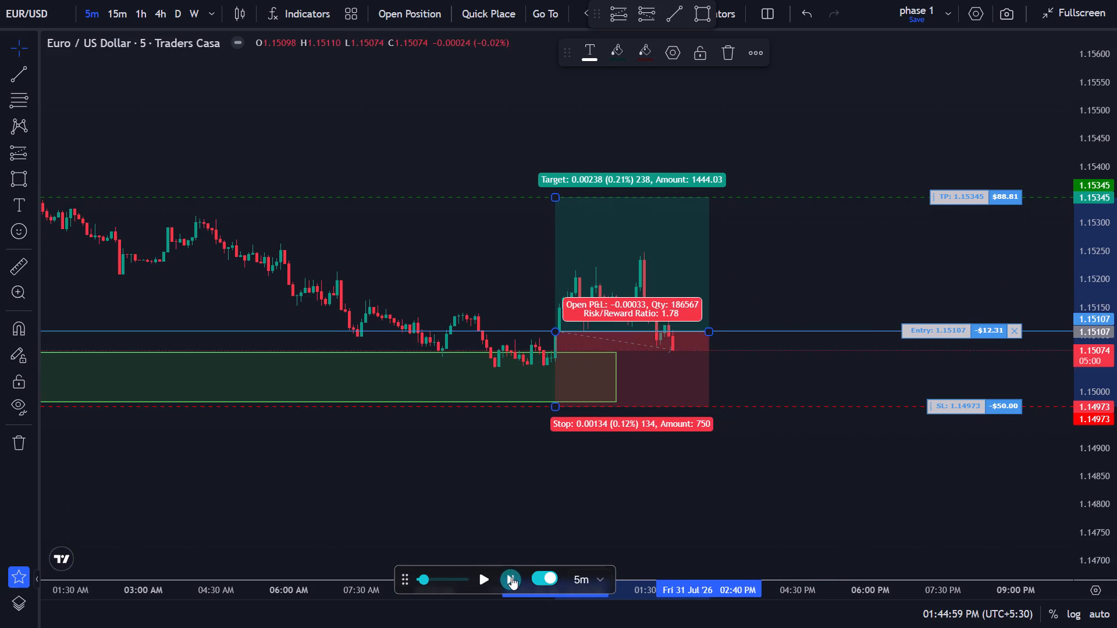
{"action": "triple_click", "coordinate": [511, 577]}
{"action": "triple_click", "coordinate": [511, 577]}
{"action": "triple_click", "coordinate": [510, 574]}
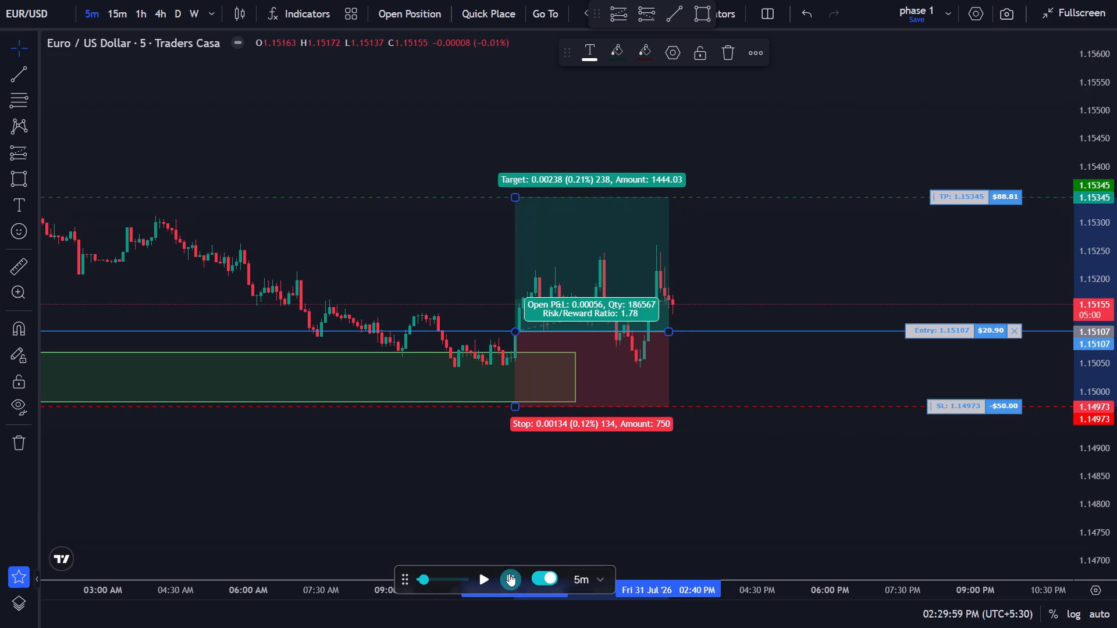
{"action": "double_click", "coordinate": [509, 573]}
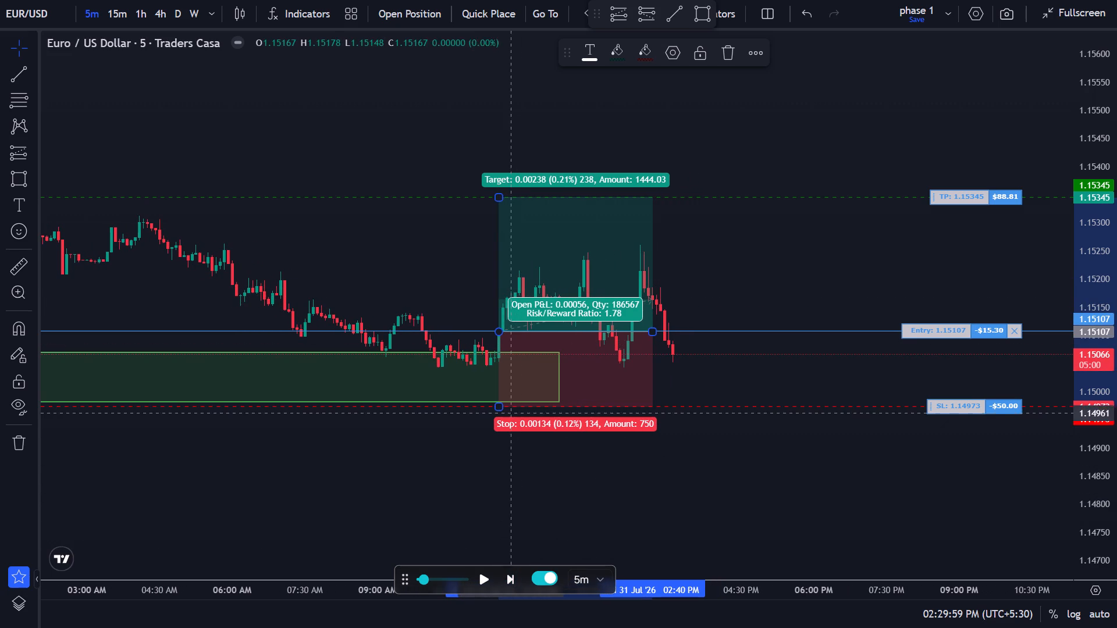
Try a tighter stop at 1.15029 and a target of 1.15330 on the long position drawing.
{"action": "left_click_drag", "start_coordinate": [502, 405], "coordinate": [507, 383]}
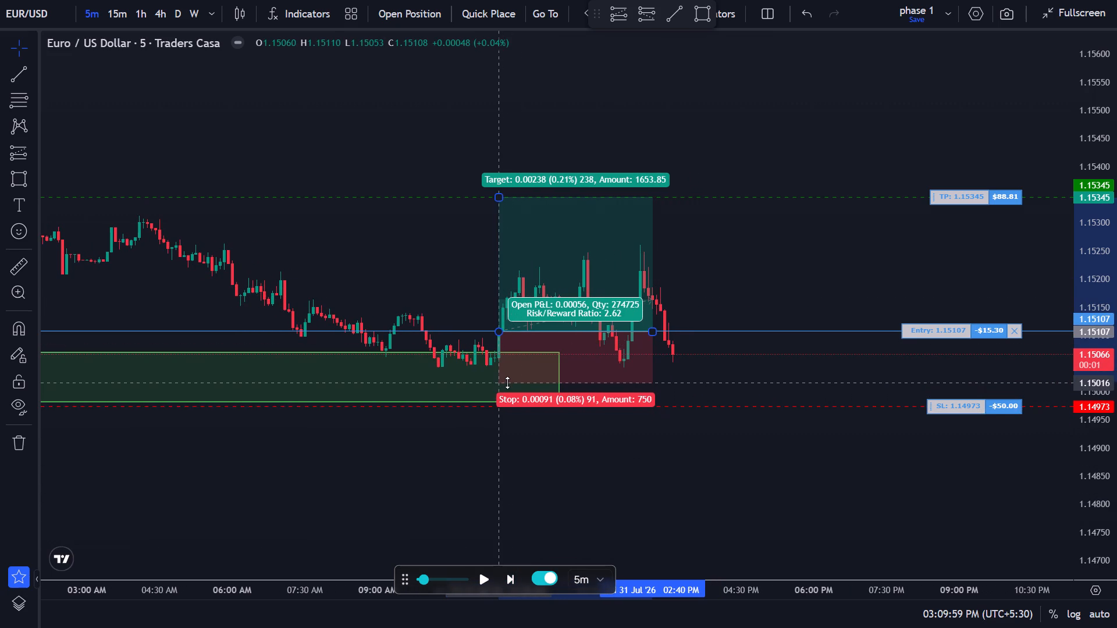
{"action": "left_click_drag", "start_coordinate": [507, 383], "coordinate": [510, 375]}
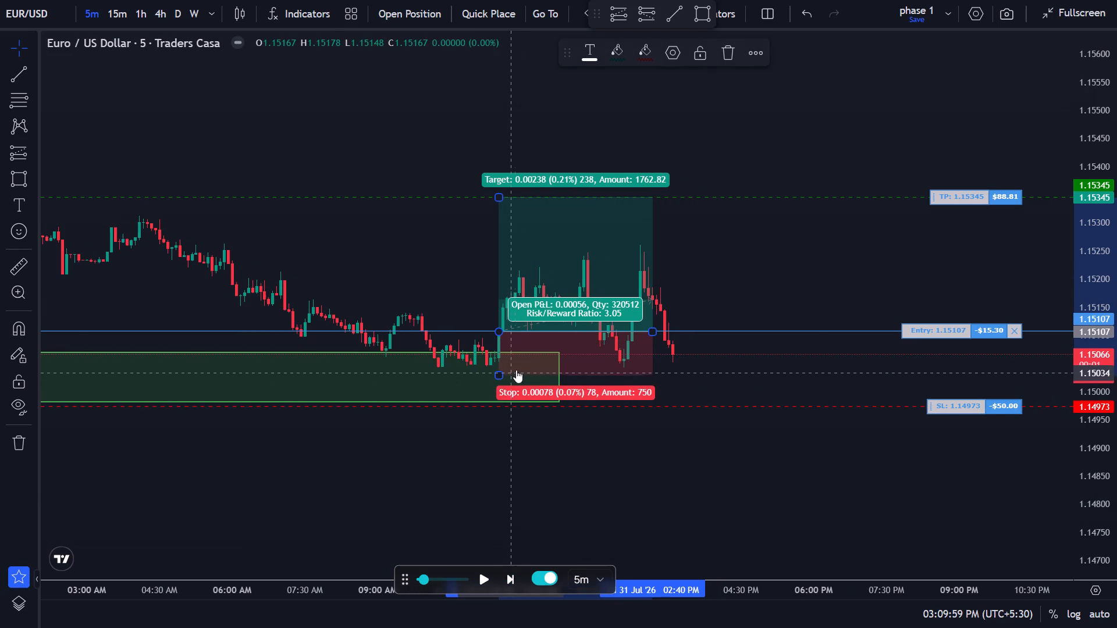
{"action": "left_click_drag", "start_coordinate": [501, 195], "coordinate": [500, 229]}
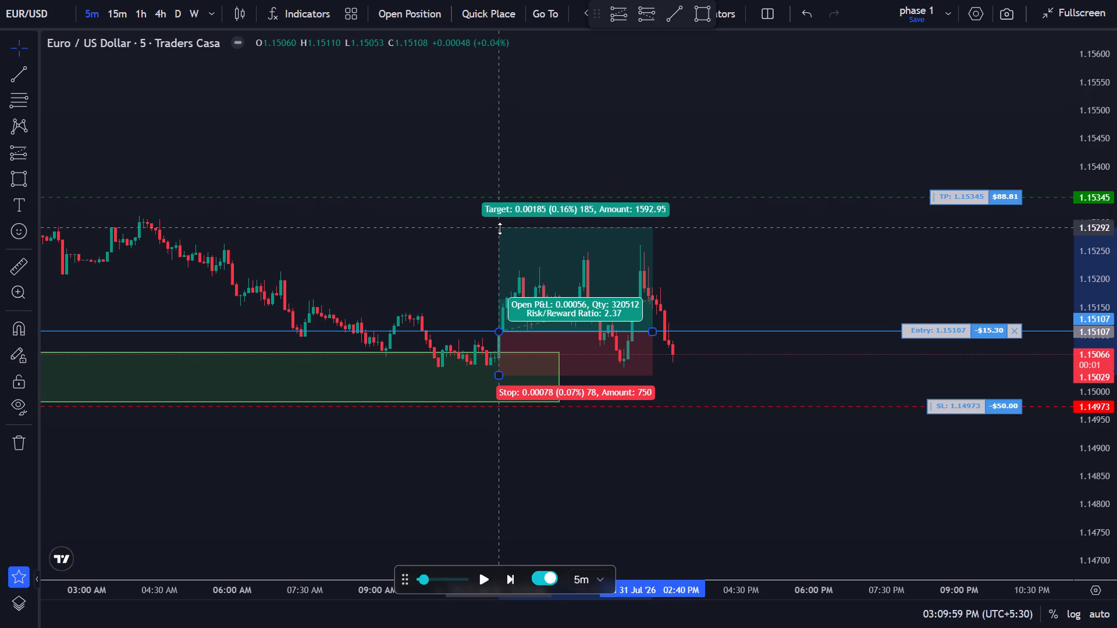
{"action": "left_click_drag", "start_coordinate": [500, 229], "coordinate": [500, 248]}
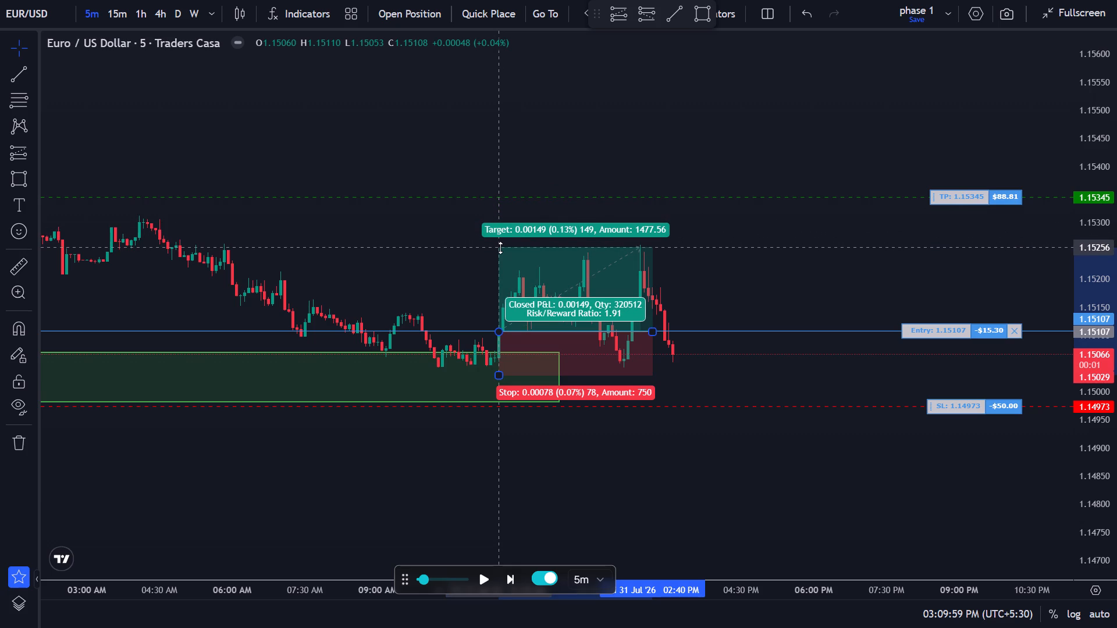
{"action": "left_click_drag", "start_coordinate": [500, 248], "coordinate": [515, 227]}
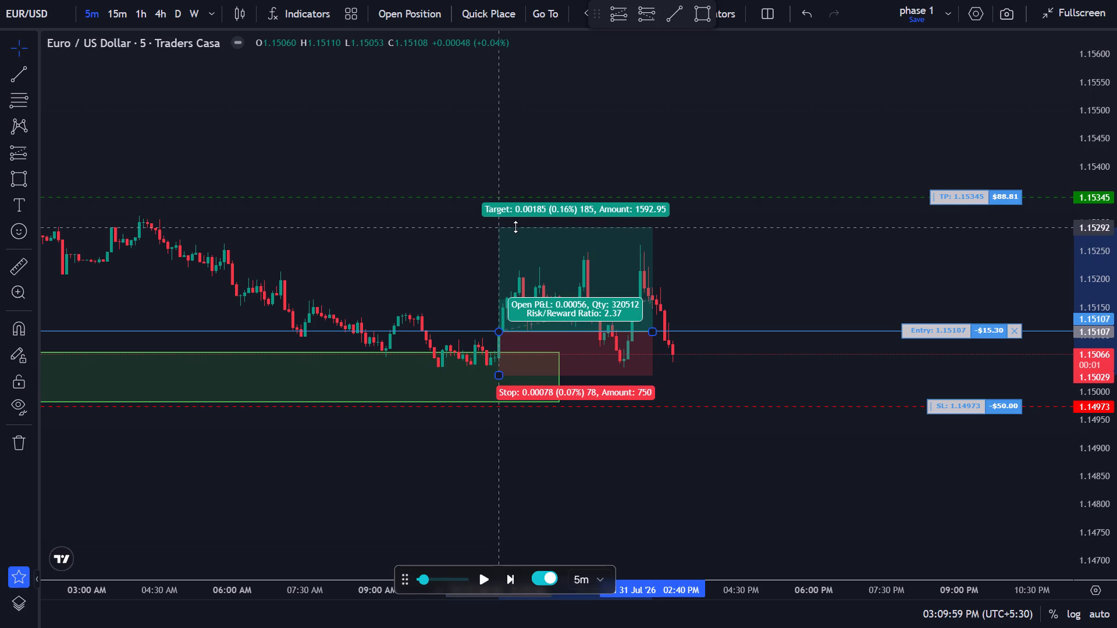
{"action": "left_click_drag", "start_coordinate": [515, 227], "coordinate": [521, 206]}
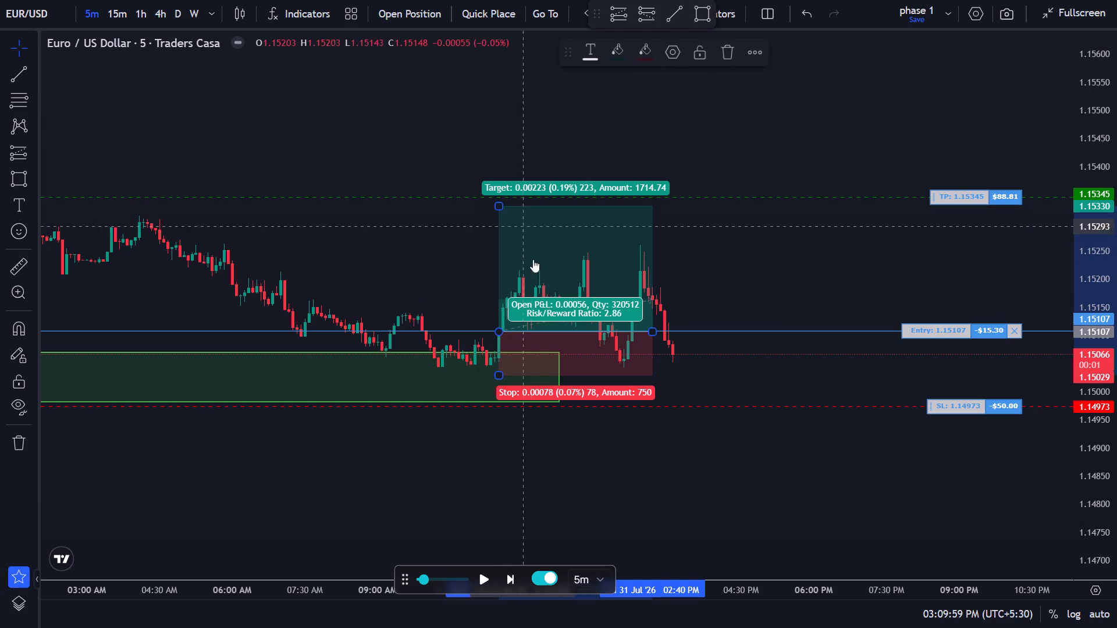
Delete the long position drawing, keeping the placed trade's levels on the chart.
{"action": "left_click", "coordinate": [728, 62]}
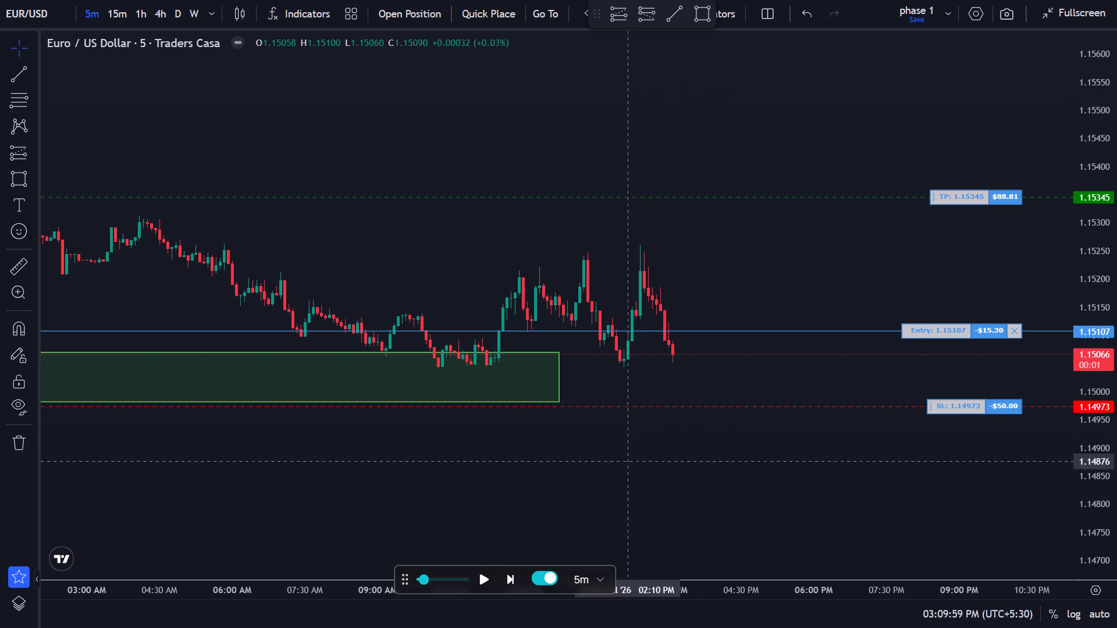
Continue the candle-by-candle replay to 4:49:59 PM on 31 July, until price runs through the trade's stop loss.
{"action": "triple_click", "coordinate": [509, 582]}
{"action": "triple_click", "coordinate": [509, 582]}
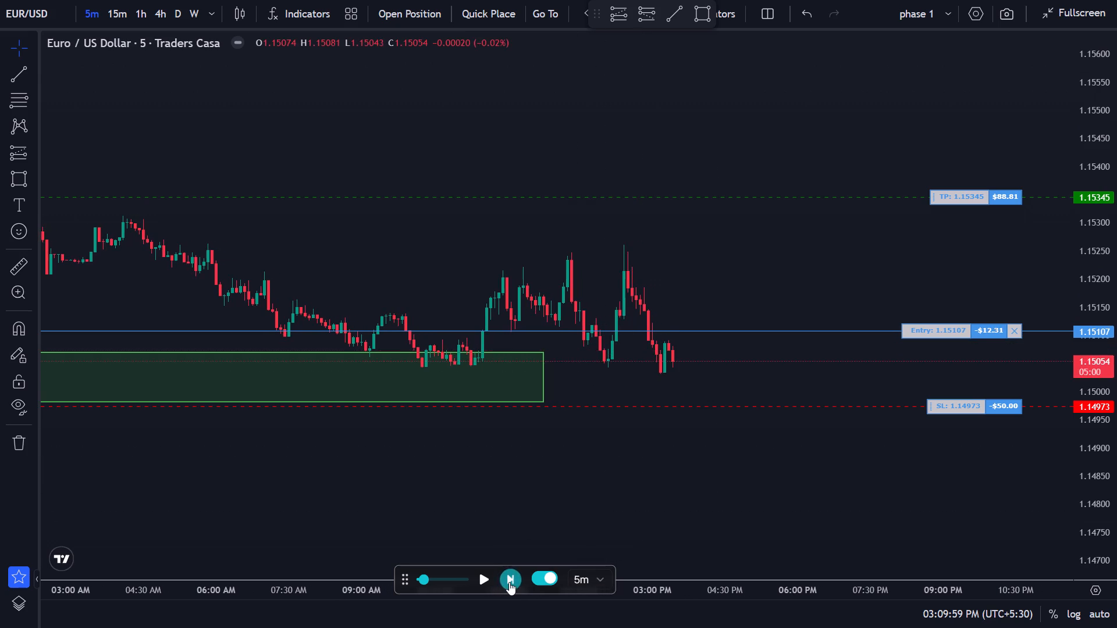
{"action": "triple_click", "coordinate": [510, 580]}
{"action": "triple_click", "coordinate": [510, 576]}
{"action": "triple_click", "coordinate": [511, 575]}
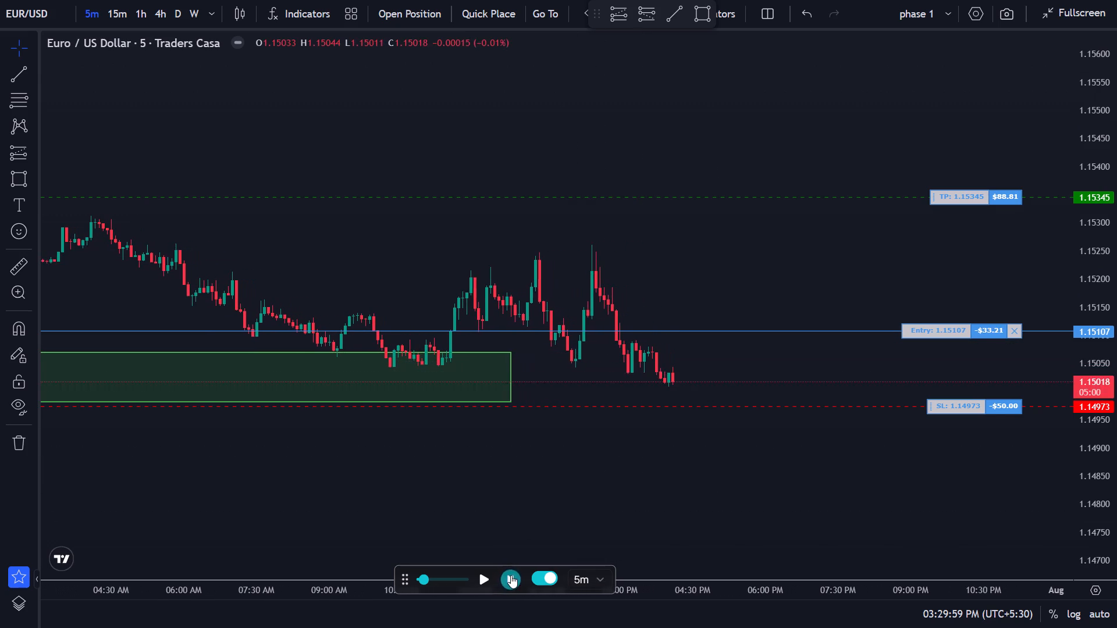
{"action": "triple_click", "coordinate": [511, 575]}
{"action": "double_click", "coordinate": [511, 575]}
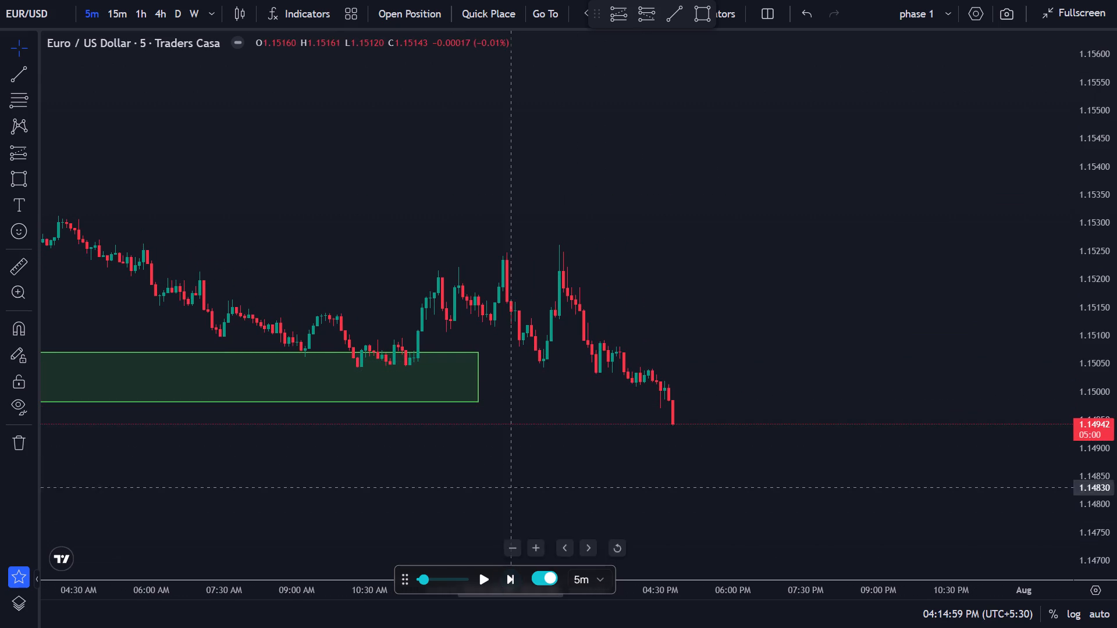
Review the 5-minute price action around both demand zones, from the 30 July rally up to the latest candle.
{"action": "scroll", "coordinate": [773, 383], "scroll_direction": "down", "scroll_amount": 7}
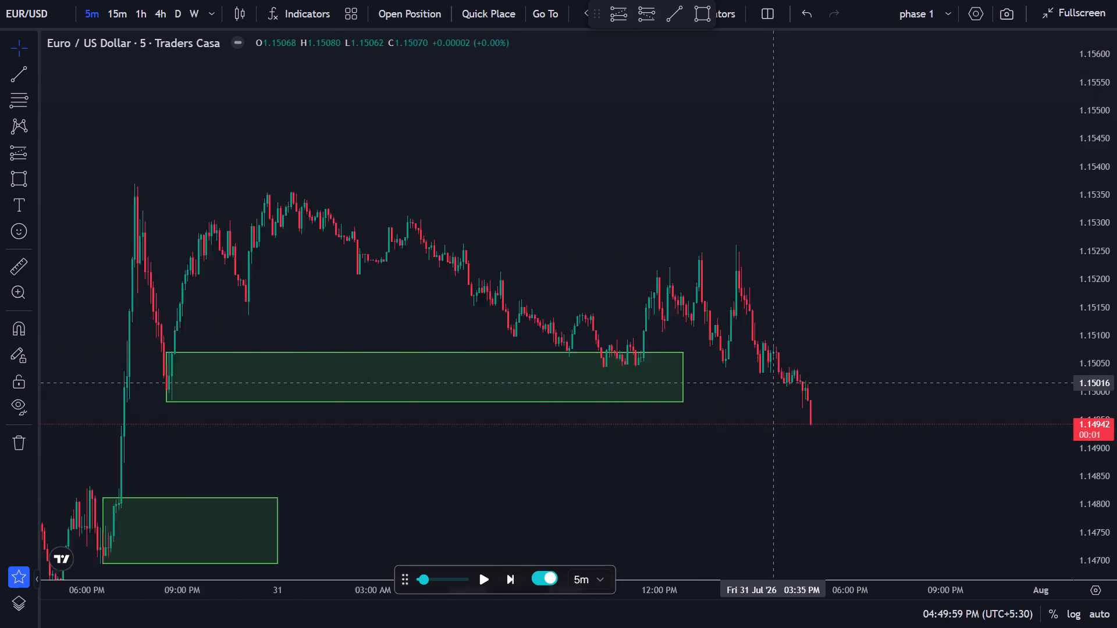
{"action": "scroll", "coordinate": [773, 383], "scroll_direction": "down", "scroll_amount": 3}
{"action": "scroll", "coordinate": [773, 383], "scroll_direction": "up", "scroll_amount": 4}
{"action": "scroll", "coordinate": [773, 383], "scroll_direction": "down", "scroll_amount": 1}
{"action": "scroll", "coordinate": [773, 383], "scroll_direction": "up", "scroll_amount": 2}
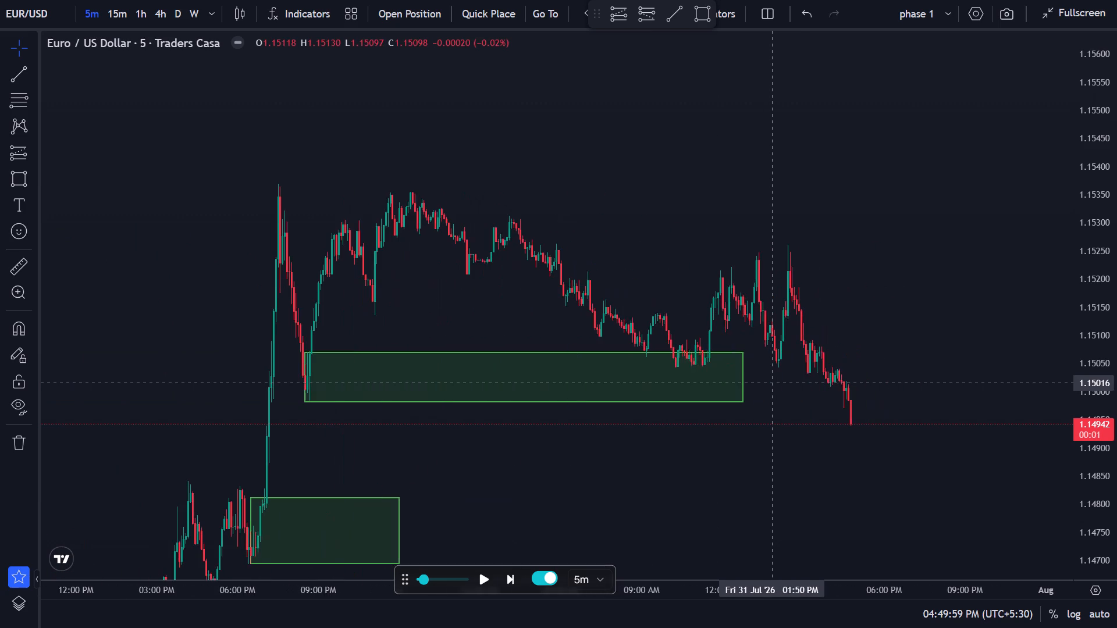
Extend the upper demand zone's end past the latest candle to about 9 PM on 31 July.
{"action": "scroll", "coordinate": [773, 383], "scroll_direction": "up", "scroll_amount": 4}
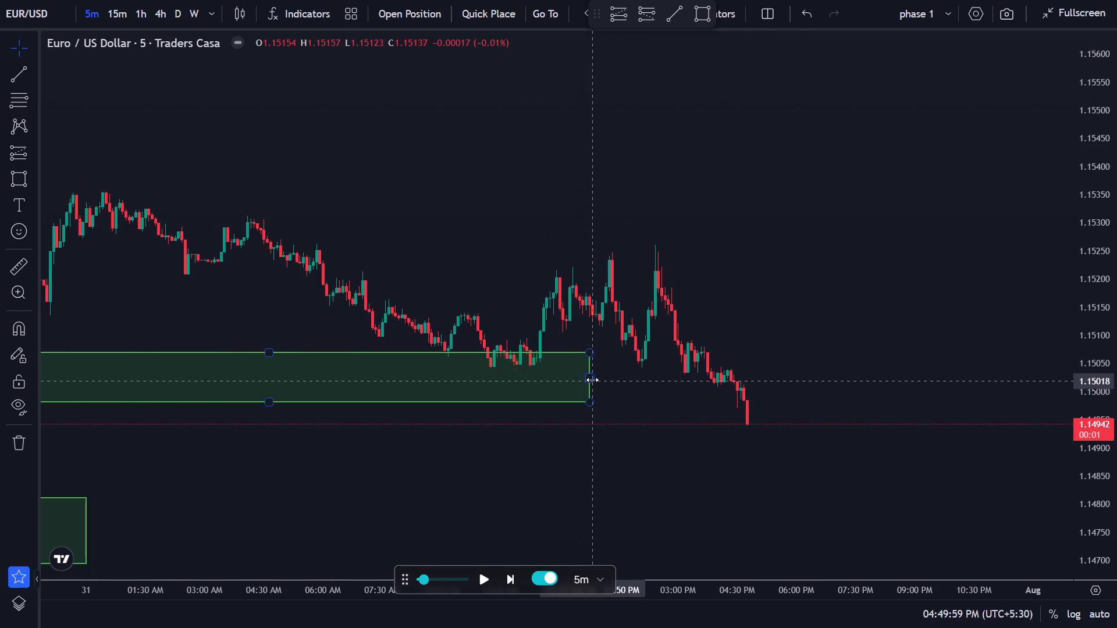
{"action": "left_click_drag", "start_coordinate": [592, 379], "coordinate": [922, 392]}
{"action": "left_click", "coordinate": [747, 307]}
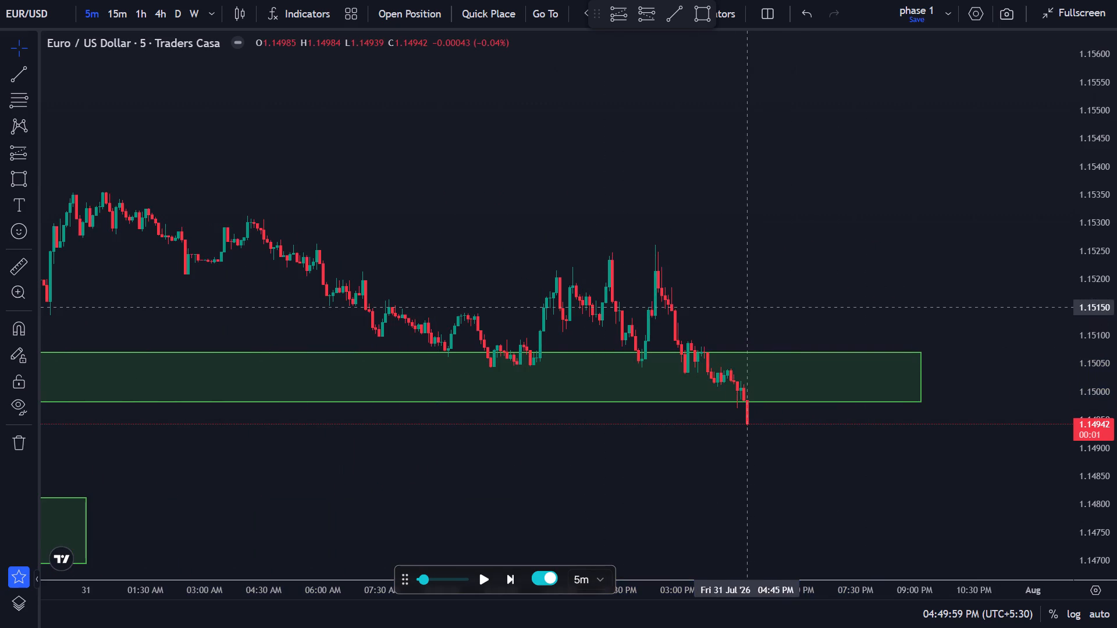
Advance the 5-minute replay candle by candle to 7:04:59 PM, through the drop below the upper zone and the retest.
{"action": "triple_click", "coordinate": [514, 582]}
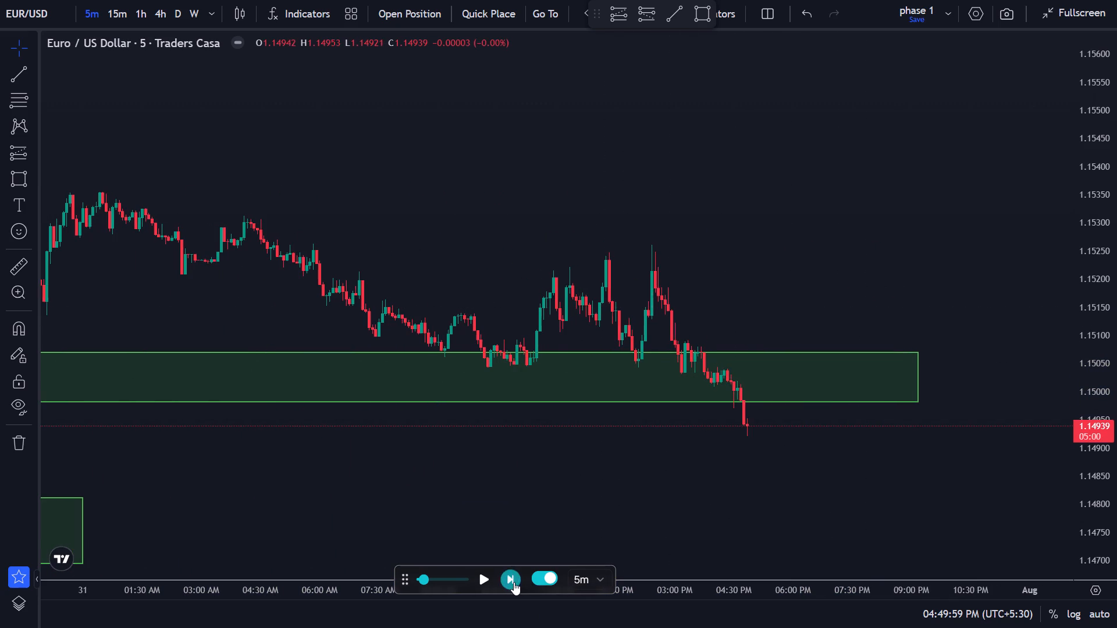
{"action": "triple_click", "coordinate": [514, 582]}
{"action": "triple_click", "coordinate": [514, 582]}
{"action": "triple_click", "coordinate": [514, 582]}
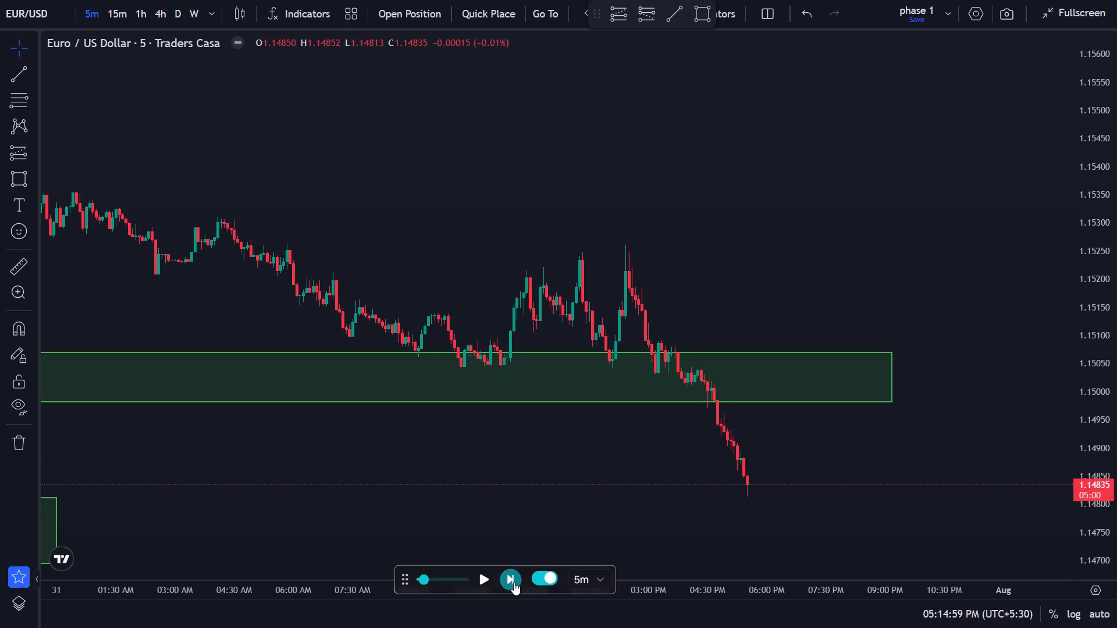
{"action": "triple_click", "coordinate": [514, 582]}
{"action": "triple_click", "coordinate": [514, 582]}
{"action": "left_click", "coordinate": [514, 582]}
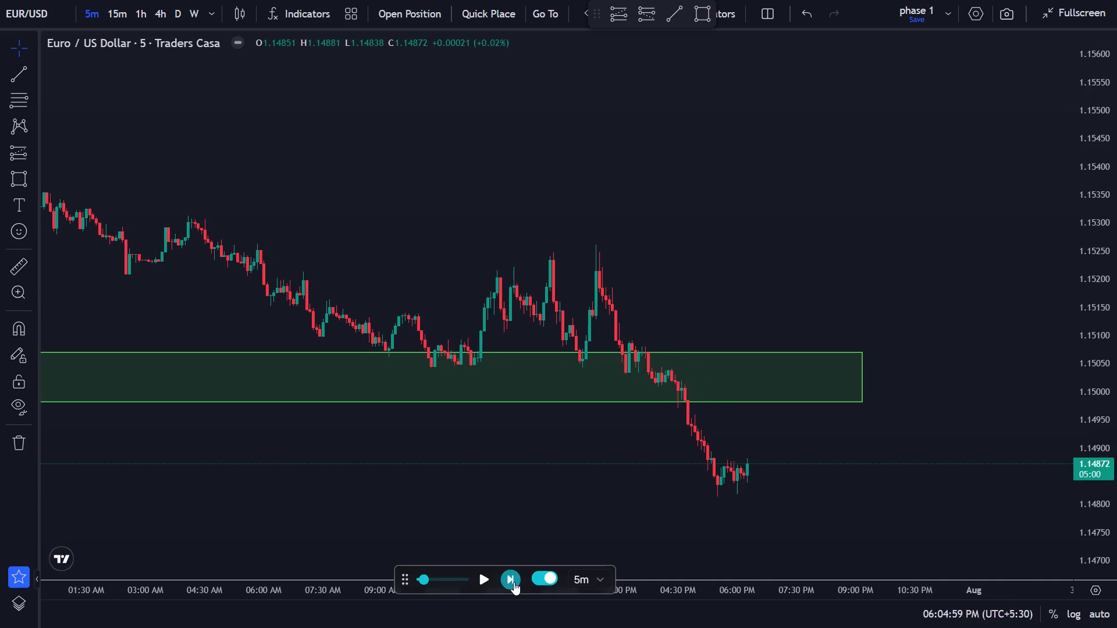
{"action": "triple_click", "coordinate": [514, 582]}
{"action": "triple_click", "coordinate": [514, 582]}
{"action": "double_click", "coordinate": [514, 582]}
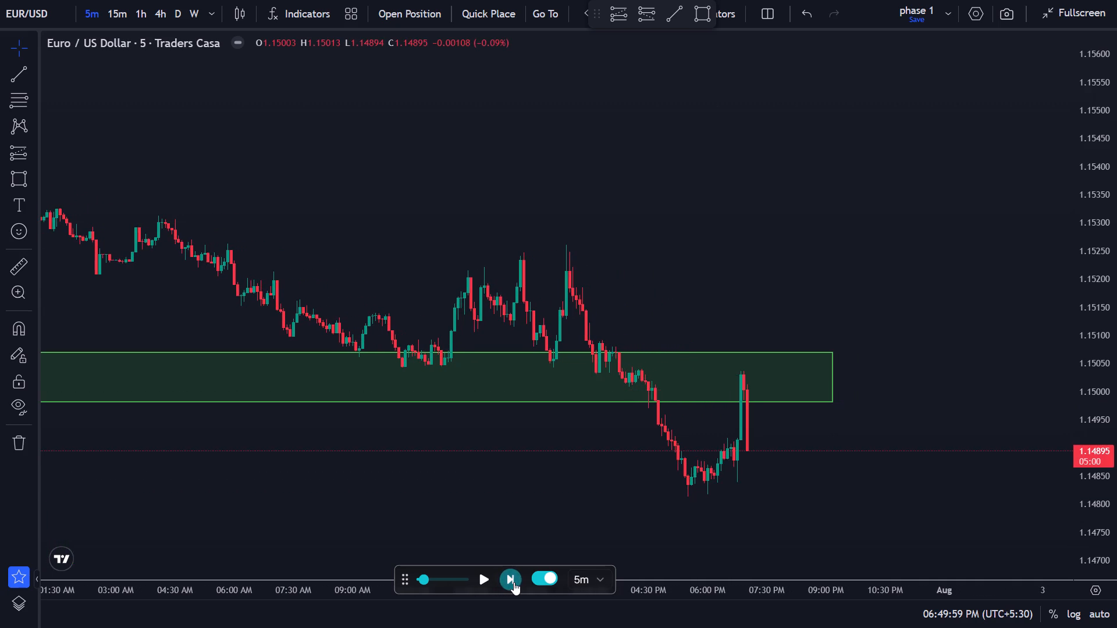
Draw a short position at the zone retest with entry 1.15003, stop 1.15070 and target 1.14858.
{"action": "scroll", "coordinate": [742, 411], "scroll_direction": "up", "scroll_amount": 4}
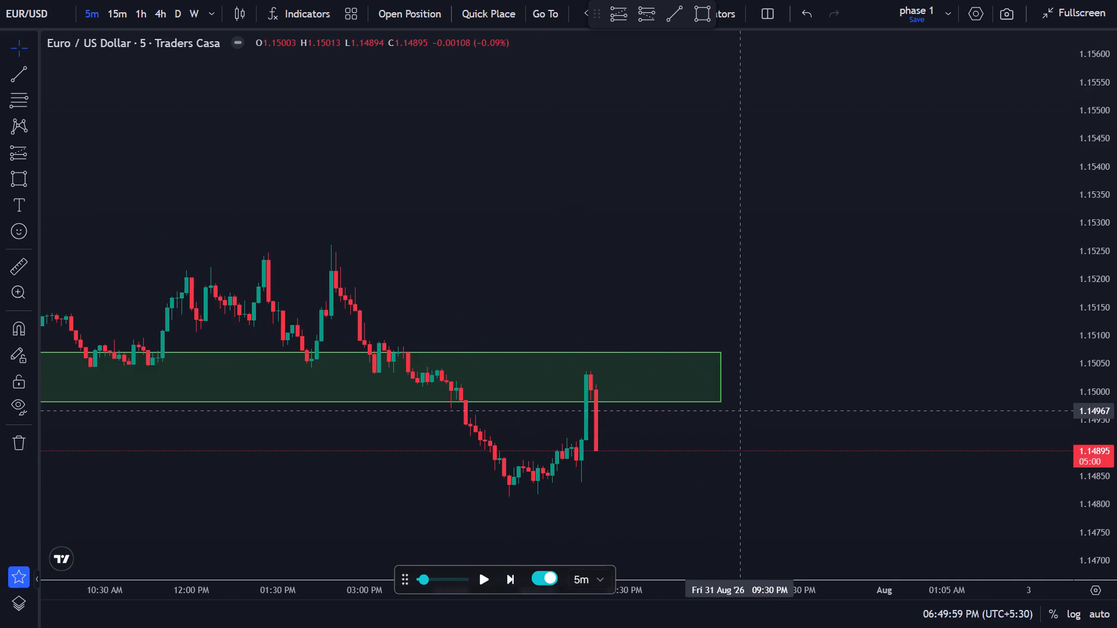
{"action": "left_click_drag", "start_coordinate": [653, 456], "coordinate": [759, 456]}
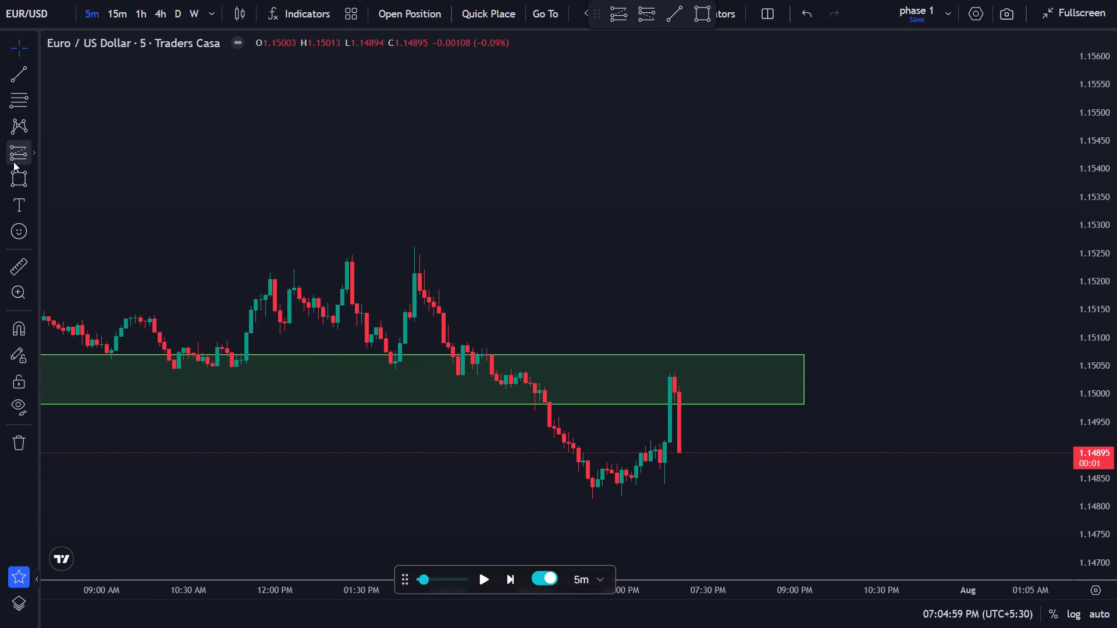
{"action": "left_click", "coordinate": [649, 15]}
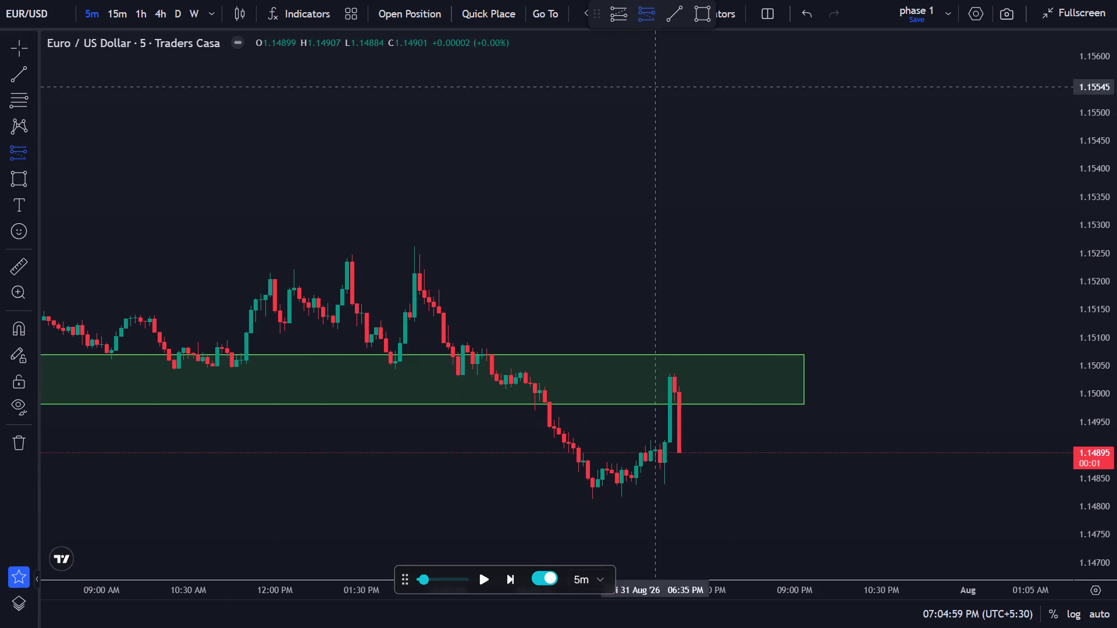
{"action": "left_click", "coordinate": [677, 392]}
{"action": "left_click_drag", "start_coordinate": [684, 338], "coordinate": [683, 338]}
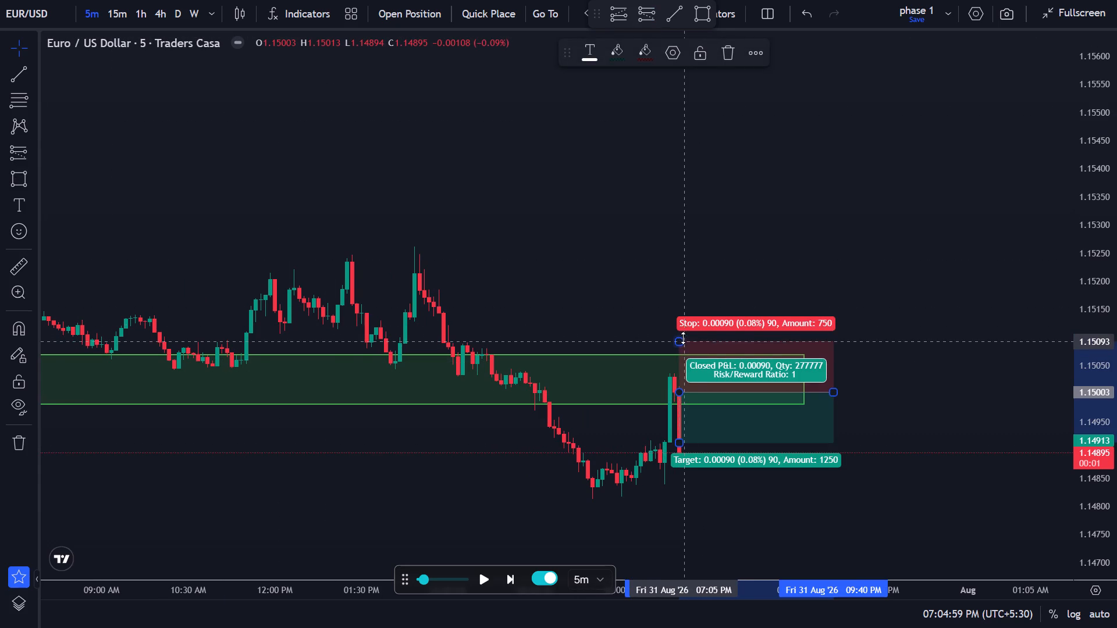
{"action": "left_click_drag", "start_coordinate": [683, 338], "coordinate": [682, 354]}
{"action": "left_click_drag", "start_coordinate": [680, 442], "coordinate": [678, 455]}
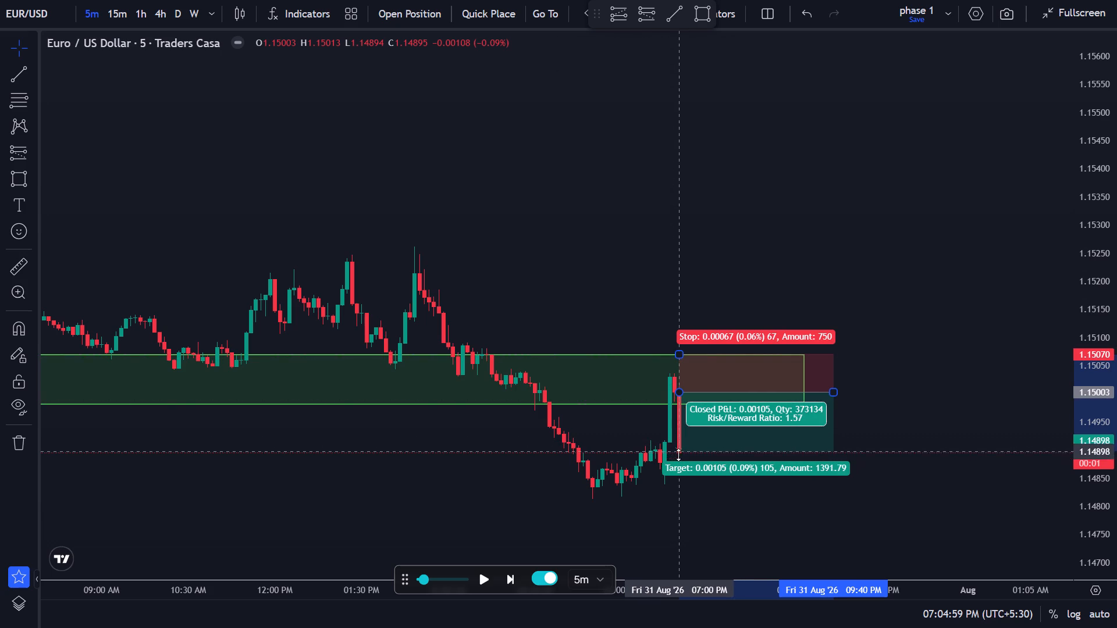
{"action": "left_click_drag", "start_coordinate": [678, 455], "coordinate": [678, 471]}
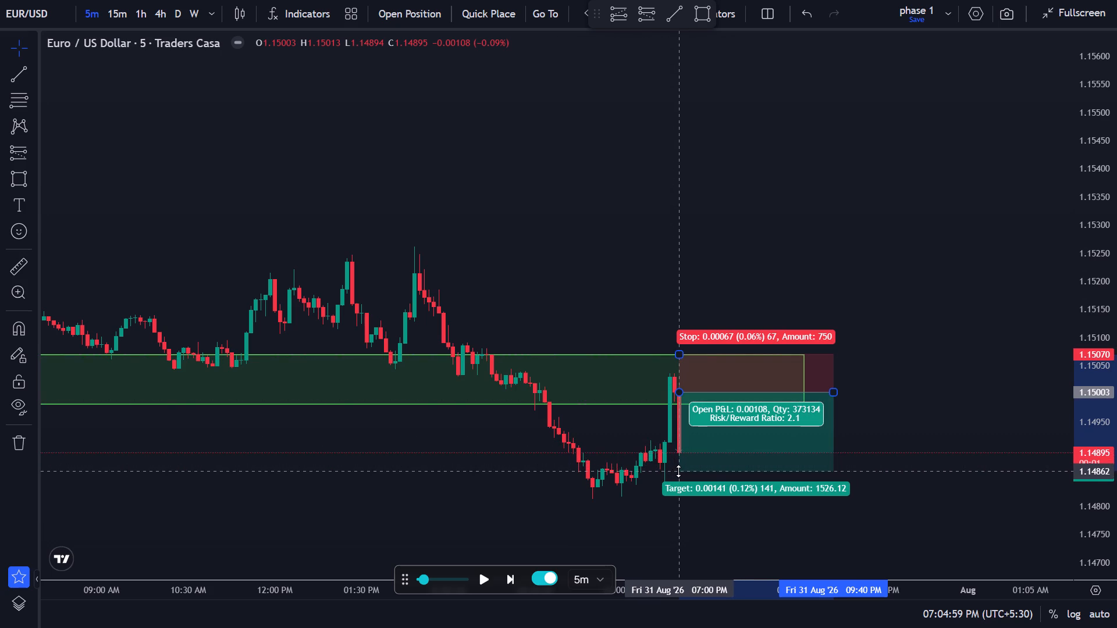
{"action": "left_click_drag", "start_coordinate": [678, 471], "coordinate": [678, 473]}
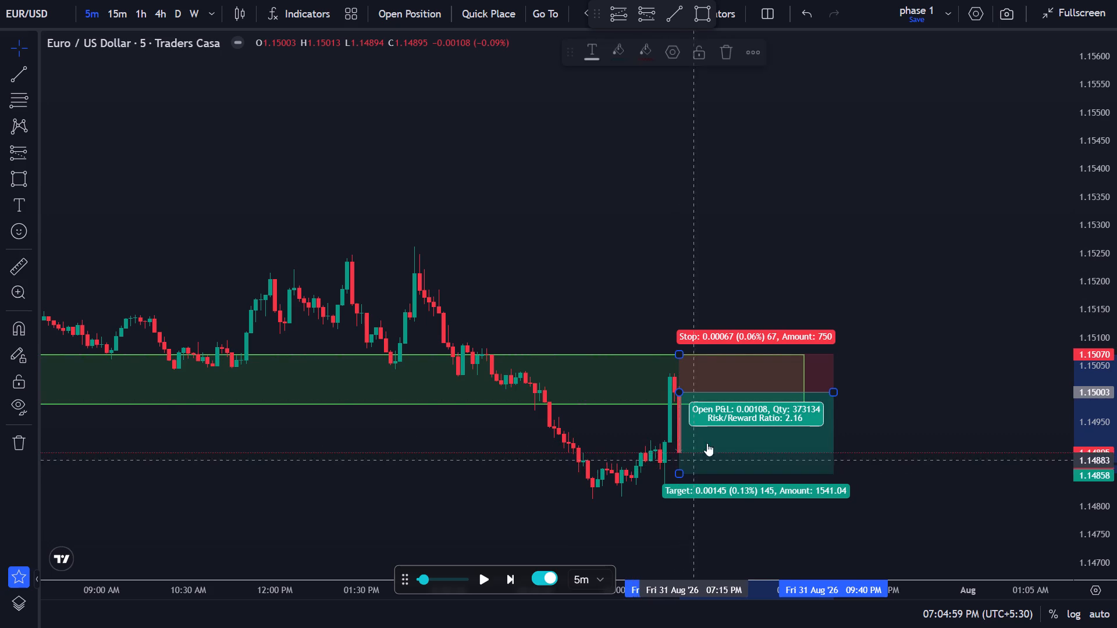
{"action": "left_click", "coordinate": [663, 157]}
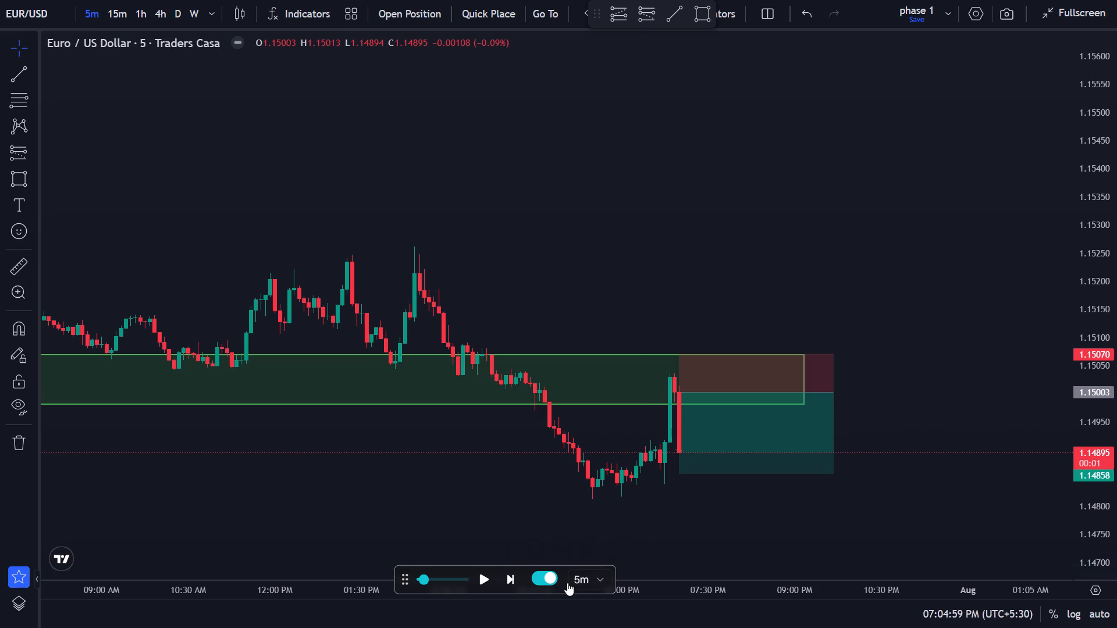
Advance the replay by one 5-minute candle to 7:09:59 PM.
{"action": "left_click", "coordinate": [512, 577]}
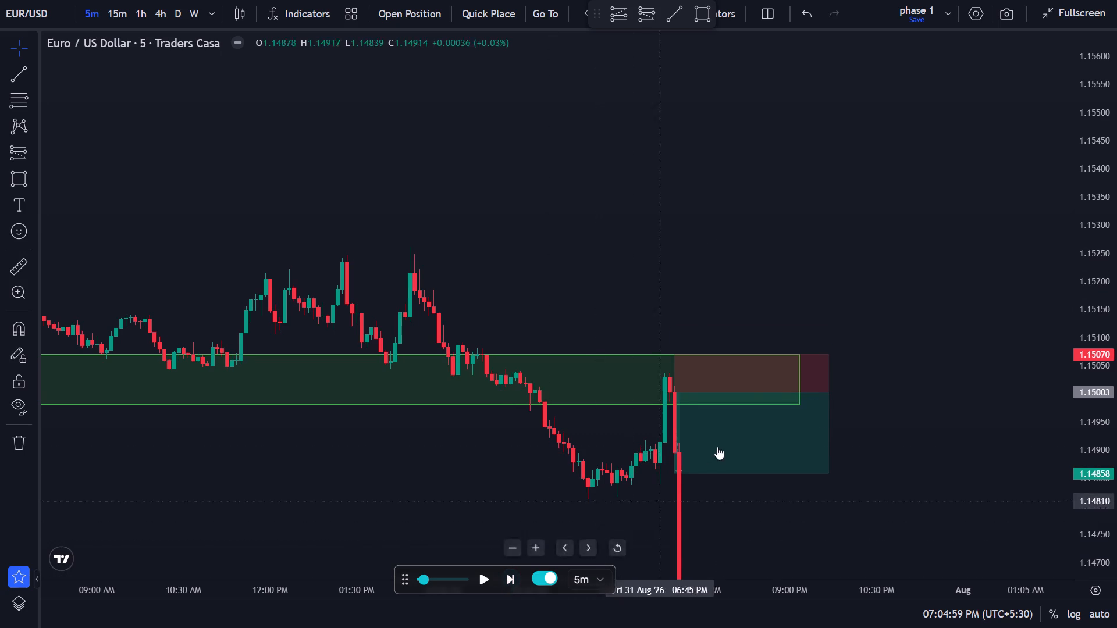
Lower the short position drawing's target to 1.14799.
{"action": "left_click_drag", "start_coordinate": [675, 471], "coordinate": [675, 494]}
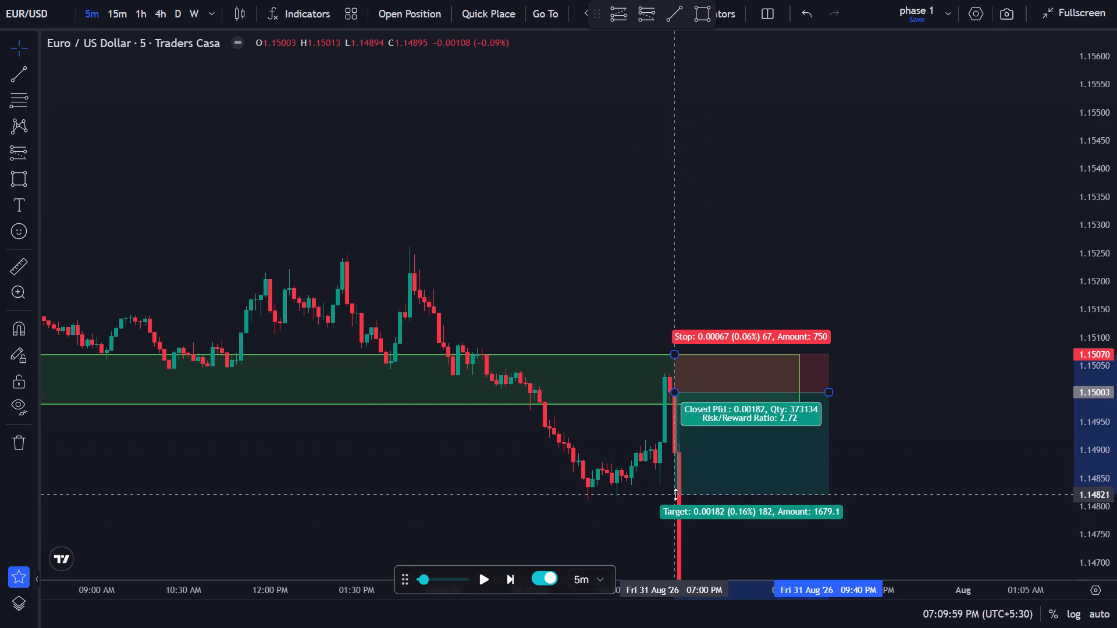
{"action": "left_click_drag", "start_coordinate": [675, 494], "coordinate": [675, 507]}
{"action": "left_click", "coordinate": [924, 455]}
Leave the chart's full-screen mode to show the account balance bar, keeping the browser window full screen.
{"action": "left_click_drag", "start_coordinate": [911, 458], "coordinate": [883, 213]}
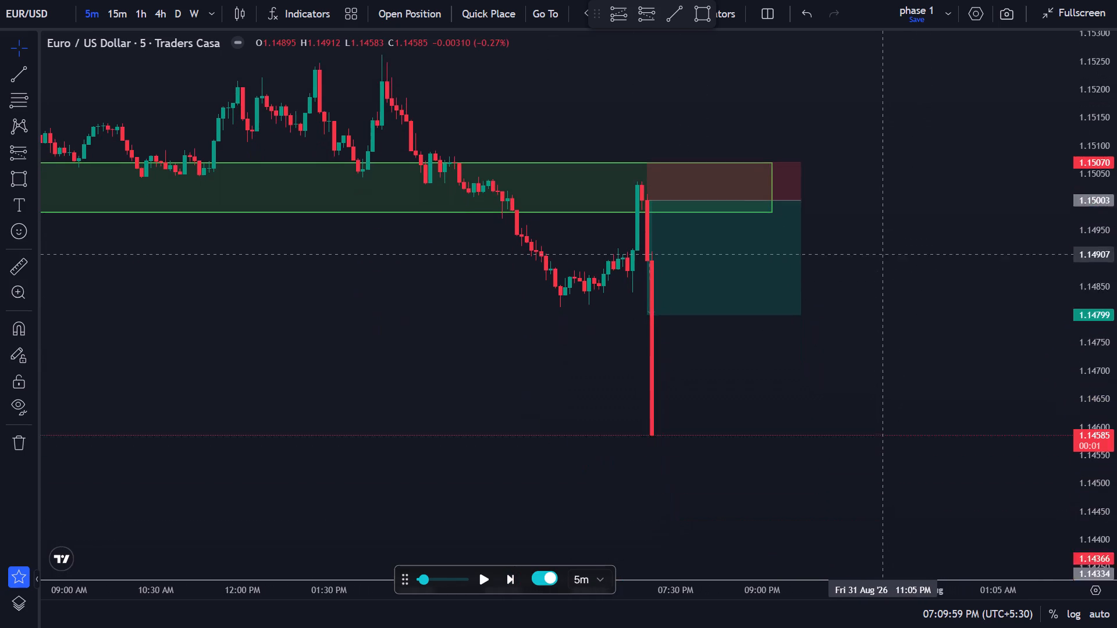
{"action": "left_click_drag", "start_coordinate": [883, 213], "coordinate": [883, 191]}
{"action": "left_click", "coordinate": [902, 338]}
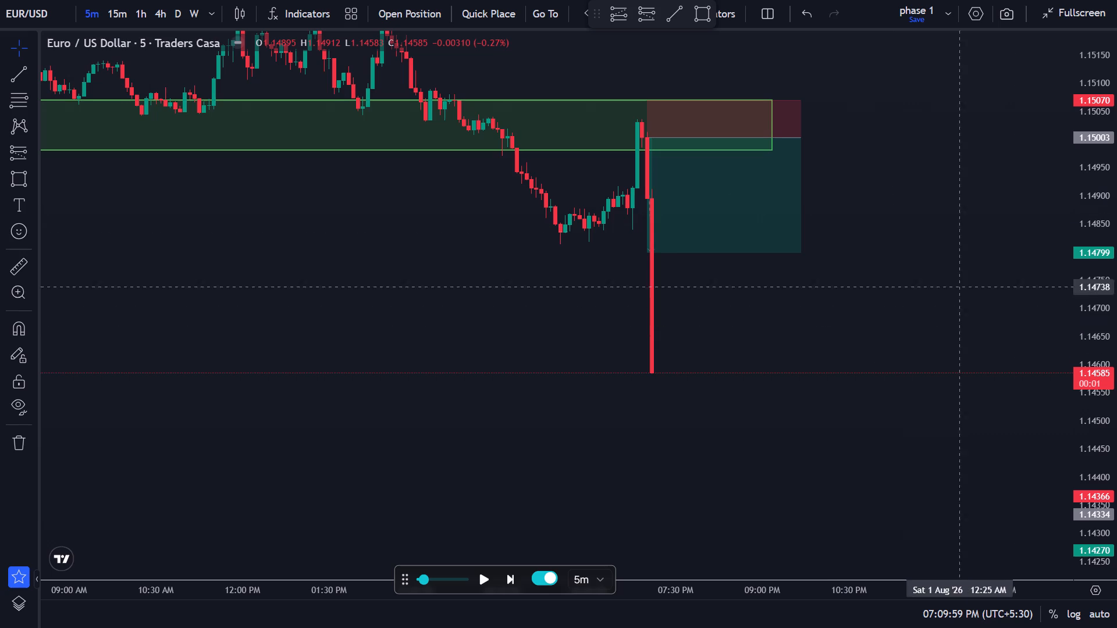
{"action": "left_click", "coordinate": [1072, 2]}
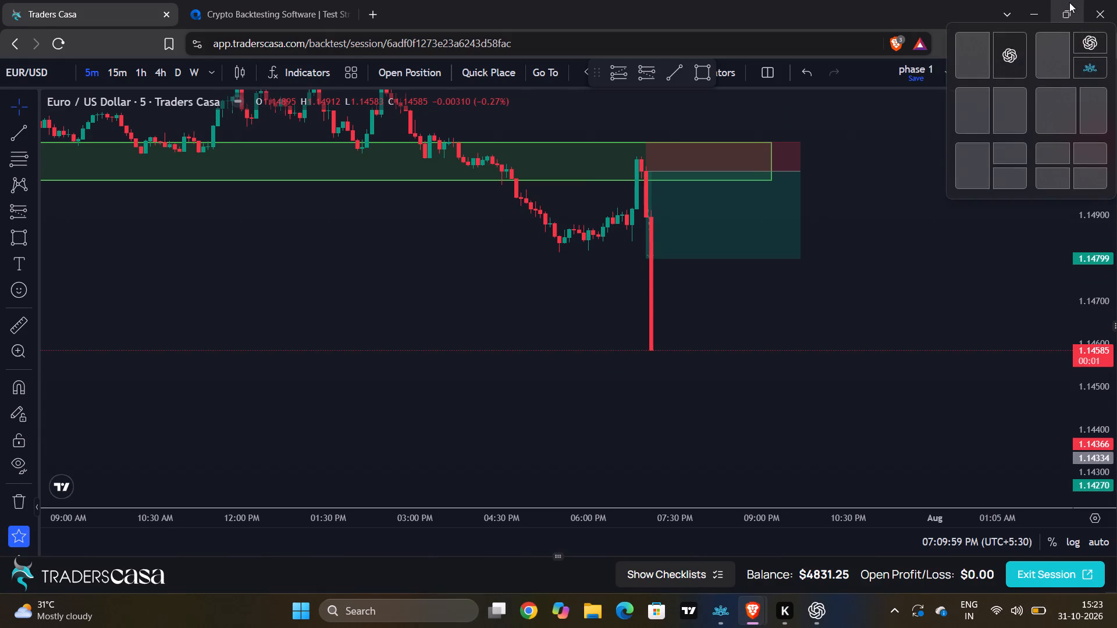
{"action": "key", "text": "F11"}
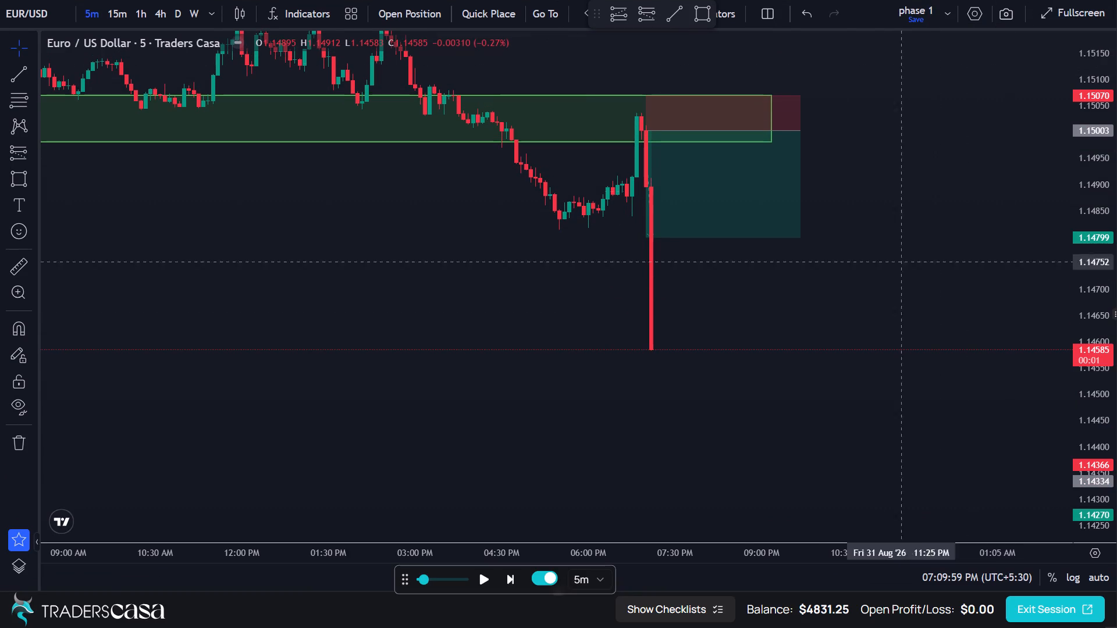
Reposition the floating replay controls near the chart's time axis, above the account balance bar.
{"action": "left_click_drag", "start_coordinate": [405, 576], "coordinate": [379, 586]}
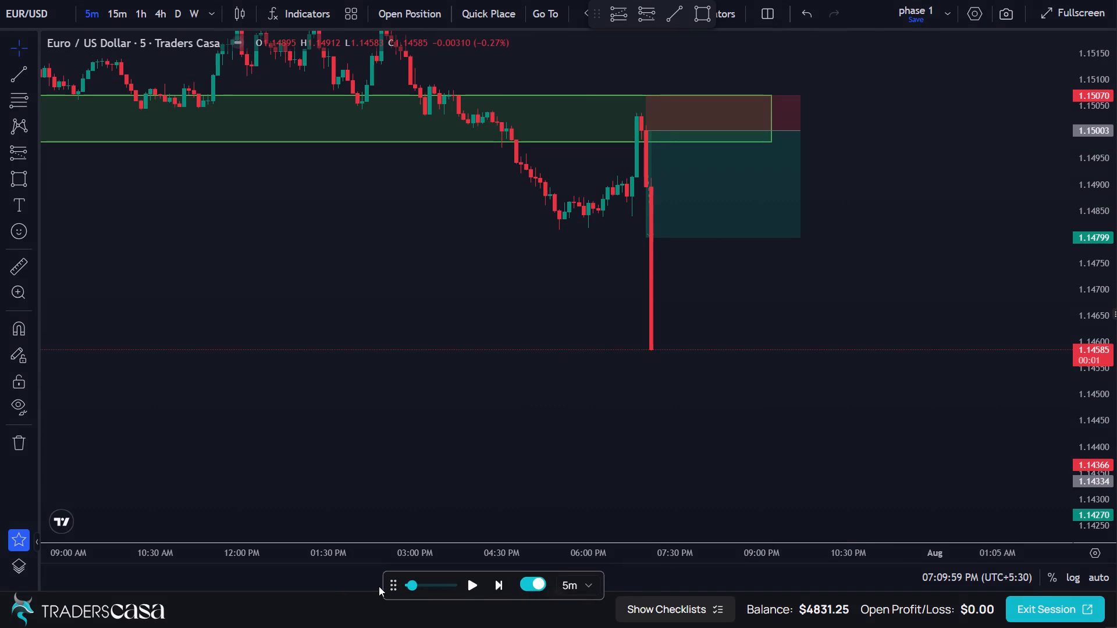
{"action": "left_click_drag", "start_coordinate": [379, 586], "coordinate": [377, 573]}
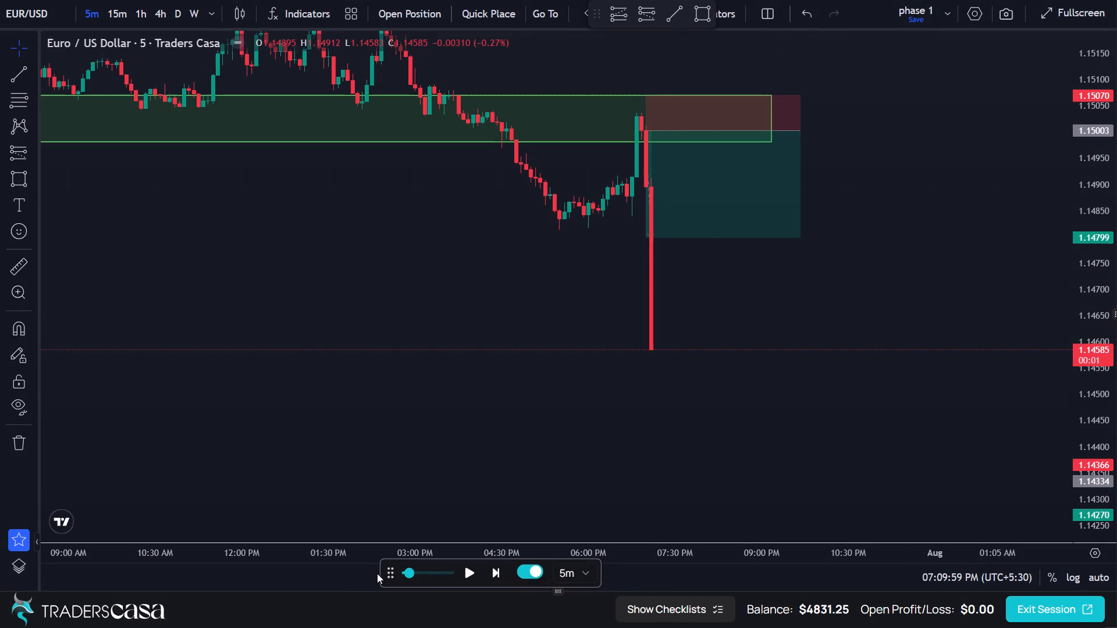
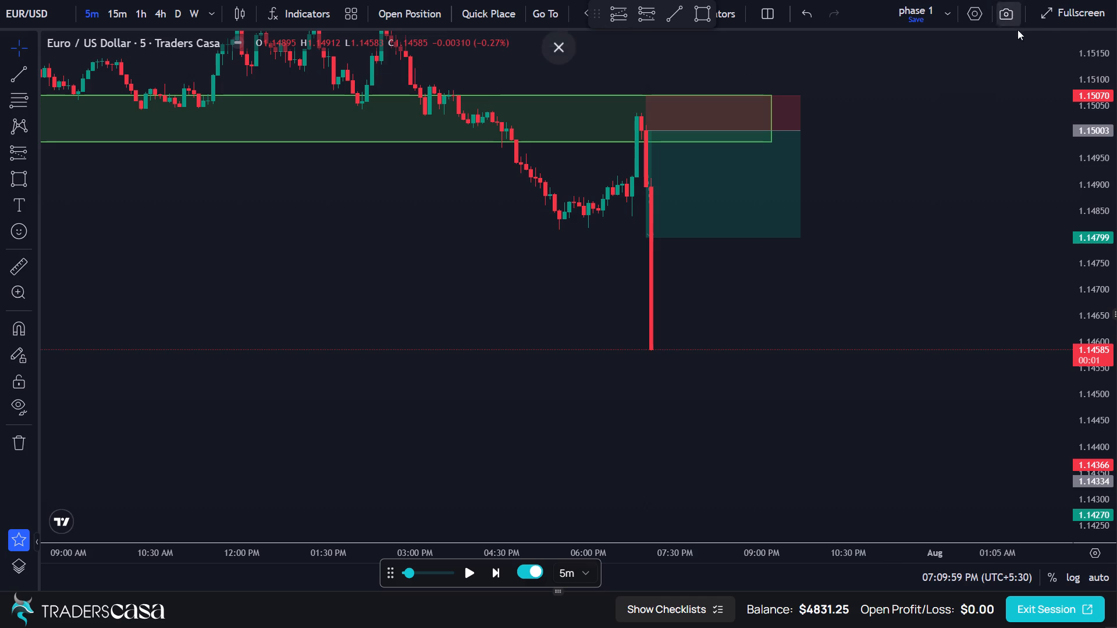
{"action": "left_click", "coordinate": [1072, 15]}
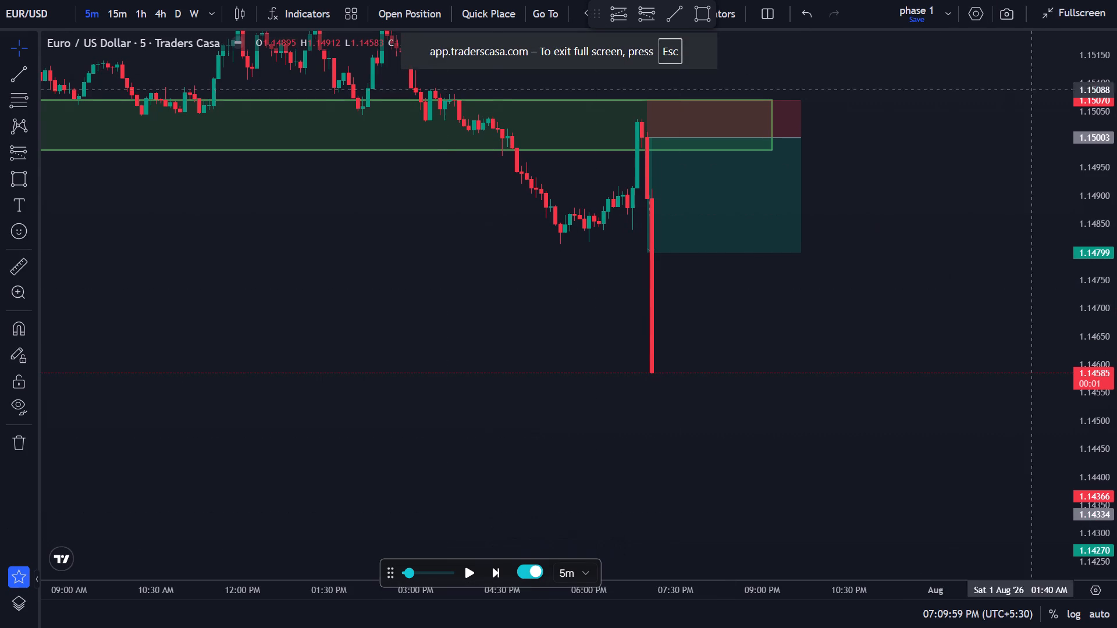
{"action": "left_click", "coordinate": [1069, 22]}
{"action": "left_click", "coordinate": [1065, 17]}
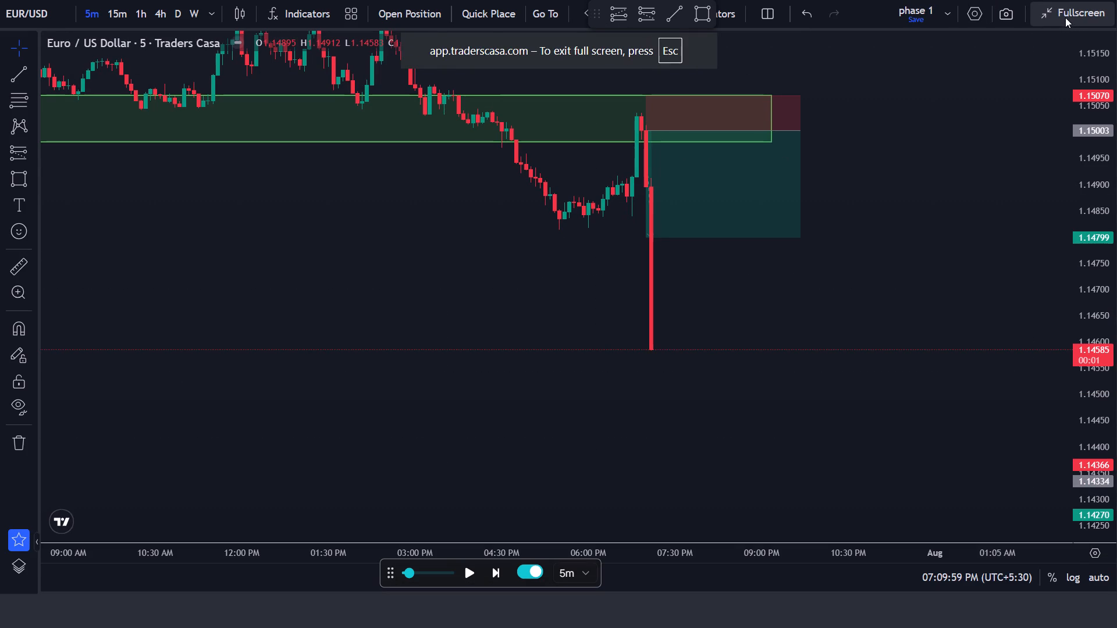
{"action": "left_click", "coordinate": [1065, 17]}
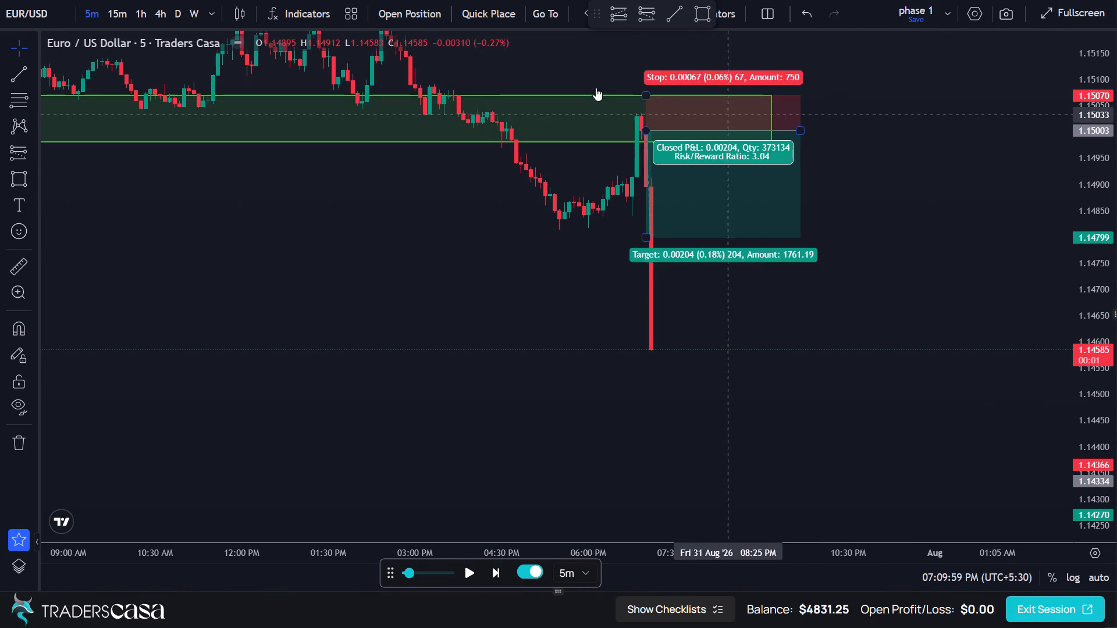
Leave the browser window's full-screen mode.
{"action": "left_click", "coordinate": [553, 48]}
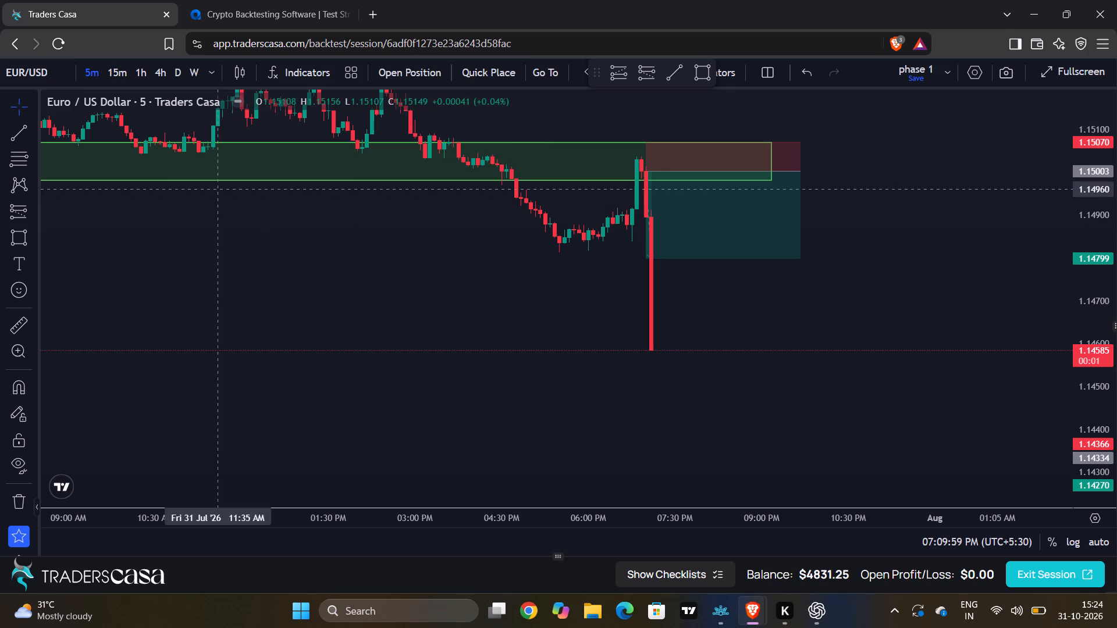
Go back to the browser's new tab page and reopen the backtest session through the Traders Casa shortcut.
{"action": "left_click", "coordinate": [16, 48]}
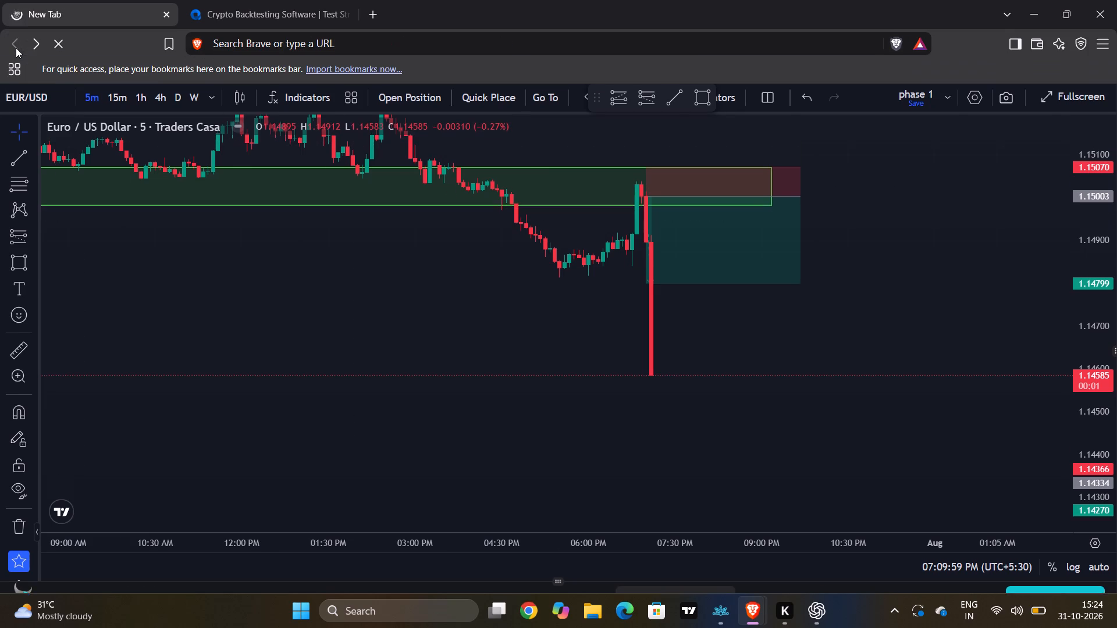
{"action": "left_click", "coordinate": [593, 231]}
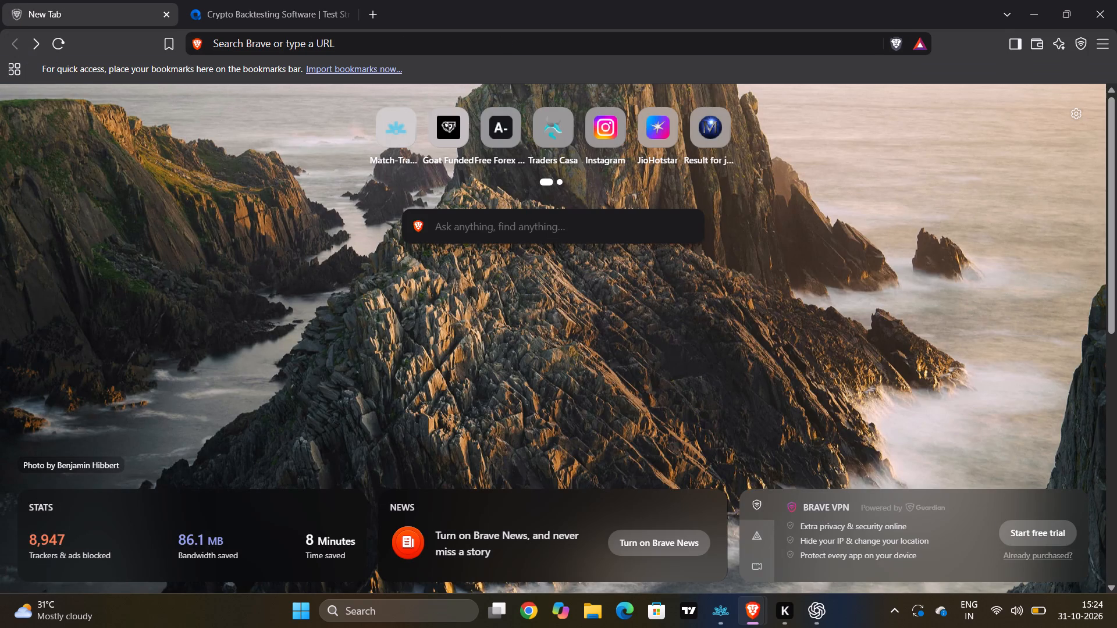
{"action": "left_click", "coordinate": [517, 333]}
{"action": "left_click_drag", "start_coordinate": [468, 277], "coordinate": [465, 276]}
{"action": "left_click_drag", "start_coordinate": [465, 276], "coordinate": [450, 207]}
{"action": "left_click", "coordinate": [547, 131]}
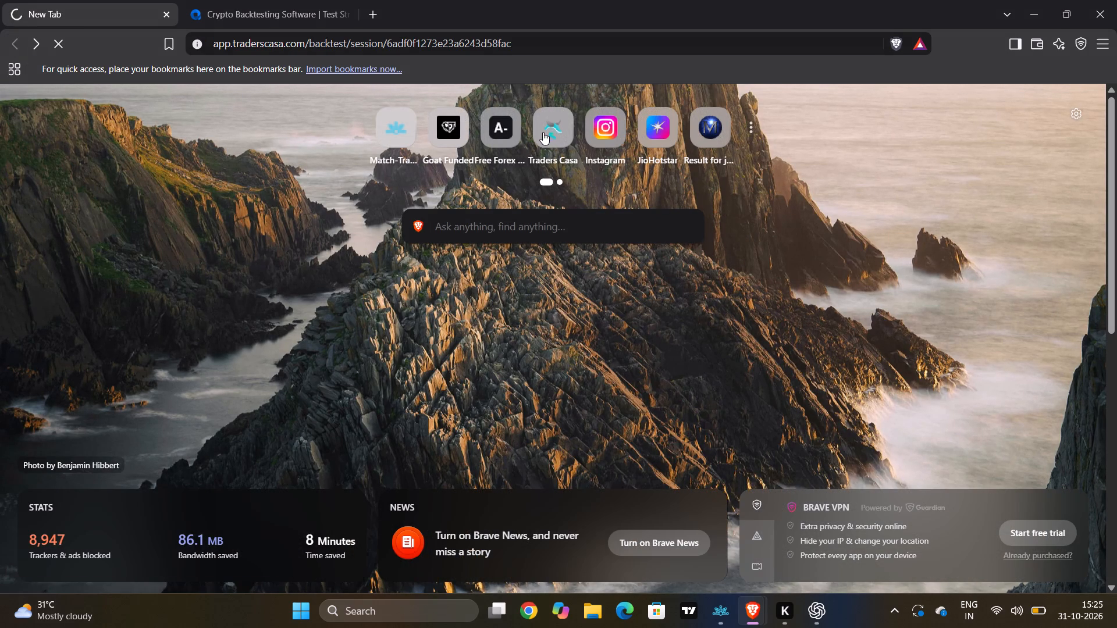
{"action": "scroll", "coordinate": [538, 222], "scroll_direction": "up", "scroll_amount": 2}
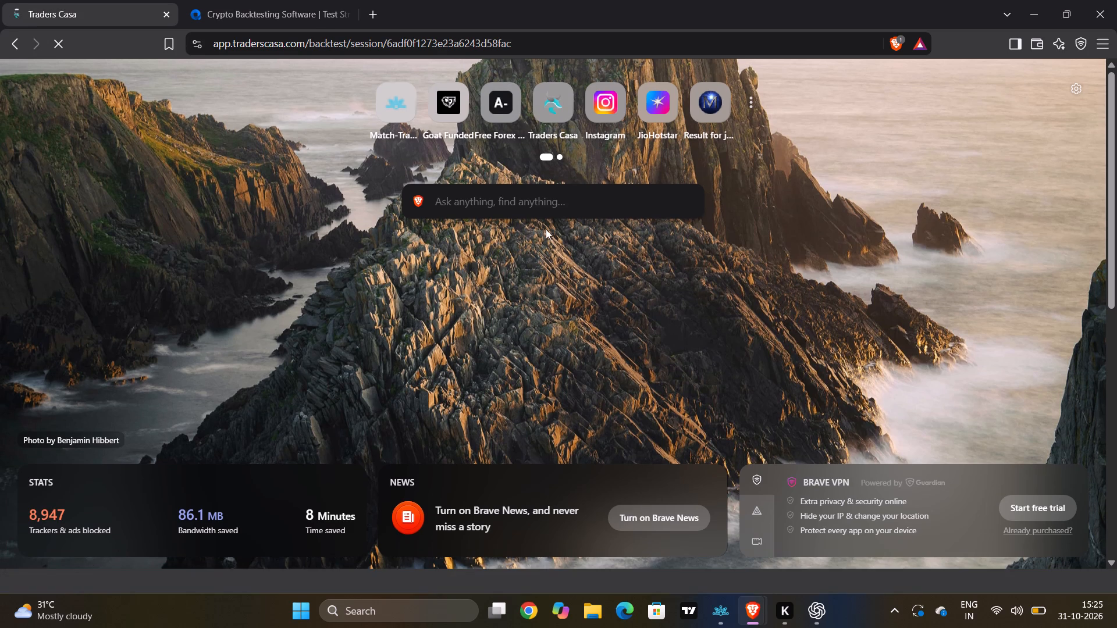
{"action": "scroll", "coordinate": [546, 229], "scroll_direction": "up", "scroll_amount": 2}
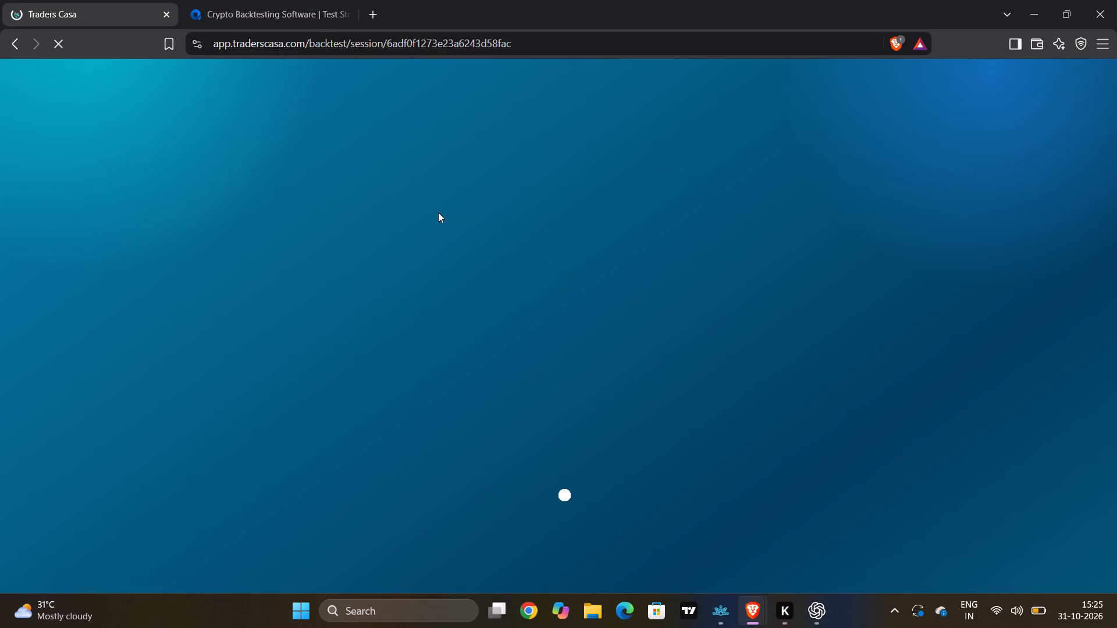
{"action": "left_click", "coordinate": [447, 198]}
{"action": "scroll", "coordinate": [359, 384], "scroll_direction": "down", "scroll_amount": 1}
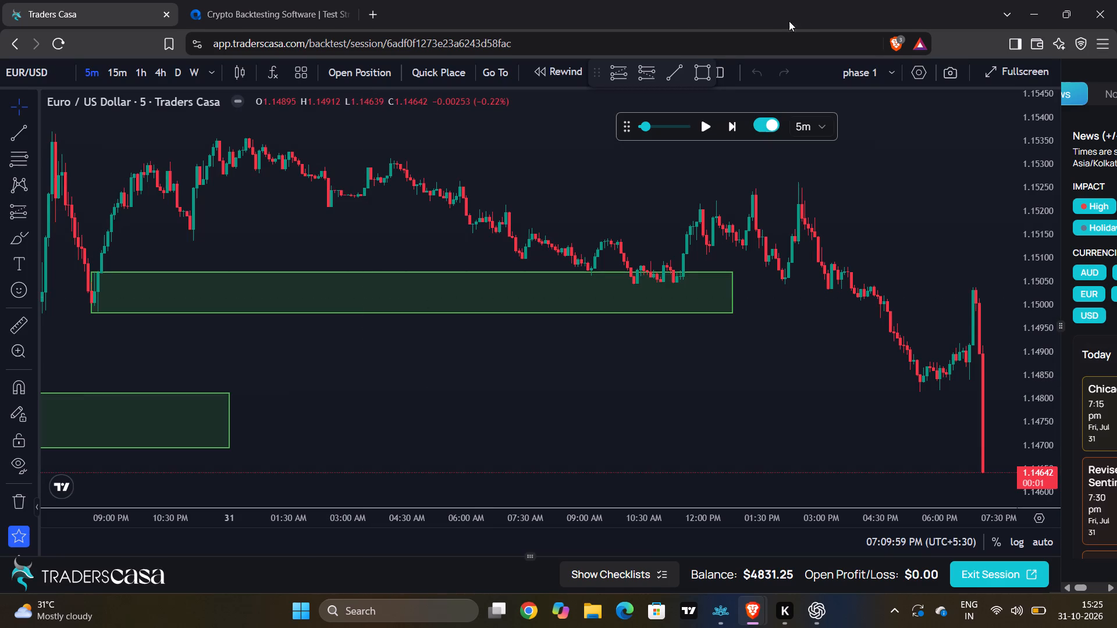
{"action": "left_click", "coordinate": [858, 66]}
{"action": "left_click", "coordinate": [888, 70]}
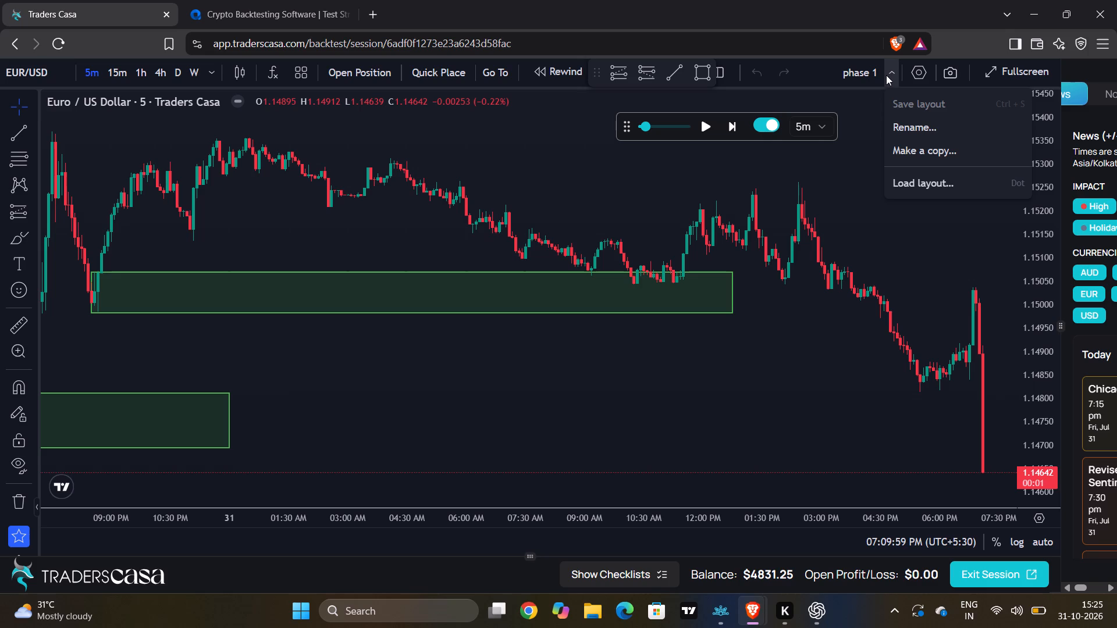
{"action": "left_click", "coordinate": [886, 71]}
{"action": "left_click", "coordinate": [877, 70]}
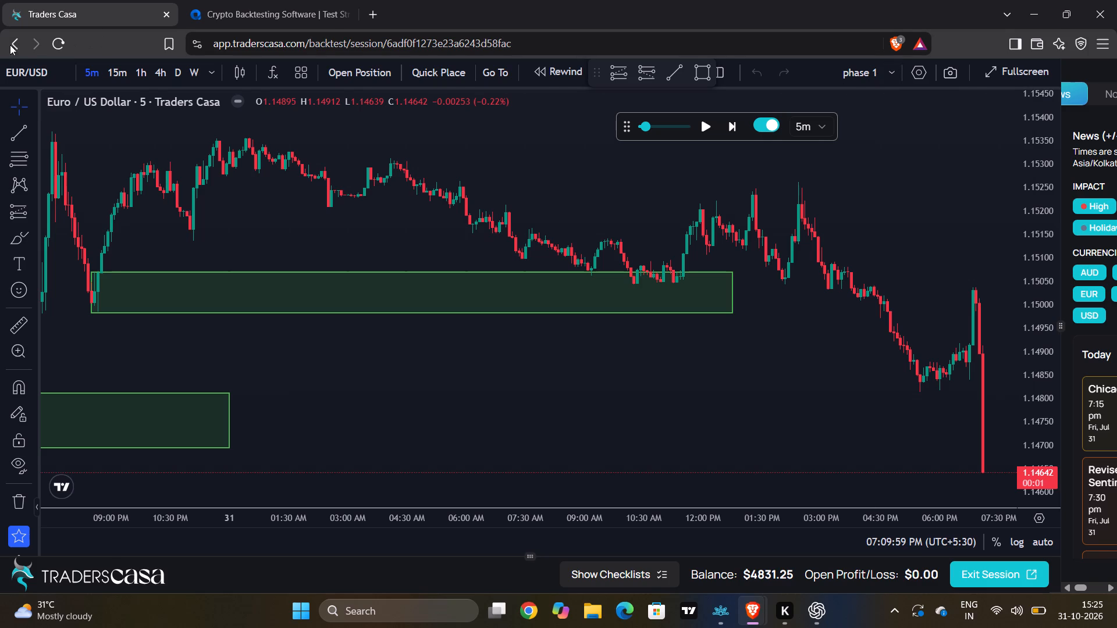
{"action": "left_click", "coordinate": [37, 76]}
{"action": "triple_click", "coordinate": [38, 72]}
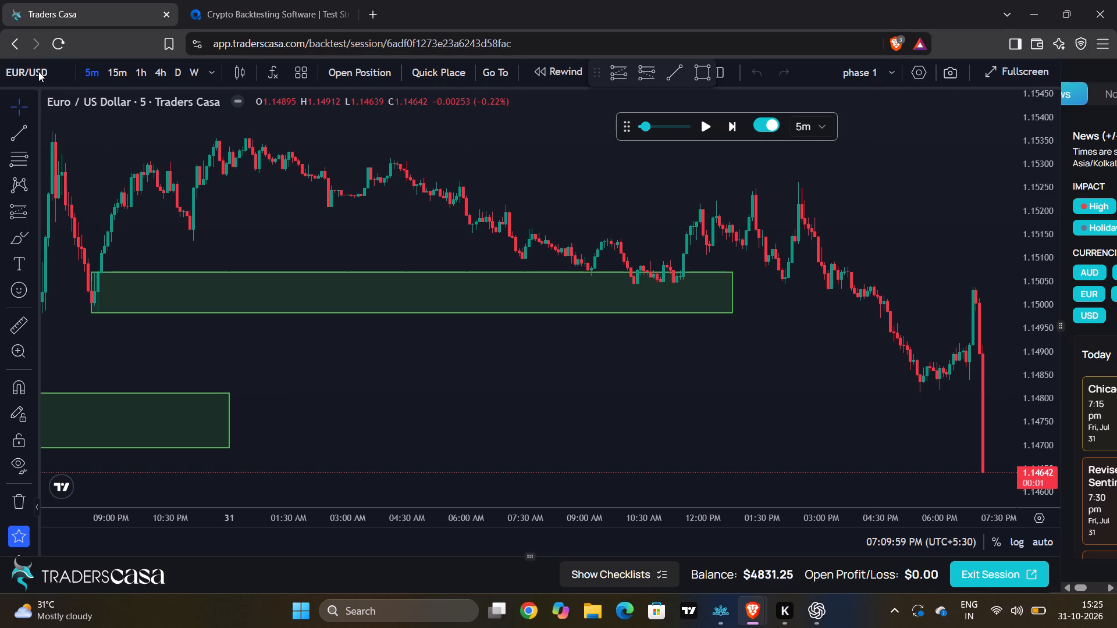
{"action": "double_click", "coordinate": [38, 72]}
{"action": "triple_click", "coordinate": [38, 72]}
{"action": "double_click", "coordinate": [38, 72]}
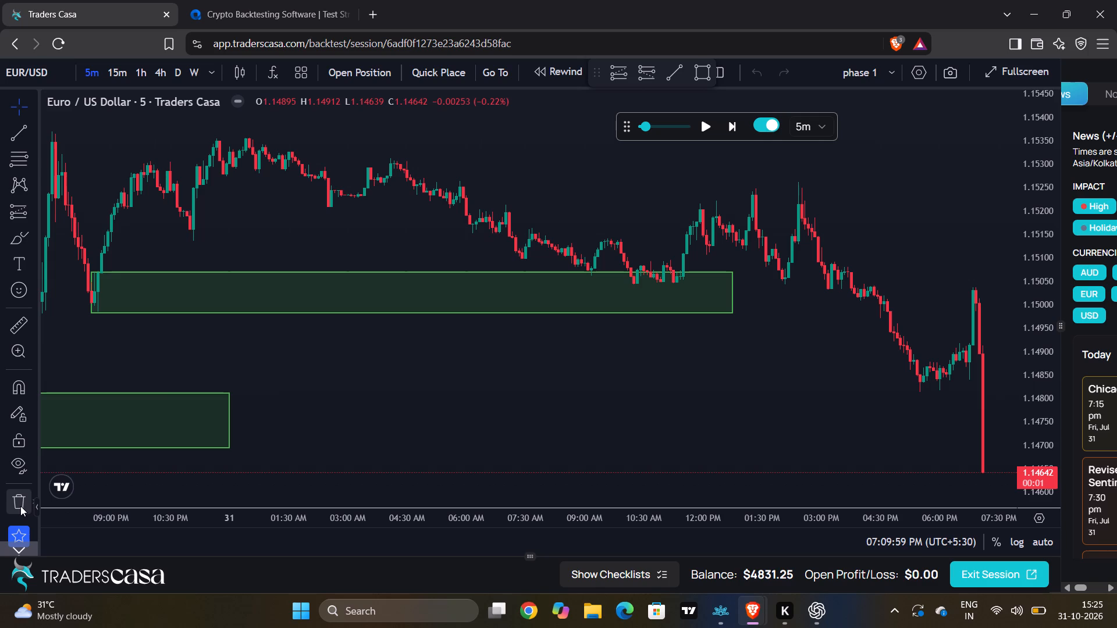
Exit the EUR/USD backtest session.
{"action": "left_click", "coordinate": [993, 572]}
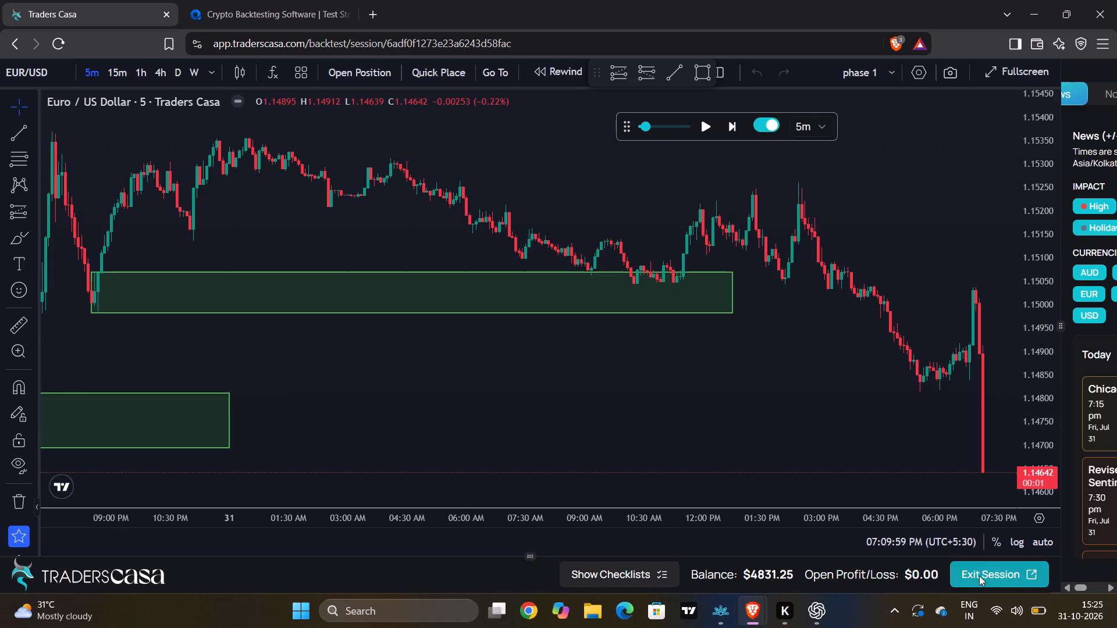
{"action": "left_click", "coordinate": [647, 345]}
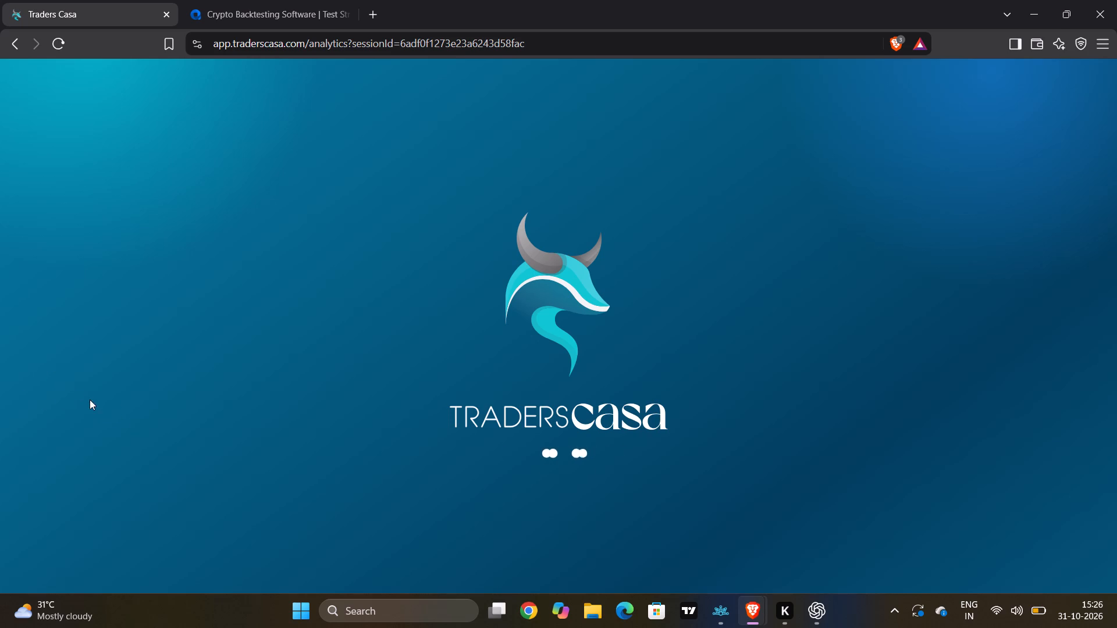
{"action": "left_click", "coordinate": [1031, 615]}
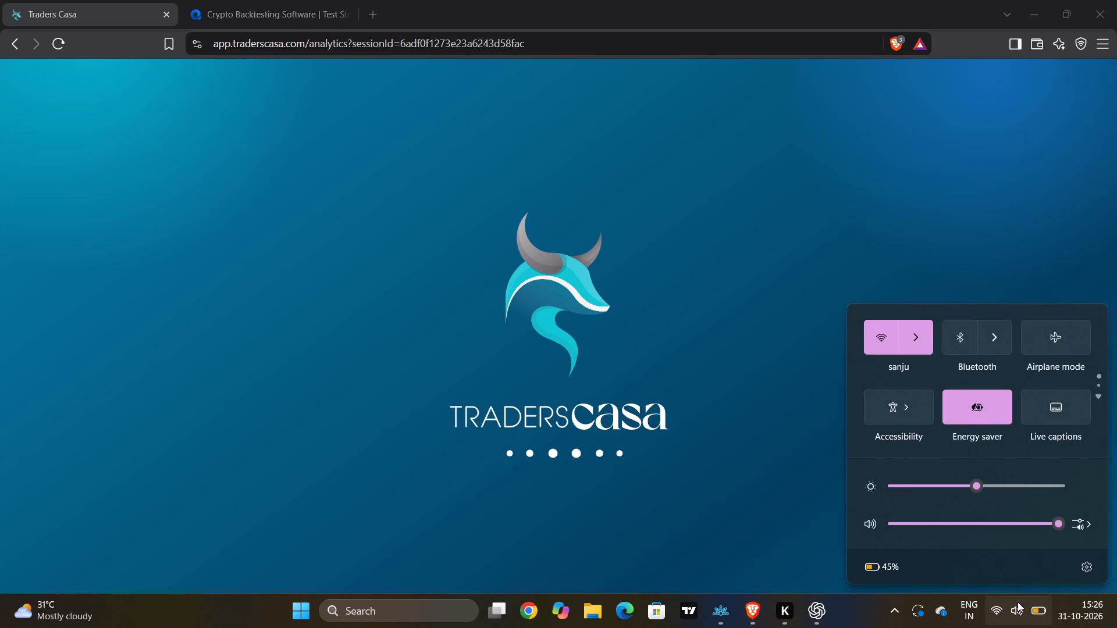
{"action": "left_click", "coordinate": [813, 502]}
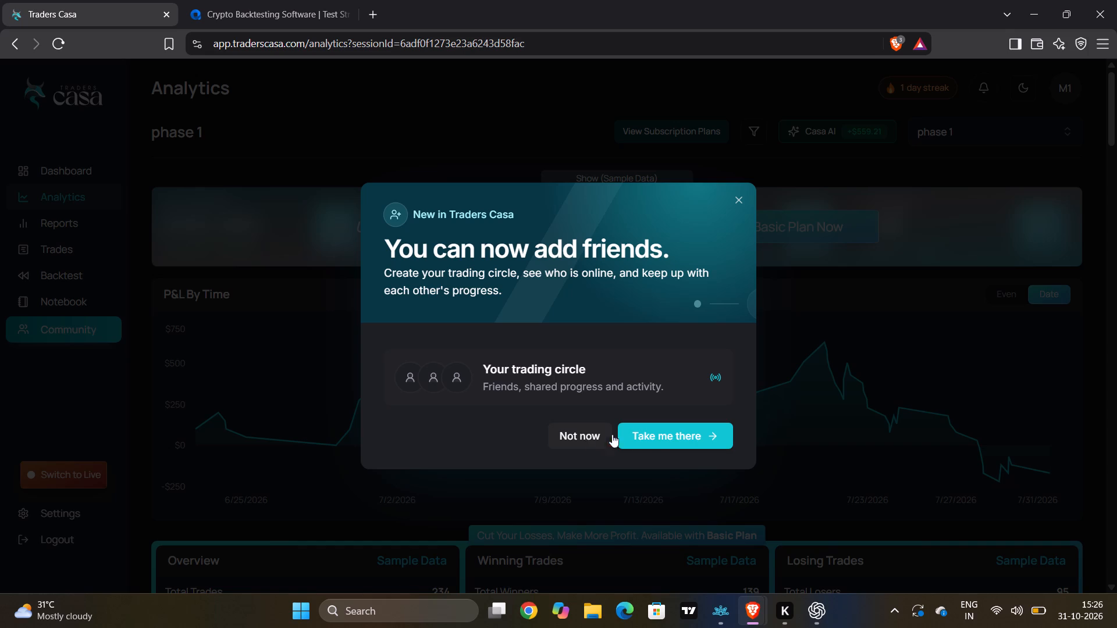
Accept the new add-friends feature announcement's invitation to visit the Community page.
{"action": "left_click", "coordinate": [656, 434]}
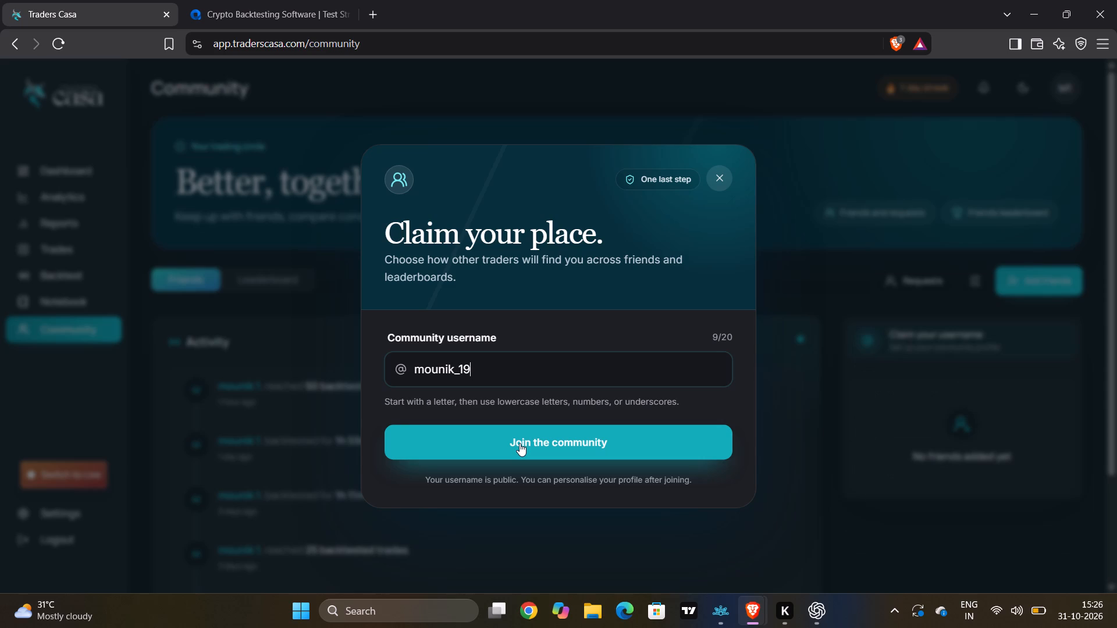
Join the Traders Casa community with the username already entered.
{"action": "left_click", "coordinate": [520, 443]}
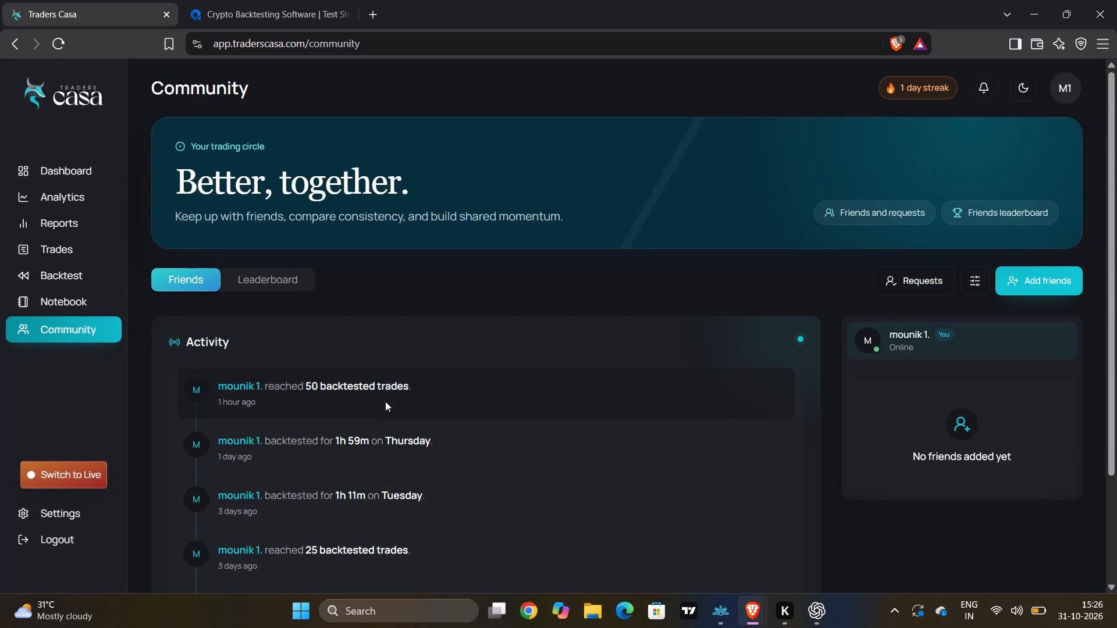
Copy the community invite link for adding friends and close the dialog.
{"action": "scroll", "coordinate": [384, 397], "scroll_direction": "down", "scroll_amount": 3}
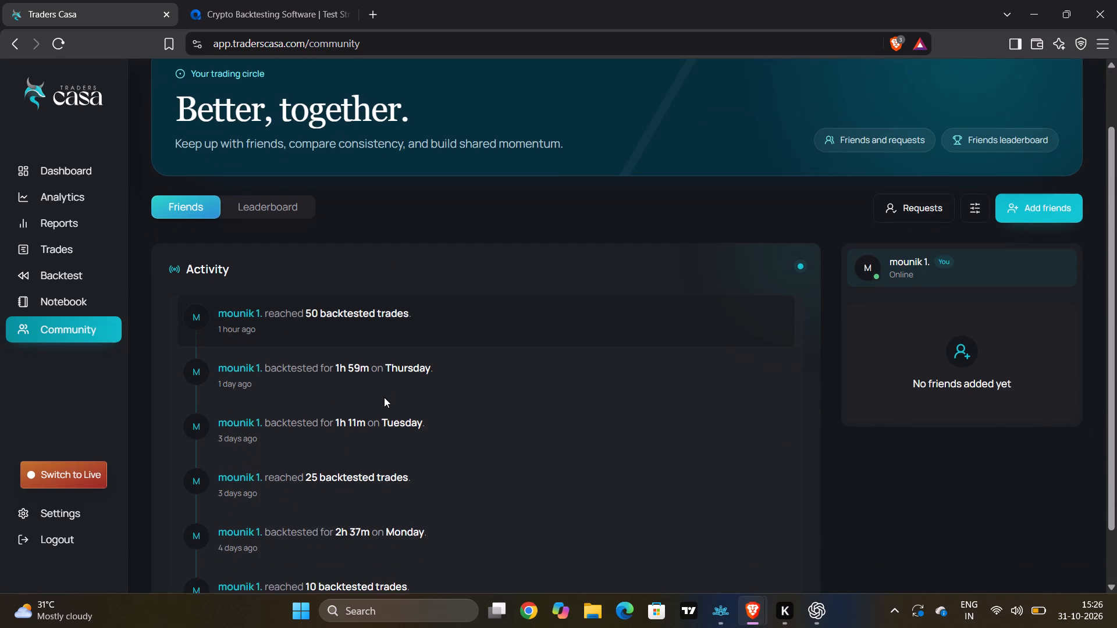
{"action": "scroll", "coordinate": [384, 397], "scroll_direction": "down", "scroll_amount": 1}
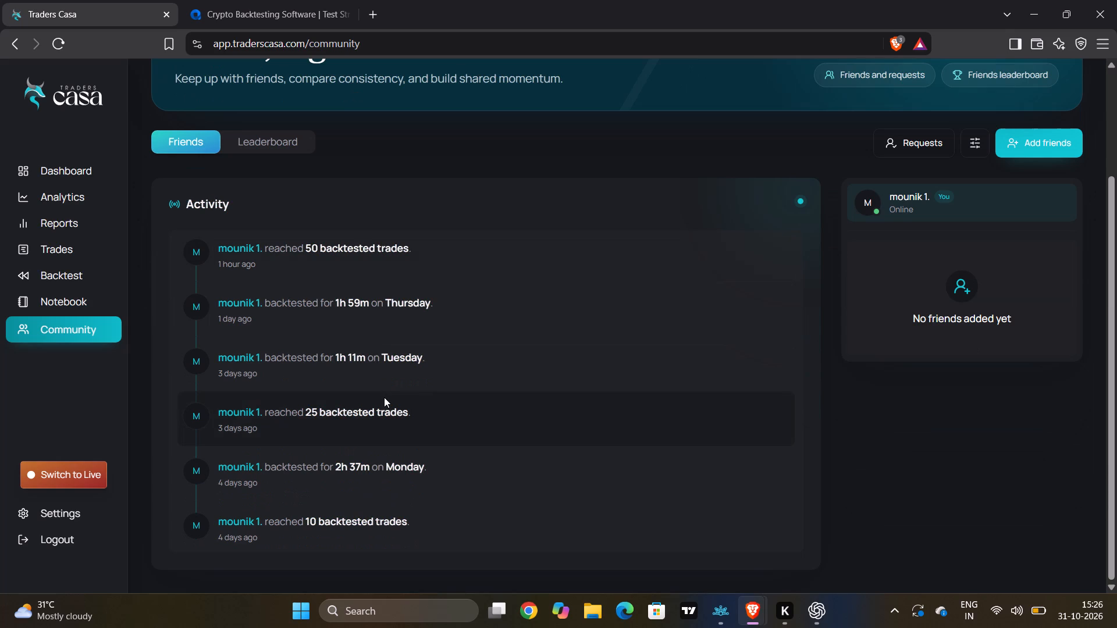
{"action": "scroll", "coordinate": [384, 401], "scroll_direction": "down", "scroll_amount": 1}
{"action": "left_click", "coordinate": [954, 288]}
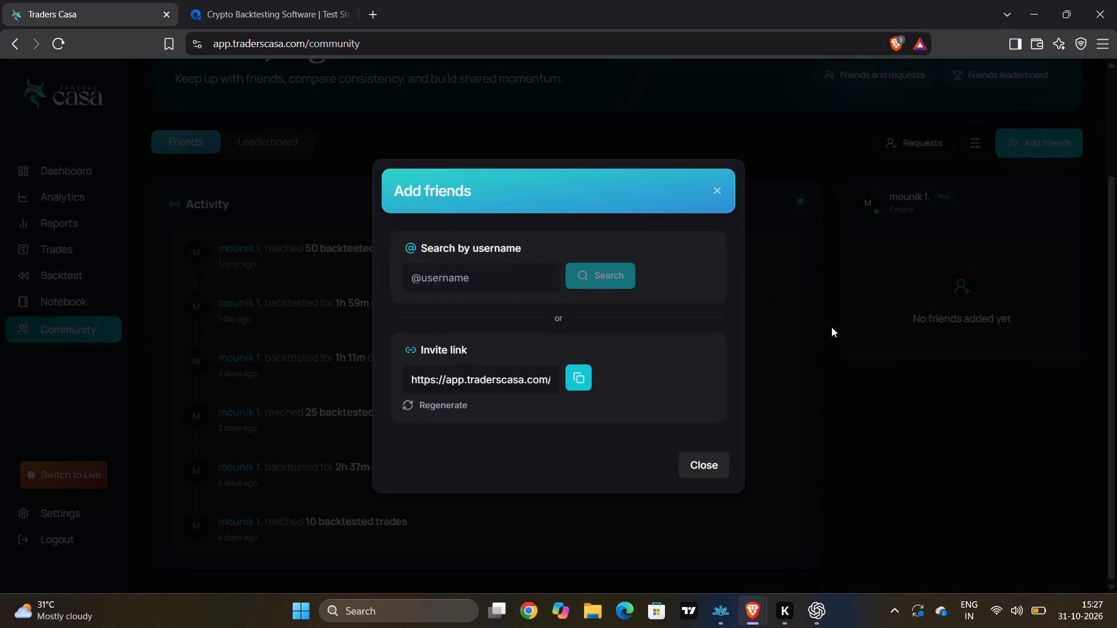
{"action": "left_click", "coordinate": [789, 313]}
{"action": "left_click", "coordinate": [1048, 142]}
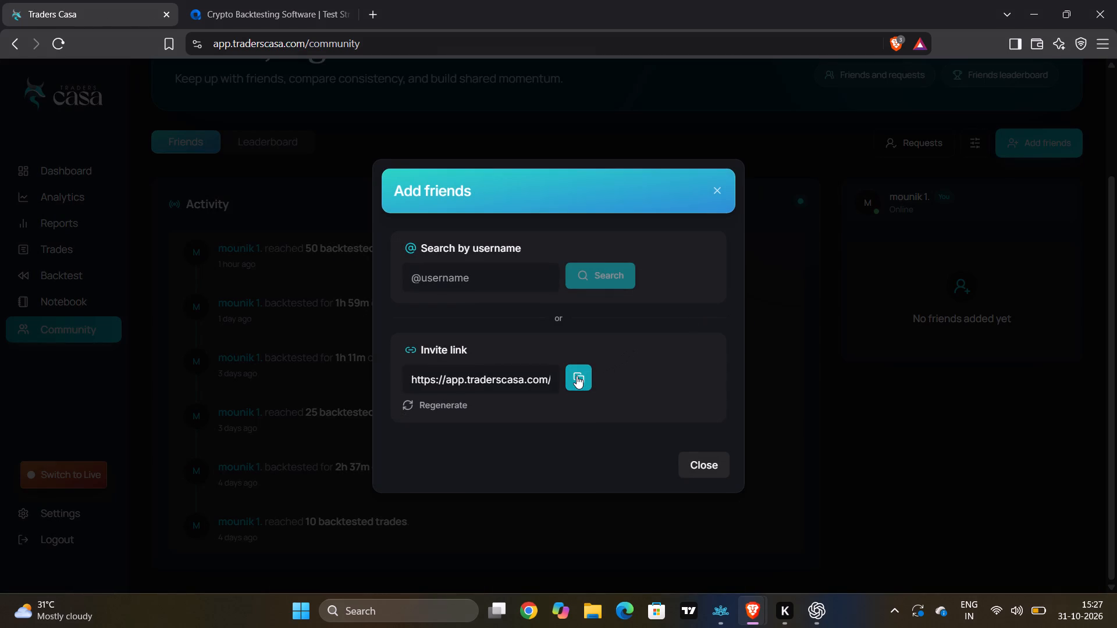
{"action": "left_click", "coordinate": [577, 376]}
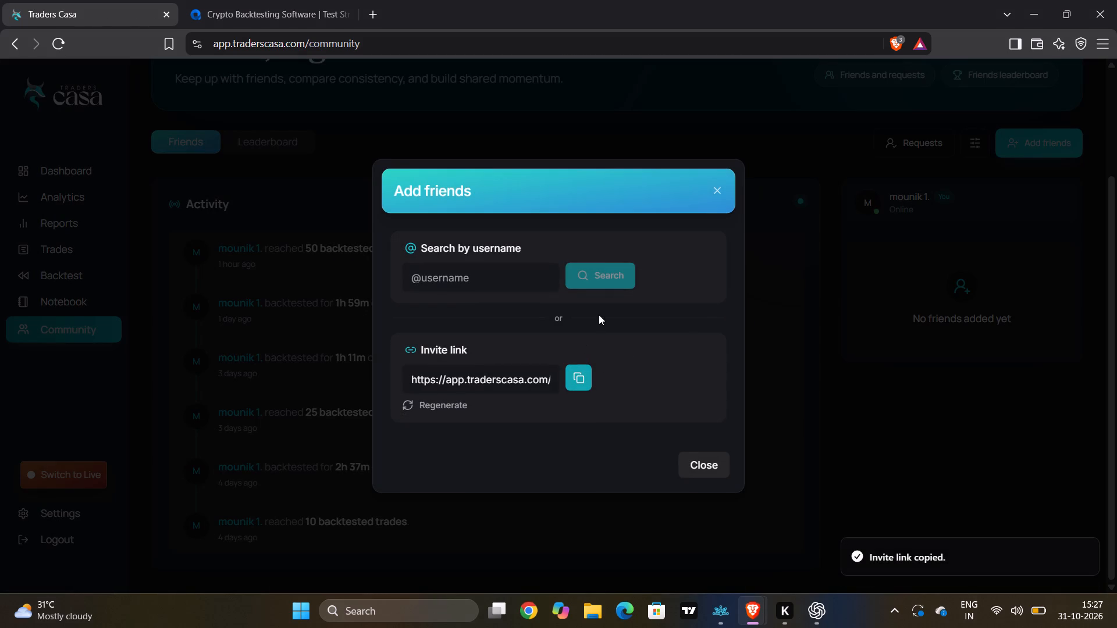
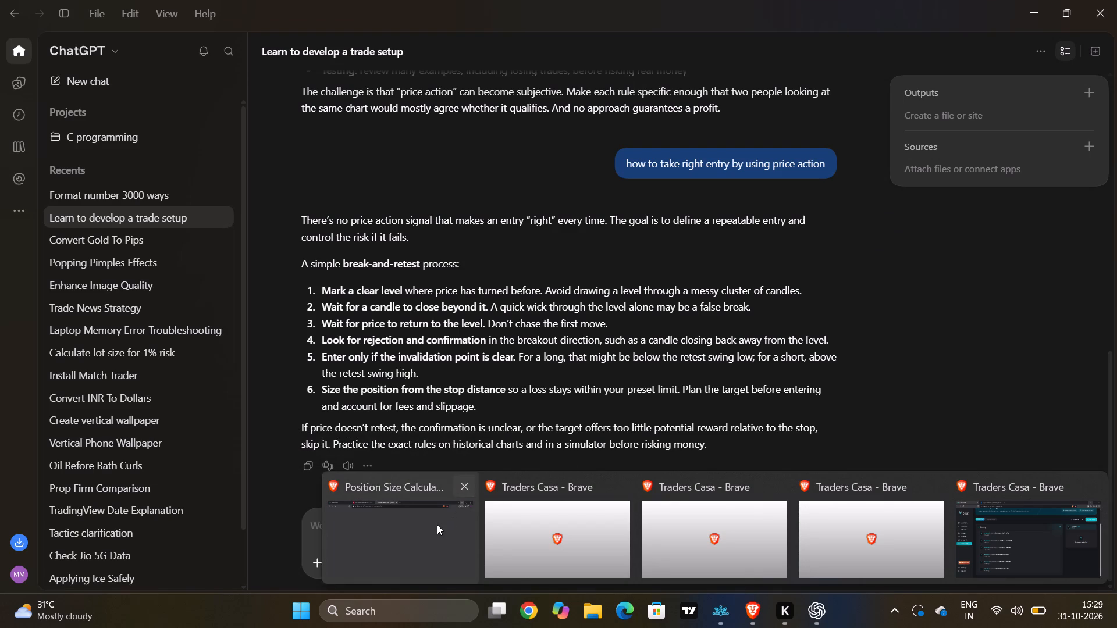
Switch to the Traders Casa backtest tab in Brave, maximize the window and dismiss the advertisement.
{"action": "left_click", "coordinate": [436, 525]}
{"action": "left_click", "coordinate": [1023, 183]}
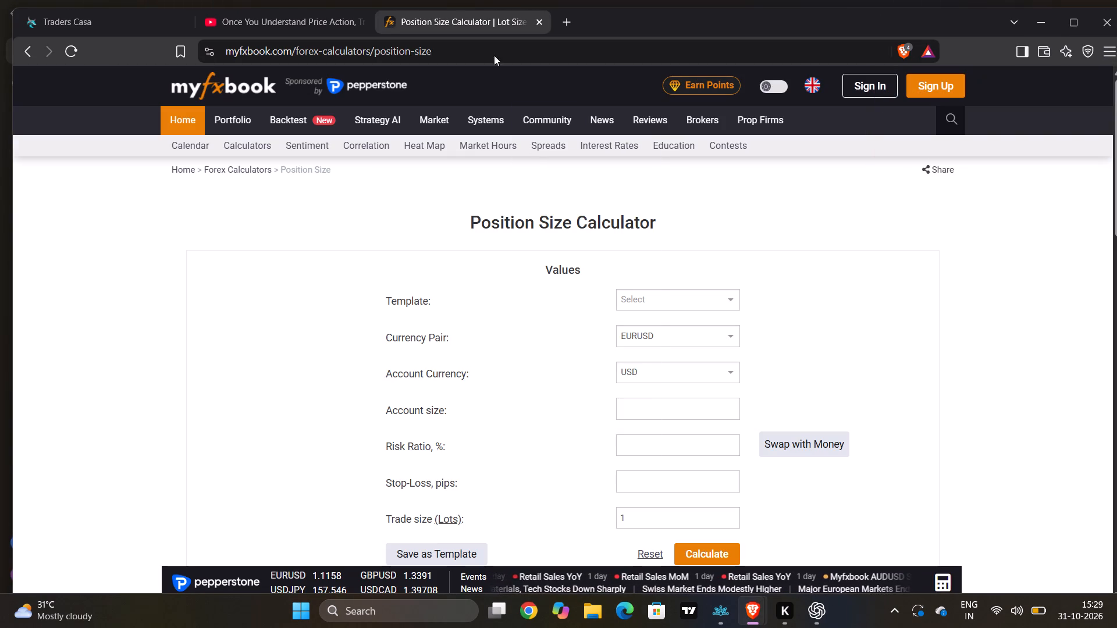
{"action": "left_click", "coordinate": [147, 17]}
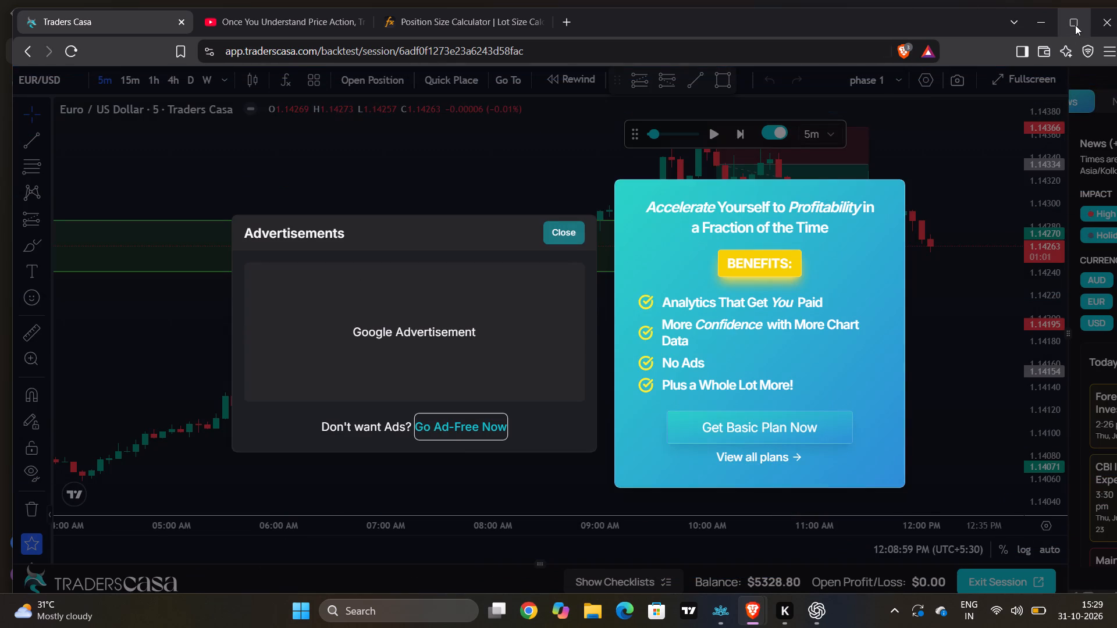
{"action": "left_click", "coordinate": [1075, 25]}
{"action": "left_click", "coordinate": [548, 226]}
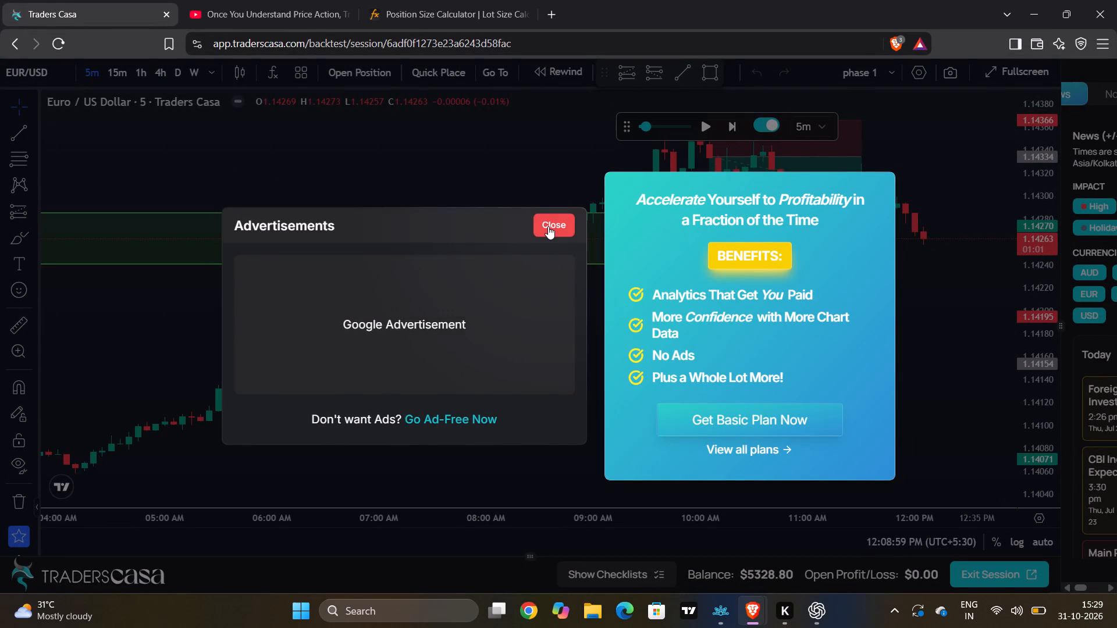
{"action": "left_click", "coordinate": [1030, 574]}
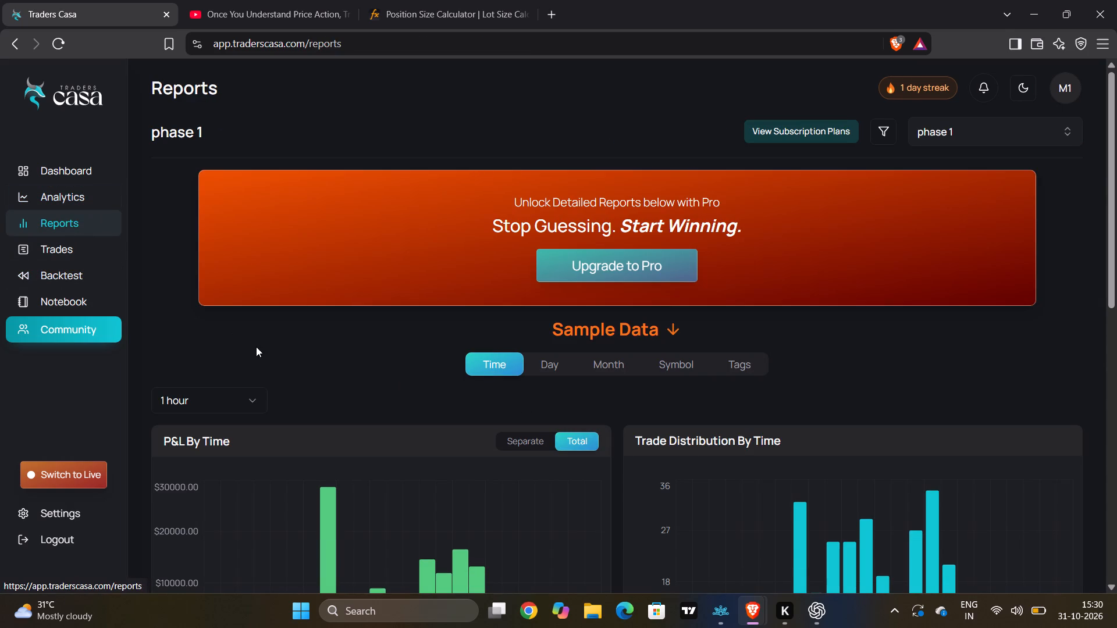
{"action": "scroll", "coordinate": [257, 354], "scroll_direction": "down", "scroll_amount": 5}
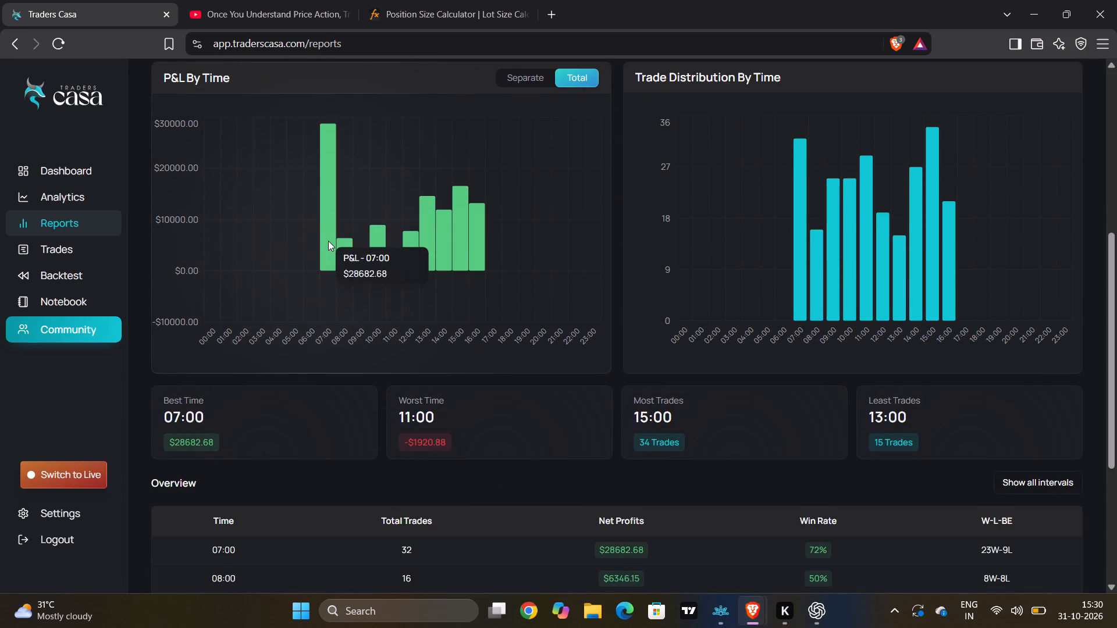
{"action": "scroll", "coordinate": [328, 241], "scroll_direction": "up", "scroll_amount": 1}
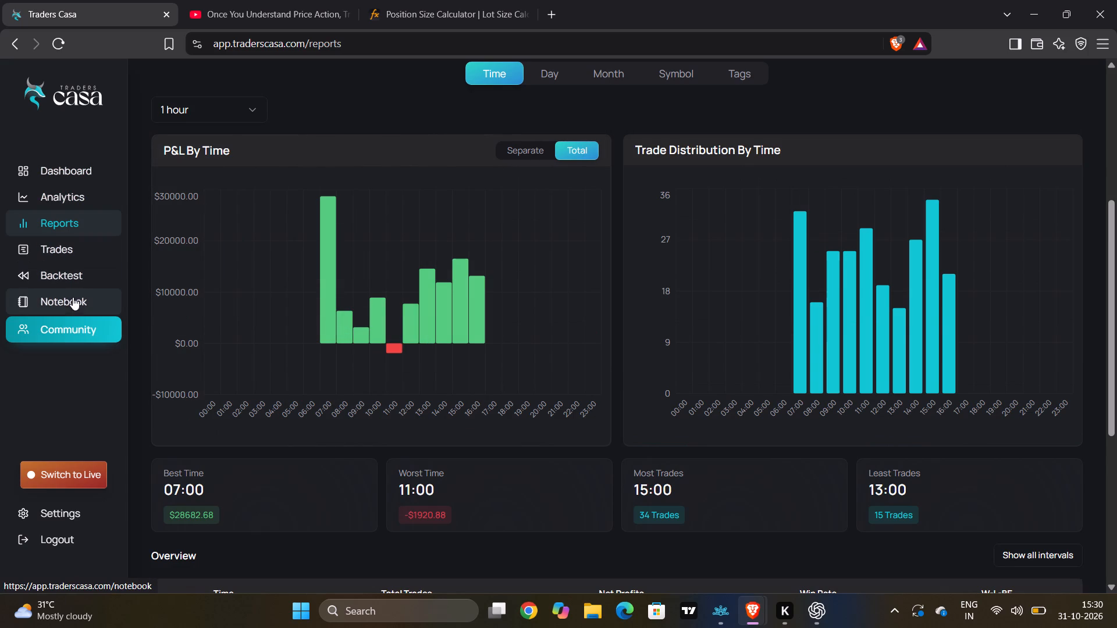
{"action": "left_click", "coordinate": [68, 205]}
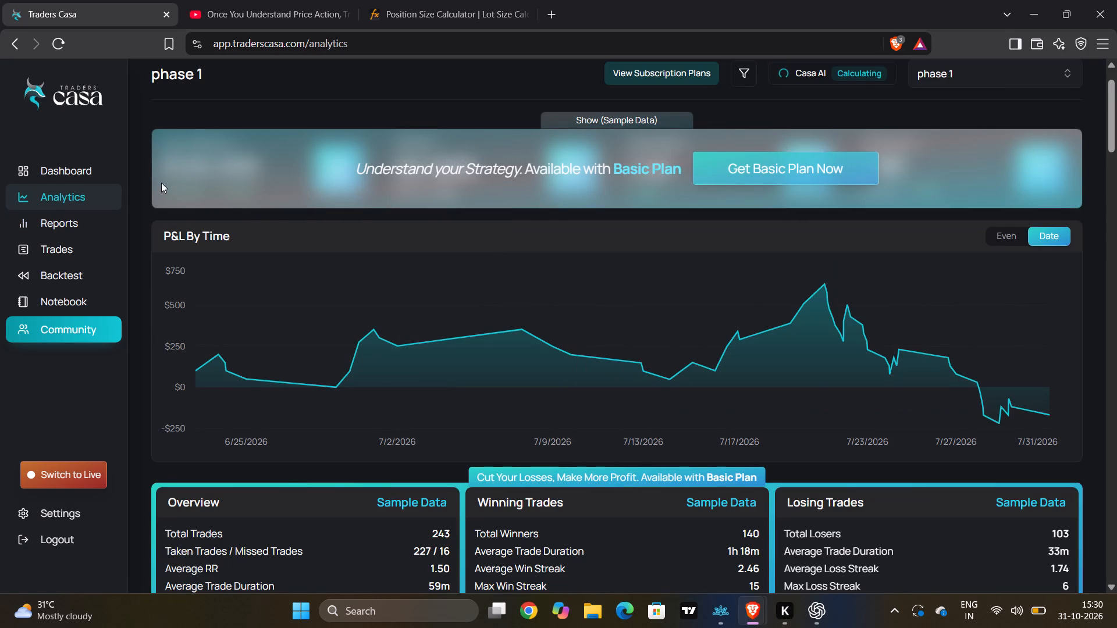
Review the full list of phase 1 trades on the Trades page, including their profit and loss.
{"action": "left_click", "coordinate": [77, 248]}
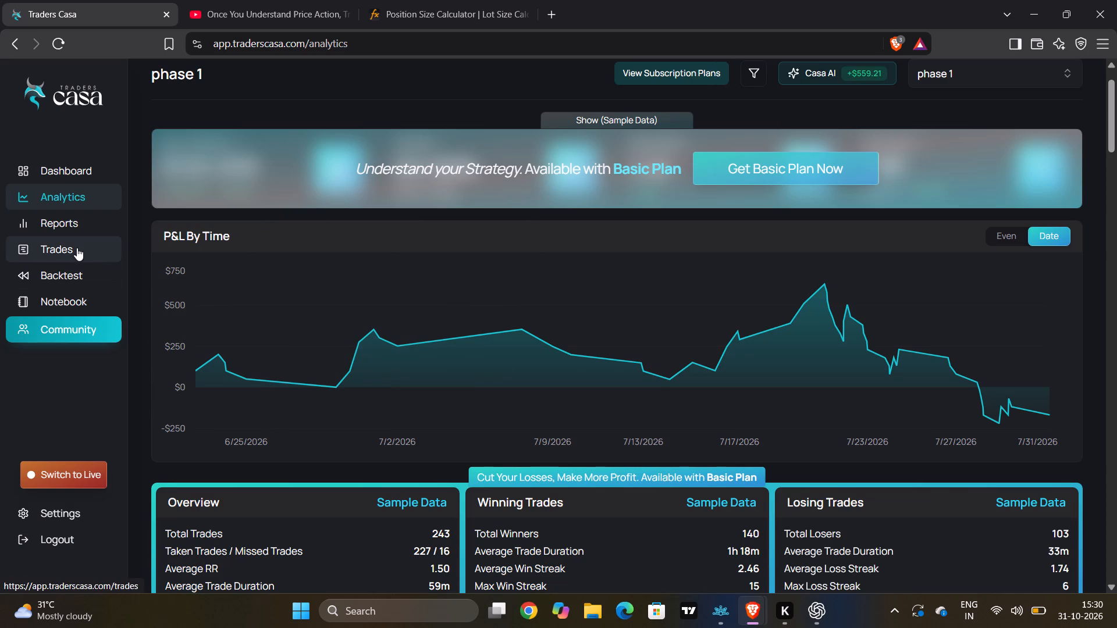
{"action": "left_click", "coordinate": [77, 248]}
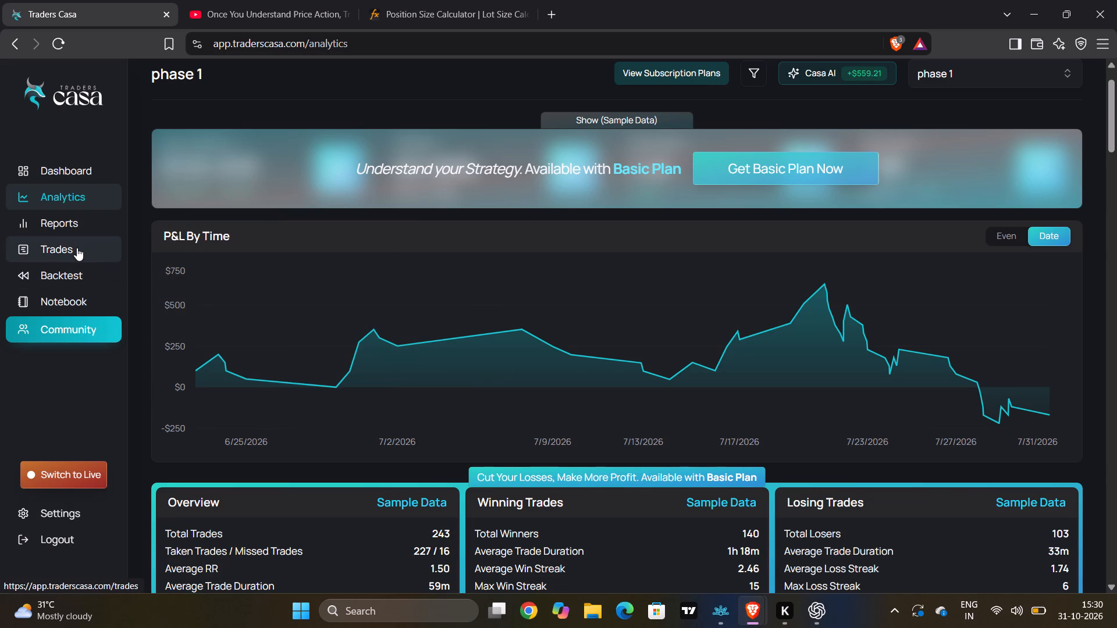
{"action": "left_click", "coordinate": [77, 248]}
{"action": "left_click", "coordinate": [77, 248]}
{"action": "double_click", "coordinate": [77, 248]}
{"action": "scroll", "coordinate": [371, 308], "scroll_direction": "down", "scroll_amount": 3}
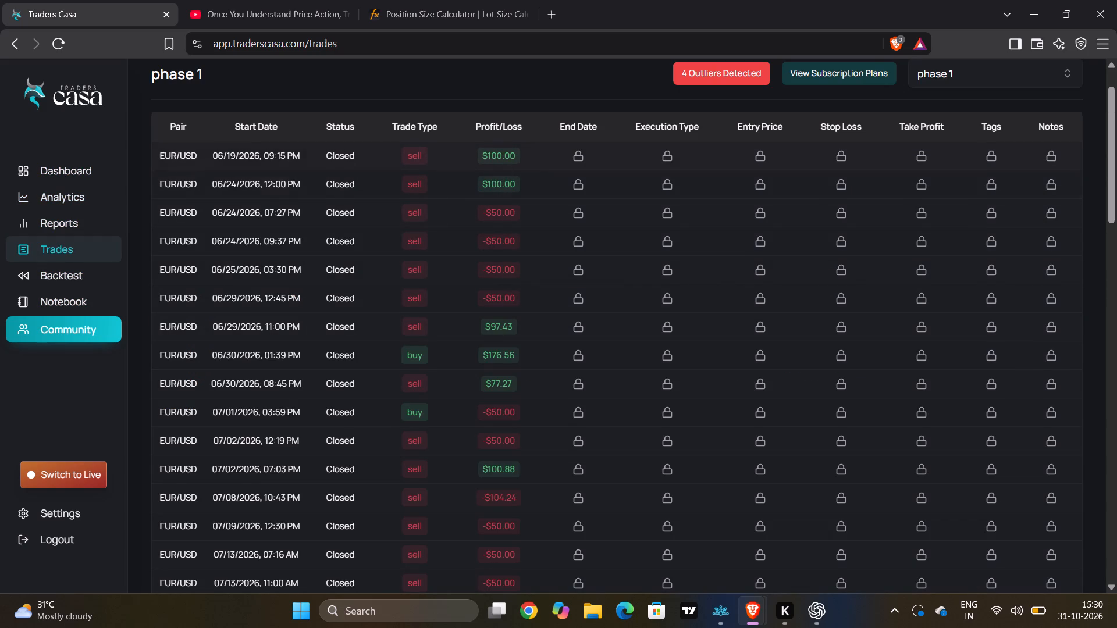
{"action": "scroll", "coordinate": [497, 341], "scroll_direction": "down", "scroll_amount": 17}
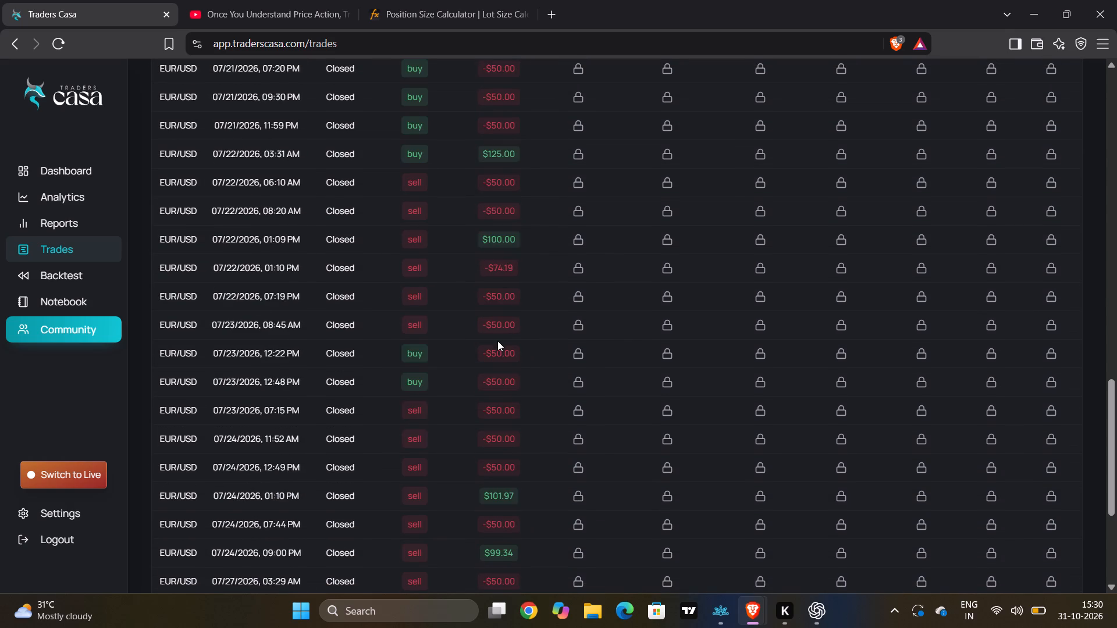
{"action": "scroll", "coordinate": [497, 341], "scroll_direction": "down", "scroll_amount": 12}
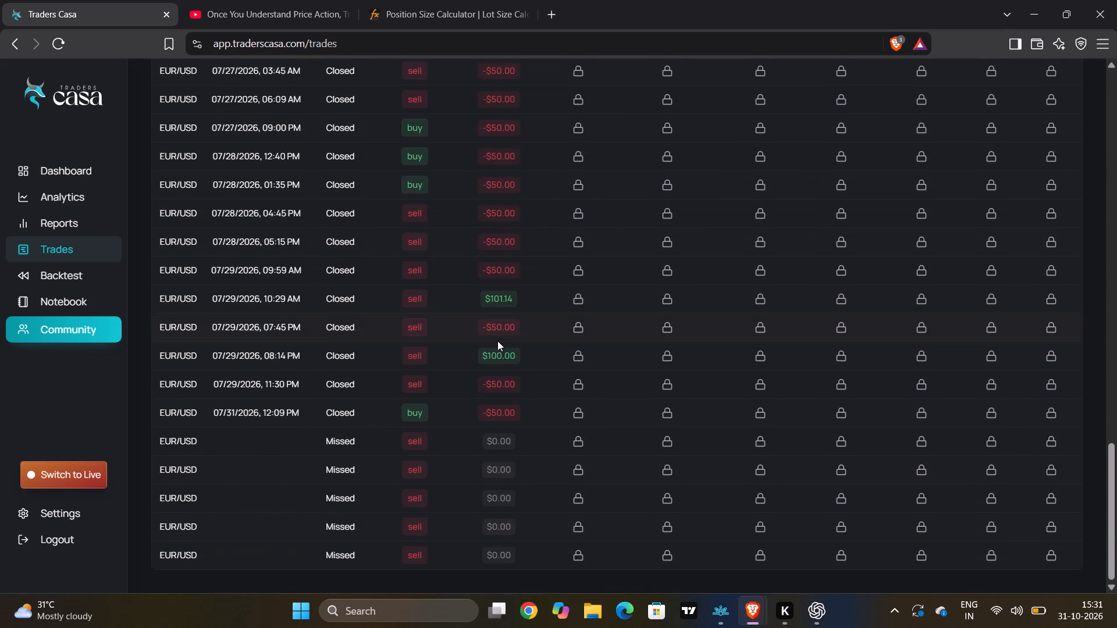
{"action": "scroll", "coordinate": [497, 341], "scroll_direction": "up", "scroll_amount": 15}
{"action": "scroll", "coordinate": [497, 341], "scroll_direction": "down", "scroll_amount": 2}
{"action": "scroll", "coordinate": [497, 341], "scroll_direction": "up", "scroll_amount": 6}
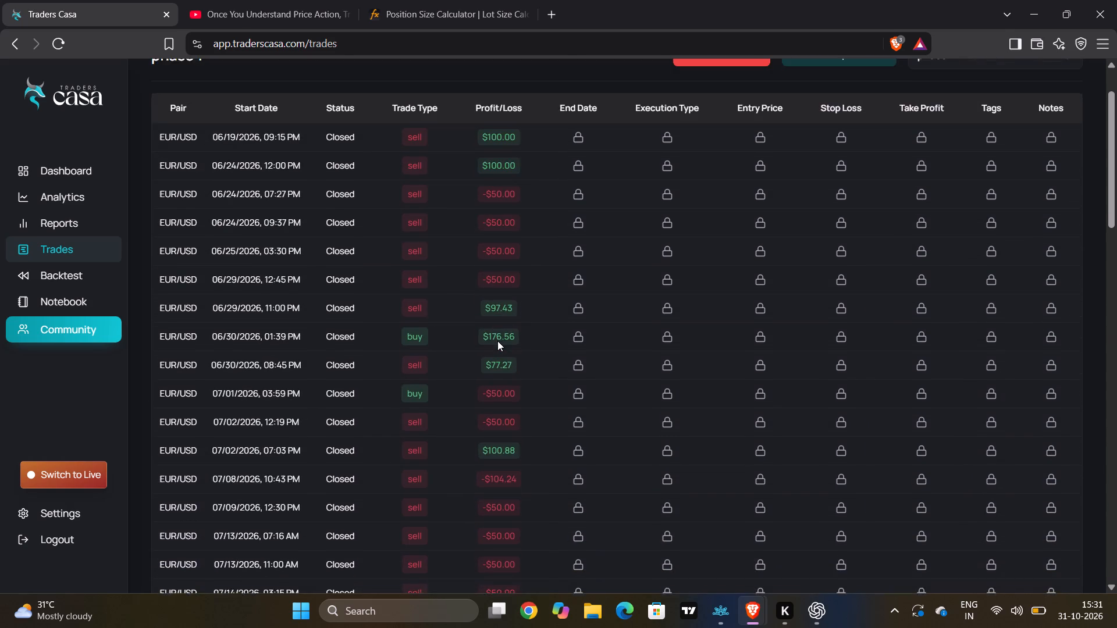
{"action": "scroll", "coordinate": [497, 341], "scroll_direction": "up", "scroll_amount": 6}
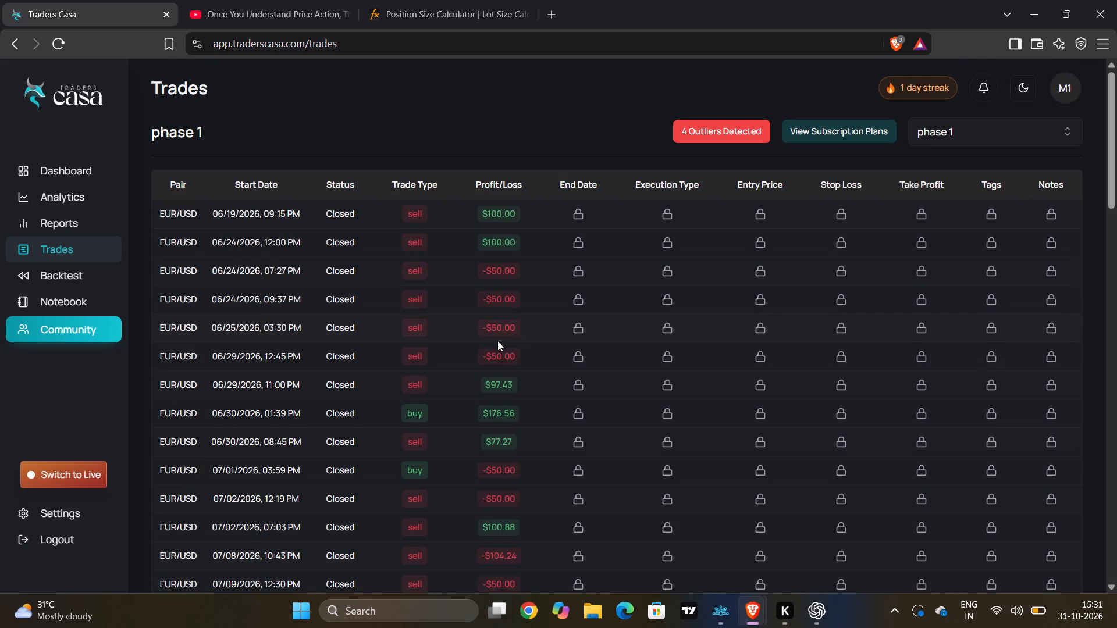
Open the Backtest page with the list of sessions.
{"action": "left_click", "coordinate": [87, 273]}
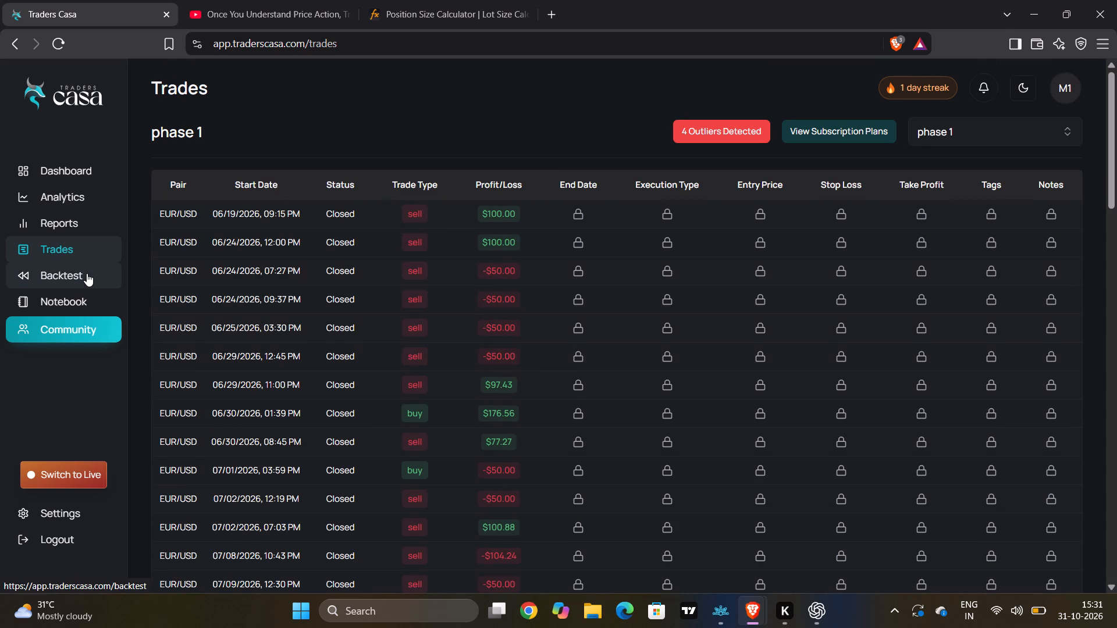
{"action": "left_click", "coordinate": [87, 273]}
{"action": "double_click", "coordinate": [87, 273]}
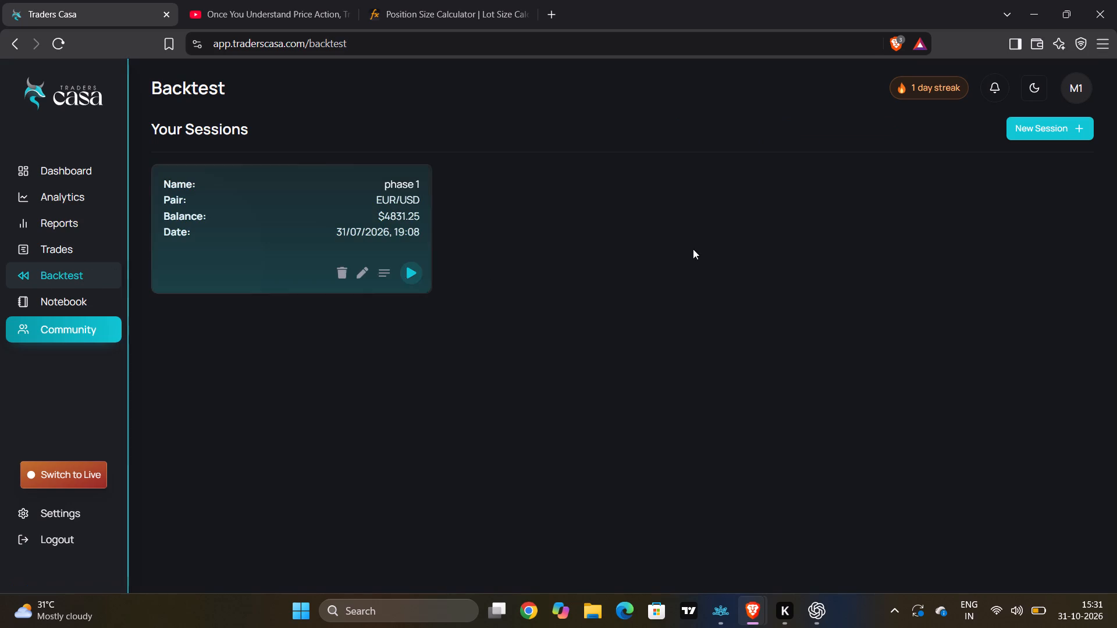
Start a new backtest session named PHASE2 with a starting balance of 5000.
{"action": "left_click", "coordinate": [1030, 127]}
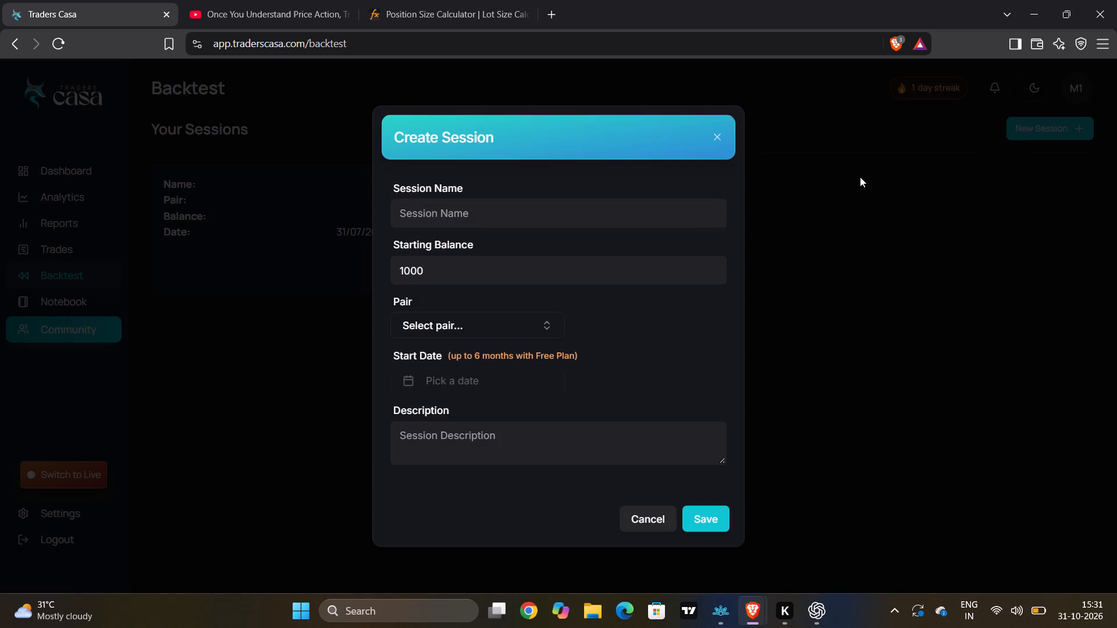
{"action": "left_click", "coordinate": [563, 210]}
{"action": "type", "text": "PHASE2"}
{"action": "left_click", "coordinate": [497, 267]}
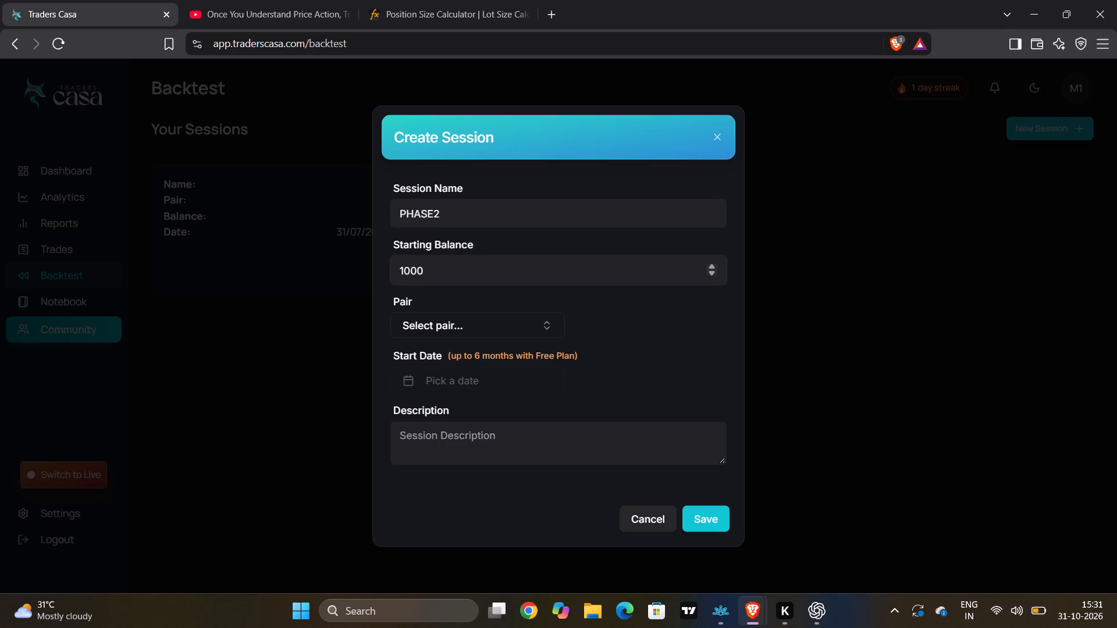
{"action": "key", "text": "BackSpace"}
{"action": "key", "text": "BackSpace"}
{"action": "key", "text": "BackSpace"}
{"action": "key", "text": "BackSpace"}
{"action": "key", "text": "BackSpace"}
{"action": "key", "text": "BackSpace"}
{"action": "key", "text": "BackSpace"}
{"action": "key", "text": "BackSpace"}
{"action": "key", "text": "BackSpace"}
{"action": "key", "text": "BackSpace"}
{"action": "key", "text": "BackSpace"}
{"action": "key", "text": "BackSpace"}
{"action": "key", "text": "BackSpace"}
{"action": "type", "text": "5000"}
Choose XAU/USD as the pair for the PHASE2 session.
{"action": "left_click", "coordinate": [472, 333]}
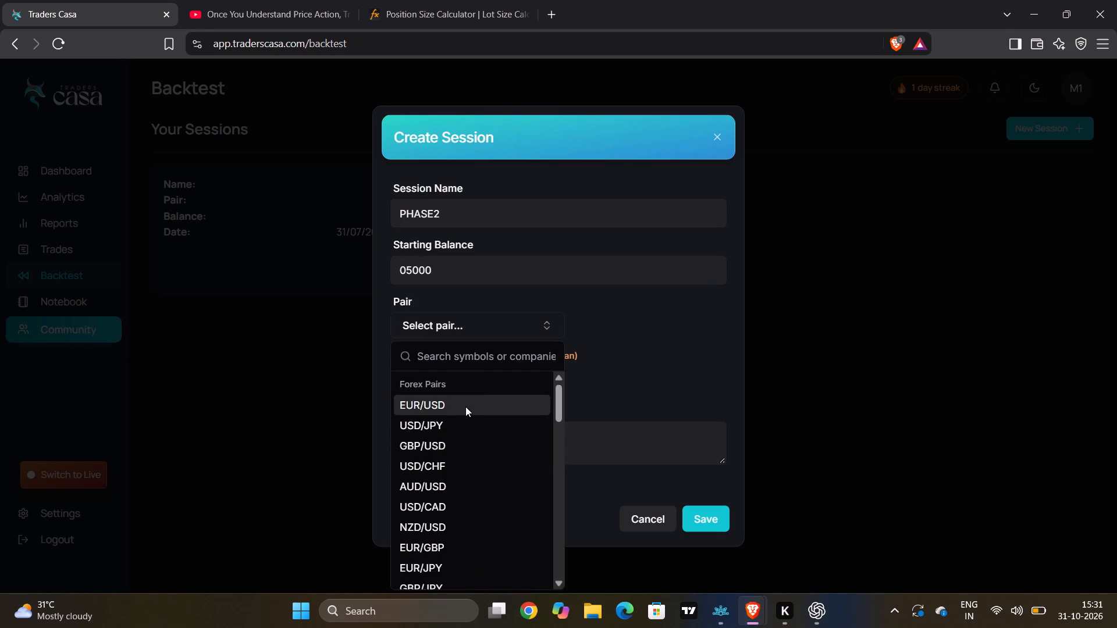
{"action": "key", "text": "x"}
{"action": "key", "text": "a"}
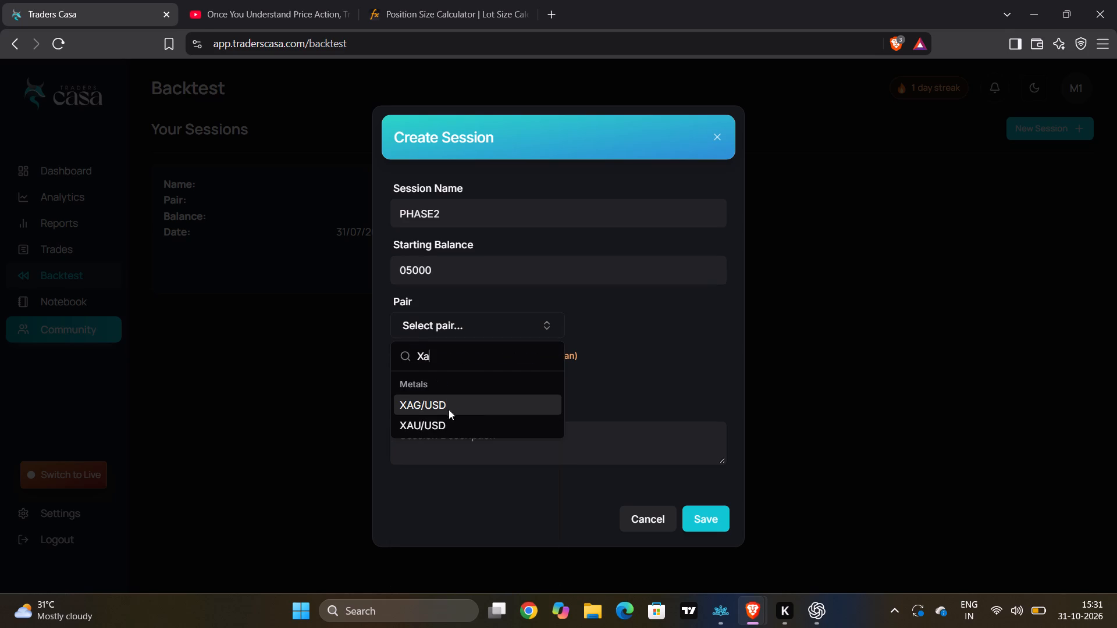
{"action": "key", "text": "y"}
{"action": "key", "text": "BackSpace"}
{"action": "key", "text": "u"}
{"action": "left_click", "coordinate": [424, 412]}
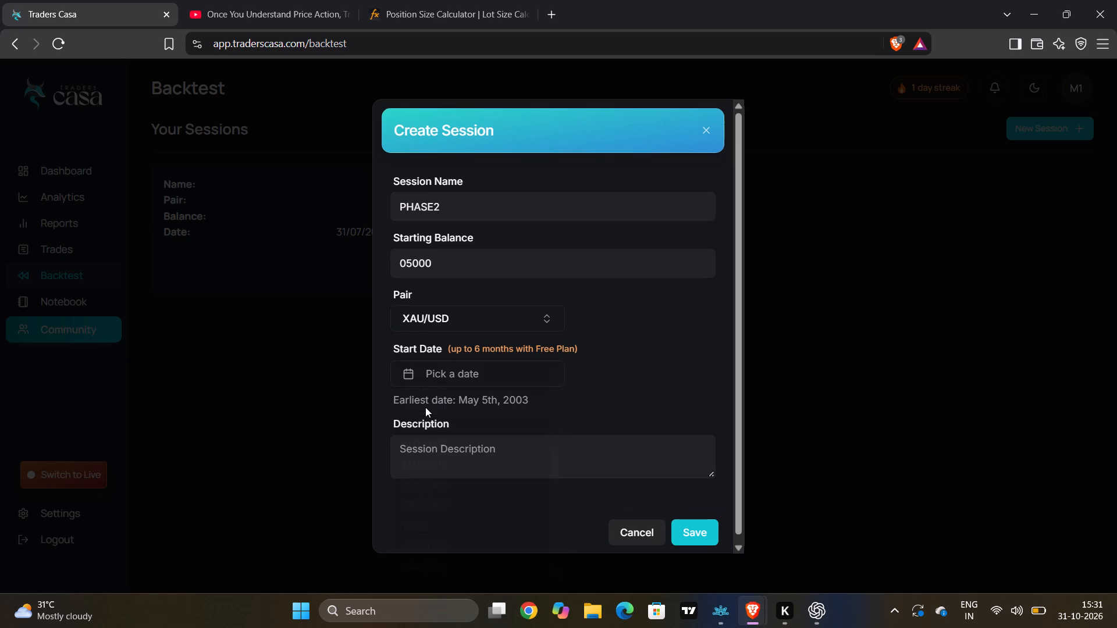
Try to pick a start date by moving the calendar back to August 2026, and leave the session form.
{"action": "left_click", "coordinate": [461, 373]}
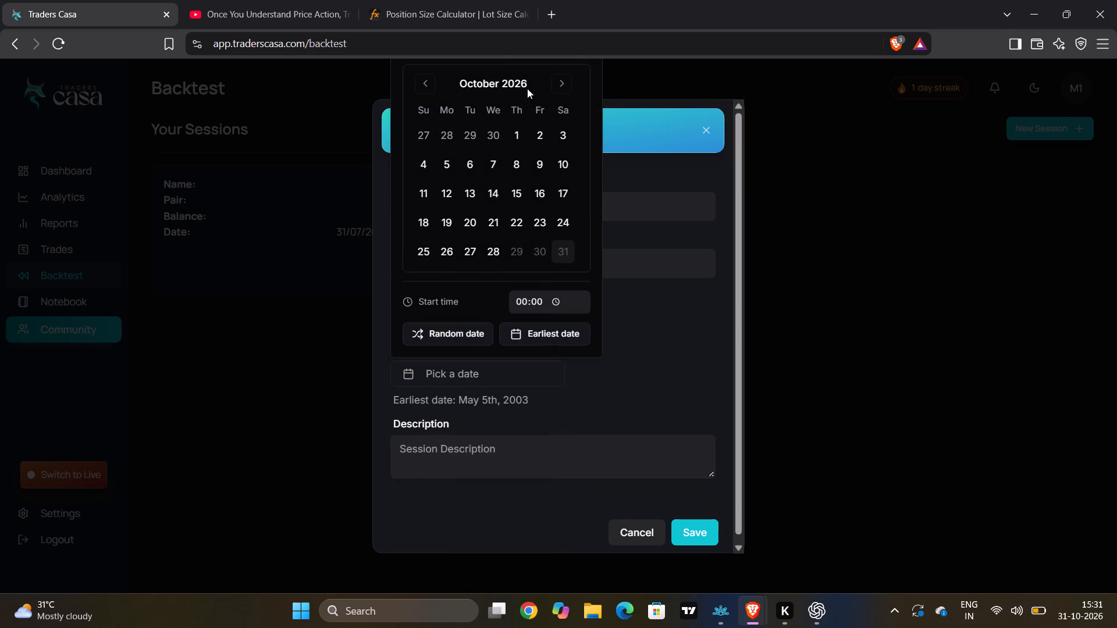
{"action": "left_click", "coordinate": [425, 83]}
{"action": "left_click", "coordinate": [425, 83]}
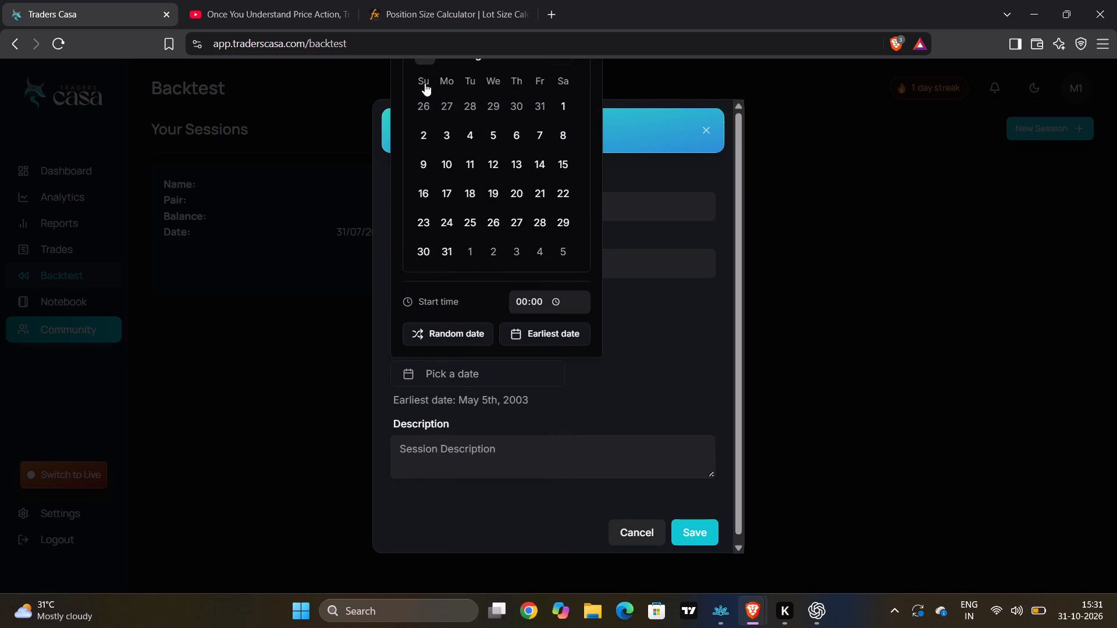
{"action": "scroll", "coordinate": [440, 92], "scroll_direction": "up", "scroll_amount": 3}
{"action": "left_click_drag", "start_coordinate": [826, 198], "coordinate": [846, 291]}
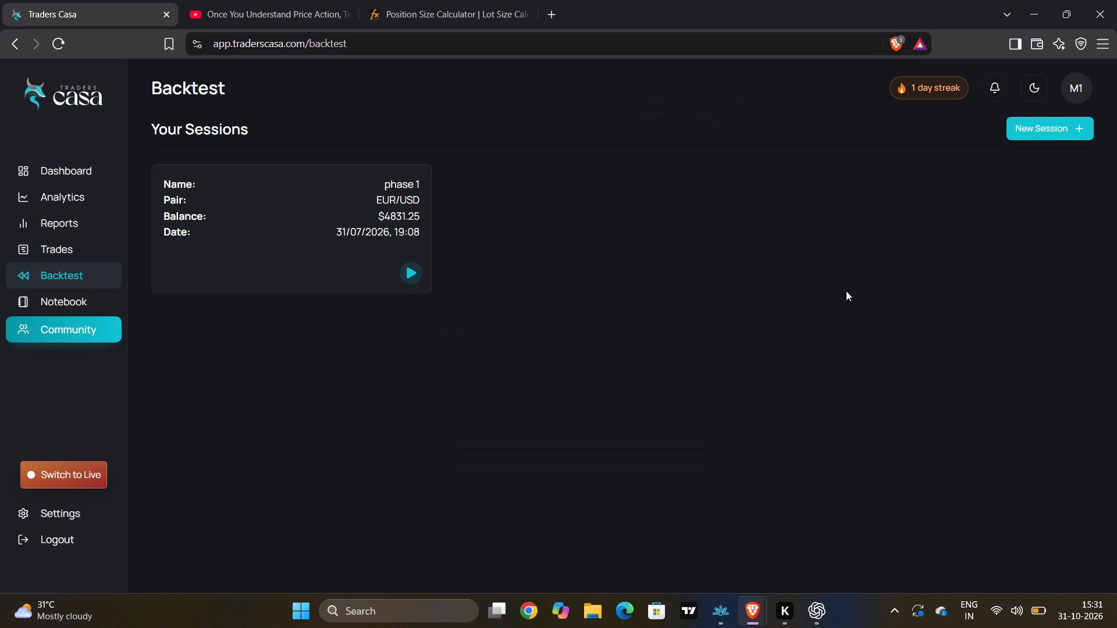
Reopen the new session form for PHASE2 and bring up its start date calendar.
{"action": "left_click_drag", "start_coordinate": [846, 291], "coordinate": [846, 263]}
{"action": "left_click", "coordinate": [1025, 123]}
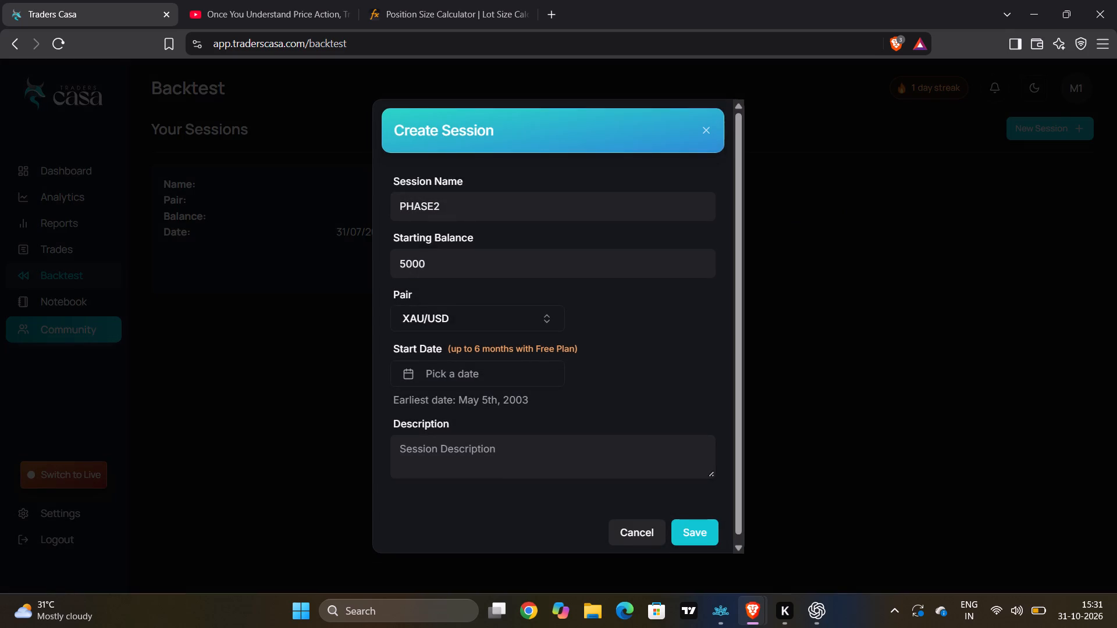
{"action": "left_click", "coordinate": [505, 373]}
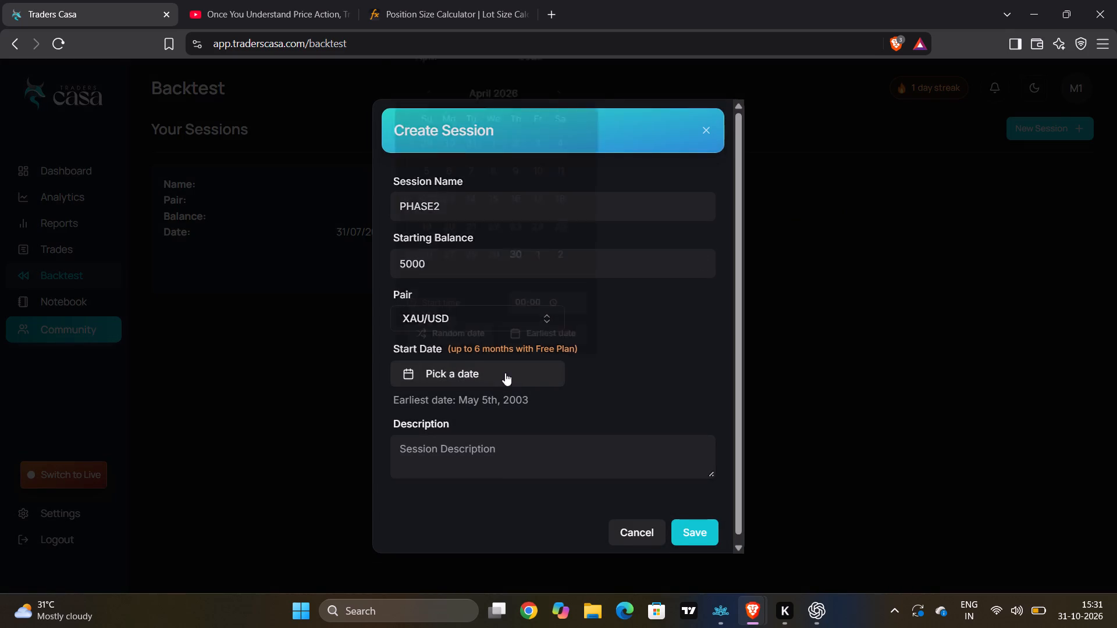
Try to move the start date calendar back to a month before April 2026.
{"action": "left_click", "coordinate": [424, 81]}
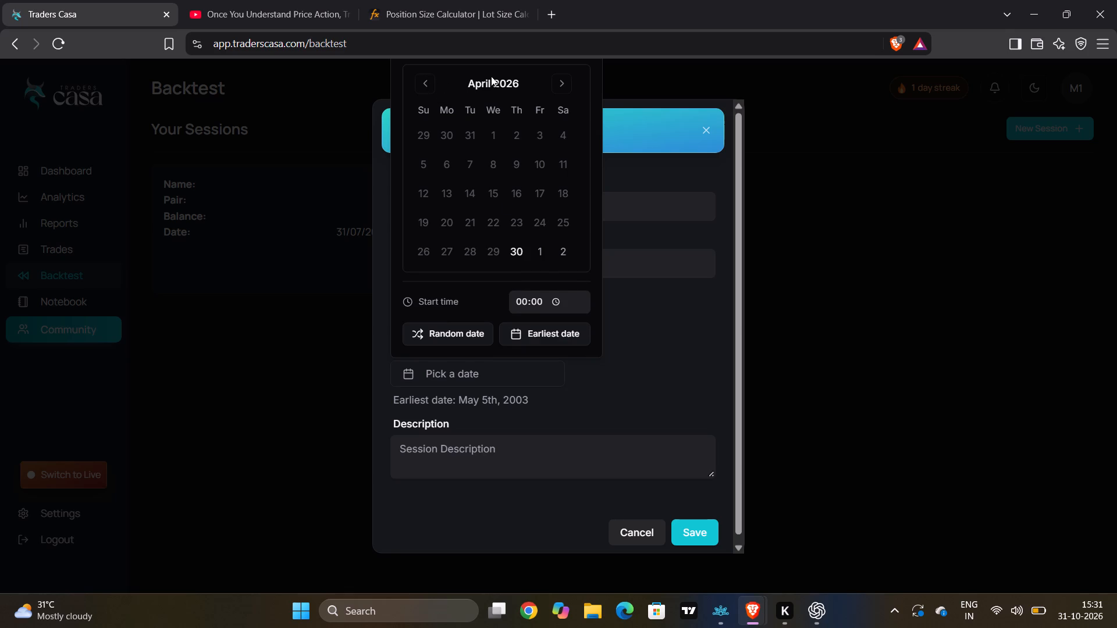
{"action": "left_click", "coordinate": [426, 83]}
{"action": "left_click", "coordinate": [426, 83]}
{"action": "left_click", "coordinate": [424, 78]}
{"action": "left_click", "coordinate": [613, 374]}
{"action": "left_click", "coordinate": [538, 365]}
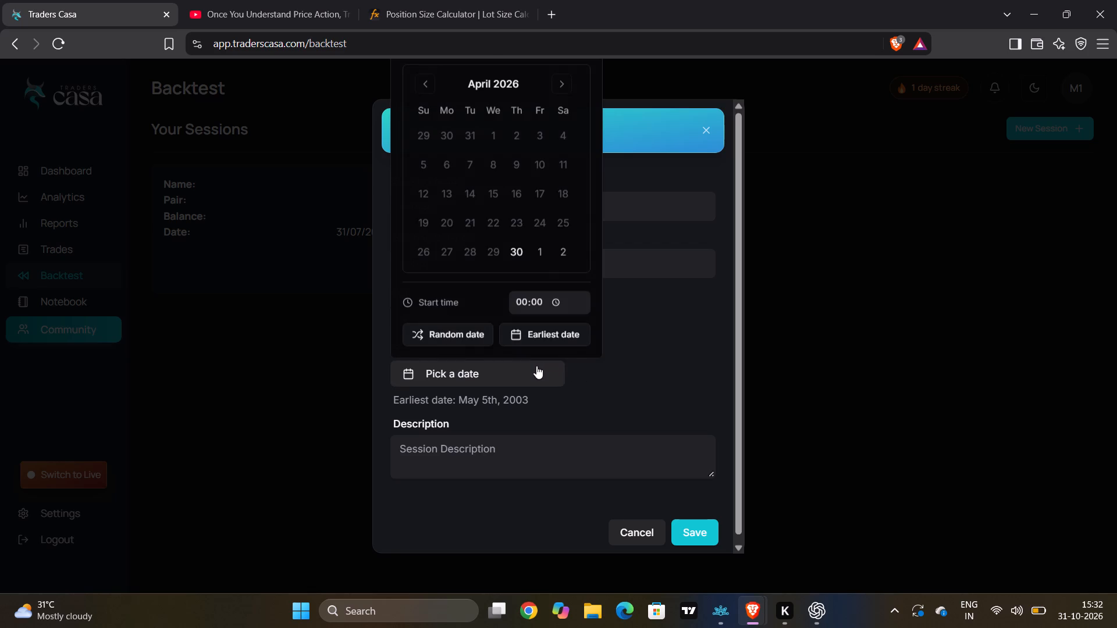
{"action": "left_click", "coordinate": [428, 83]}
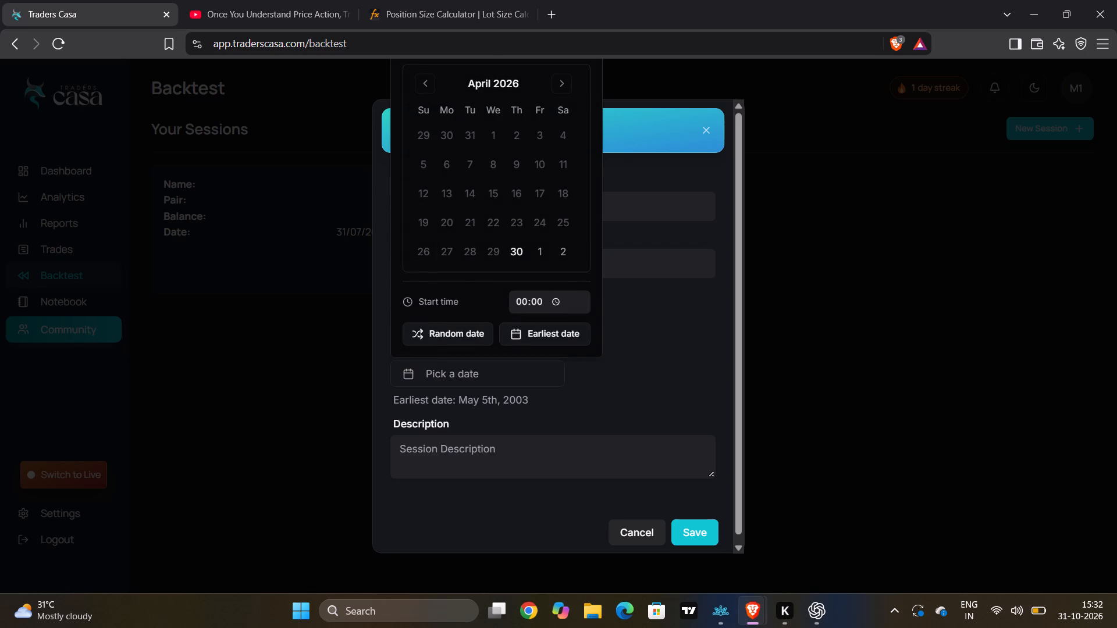
Set the PHASE2 start date to May 1, 2026 and save the session.
{"action": "left_click", "coordinate": [563, 80]}
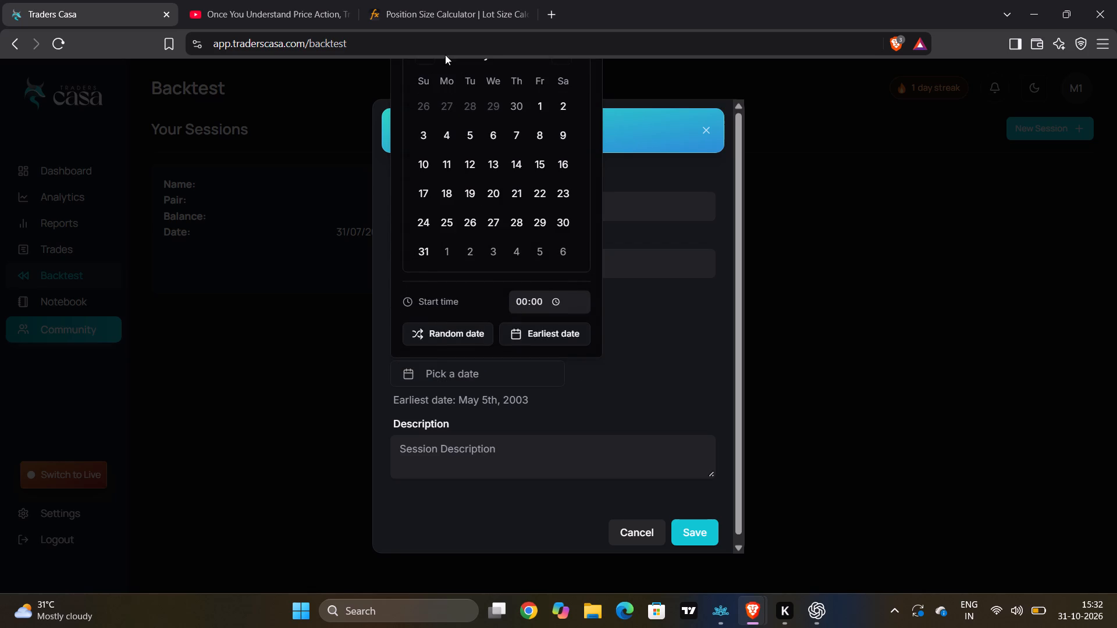
{"action": "scroll", "coordinate": [442, 78], "scroll_direction": "up", "scroll_amount": 3}
{"action": "scroll", "coordinate": [442, 78], "scroll_direction": "down", "scroll_amount": 3}
{"action": "left_click", "coordinate": [480, 61]}
{"action": "left_click_drag", "start_coordinate": [480, 61], "coordinate": [481, 133]}
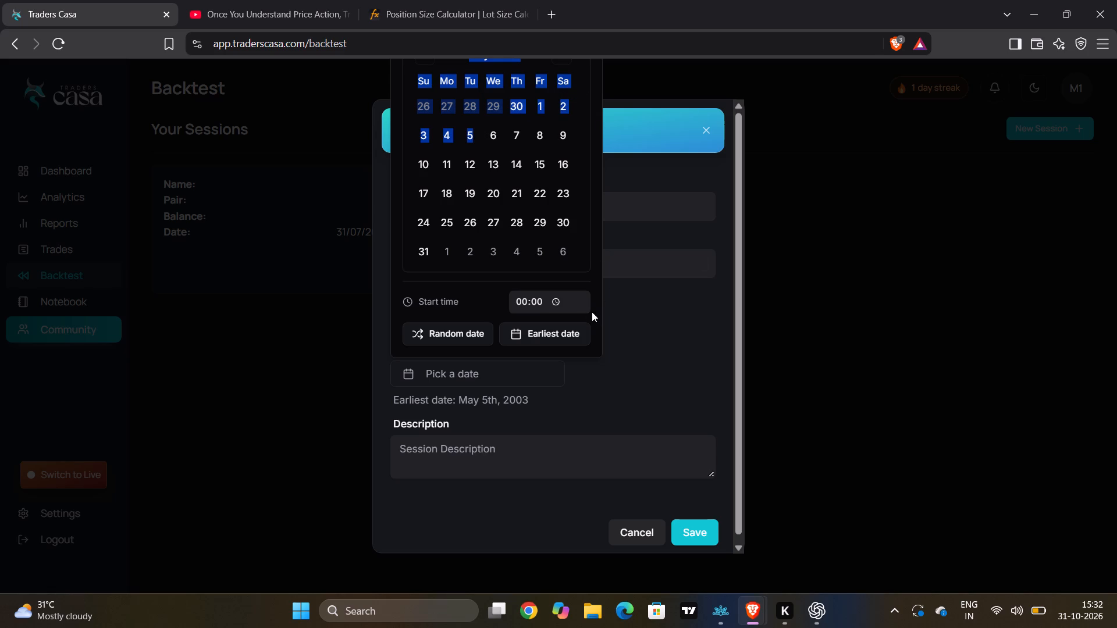
{"action": "left_click", "coordinate": [619, 318]}
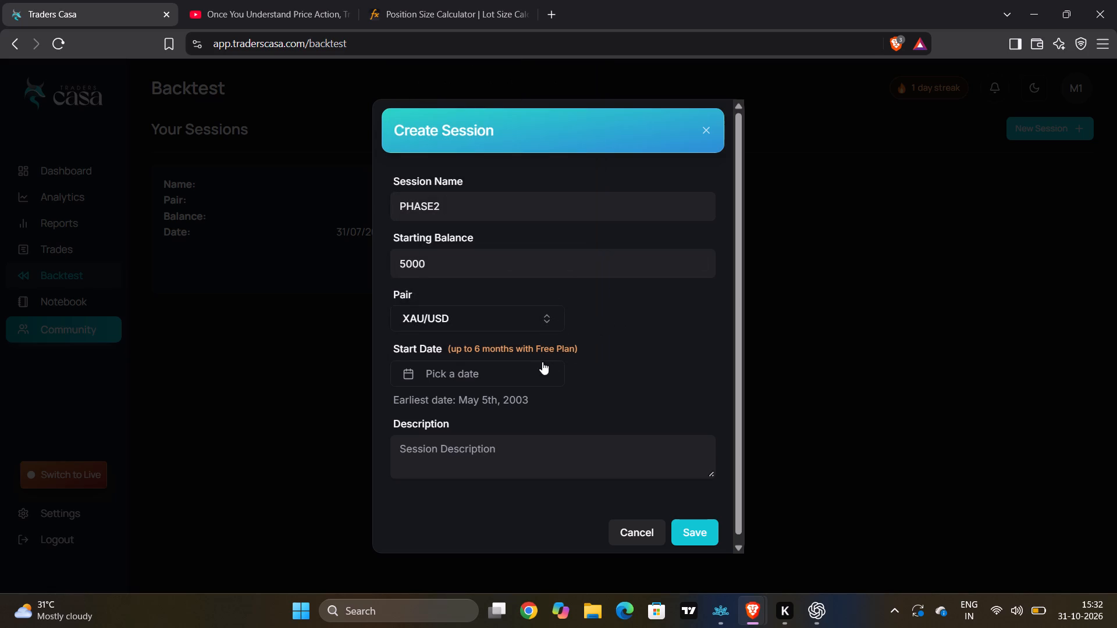
{"action": "scroll", "coordinate": [515, 381], "scroll_direction": "up", "scroll_amount": 3}
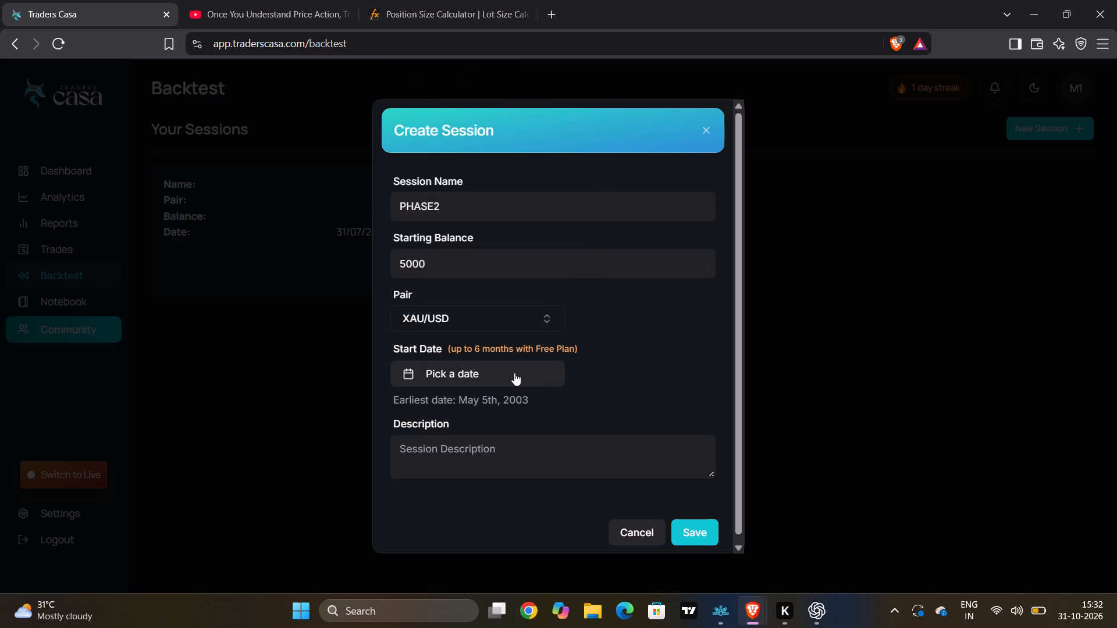
{"action": "left_click", "coordinate": [514, 373]}
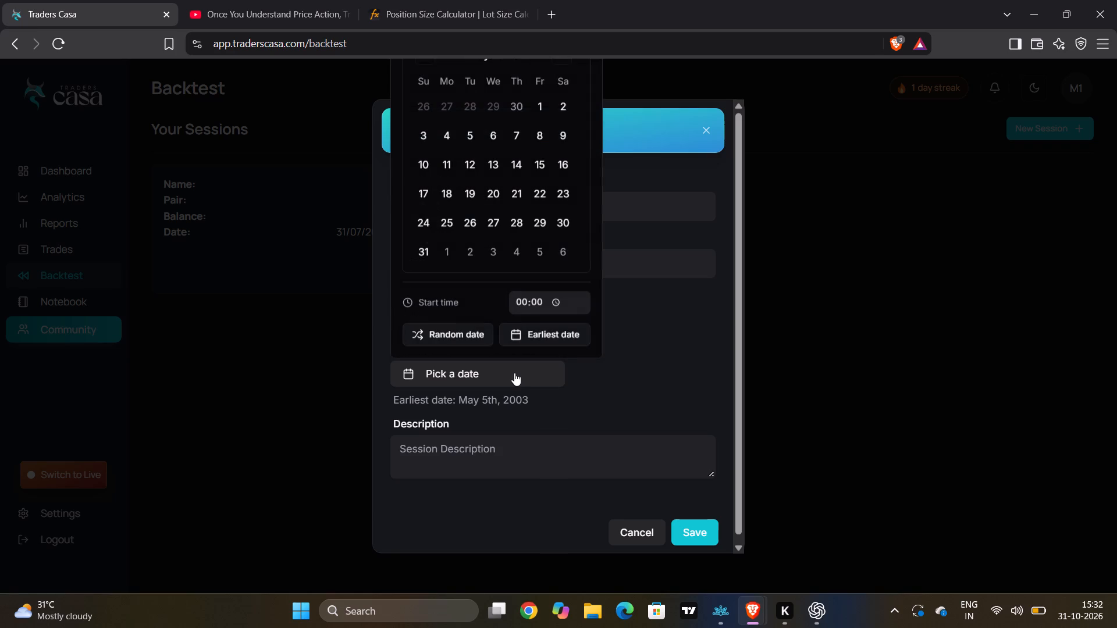
{"action": "scroll", "coordinate": [488, 199], "scroll_direction": "up", "scroll_amount": 5}
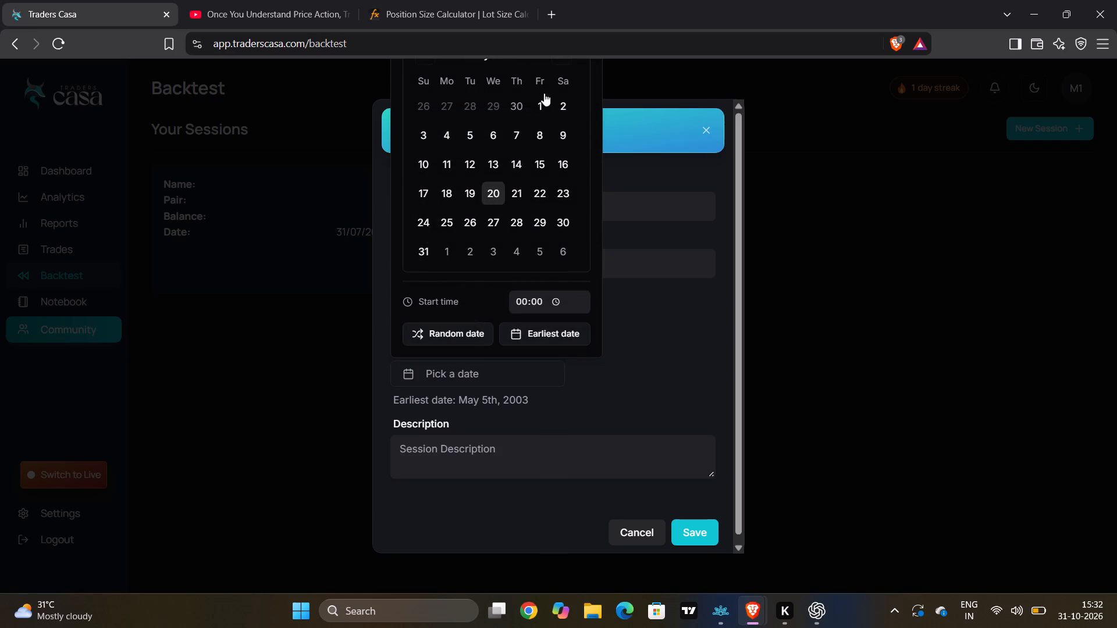
{"action": "left_click", "coordinate": [461, 64]}
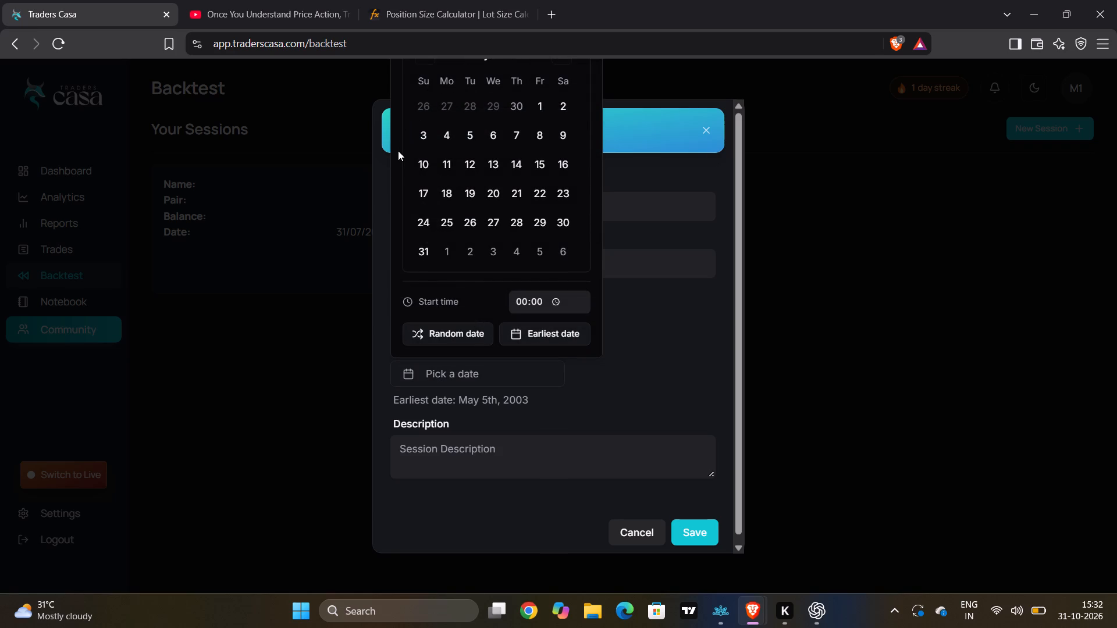
{"action": "scroll", "coordinate": [495, 289], "scroll_direction": "up", "scroll_amount": 6}
{"action": "scroll", "coordinate": [497, 284], "scroll_direction": "down", "scroll_amount": 4}
{"action": "left_click", "coordinate": [545, 108]}
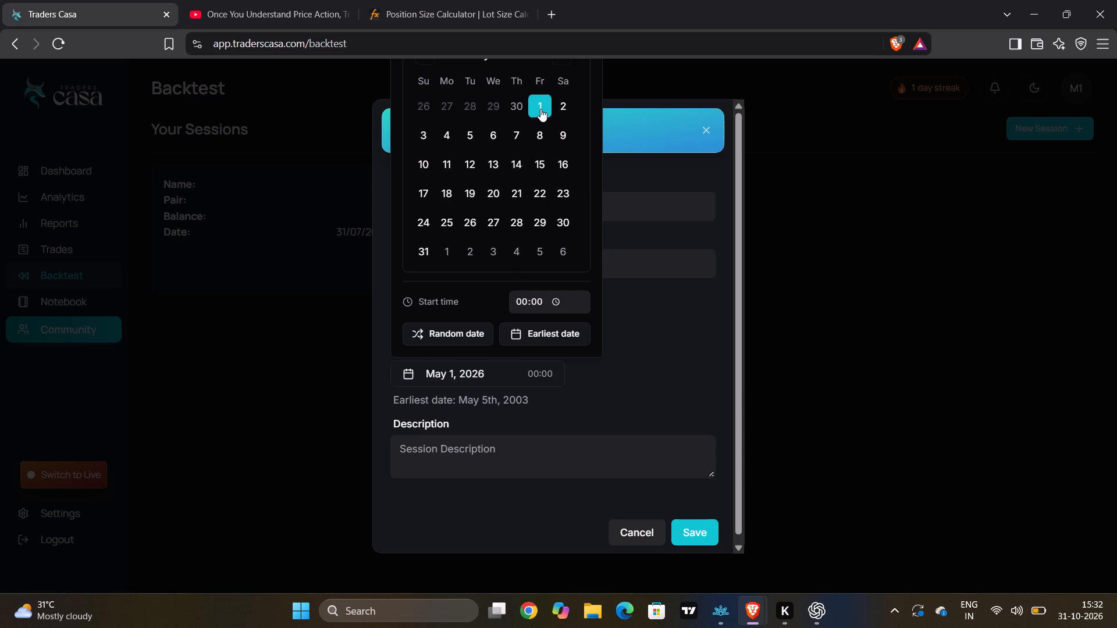
{"action": "left_click", "coordinate": [661, 333]}
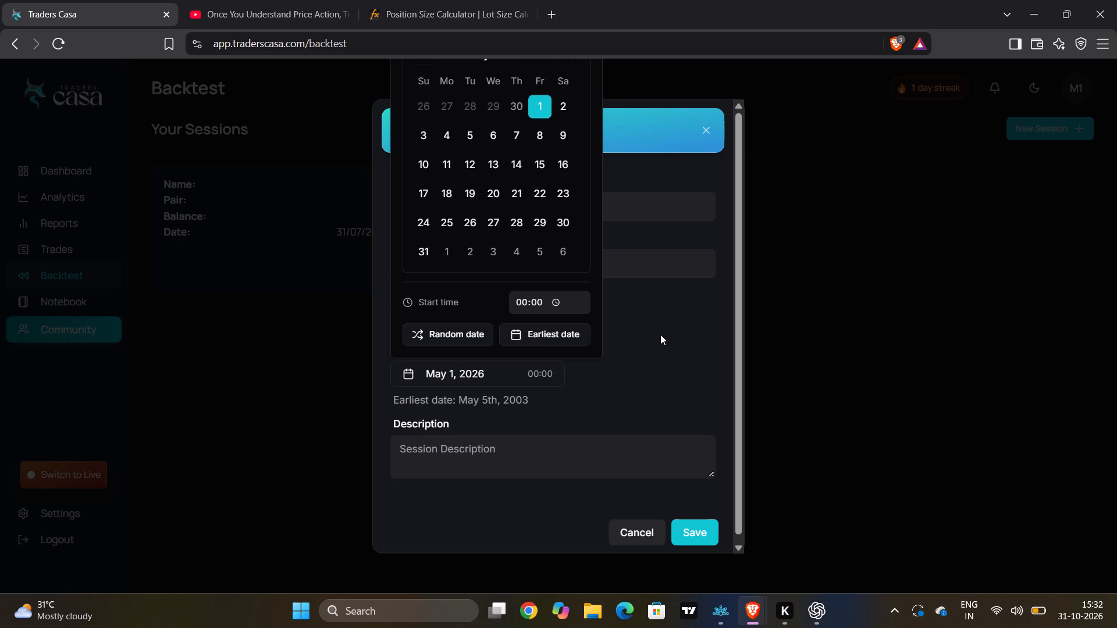
{"action": "left_click", "coordinate": [702, 530]}
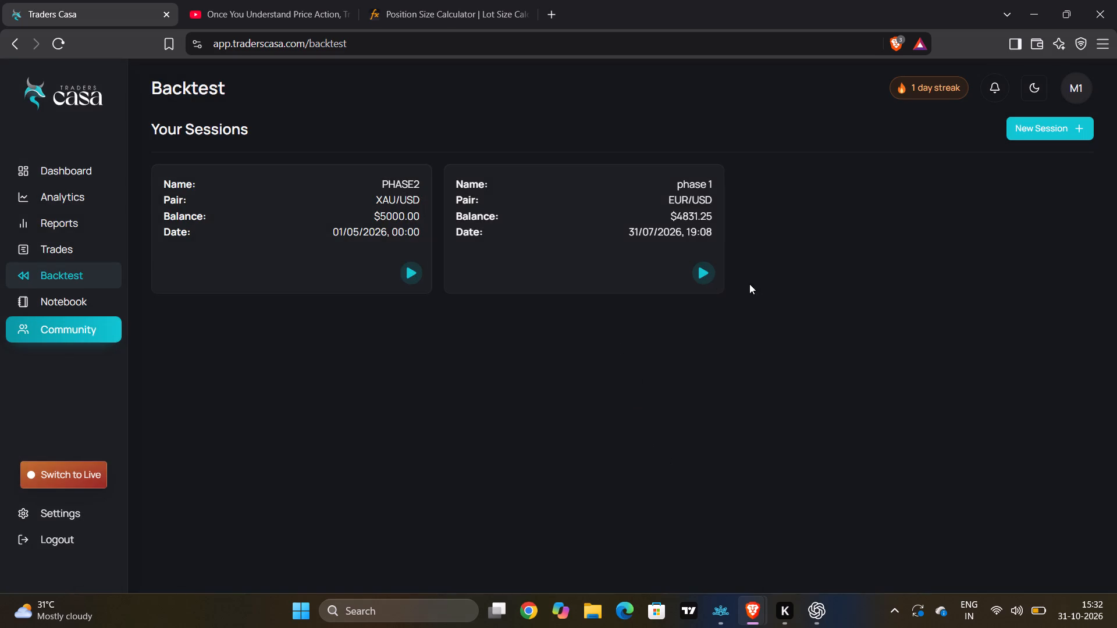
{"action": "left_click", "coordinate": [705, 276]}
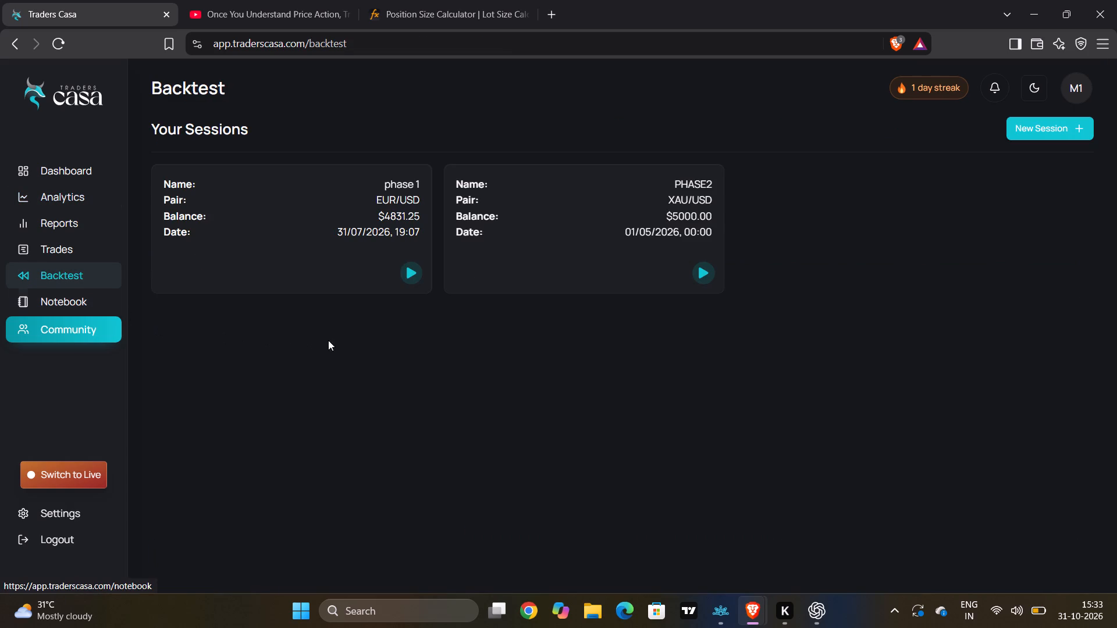
{"action": "left_click", "coordinate": [701, 277]}
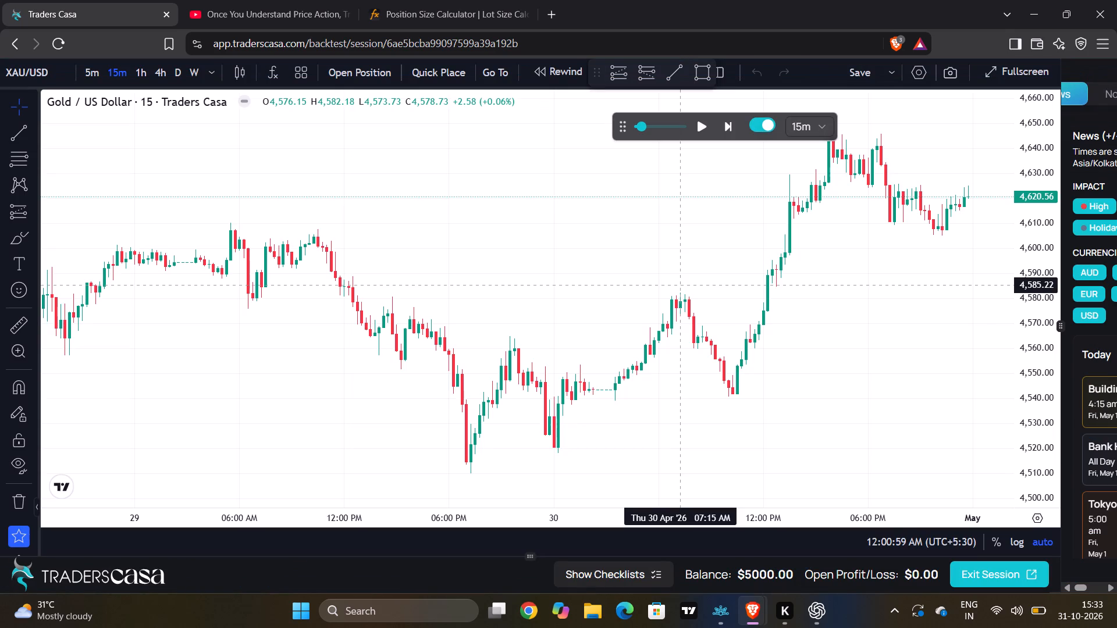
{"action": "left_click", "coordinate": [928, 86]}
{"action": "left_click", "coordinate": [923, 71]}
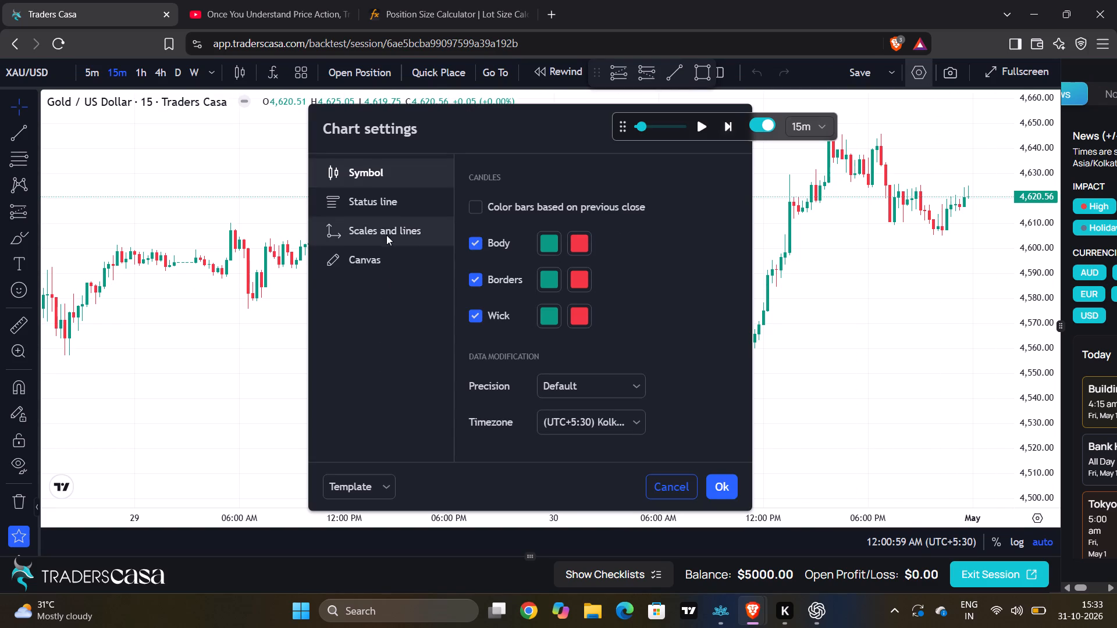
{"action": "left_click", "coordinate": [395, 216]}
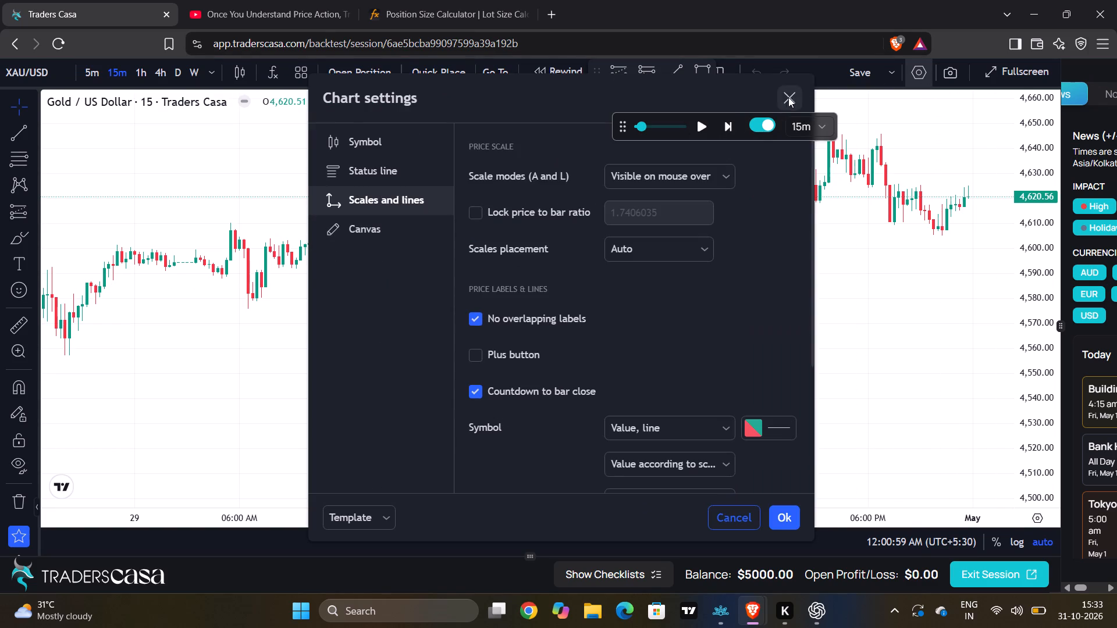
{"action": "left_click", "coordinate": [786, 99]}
Make room after the latest candle on the XAU/USD chart and show the browser full screen.
{"action": "left_click_drag", "start_coordinate": [822, 279], "coordinate": [589, 442]}
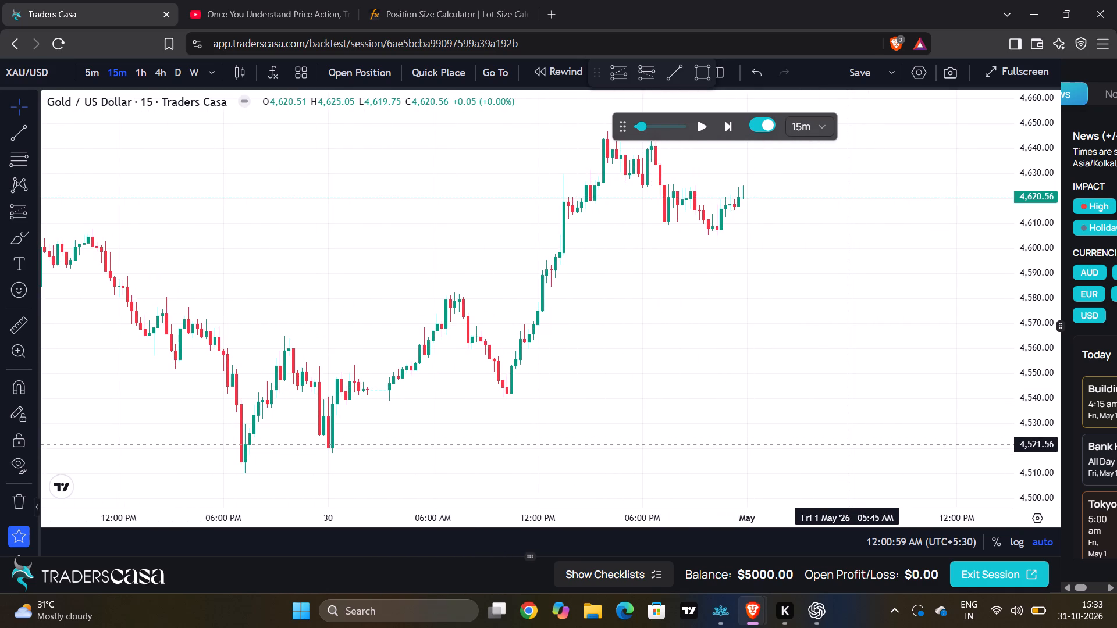
{"action": "key", "text": "F11"}
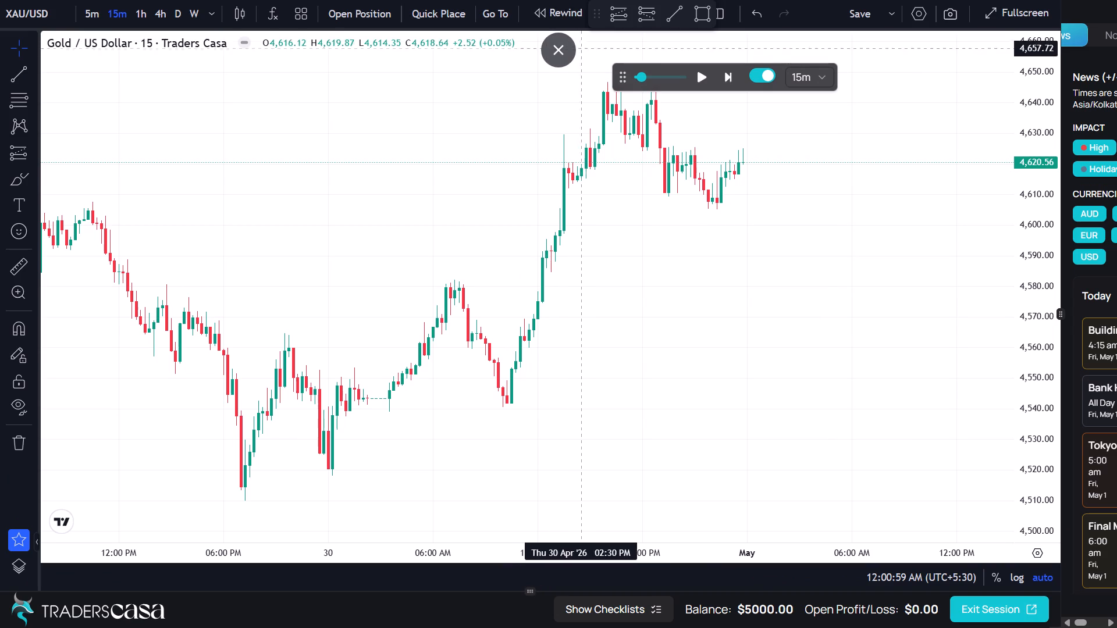
Move the floating replay controls off the candles to the strip below the chart's time axis.
{"action": "left_click_drag", "start_coordinate": [620, 79], "coordinate": [339, 584]}
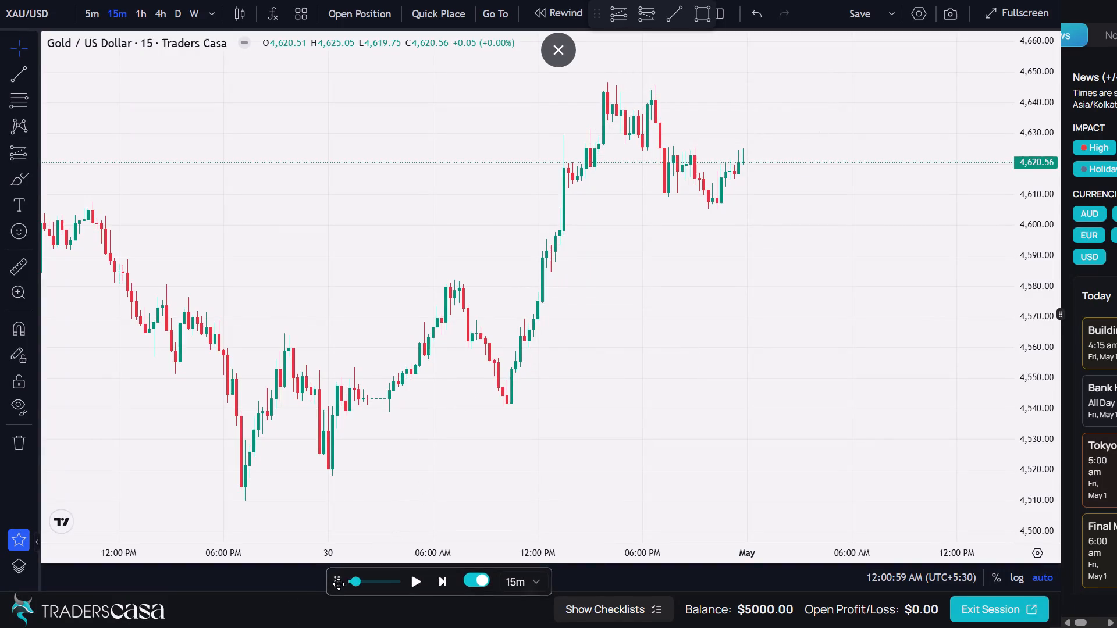
{"action": "left_click_drag", "start_coordinate": [339, 584], "coordinate": [356, 580]}
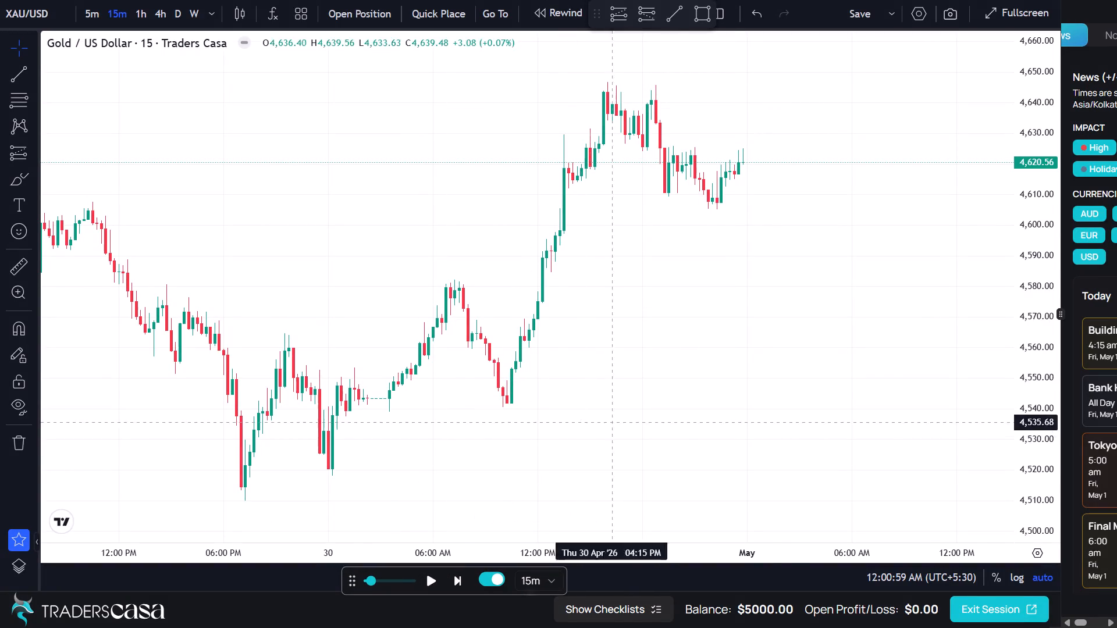
Examine the XAU/USD 15-minute price history through April 2026, from the whole month down to the latest candles.
{"action": "left_click_drag", "start_coordinate": [728, 369], "coordinate": [653, 390]}
{"action": "scroll", "coordinate": [663, 334], "scroll_direction": "down", "scroll_amount": 10}
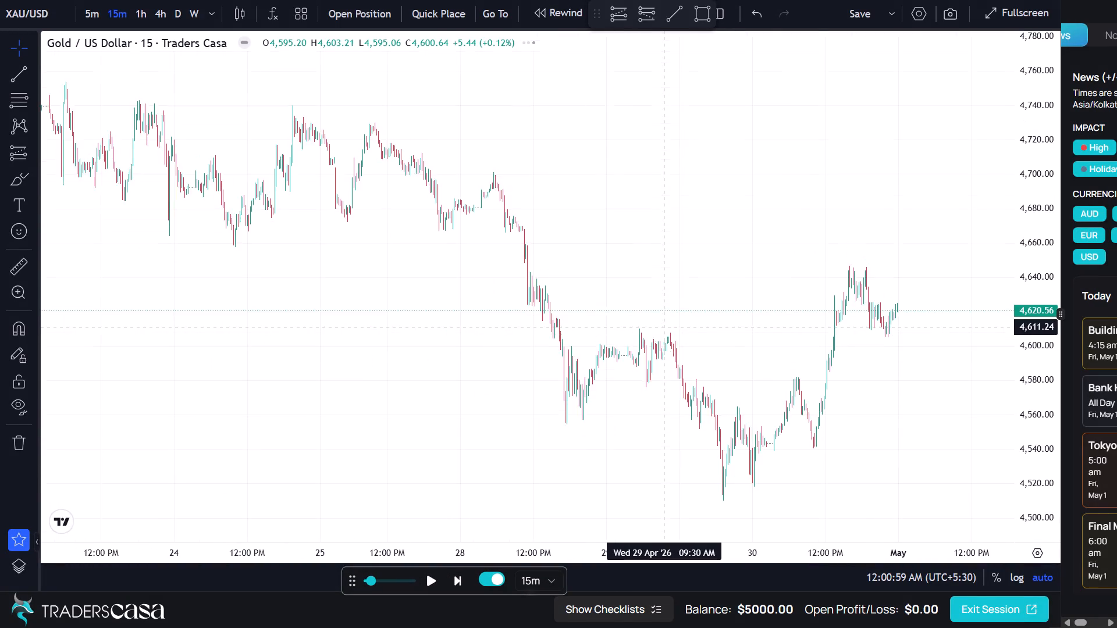
{"action": "scroll", "coordinate": [664, 327], "scroll_direction": "down", "scroll_amount": 8}
{"action": "scroll", "coordinate": [664, 327], "scroll_direction": "up", "scroll_amount": 1}
{"action": "scroll", "coordinate": [664, 327], "scroll_direction": "down", "scroll_amount": 13}
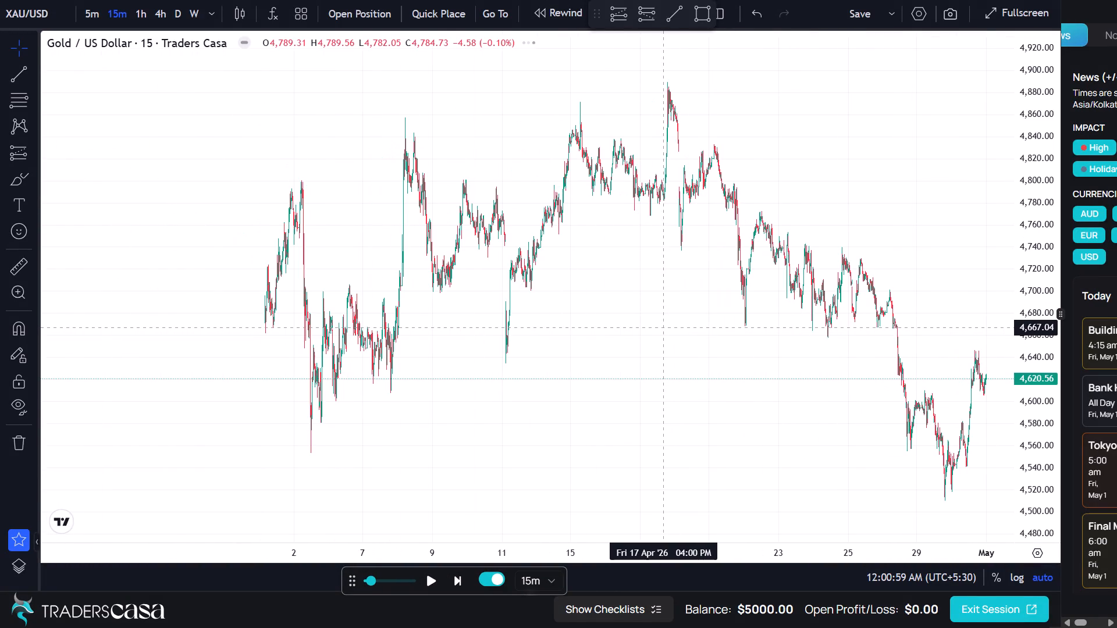
{"action": "scroll", "coordinate": [663, 327], "scroll_direction": "down", "scroll_amount": 1}
{"action": "scroll", "coordinate": [663, 327], "scroll_direction": "up", "scroll_amount": 15}
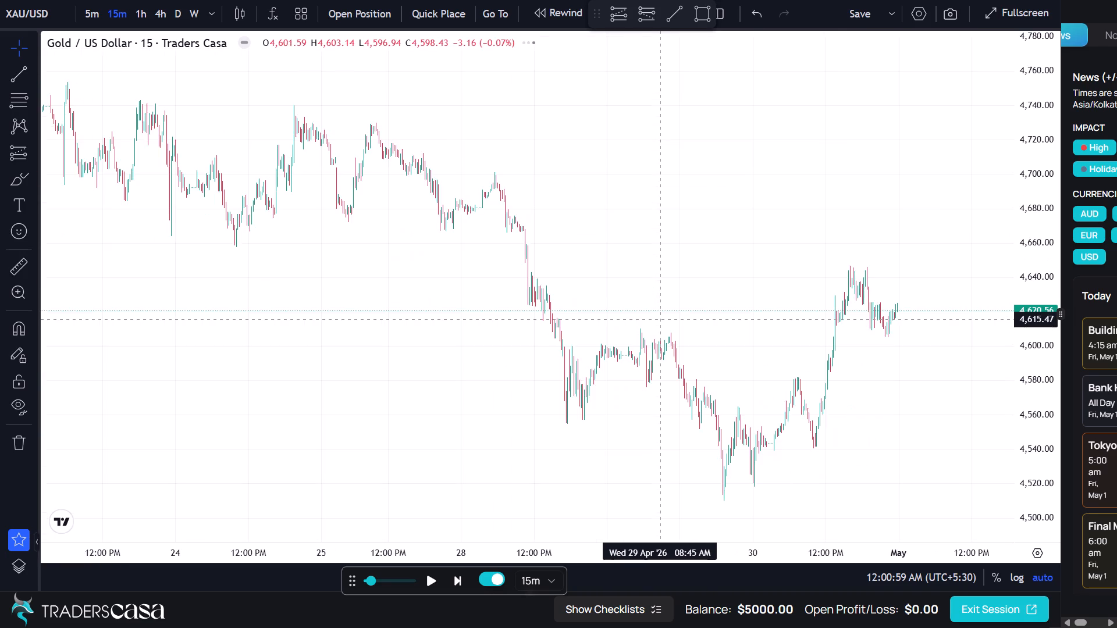
{"action": "scroll", "coordinate": [660, 319], "scroll_direction": "up", "scroll_amount": 8}
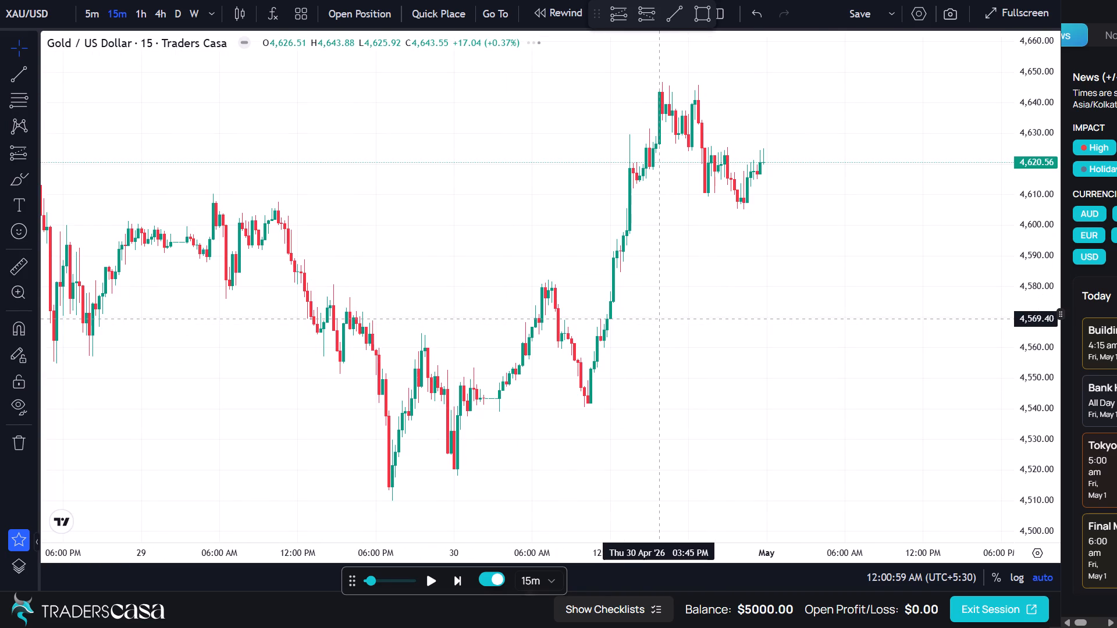
Draw a near-horizontal trend line across the April 30 double highs at about 4,646.
{"action": "scroll", "coordinate": [657, 319], "scroll_direction": "up", "scroll_amount": 3}
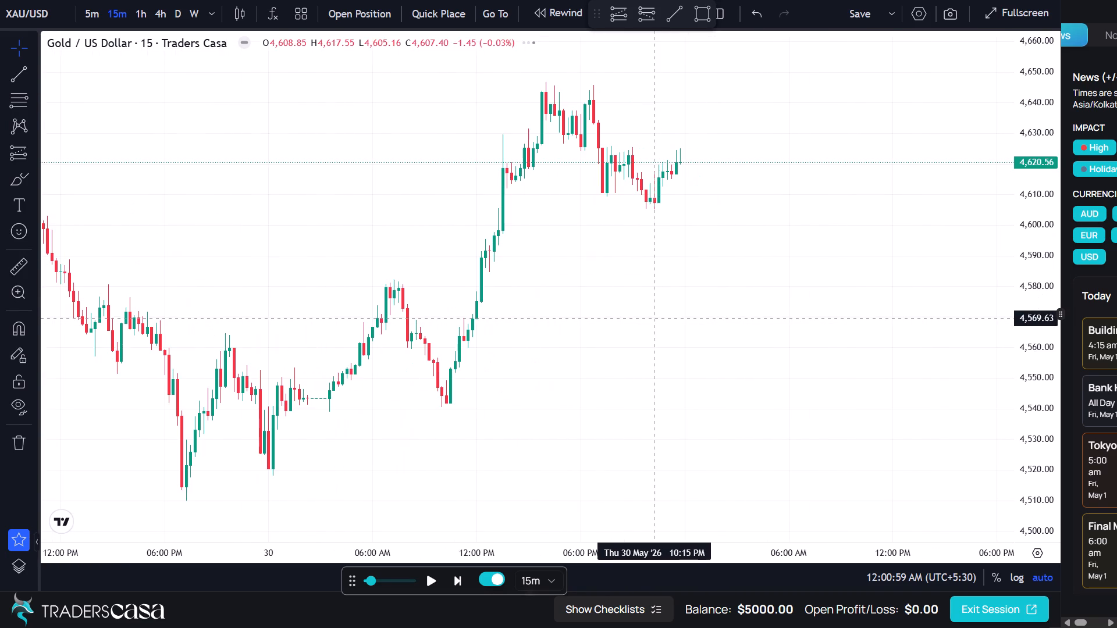
{"action": "left_click", "coordinate": [21, 81]}
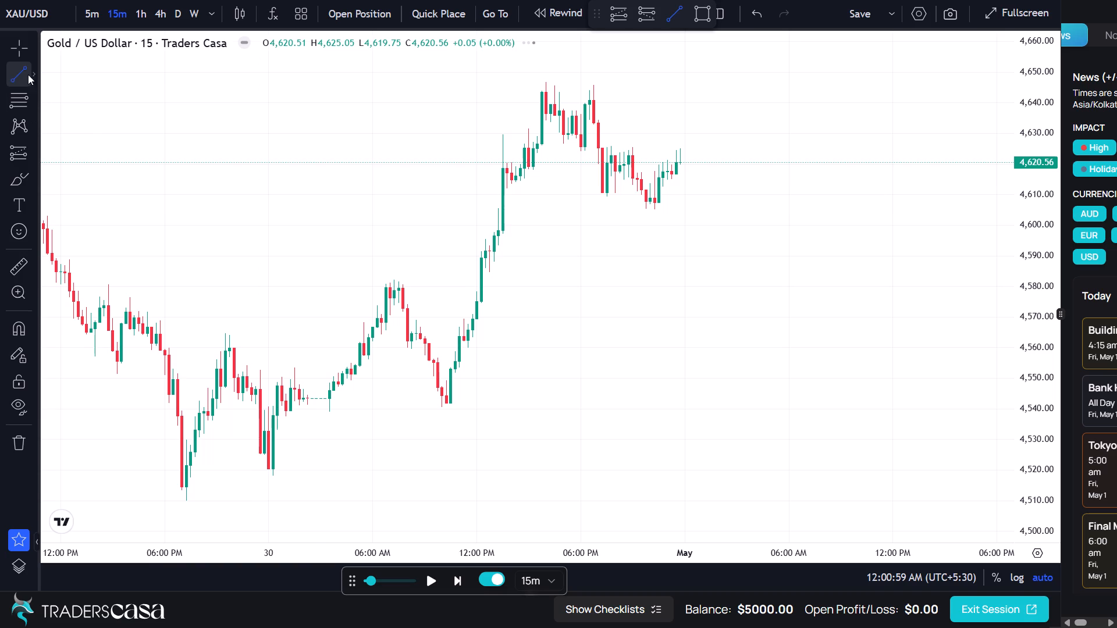
{"action": "left_click", "coordinate": [545, 84]}
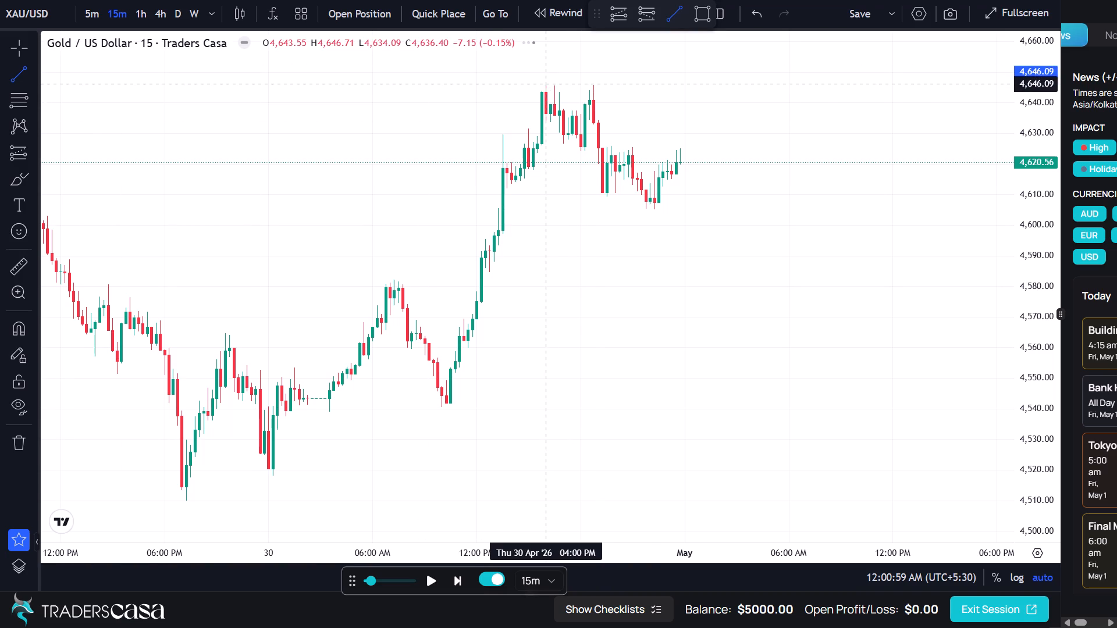
{"action": "left_click", "coordinate": [624, 85]}
{"action": "left_click", "coordinate": [645, 76]}
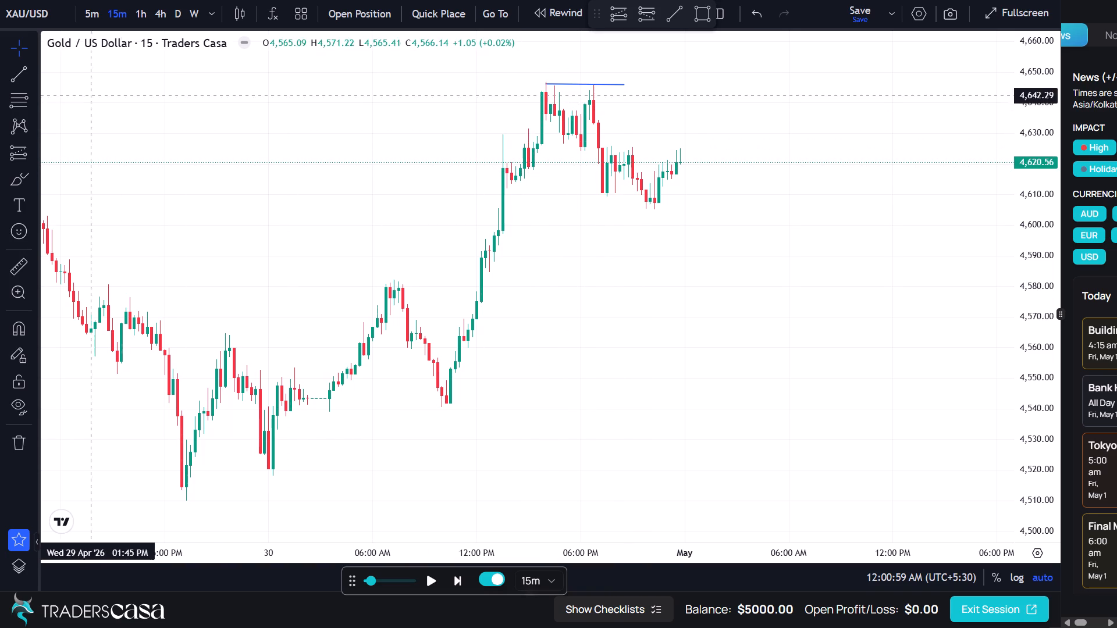
Draw a second trend line along the lower highs at about 4,626, from April 30 7:45 PM to about May 1 1:00 AM.
{"action": "left_click", "coordinate": [19, 77]}
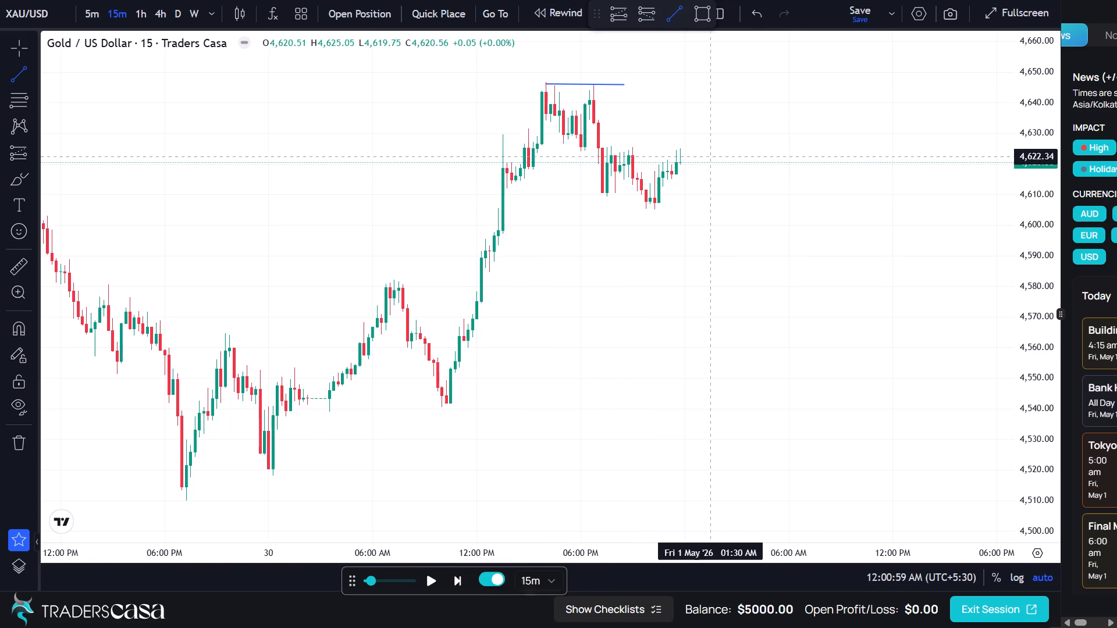
{"action": "left_click", "coordinate": [611, 147]}
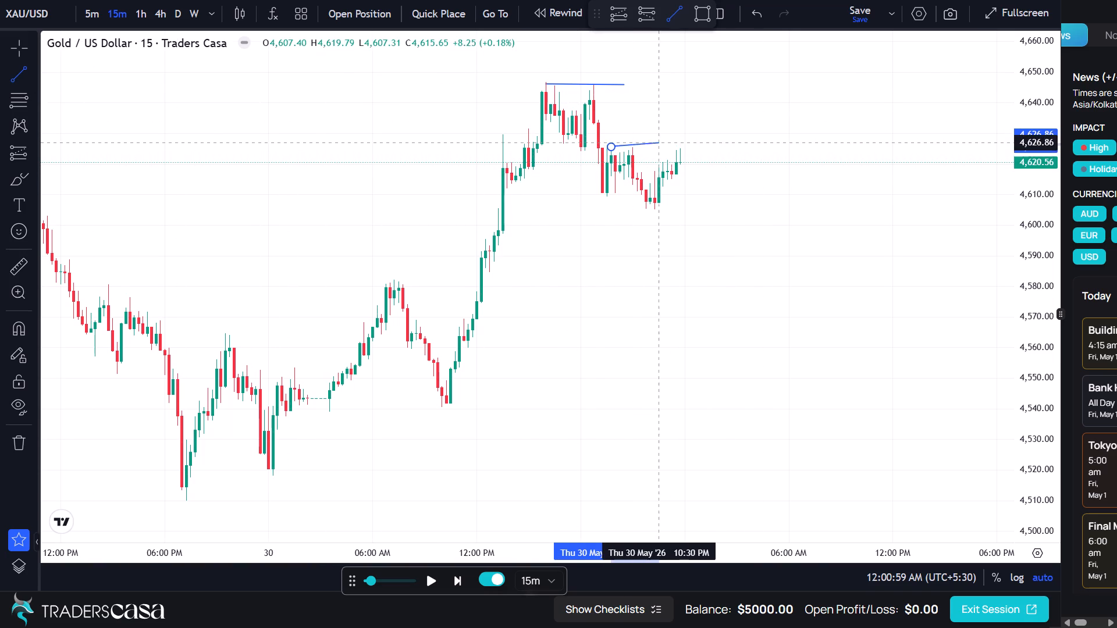
{"action": "left_click", "coordinate": [702, 147]}
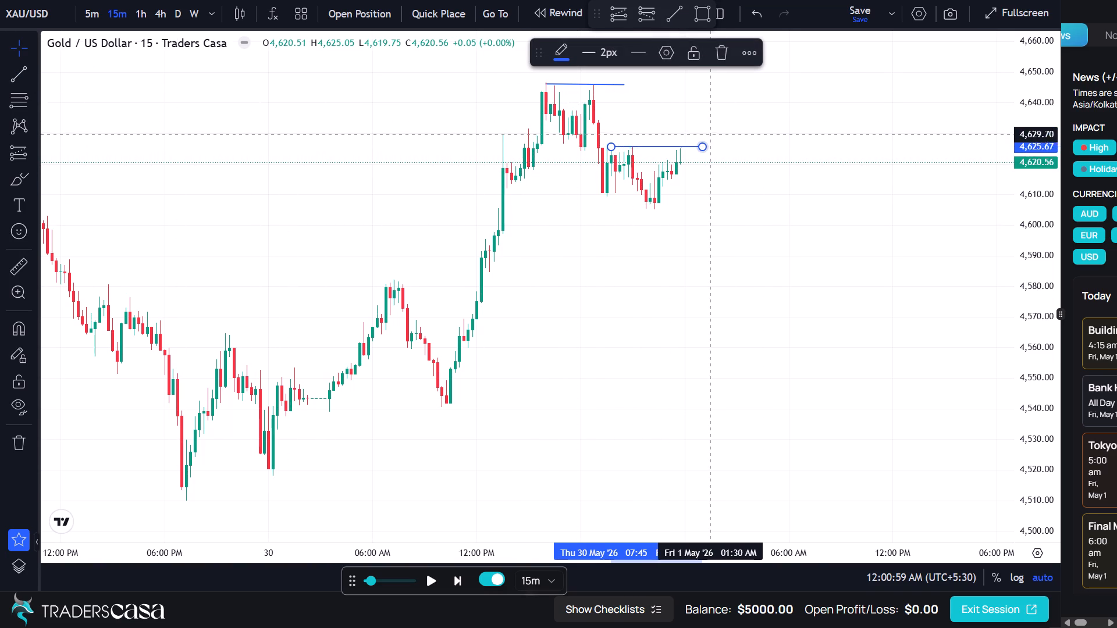
{"action": "left_click", "coordinate": [704, 143]}
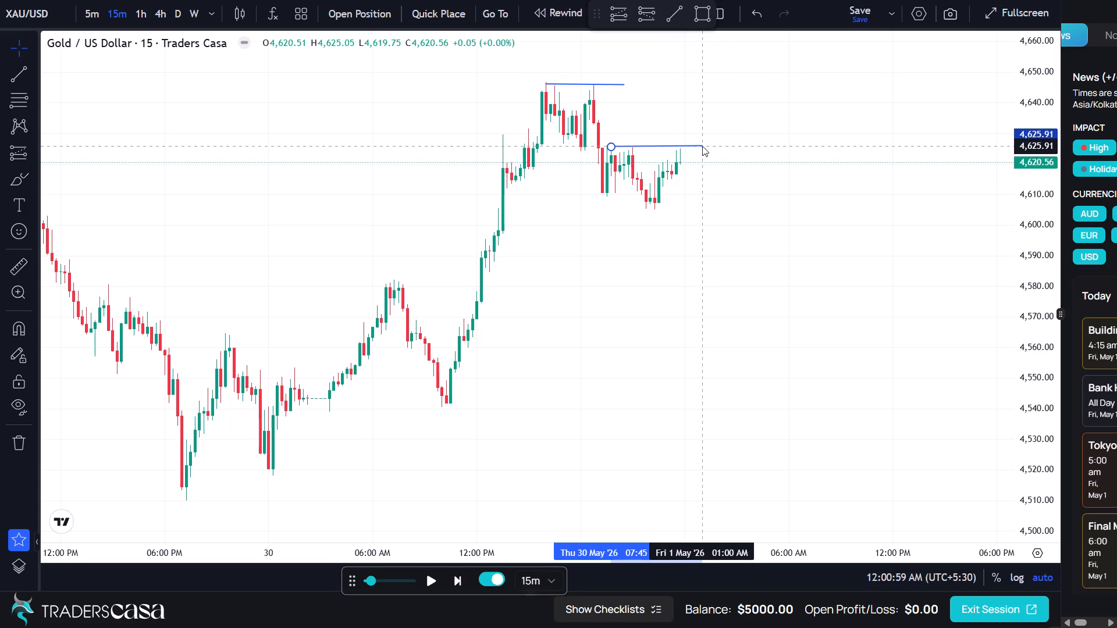
{"action": "left_click", "coordinate": [700, 130]}
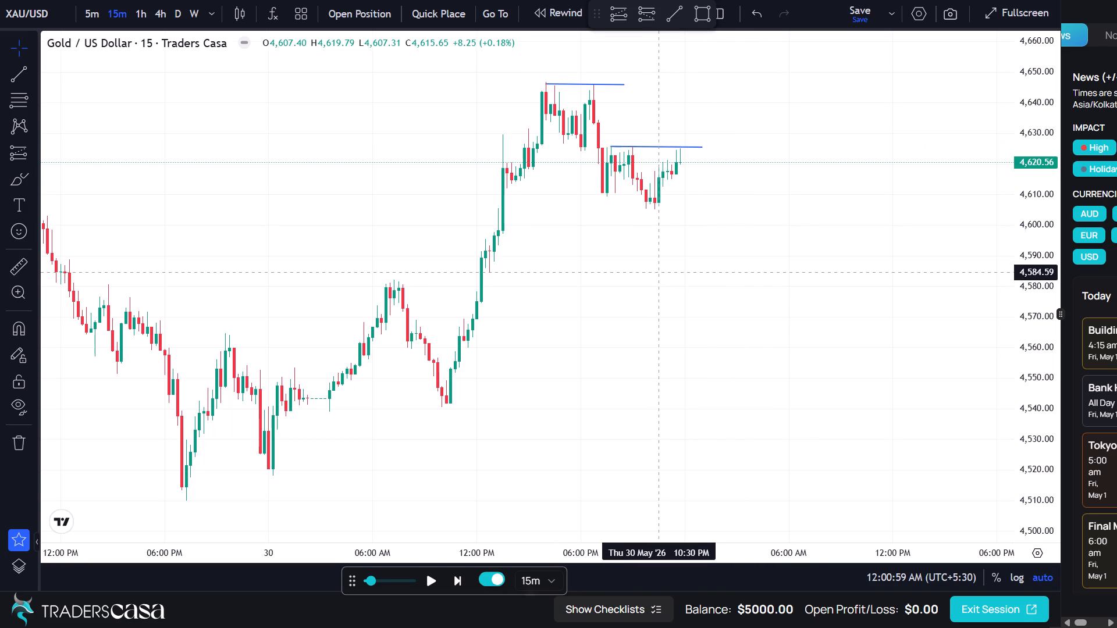
Draw a rectangle zone from the 6:30 PM April 30 candle to about 4:15 AM May 1, spanning about 4,644 to 4,635.
{"action": "left_click_drag", "start_coordinate": [709, 254], "coordinate": [663, 259]}
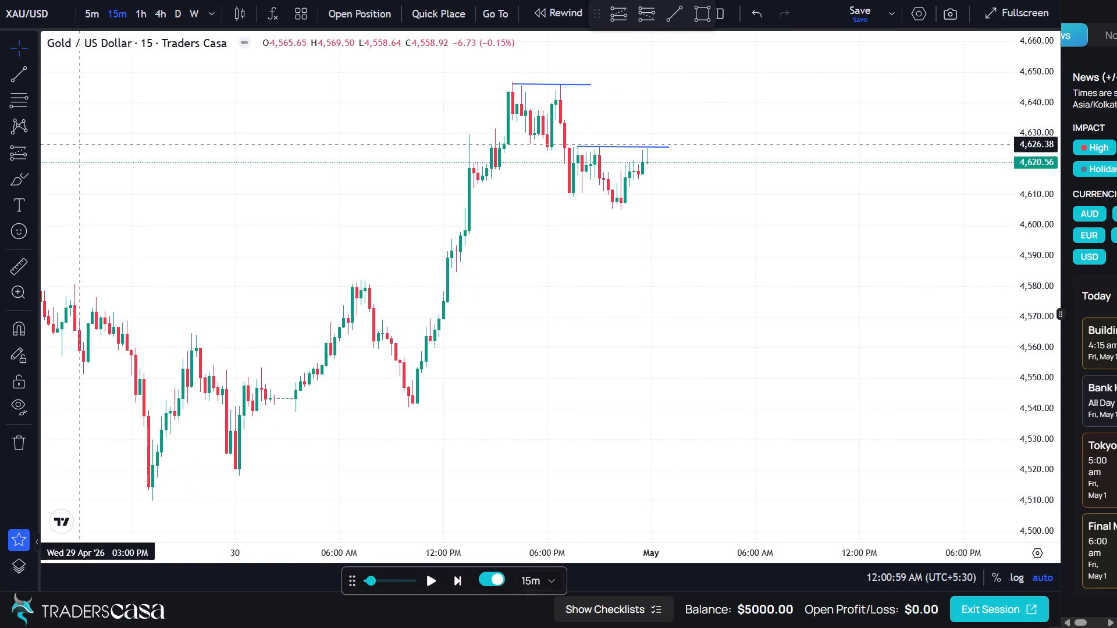
{"action": "left_click", "coordinate": [708, 15]}
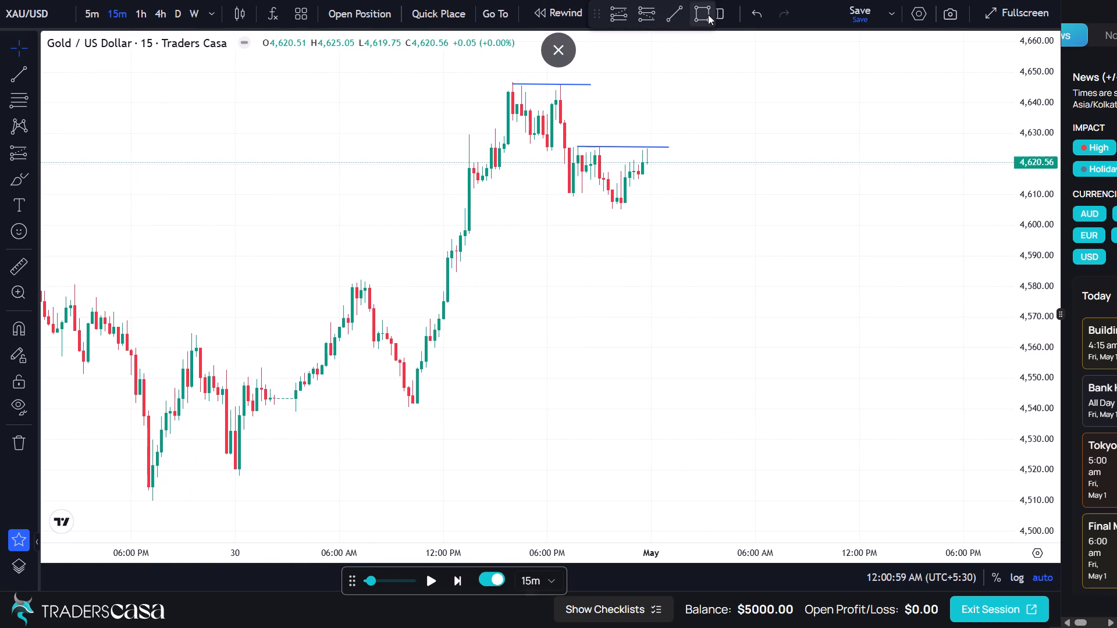
{"action": "left_click", "coordinate": [556, 90]}
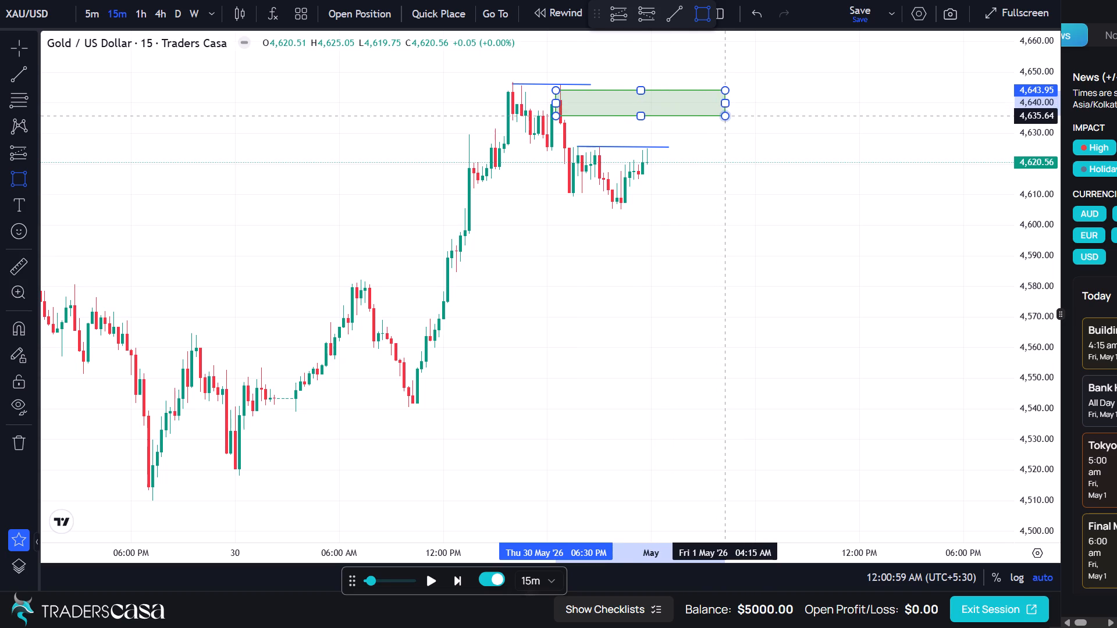
{"action": "left_click", "coordinate": [723, 119]}
{"action": "left_click", "coordinate": [708, 81]}
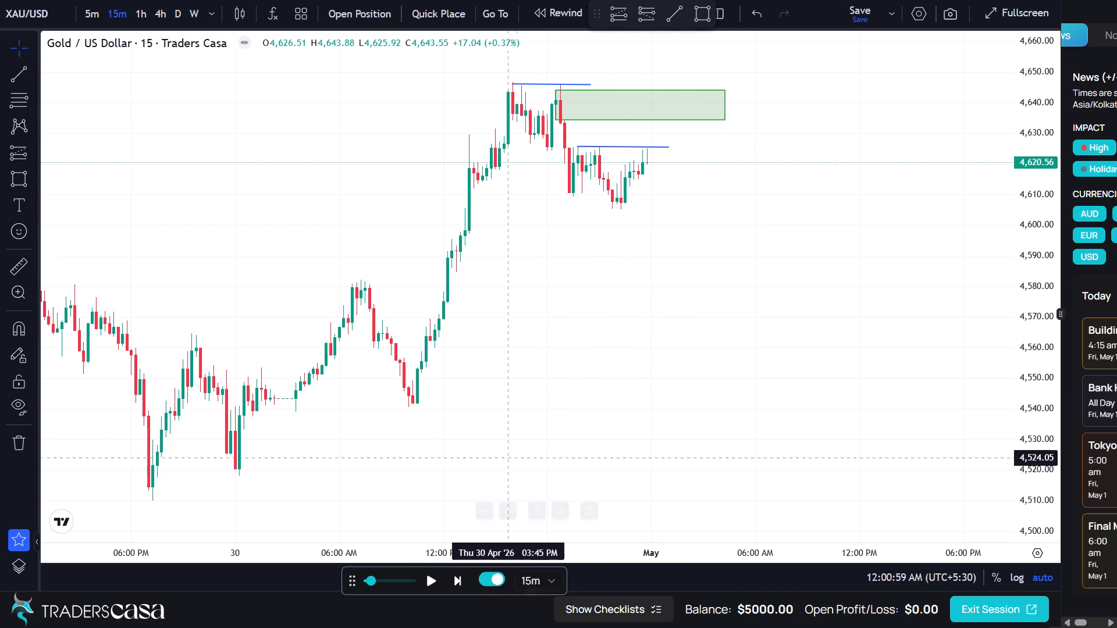
Advance the 15-minute replay candle by candle to about 4:30 AM on May 1.
{"action": "left_click", "coordinate": [456, 584]}
{"action": "left_click", "coordinate": [457, 583]}
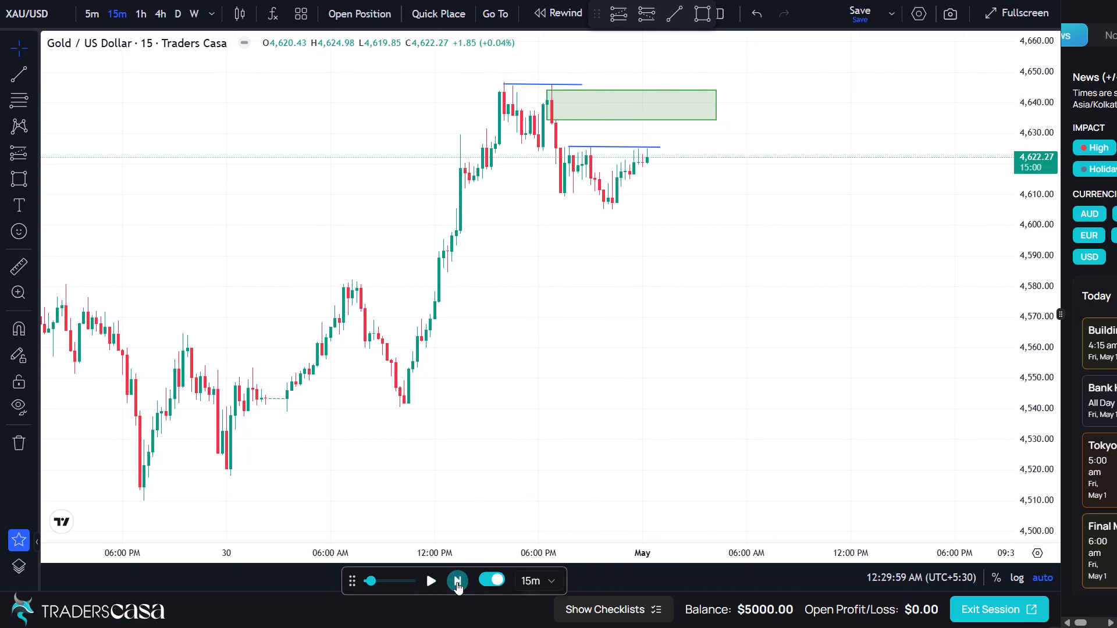
{"action": "left_click", "coordinate": [457, 582]}
{"action": "left_click", "coordinate": [457, 582]}
{"action": "left_click", "coordinate": [457, 581]}
{"action": "left_click", "coordinate": [457, 581]}
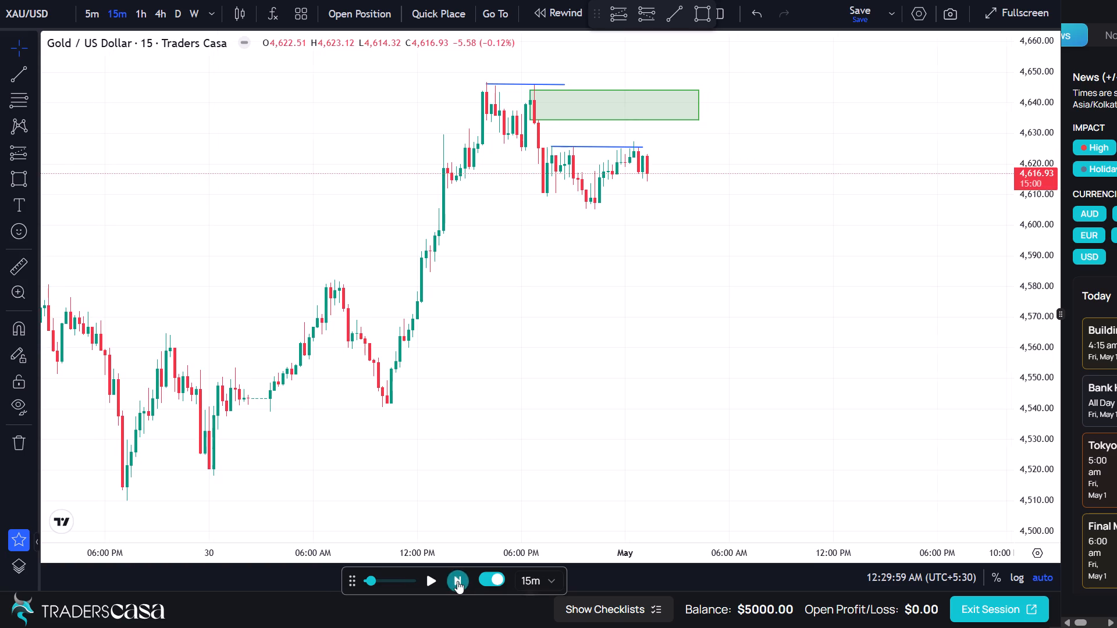
{"action": "left_click", "coordinate": [457, 581]}
{"action": "left_click", "coordinate": [457, 581]}
{"action": "left_click", "coordinate": [457, 581]}
{"action": "triple_click", "coordinate": [457, 581]}
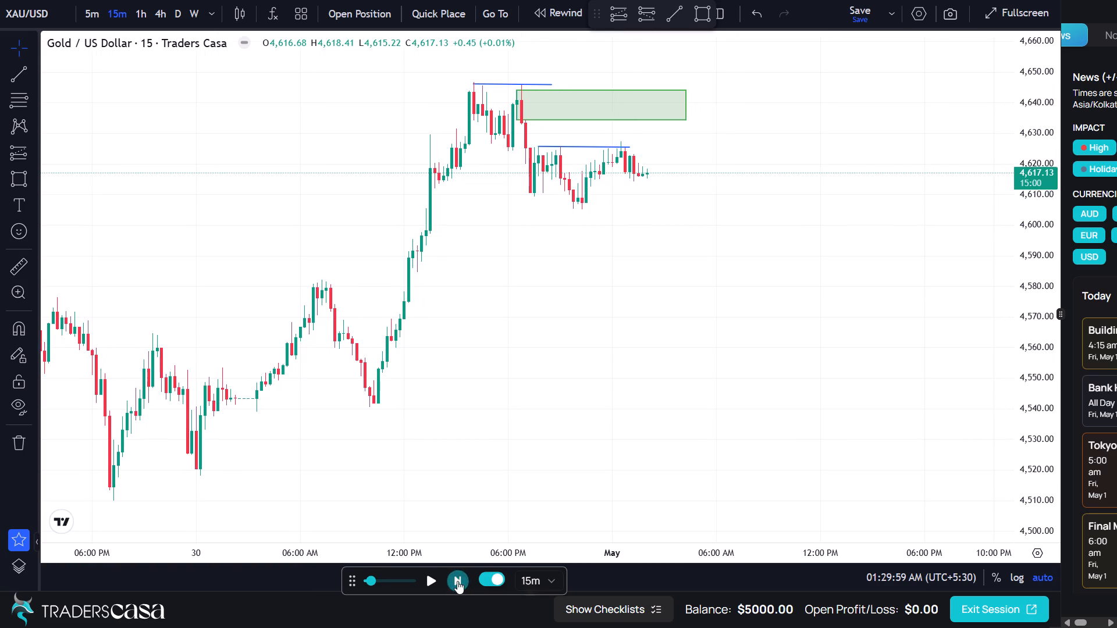
{"action": "triple_click", "coordinate": [457, 581]}
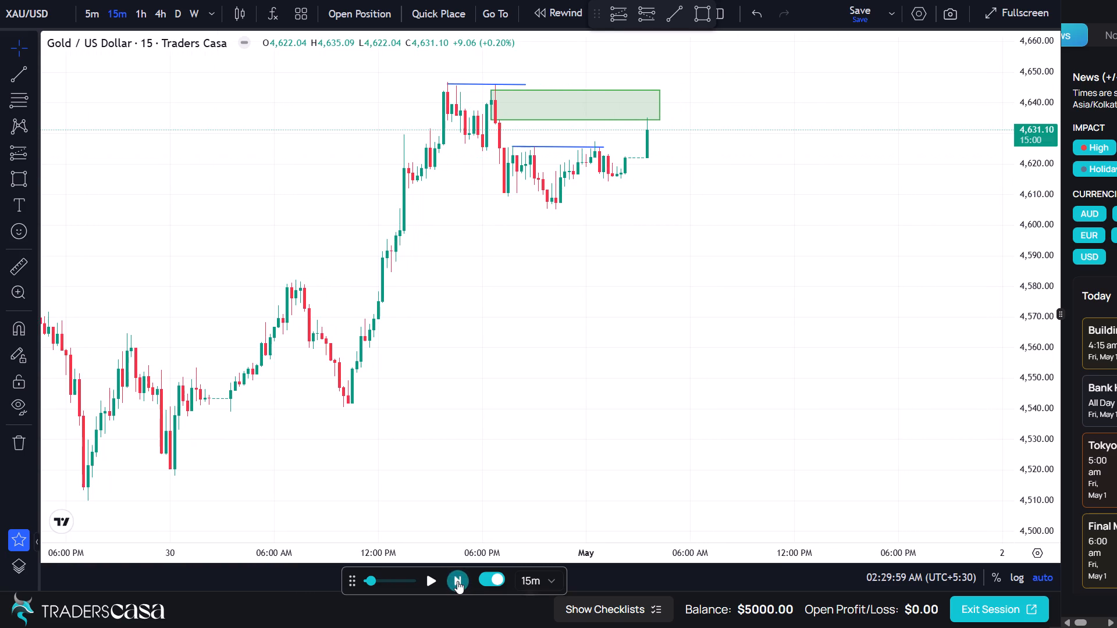
{"action": "left_click", "coordinate": [457, 581]}
{"action": "left_click", "coordinate": [457, 581]}
{"action": "left_click", "coordinate": [457, 581]}
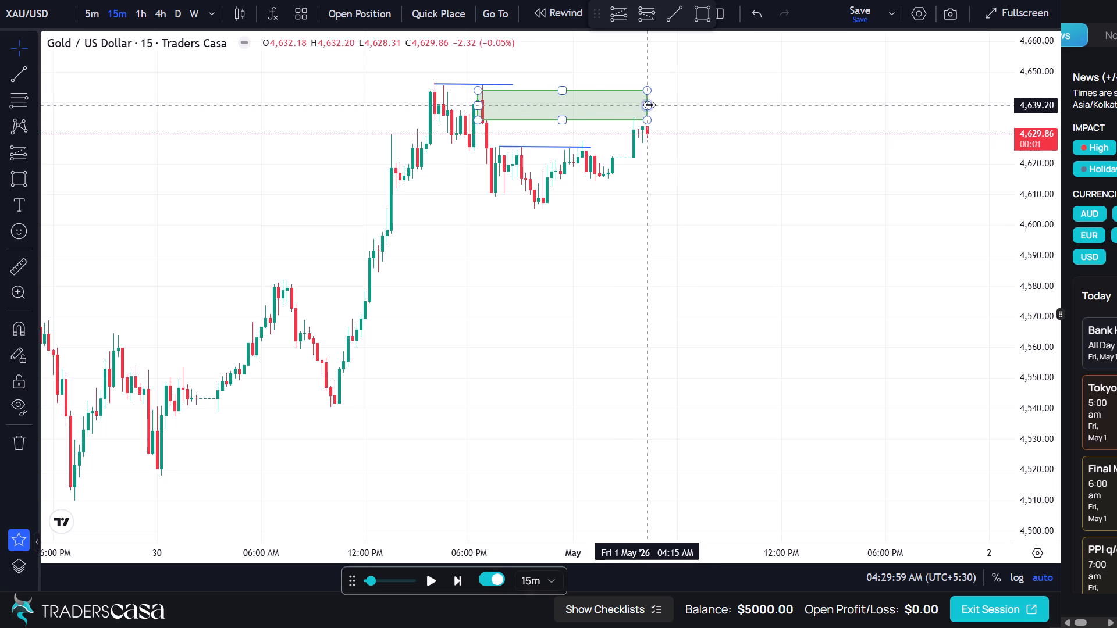
Extend the green rectangle zone forward in time to about 8:30 AM on May 1.
{"action": "left_click_drag", "start_coordinate": [649, 105], "coordinate": [718, 99]}
{"action": "left_click", "coordinate": [681, 69]}
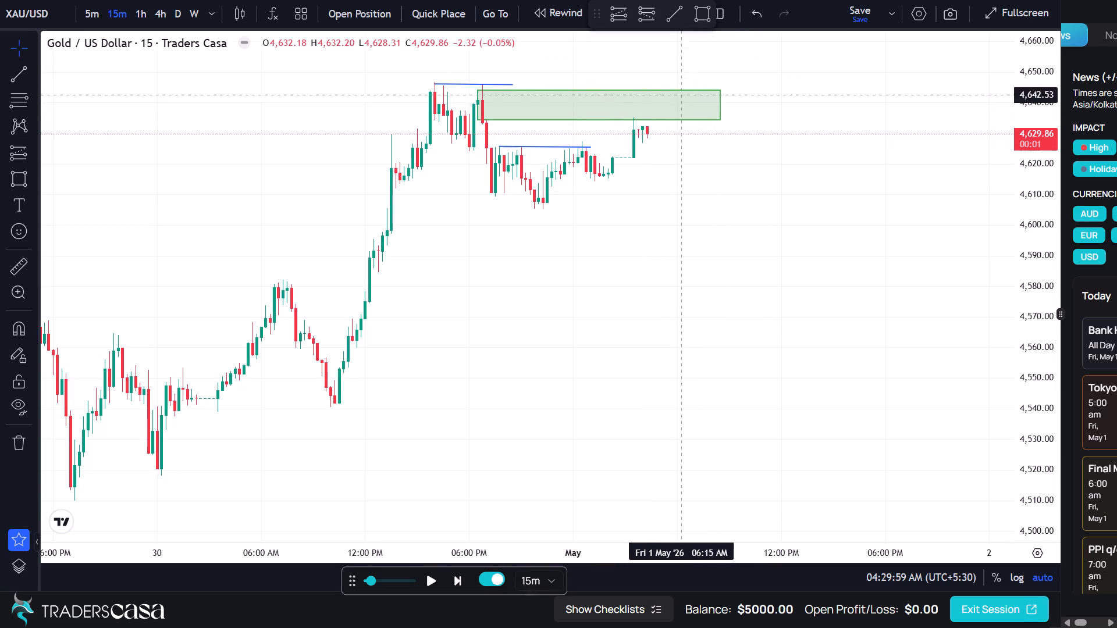
Advance the 15-minute replay to about 8:00 AM on May 1, as price moves back to the green zone.
{"action": "left_click", "coordinate": [458, 583]}
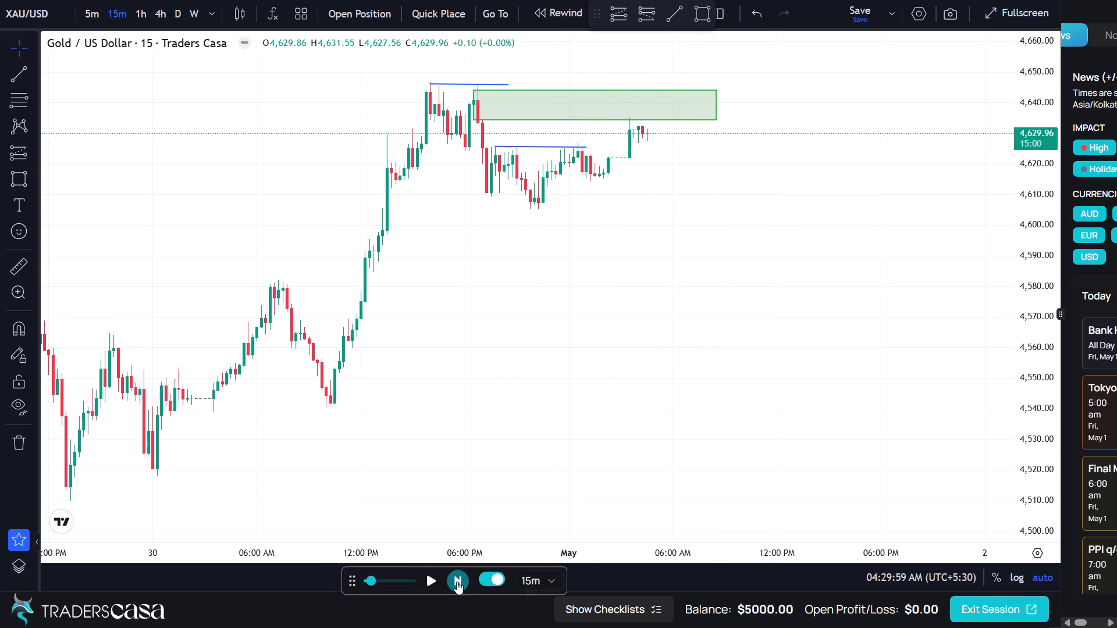
{"action": "triple_click", "coordinate": [457, 581]}
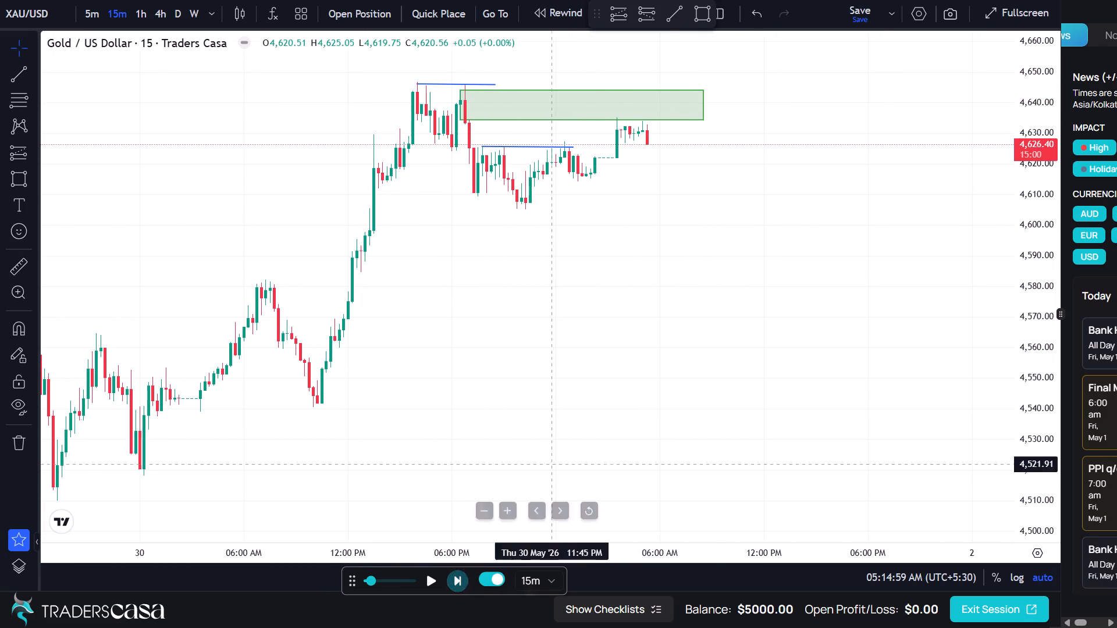
{"action": "scroll", "coordinate": [661, 215], "scroll_direction": "up", "scroll_amount": 1}
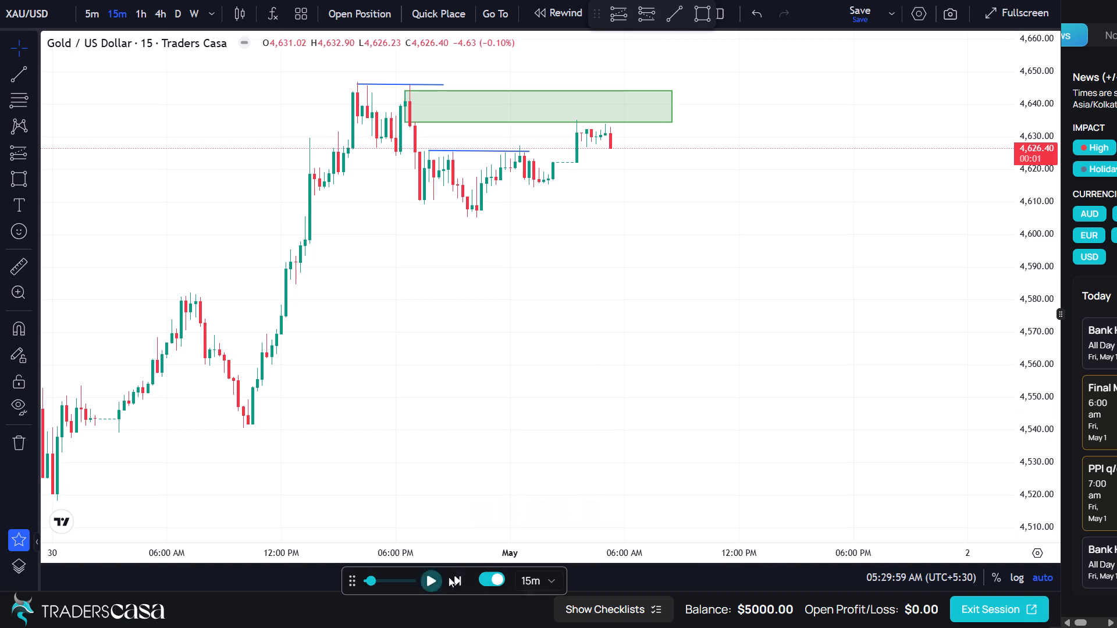
{"action": "triple_click", "coordinate": [450, 575]}
{"action": "triple_click", "coordinate": [452, 575]}
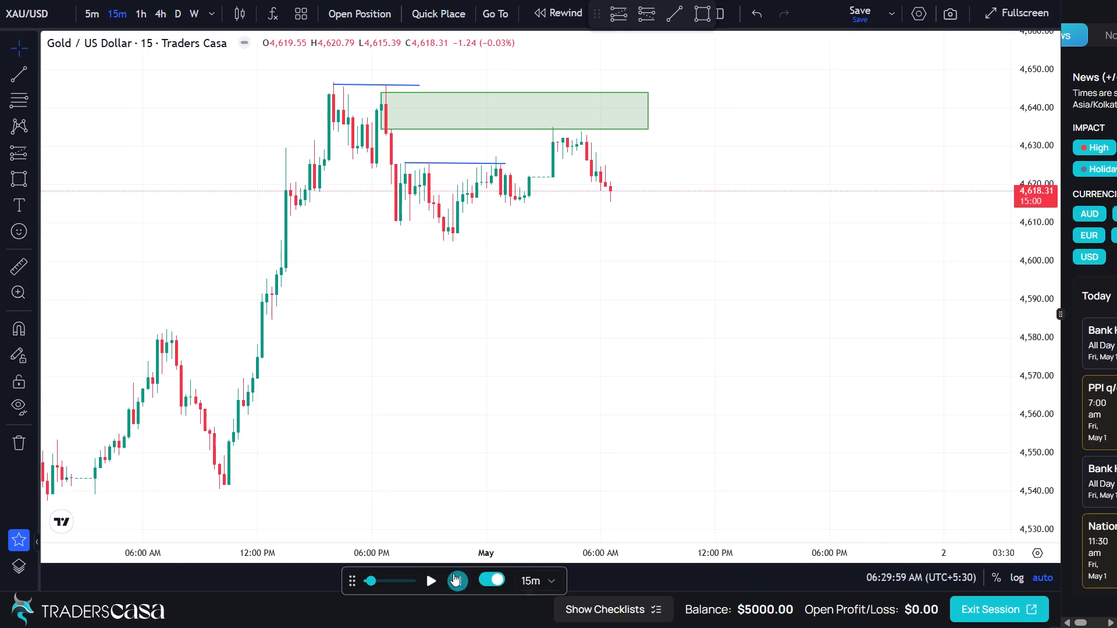
{"action": "scroll", "coordinate": [563, 212], "scroll_direction": "up", "scroll_amount": 2}
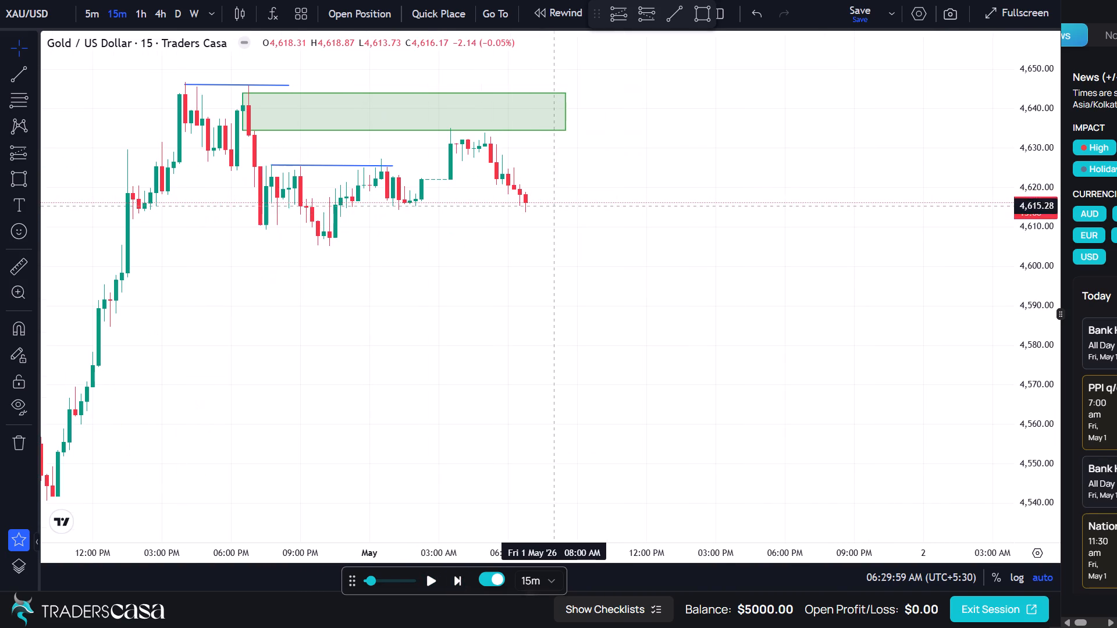
{"action": "double_click", "coordinate": [457, 580]}
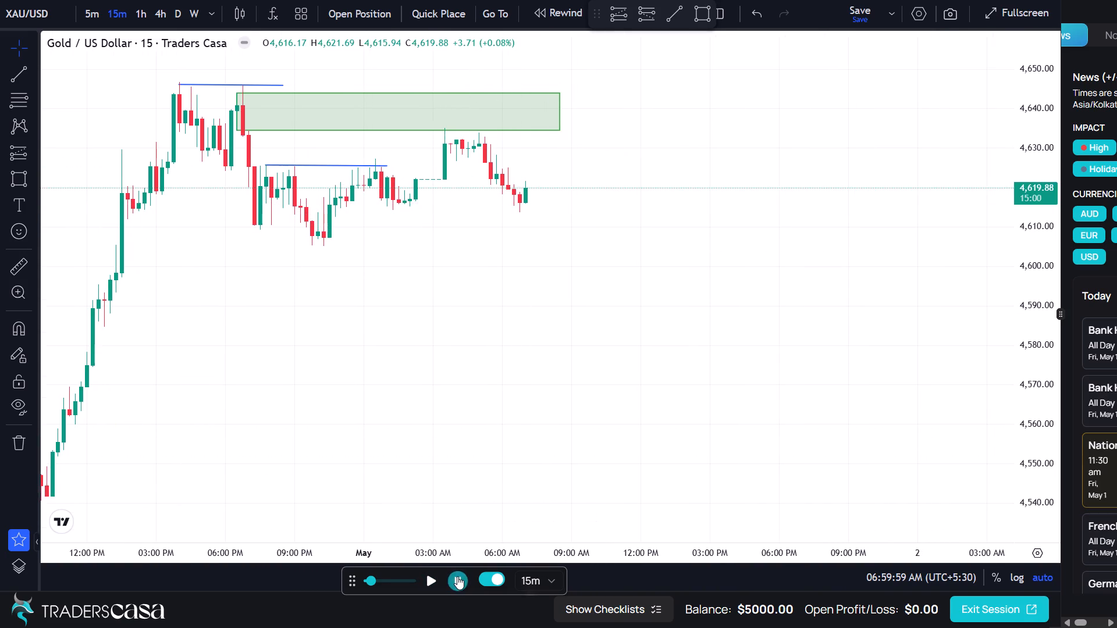
{"action": "double_click", "coordinate": [457, 576]}
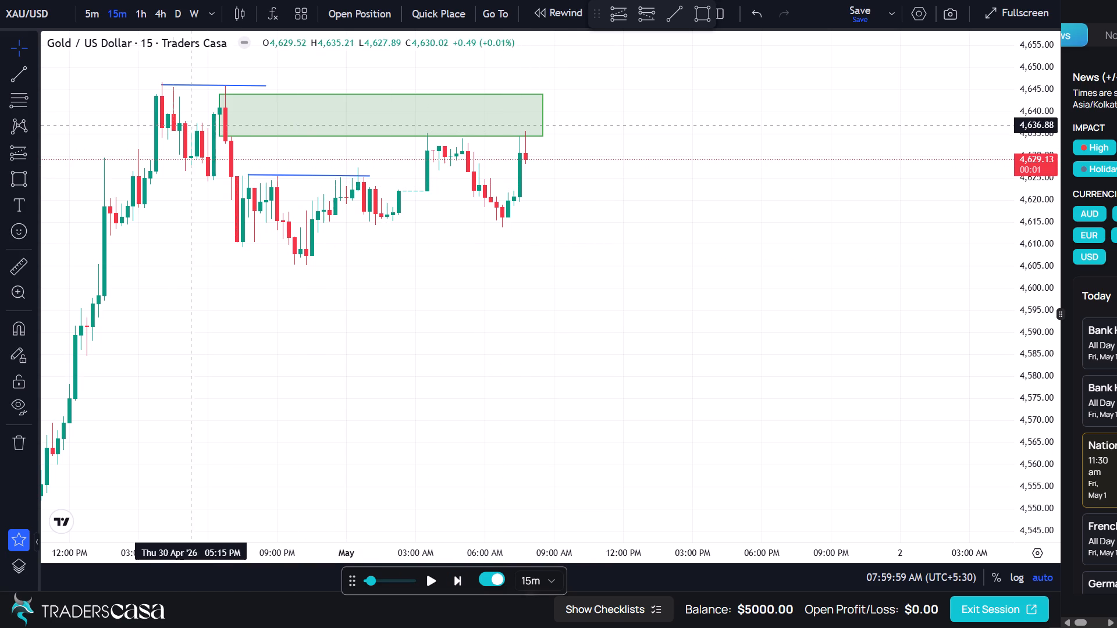
Draw a trend line at about 4,634 from the May 1 5:00 AM high across to the latest candles.
{"action": "left_click", "coordinate": [29, 73]}
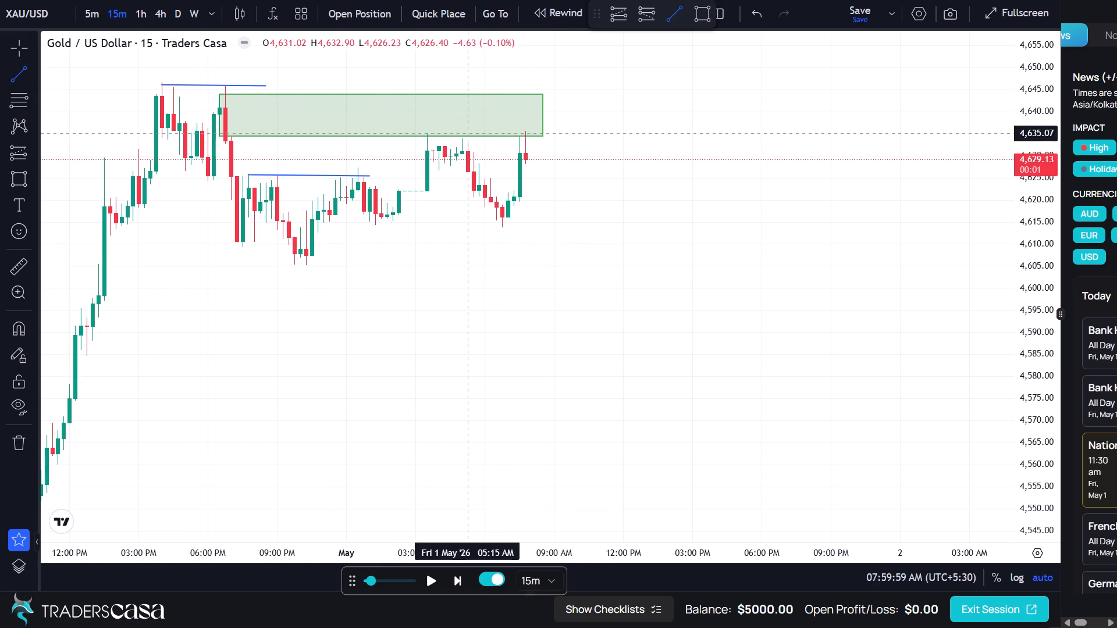
{"action": "left_click", "coordinate": [461, 139]}
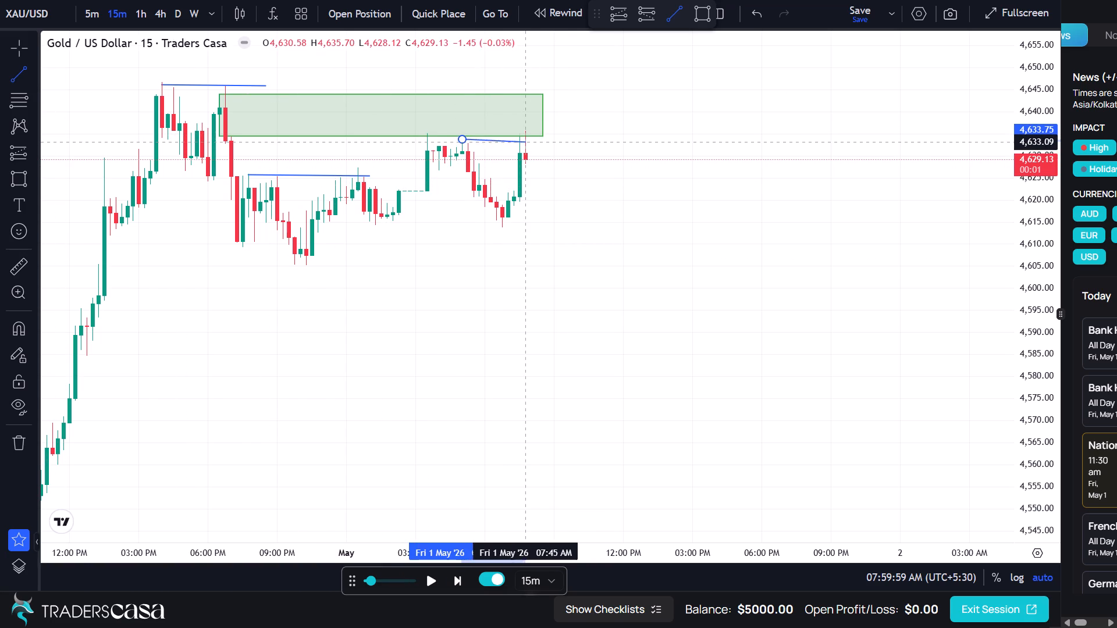
{"action": "left_click", "coordinate": [531, 139]}
{"action": "left_click", "coordinate": [563, 137]}
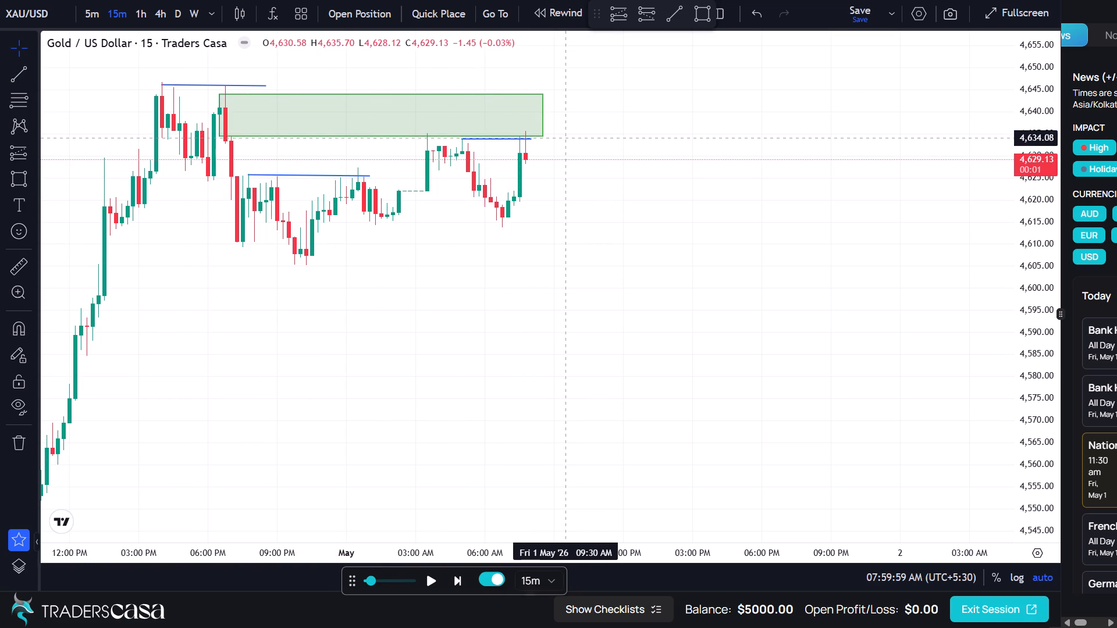
Switch the XAU/USD chart to the 5-minute timeframe.
{"action": "scroll", "coordinate": [558, 165], "scroll_direction": "up", "scroll_amount": 2}
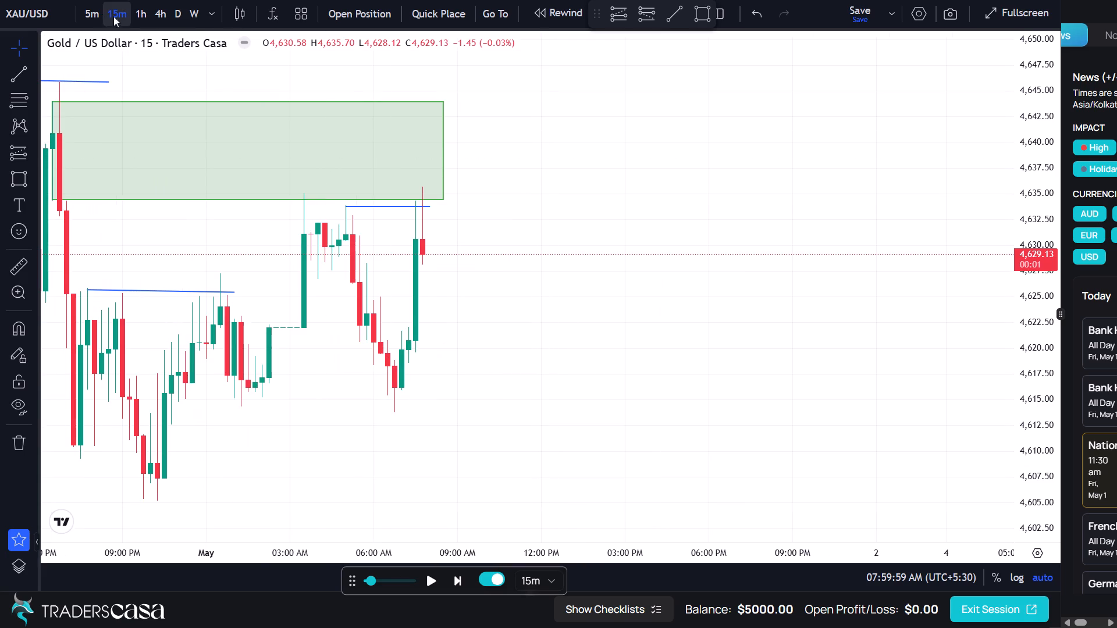
{"action": "left_click", "coordinate": [99, 14]}
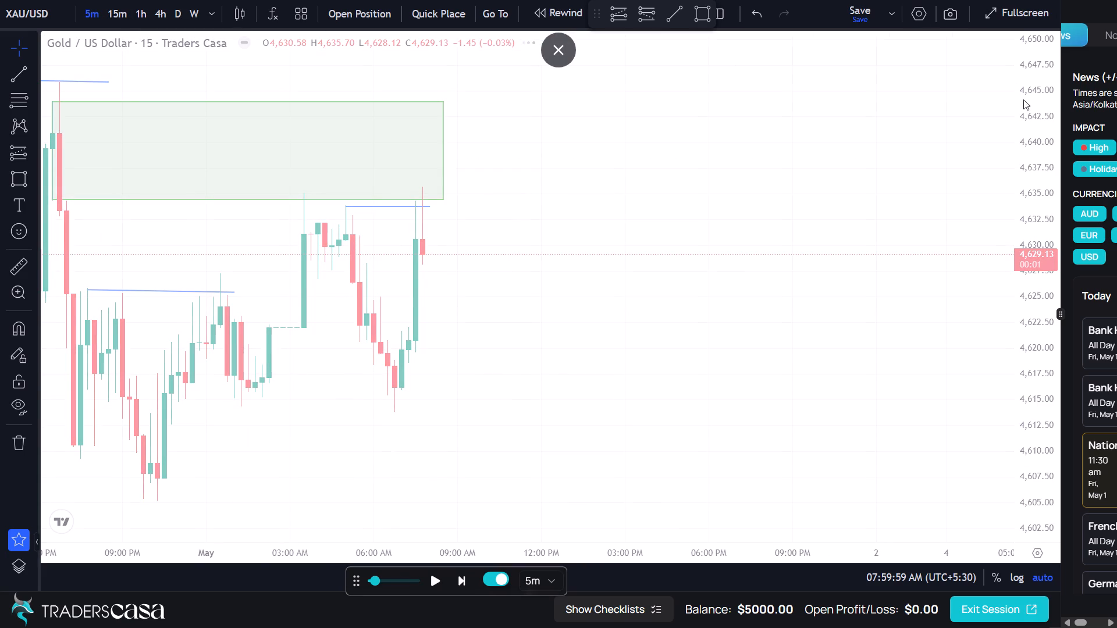
Collapse the news side panel so the chart takes the full width.
{"action": "left_click_drag", "start_coordinate": [1060, 105], "coordinate": [1116, 97]}
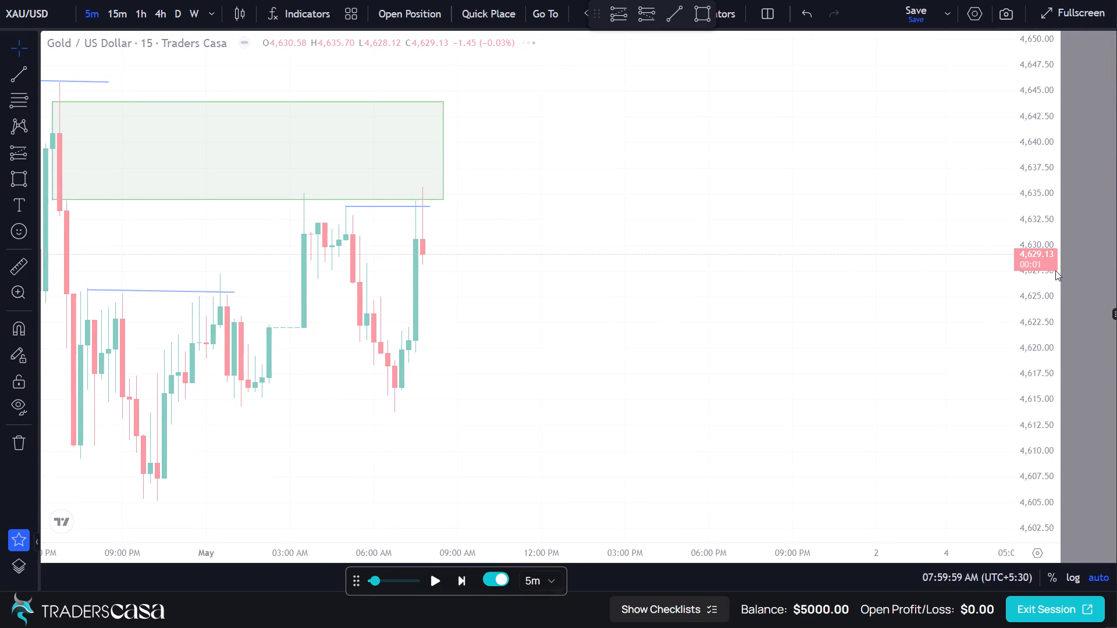
{"action": "left_click", "coordinate": [1114, 319]}
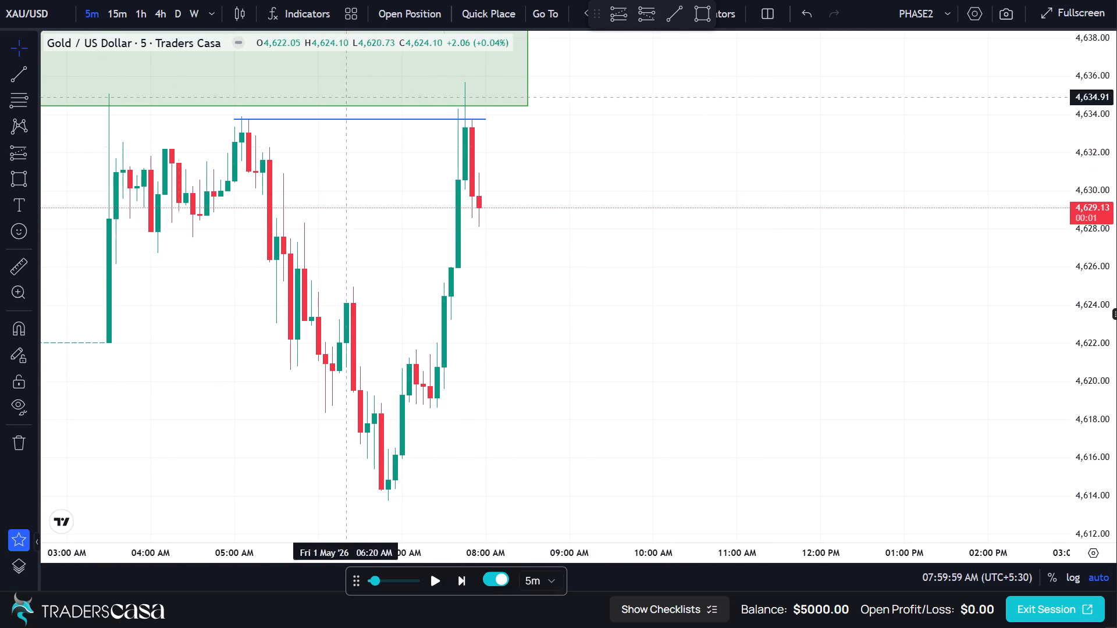
Place a short position drawing on the latest 5-minute candles with entry at about 4,629.73, stop 4,634.12 and target 4,625.34.
{"action": "left_click", "coordinate": [642, 8]}
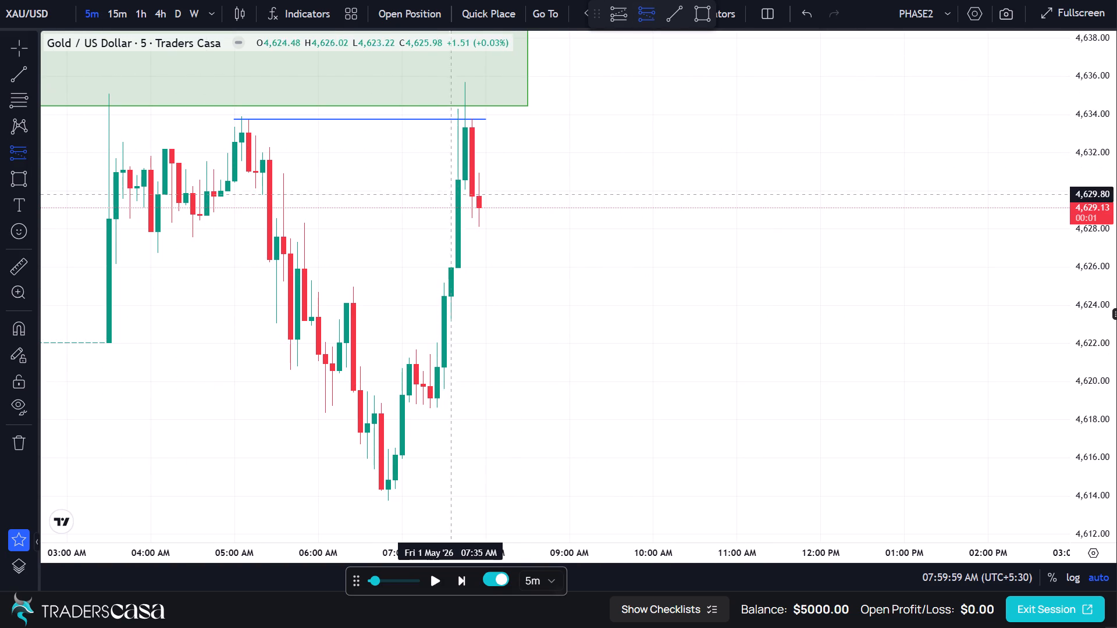
{"action": "left_click", "coordinate": [474, 196]}
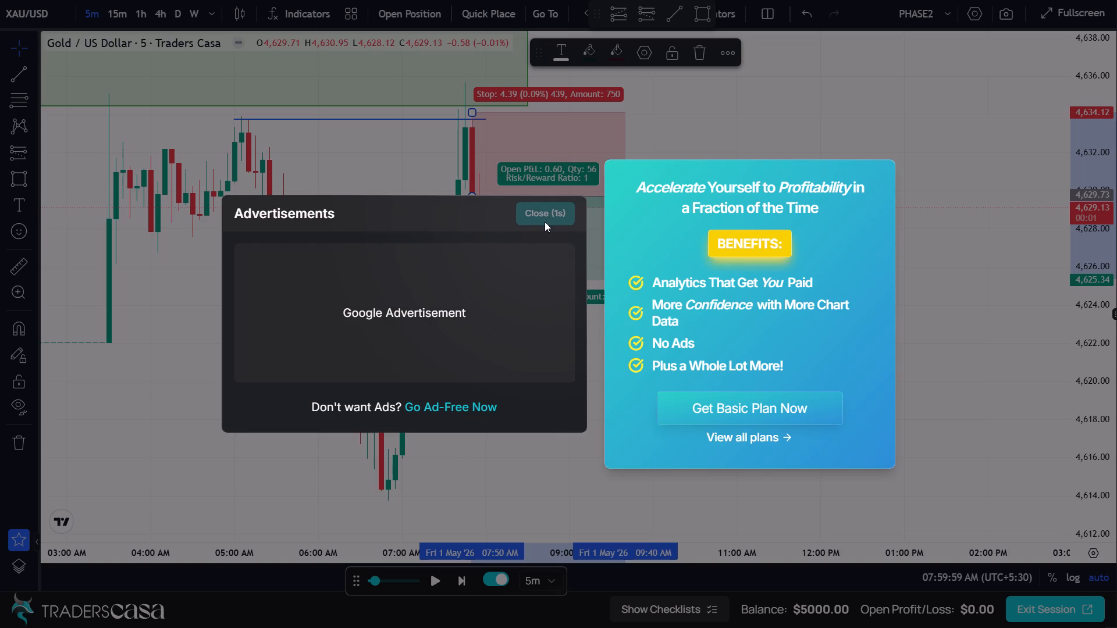
Dismiss the advertisement and extend the short position drawing's target down to 4,620.92.
{"action": "left_click", "coordinate": [545, 213]}
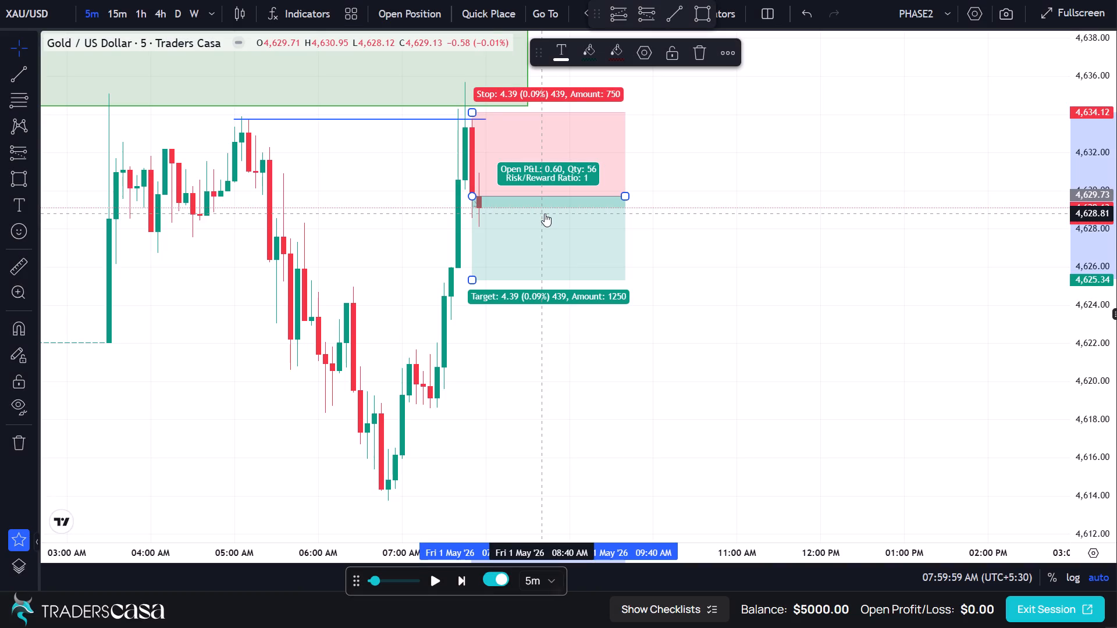
{"action": "left_click_drag", "start_coordinate": [472, 277], "coordinate": [474, 344]}
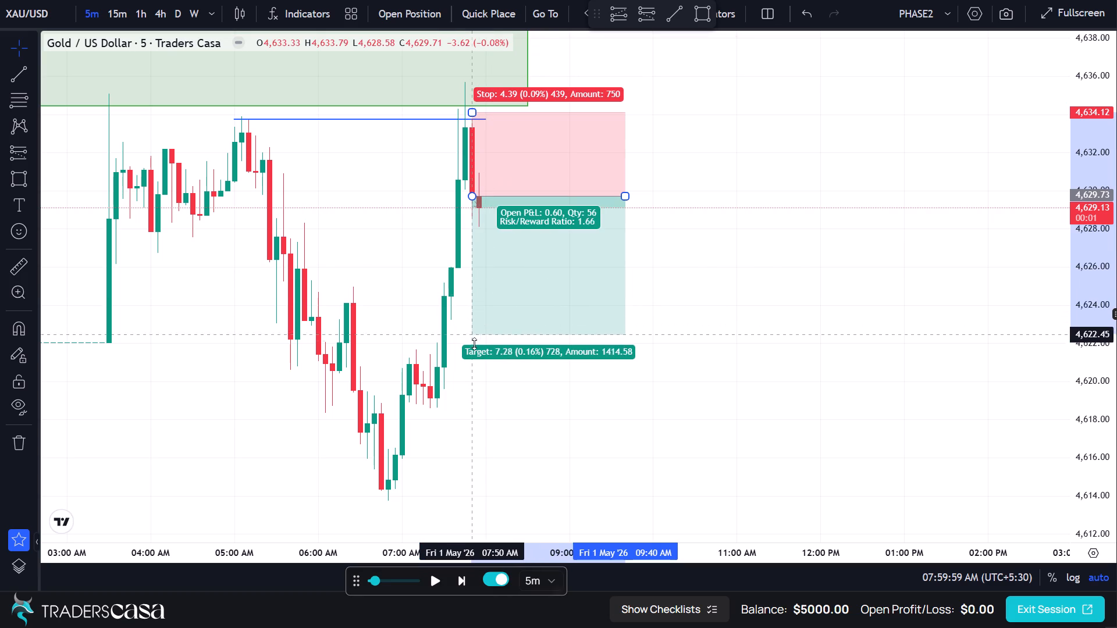
{"action": "left_click_drag", "start_coordinate": [474, 344], "coordinate": [474, 364]}
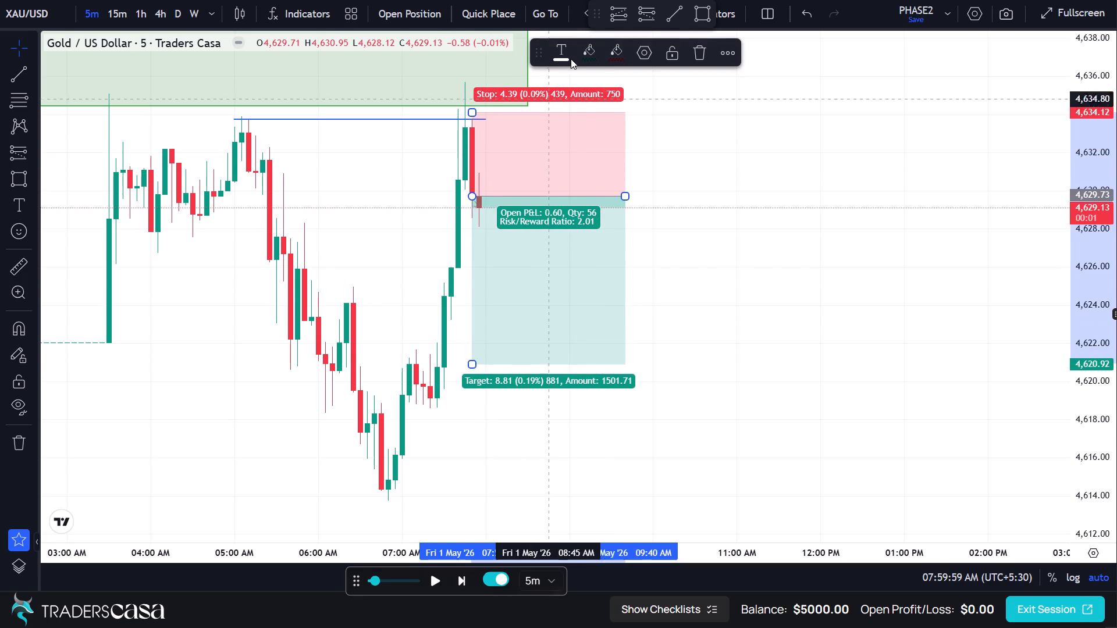
Place a sell limit trade with entry 4629.73, take profit 4620.92, stop loss 4634.12 and 1% risk of the initial balance.
{"action": "left_click", "coordinate": [418, 14]}
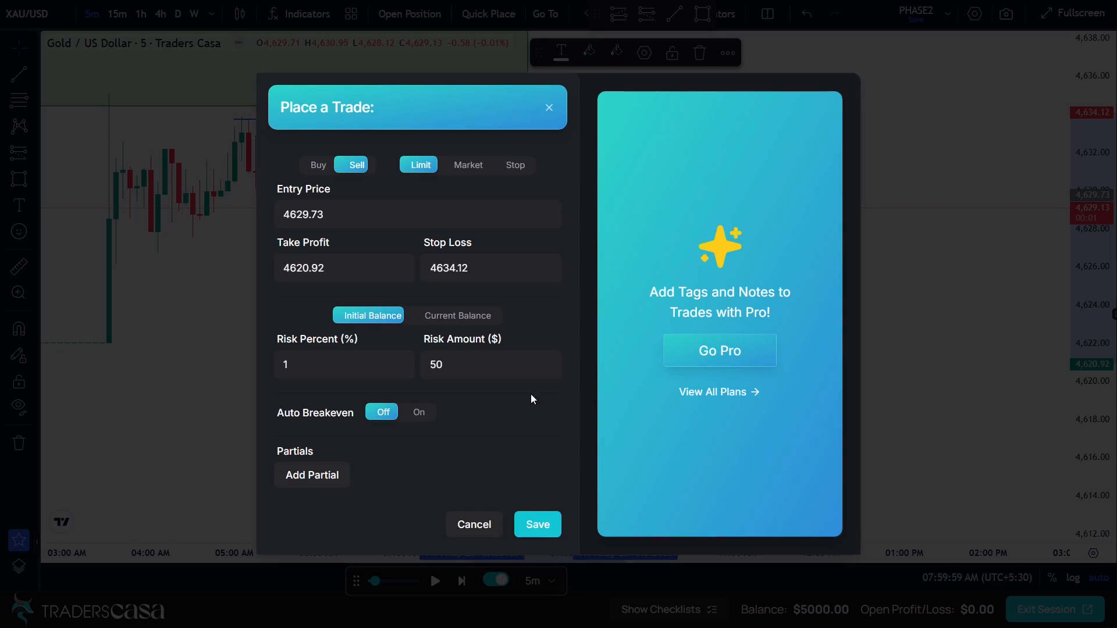
{"action": "left_click", "coordinate": [527, 530]}
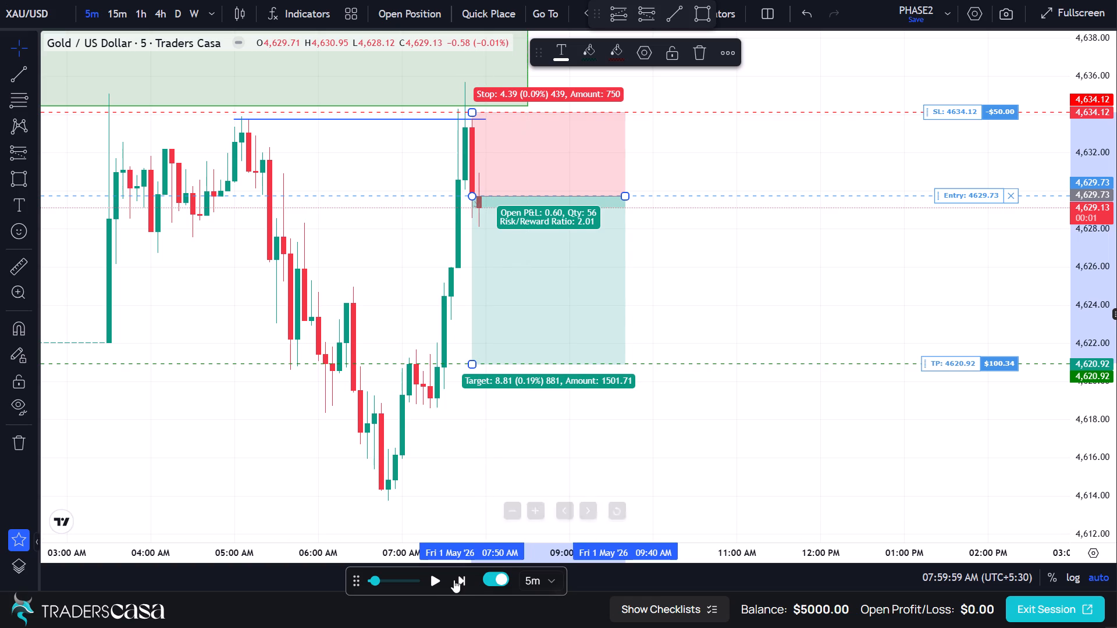
Step the 5-minute replay forward candle by candle to about 8:20 AM on May 1.
{"action": "left_click", "coordinate": [458, 587]}
{"action": "left_click", "coordinate": [458, 587]}
{"action": "double_click", "coordinate": [457, 587]}
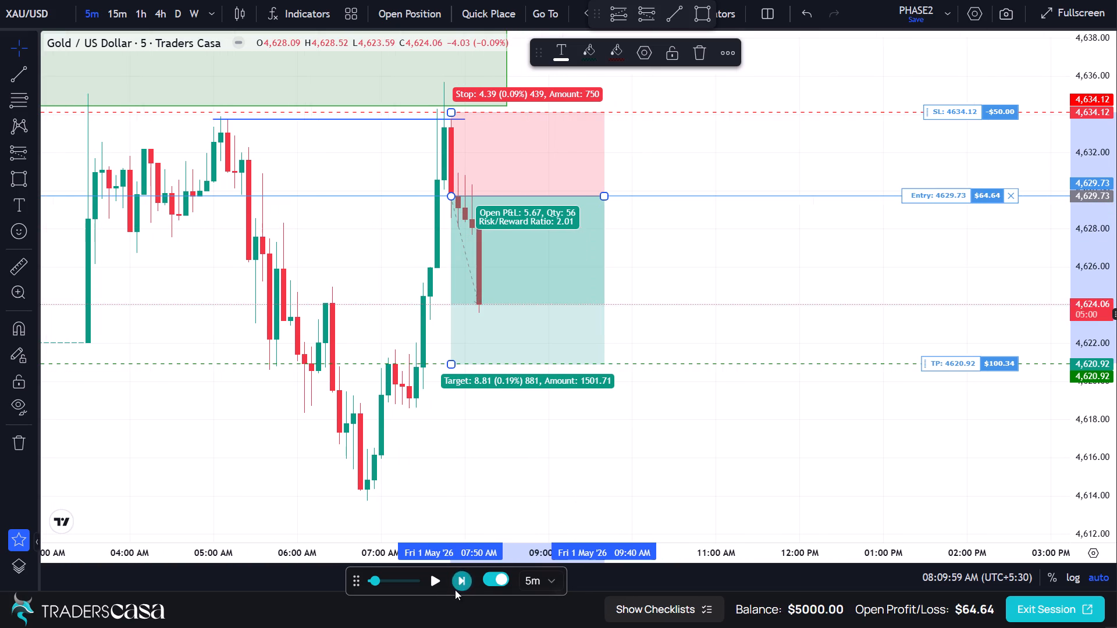
{"action": "left_click", "coordinate": [570, 349]}
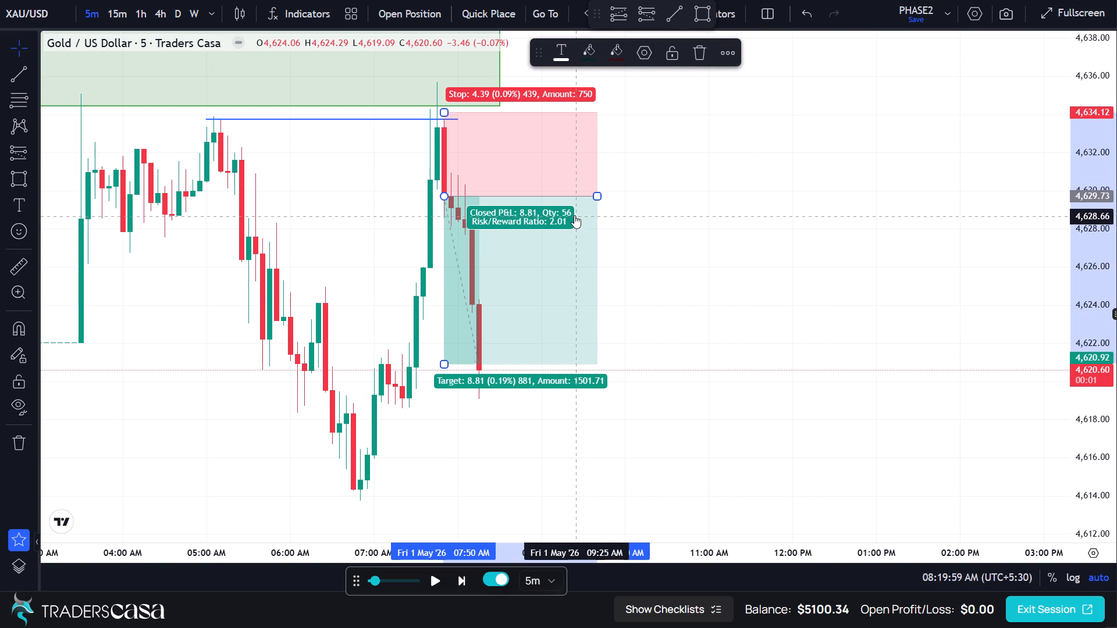
Delete the short position drawing from the 5-minute chart.
{"action": "left_click", "coordinate": [574, 214]}
{"action": "left_click", "coordinate": [701, 53]}
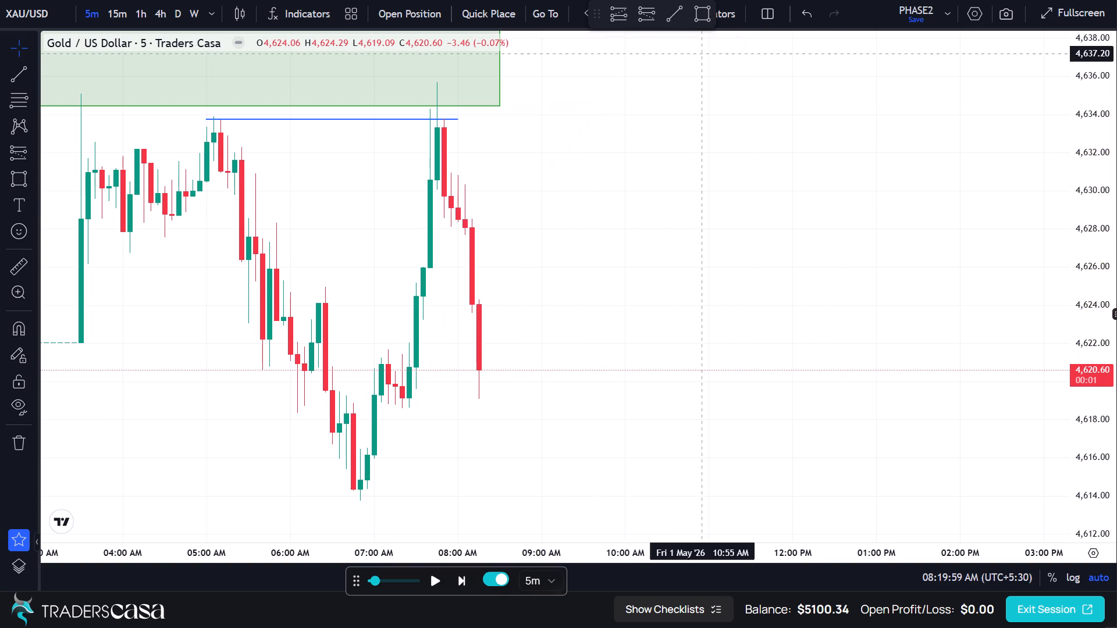
Switch the XAU/USD chart to the 15-minute timeframe.
{"action": "left_click", "coordinate": [125, 10]}
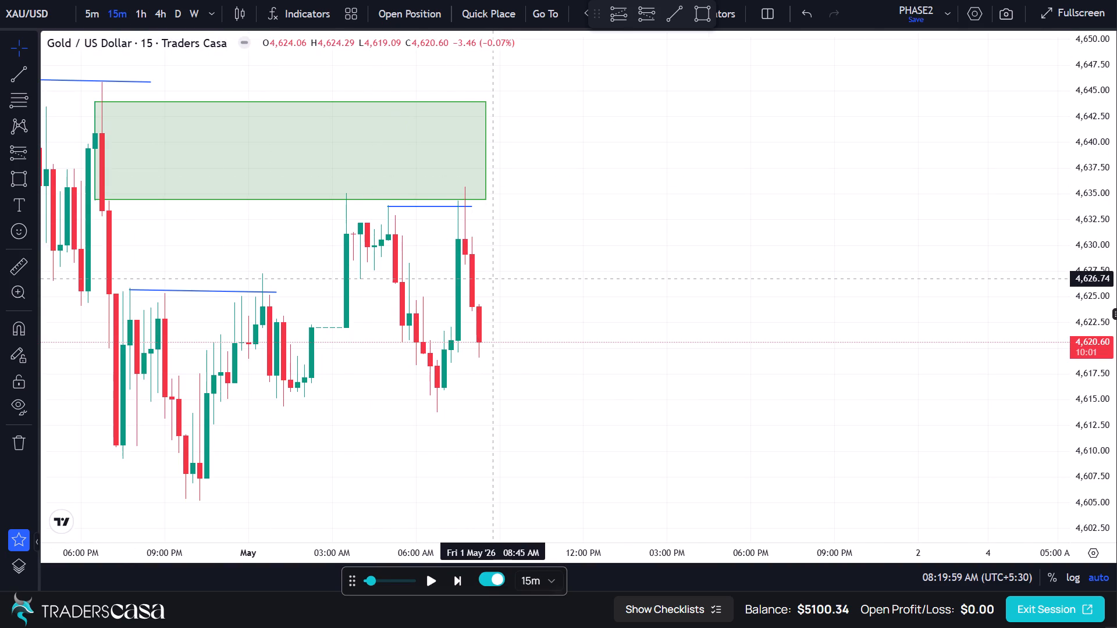
Draw a rectangle zone at the 6:45 AM swing low from about 4,618.9 down to 4,614, extending to 10:15 AM.
{"action": "scroll", "coordinate": [500, 215], "scroll_direction": "down", "scroll_amount": 4}
{"action": "scroll", "coordinate": [504, 202], "scroll_direction": "up", "scroll_amount": 1}
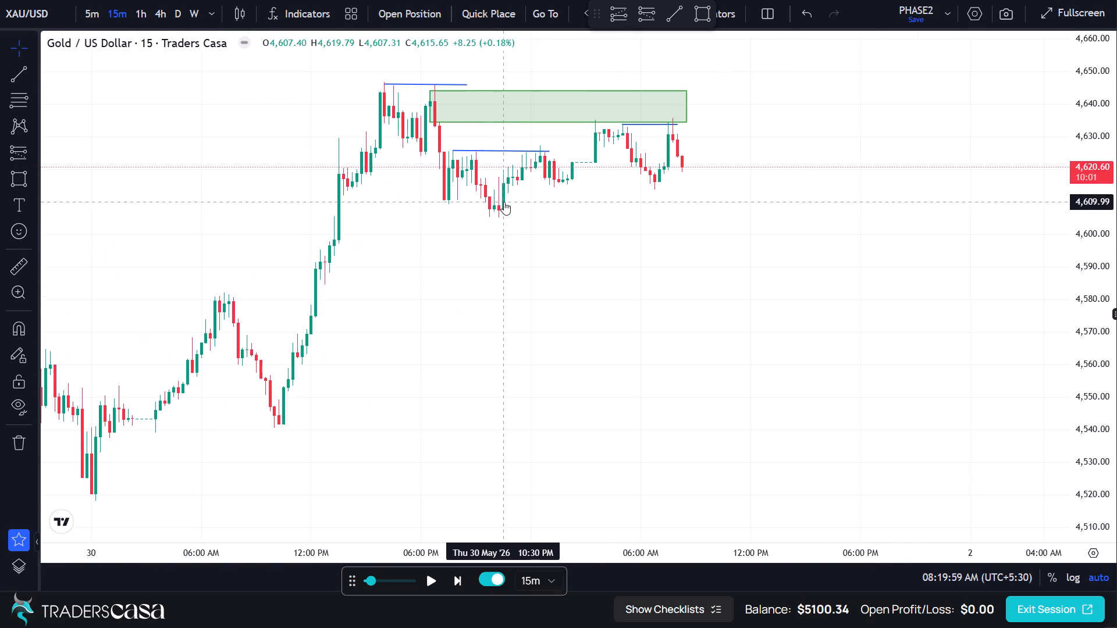
{"action": "scroll", "coordinate": [504, 202], "scroll_direction": "up", "scroll_amount": 5}
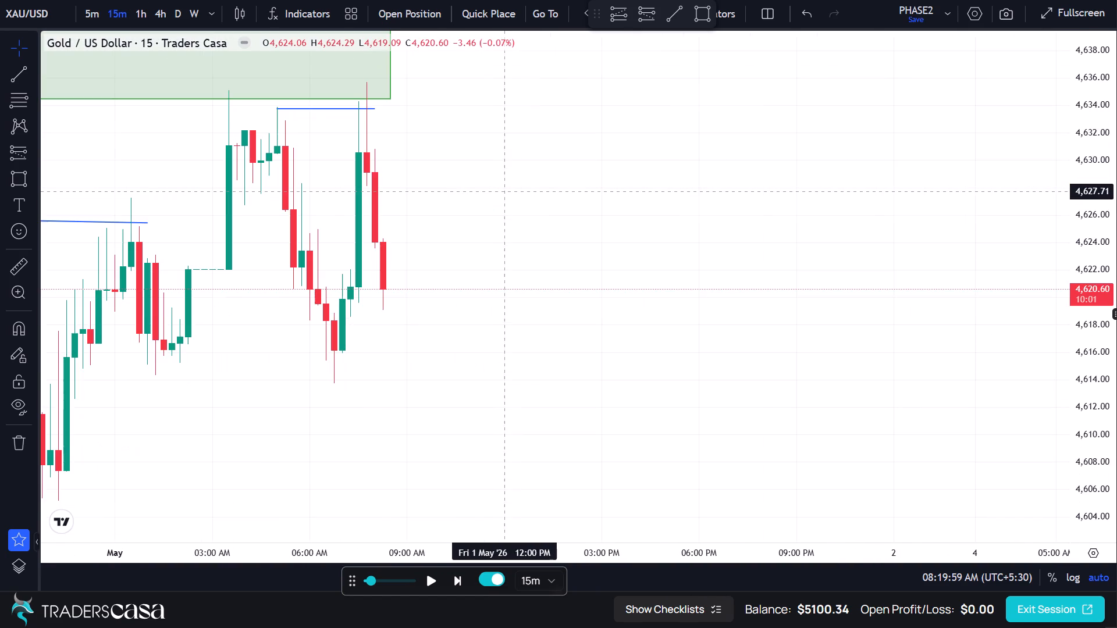
{"action": "scroll", "coordinate": [506, 191], "scroll_direction": "up", "scroll_amount": 1}
{"action": "scroll", "coordinate": [506, 191], "scroll_direction": "down", "scroll_amount": 2}
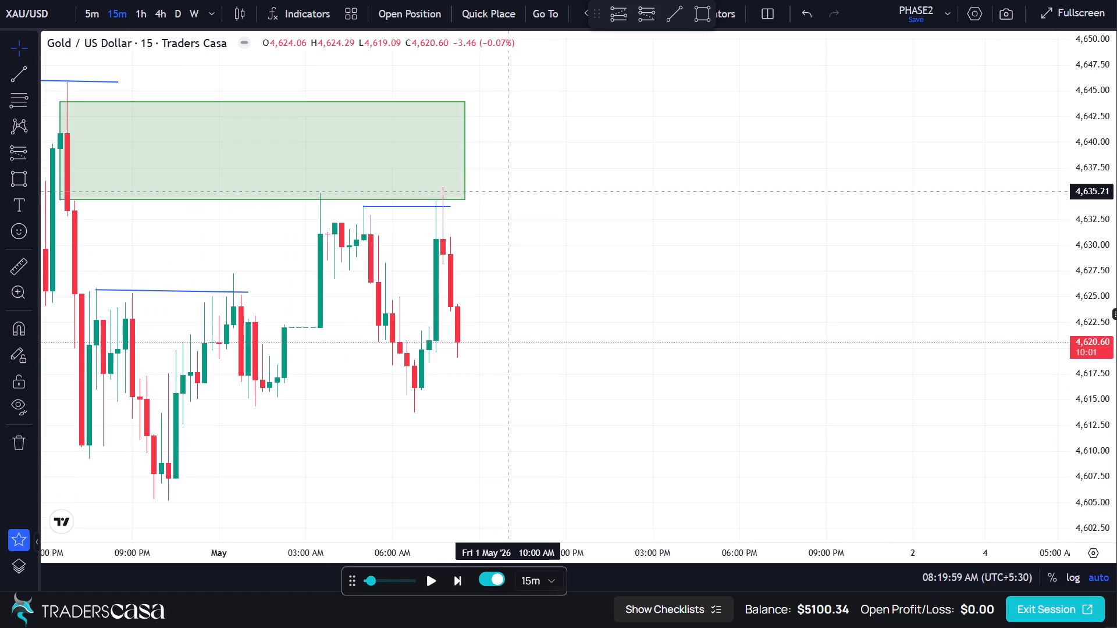
{"action": "left_click", "coordinate": [25, 185]}
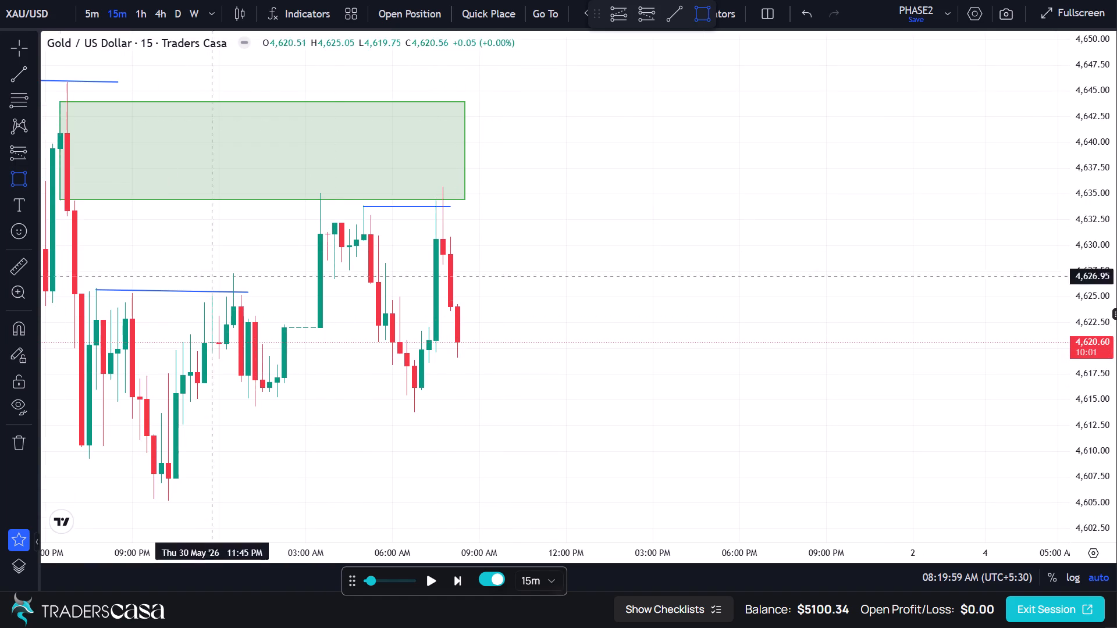
{"action": "left_click", "coordinate": [415, 359]}
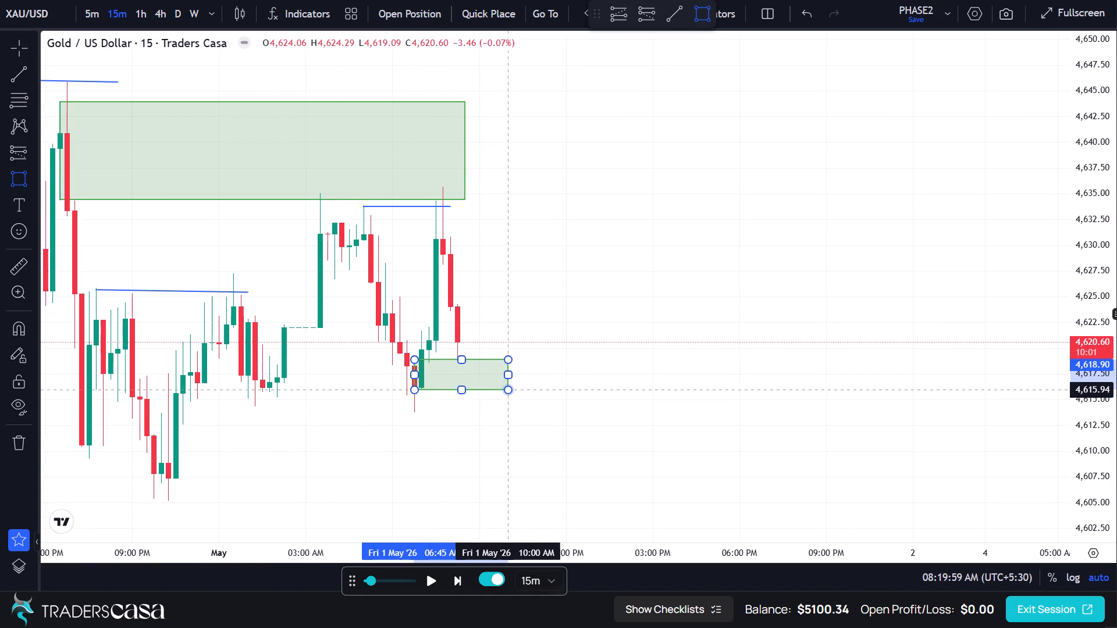
{"action": "left_click", "coordinate": [516, 410]}
{"action": "left_click", "coordinate": [519, 314]}
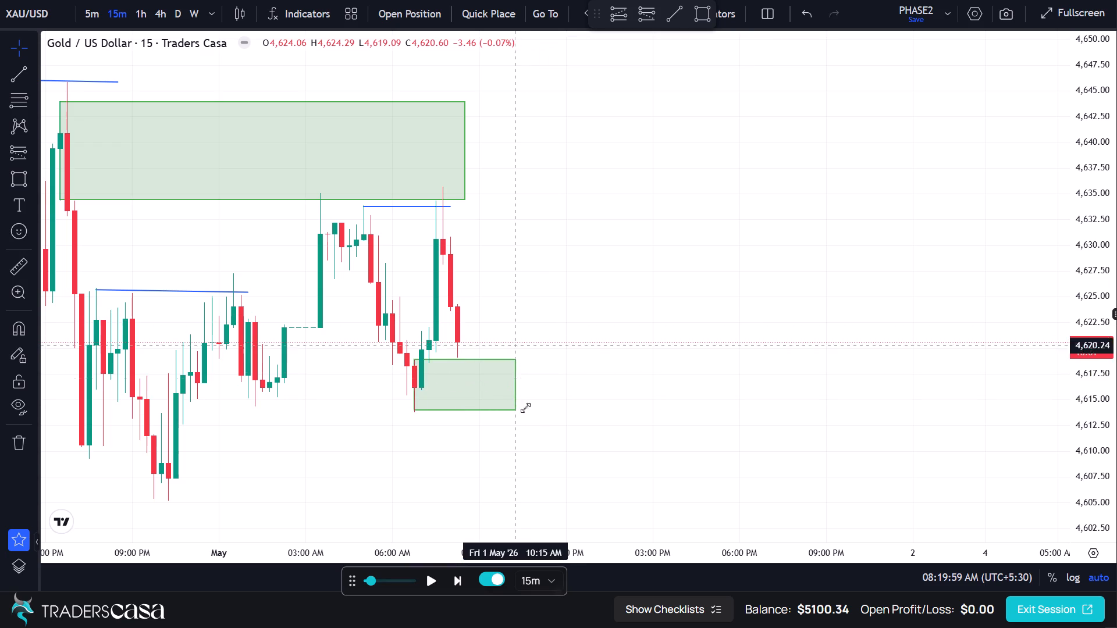
Step the 15-minute replay forward to about 10:15 AM, following price around the new lower zone.
{"action": "left_click", "coordinate": [455, 584]}
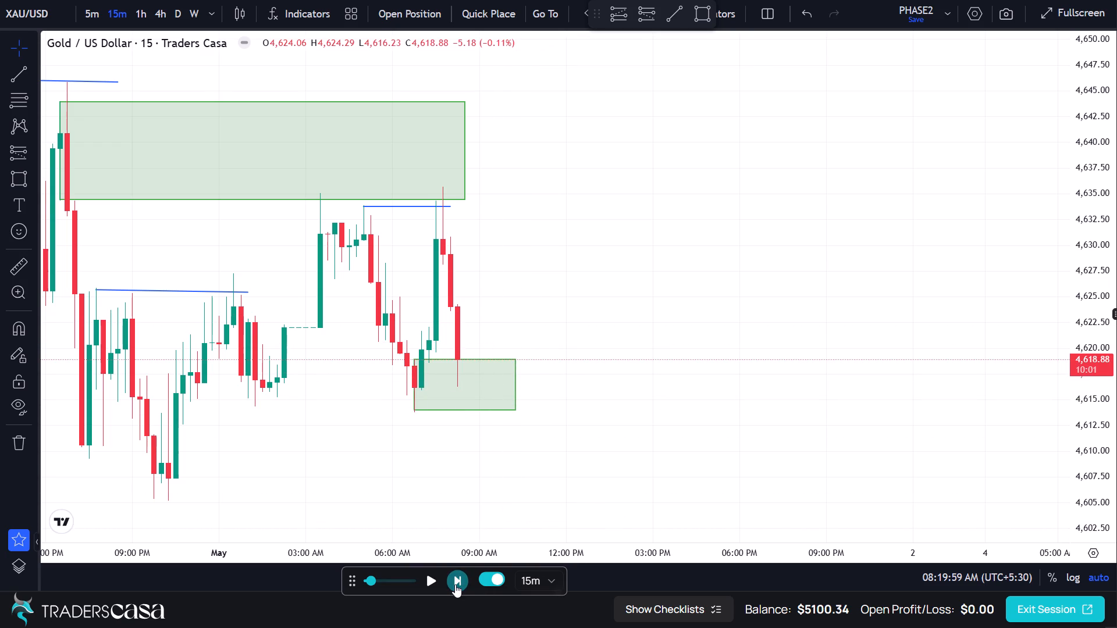
{"action": "left_click", "coordinate": [455, 584]}
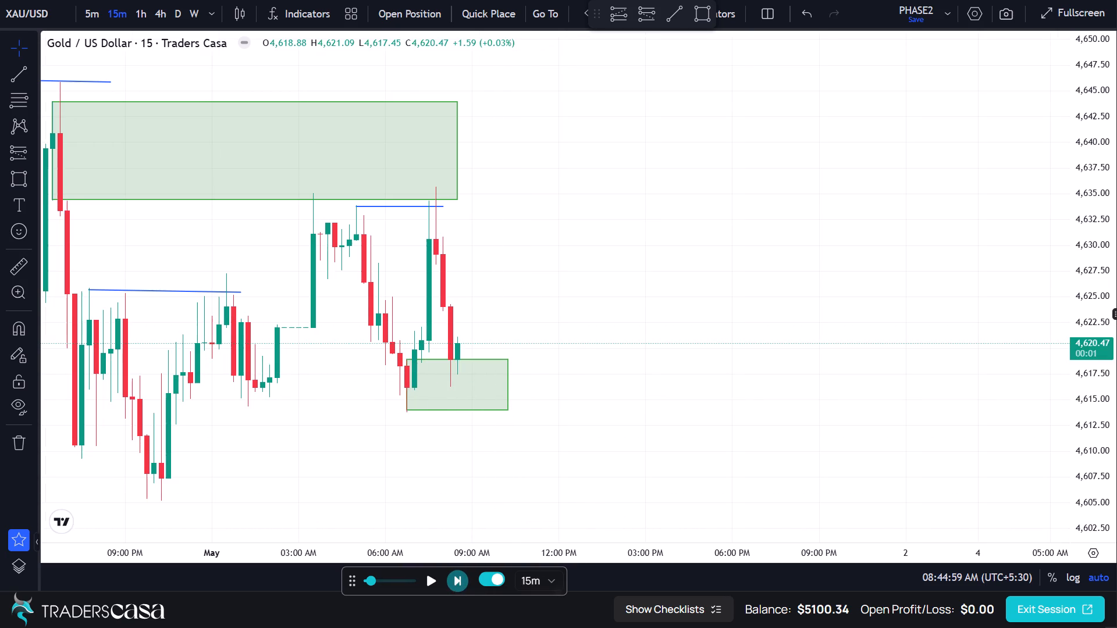
{"action": "scroll", "coordinate": [539, 360], "scroll_direction": "up", "scroll_amount": 2}
{"action": "scroll", "coordinate": [539, 363], "scroll_direction": "down", "scroll_amount": 1}
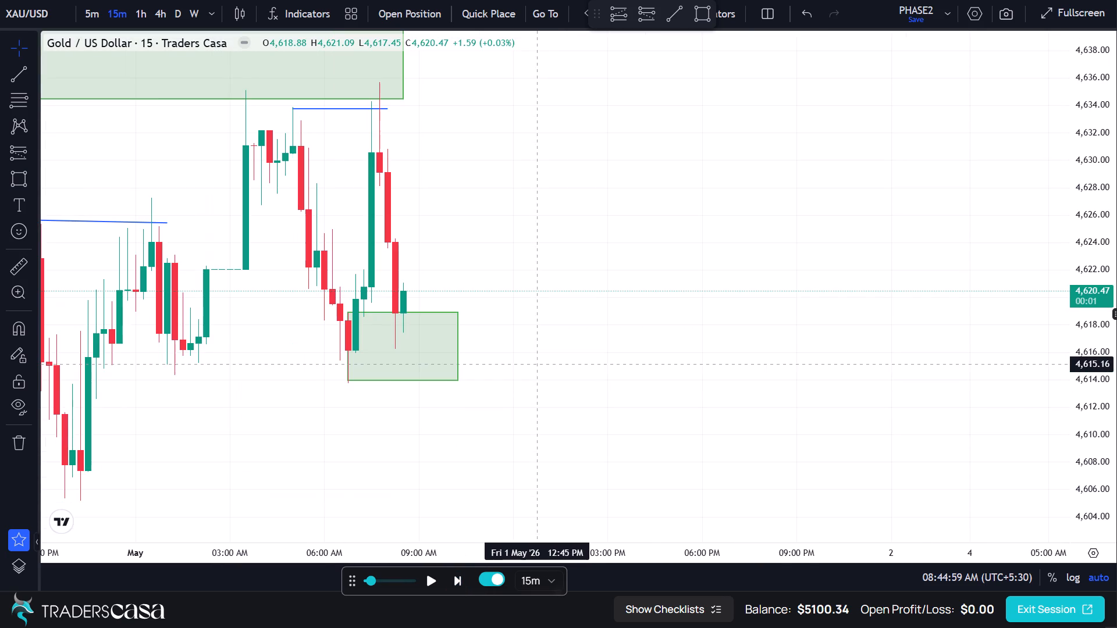
{"action": "left_click", "coordinate": [464, 583]}
{"action": "left_click", "coordinate": [463, 584]}
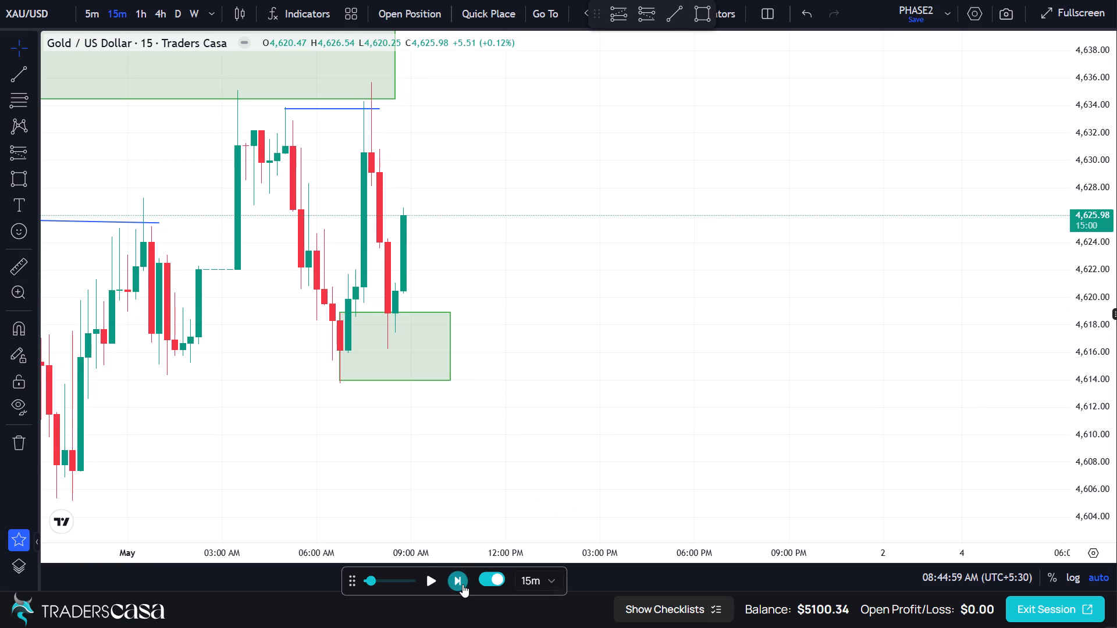
{"action": "left_click", "coordinate": [463, 586]}
{"action": "left_click", "coordinate": [463, 586]}
{"action": "left_click", "coordinate": [463, 586]}
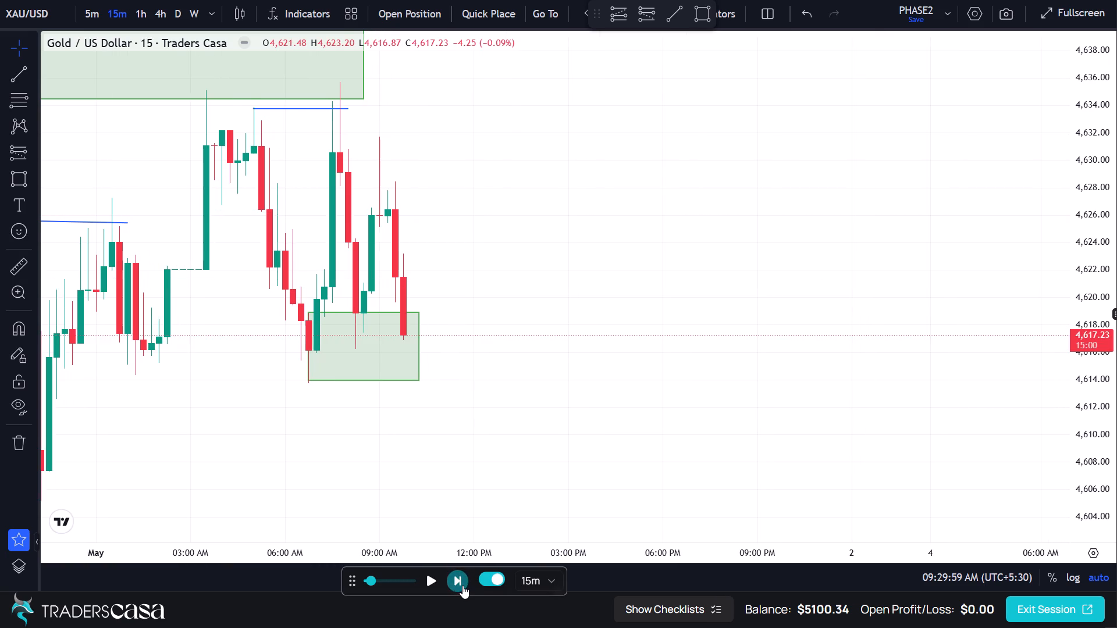
{"action": "left_click", "coordinate": [463, 586]}
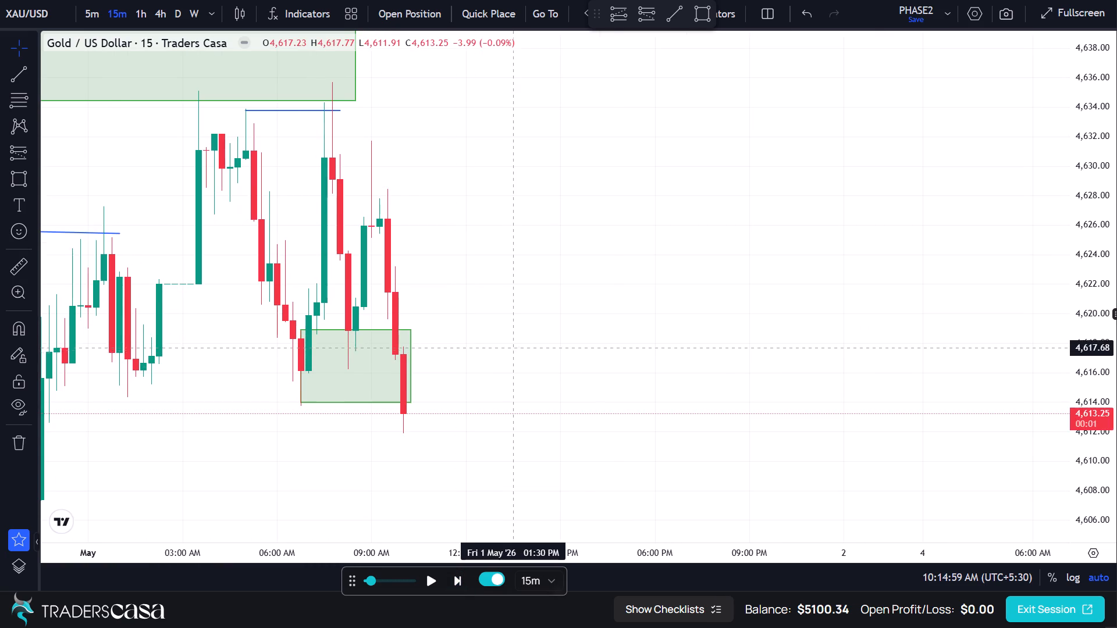
Review the marked levels and zones, and step the 15-minute replay forward to about 11:45 AM.
{"action": "scroll", "coordinate": [515, 348], "scroll_direction": "up", "scroll_amount": 1}
{"action": "scroll", "coordinate": [516, 348], "scroll_direction": "down", "scroll_amount": 4}
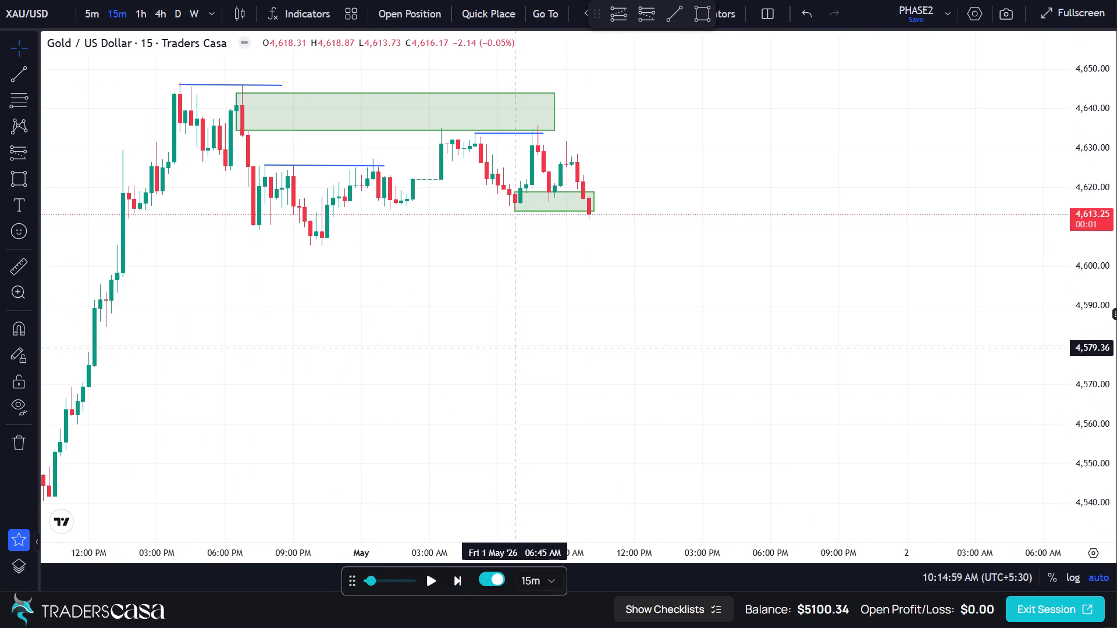
{"action": "scroll", "coordinate": [516, 348], "scroll_direction": "up", "scroll_amount": 2}
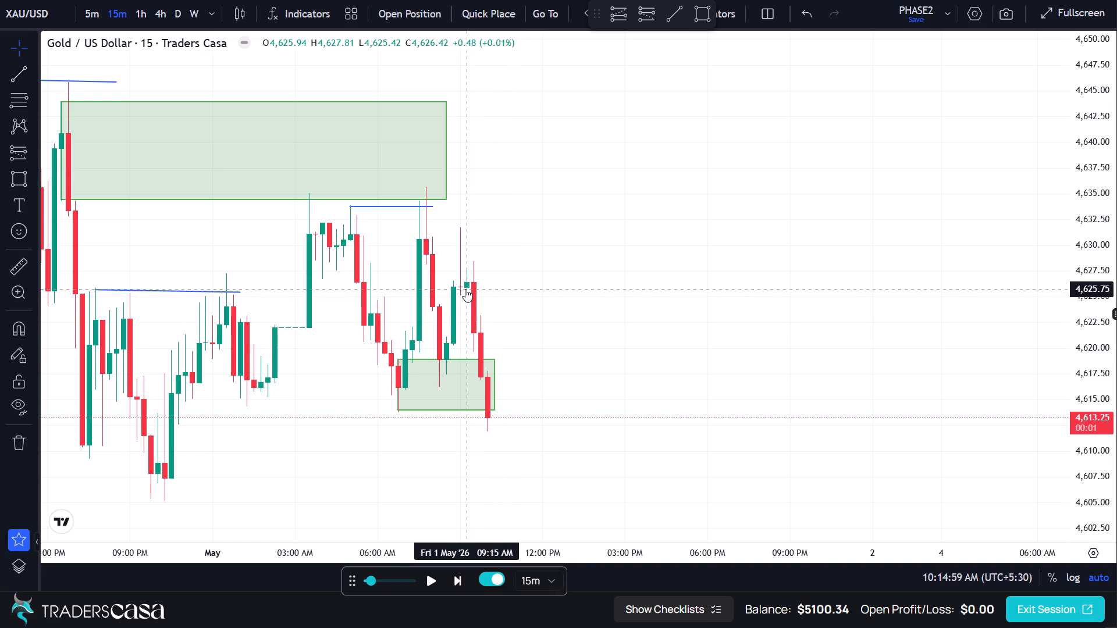
{"action": "left_click", "coordinate": [461, 582]}
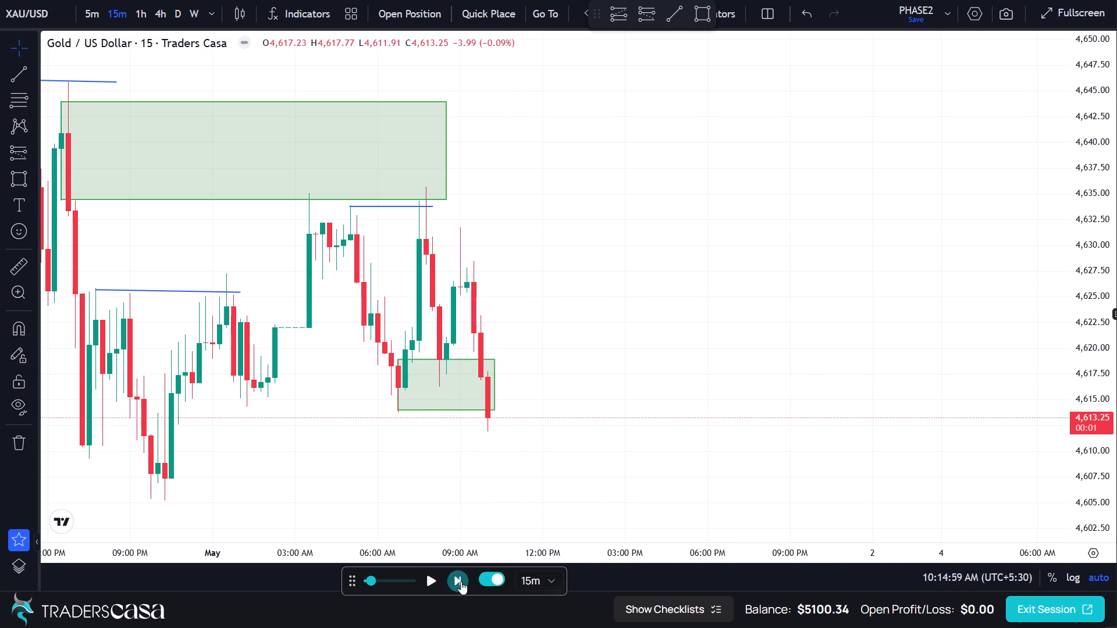
{"action": "triple_click", "coordinate": [461, 581]}
{"action": "double_click", "coordinate": [461, 581]}
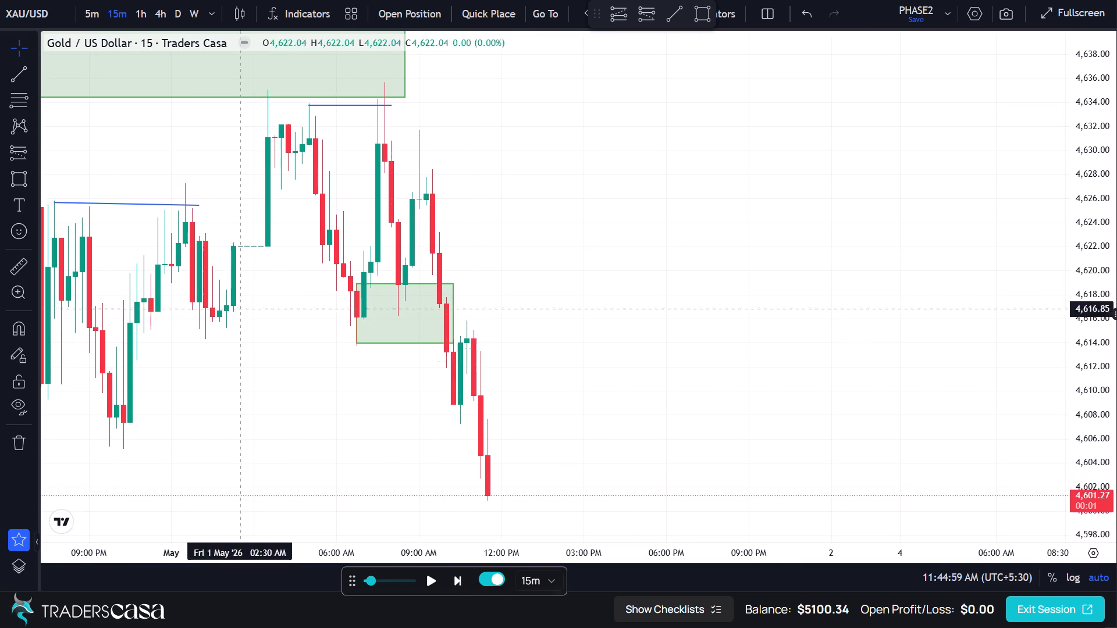
Draw a rectangle supply zone from the 10:45 AM candle to 2:30 PM, between about 4,615.9 and 4,611.3.
{"action": "left_click", "coordinate": [27, 187]}
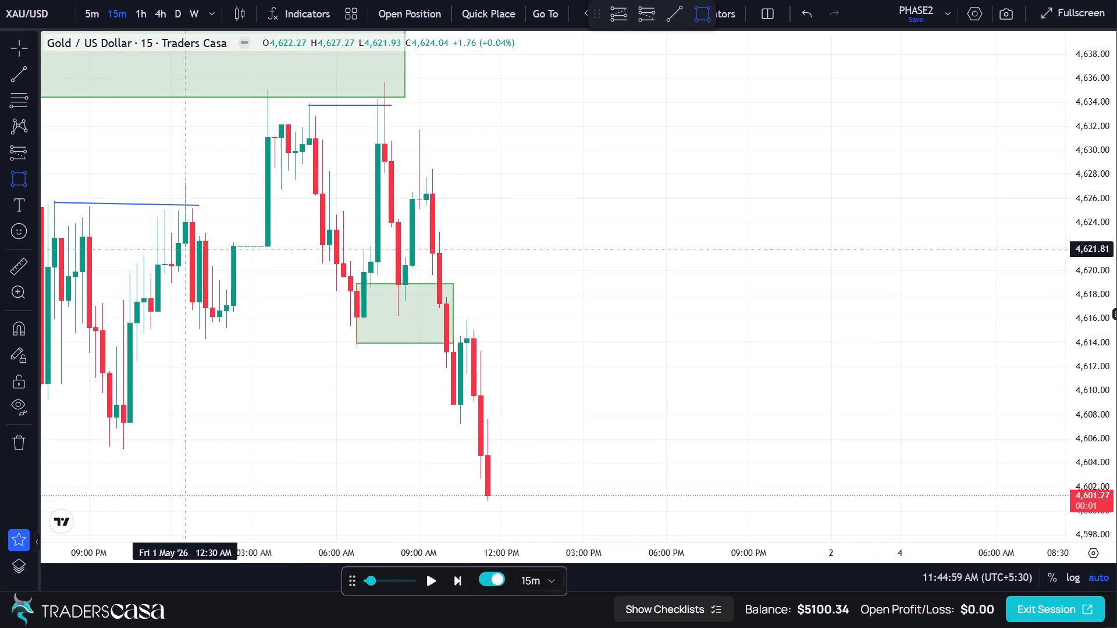
{"action": "left_click", "coordinate": [467, 320]}
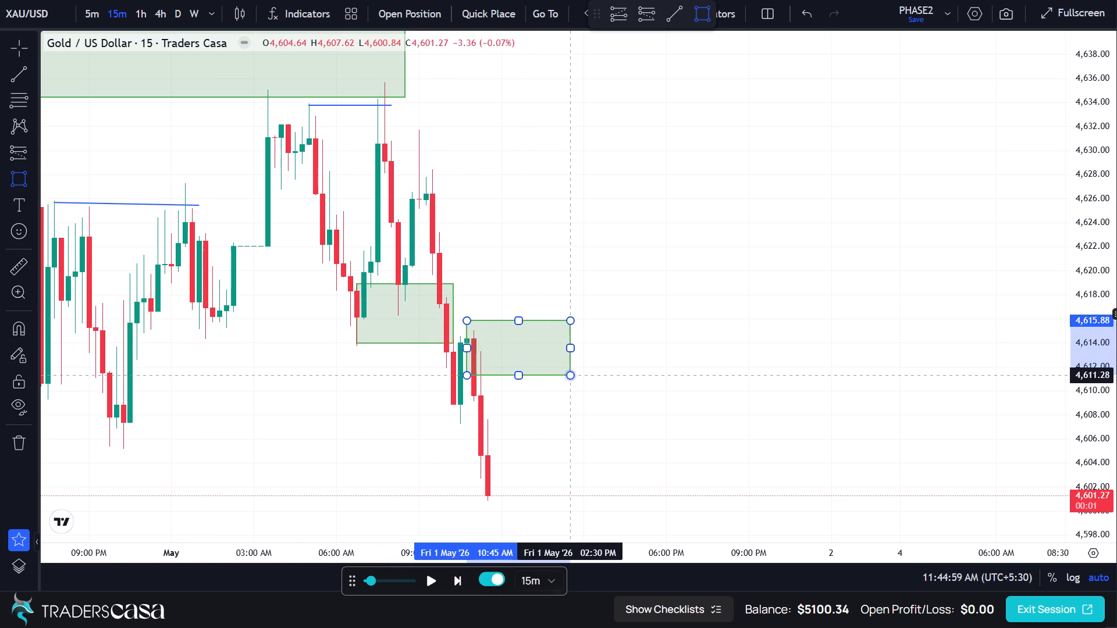
{"action": "left_click", "coordinate": [572, 375]}
{"action": "left_click", "coordinate": [596, 352]}
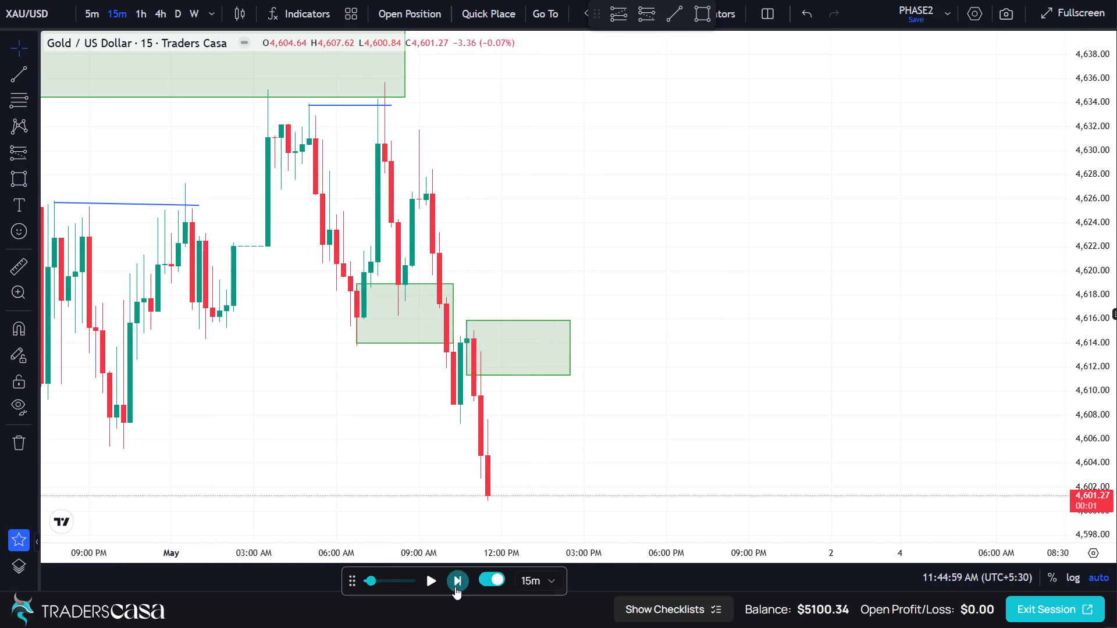
Step the 15-minute replay forward to about 1:45 PM on May 1.
{"action": "left_click", "coordinate": [455, 587]}
{"action": "left_click", "coordinate": [455, 586]}
{"action": "triple_click", "coordinate": [455, 586]}
{"action": "triple_click", "coordinate": [455, 586]}
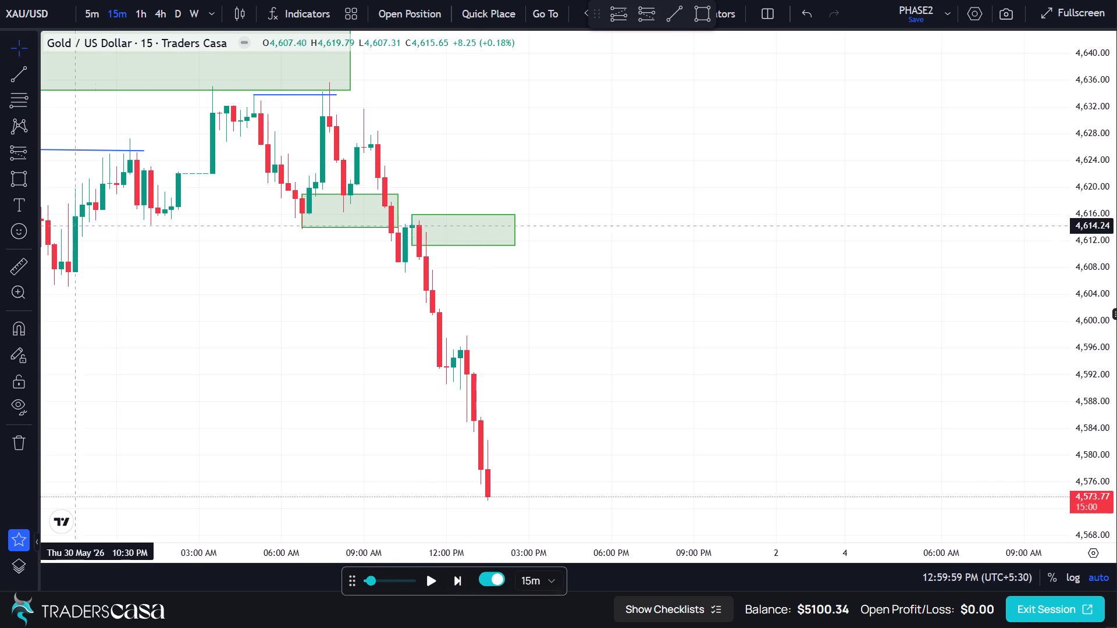
Draw a rectangle supply zone from the 12:30 PM candle to about 4:30 PM, between about 4,596.2 and 4,590.
{"action": "left_click", "coordinate": [25, 179]}
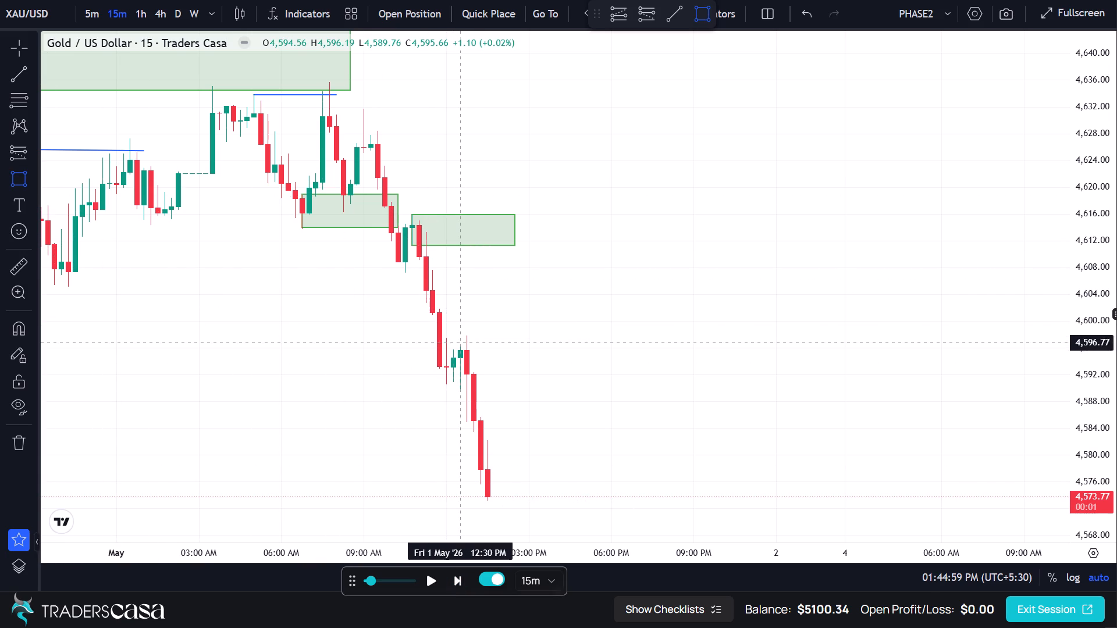
{"action": "left_click", "coordinate": [460, 347]}
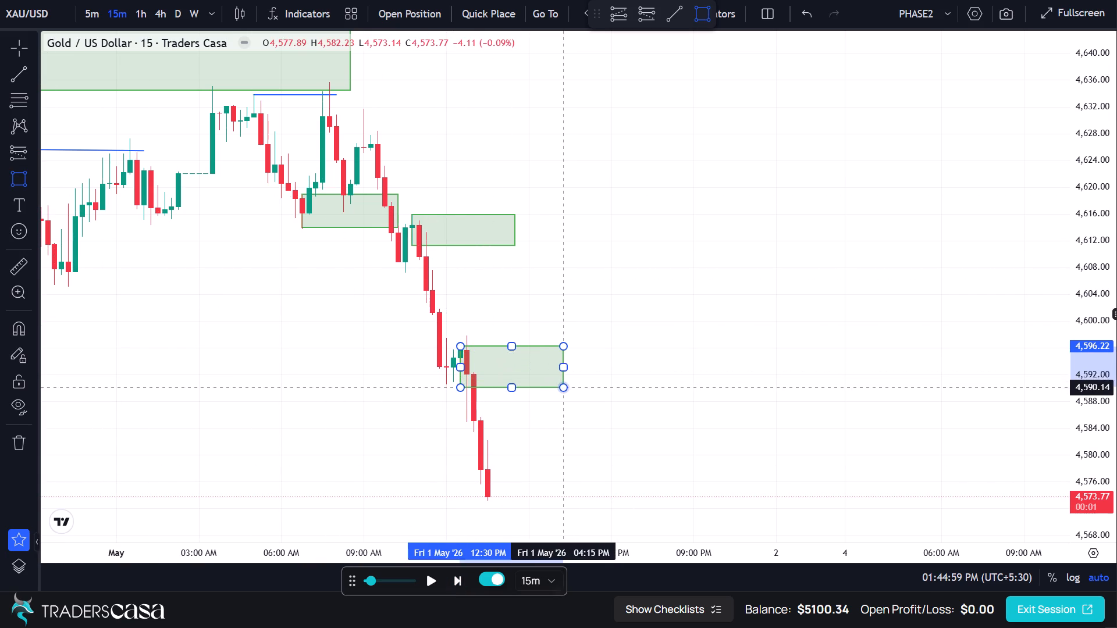
{"action": "left_click", "coordinate": [571, 389]}
{"action": "left_click", "coordinate": [558, 297]}
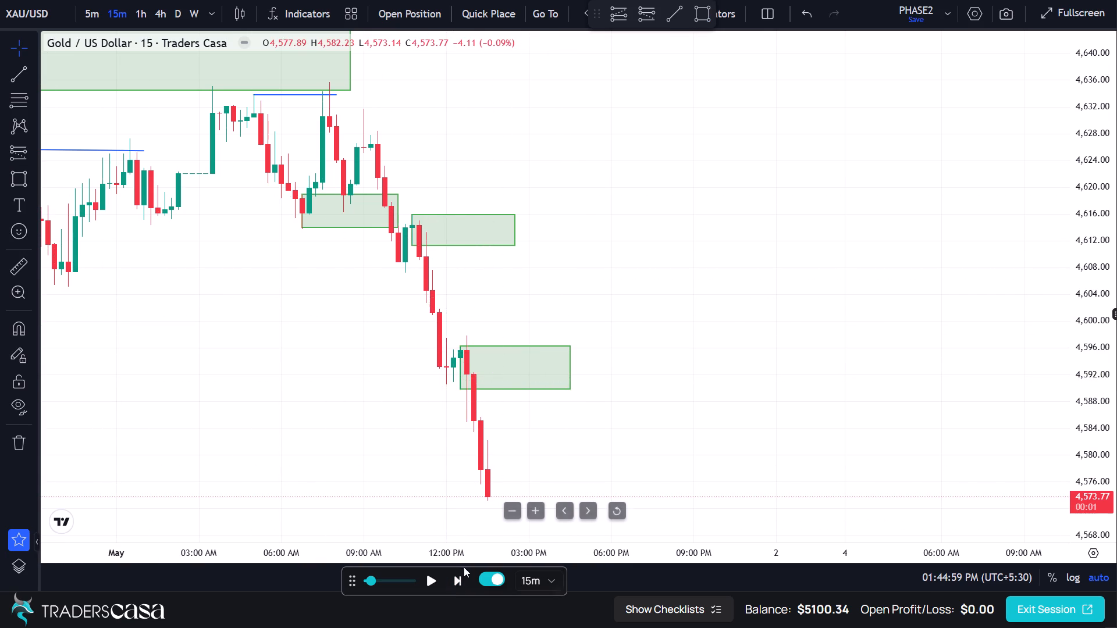
Step the 15-minute replay forward to about 6:00 PM on May 1.
{"action": "triple_click", "coordinate": [460, 578]}
{"action": "triple_click", "coordinate": [460, 578]}
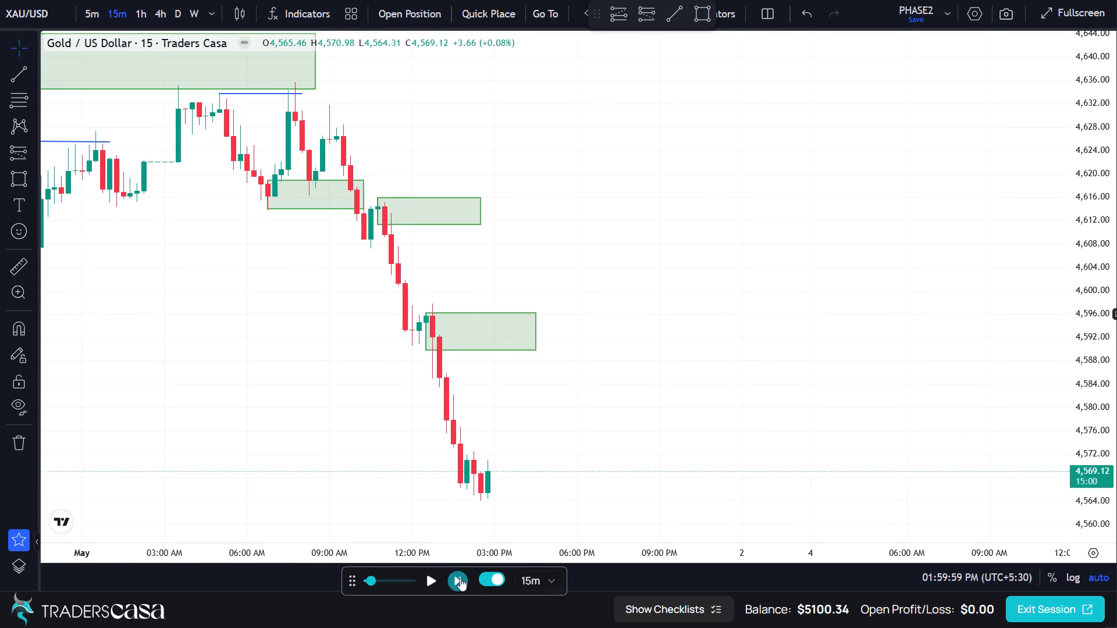
{"action": "triple_click", "coordinate": [460, 578]}
{"action": "triple_click", "coordinate": [460, 577]}
{"action": "triple_click", "coordinate": [460, 576]}
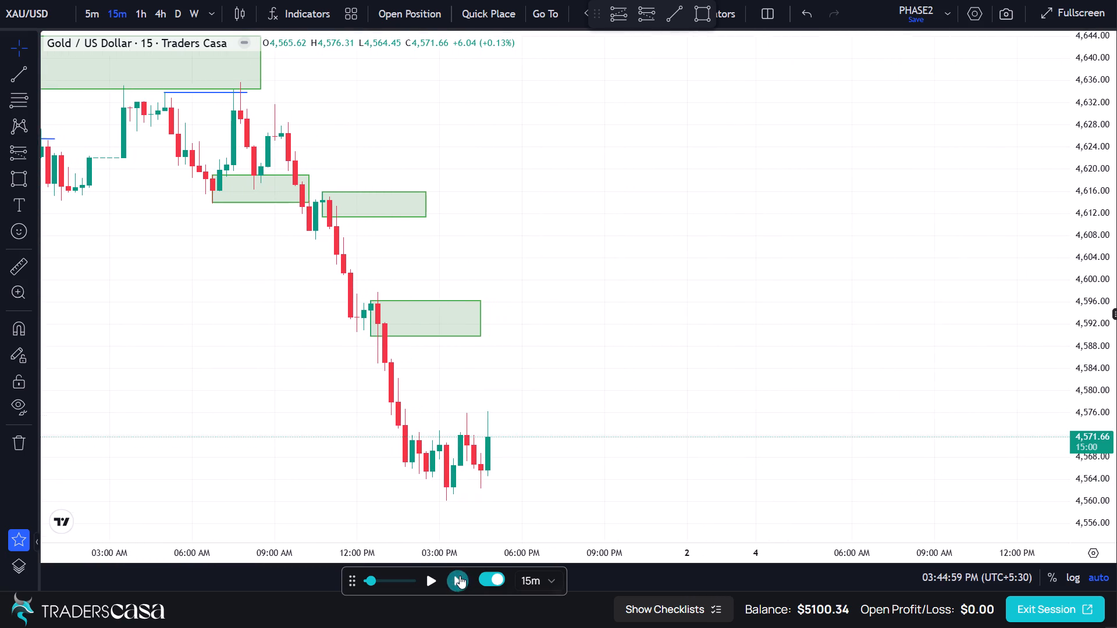
{"action": "triple_click", "coordinate": [460, 573]}
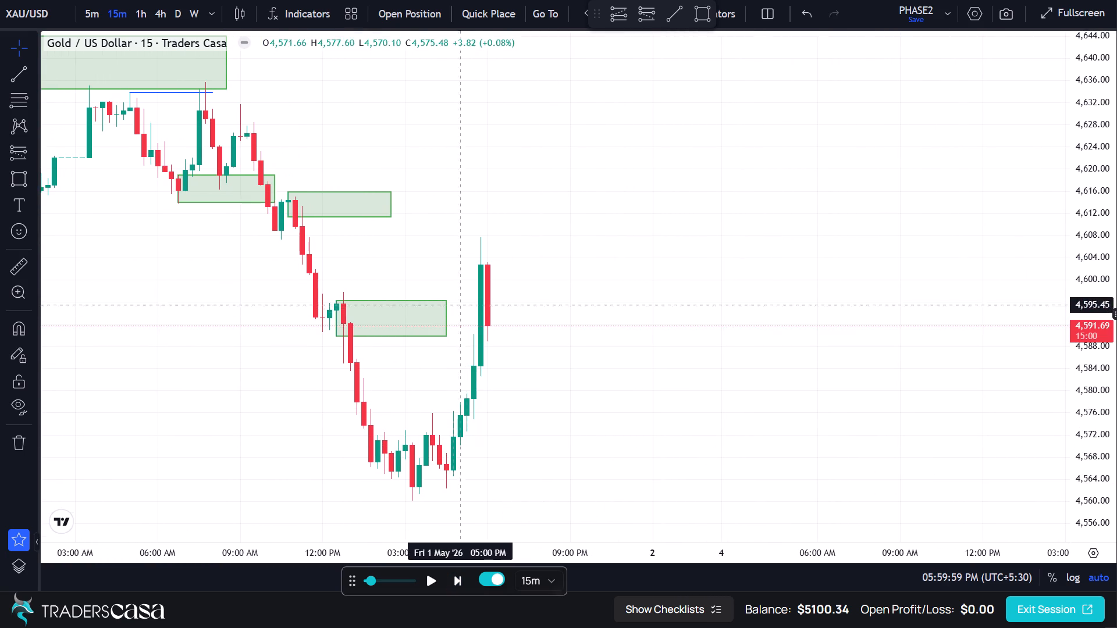
Extend the 12:30 PM supply zone to about 7:30 PM and the 10:45 AM supply zone to about 8:00 PM.
{"action": "left_click_drag", "start_coordinate": [445, 316], "coordinate": [529, 311]}
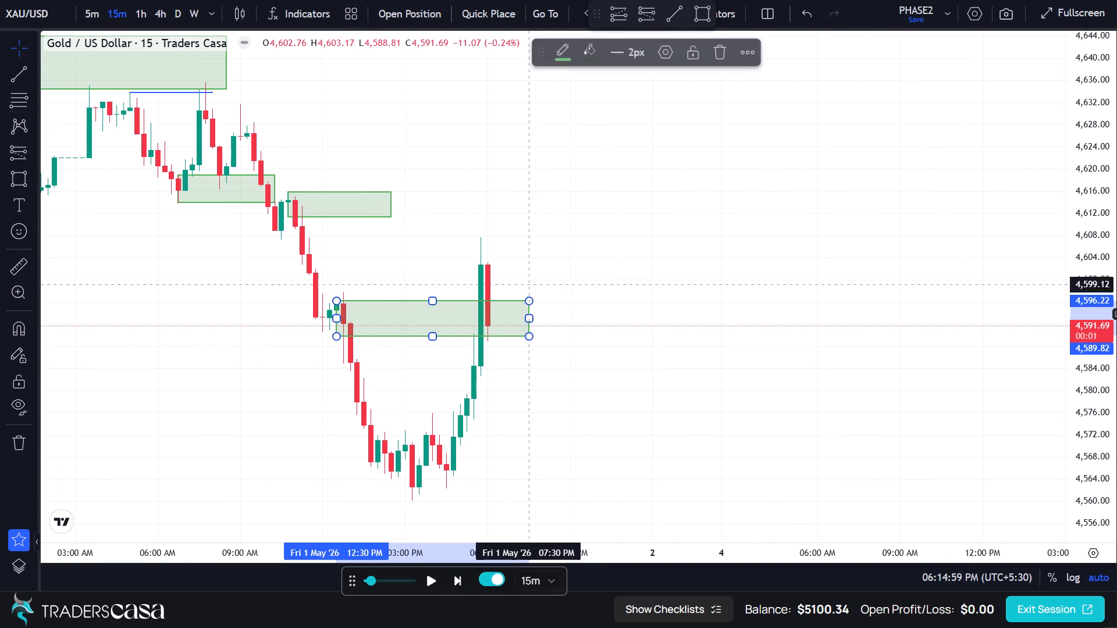
{"action": "left_click", "coordinate": [524, 259]}
{"action": "left_click_drag", "start_coordinate": [393, 202], "coordinate": [505, 204]}
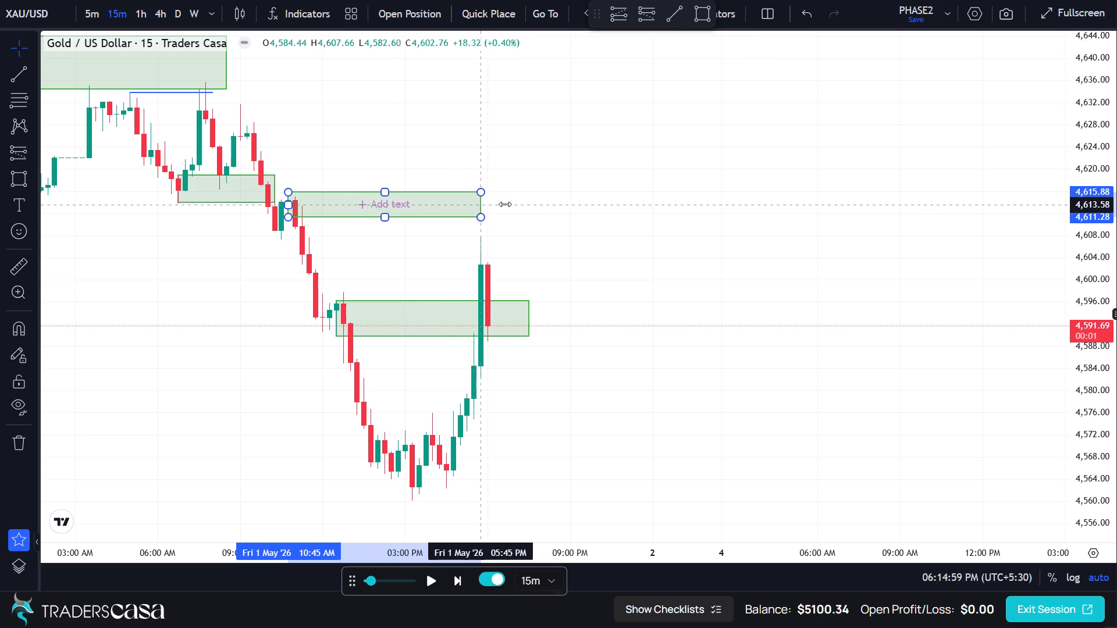
{"action": "left_click_drag", "start_coordinate": [505, 204], "coordinate": [545, 201]}
{"action": "left_click", "coordinate": [473, 147]}
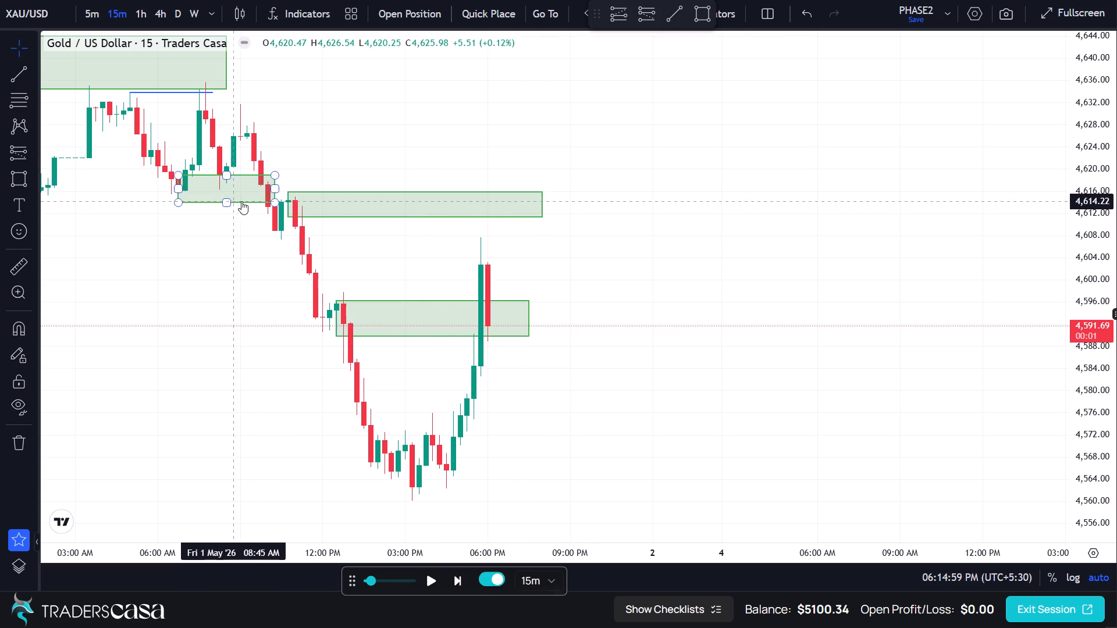
Delete the supply zone rectangle that starts at the 6:45 AM candle.
{"action": "left_click", "coordinate": [275, 192]}
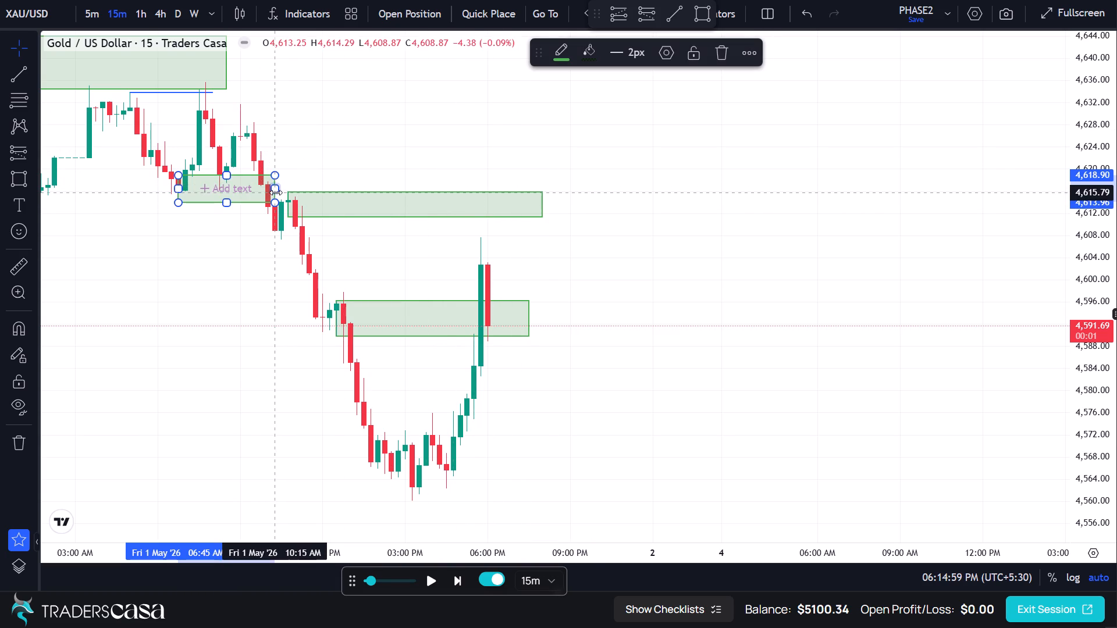
{"action": "left_click", "coordinate": [720, 47]}
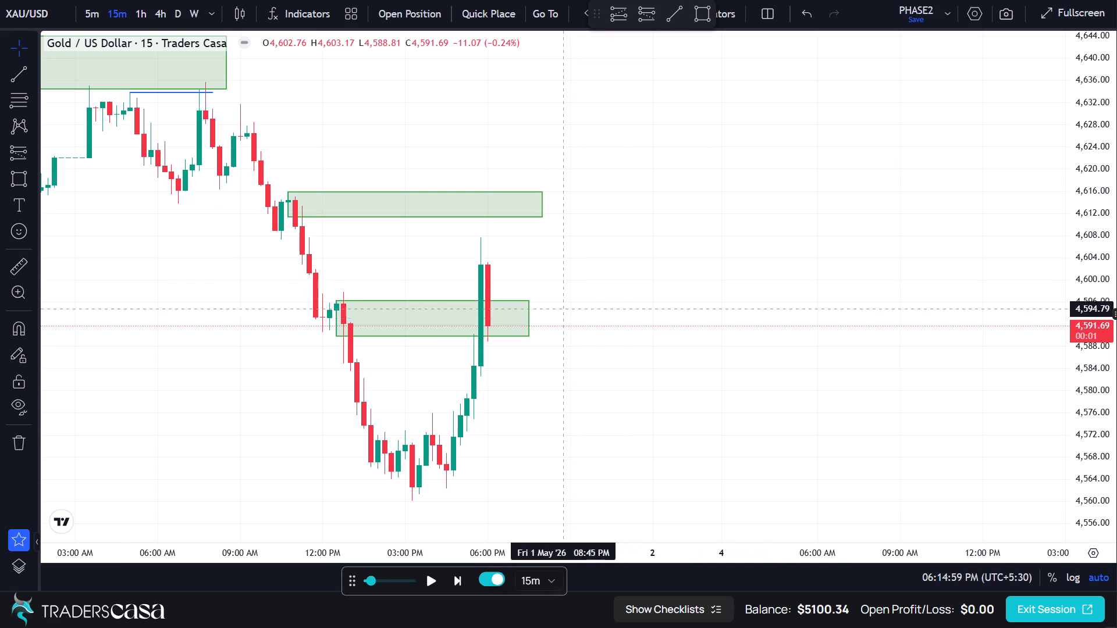
Extend the 12:30 PM supply zone to about 8:30 PM.
{"action": "left_click_drag", "start_coordinate": [528, 320], "coordinate": [557, 319]}
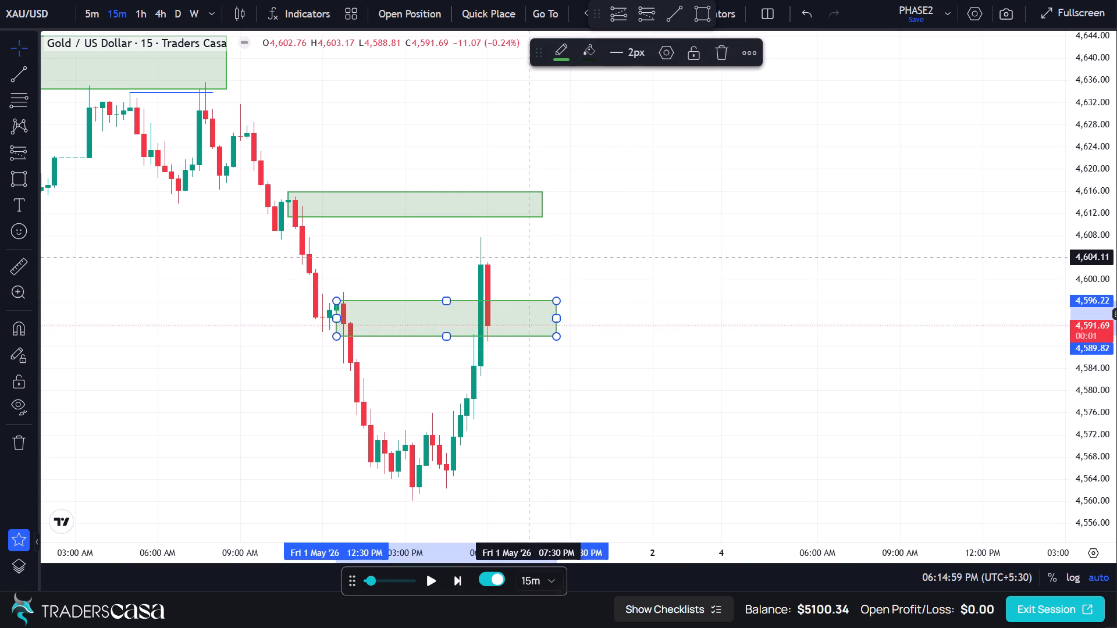
{"action": "left_click", "coordinate": [532, 251]}
On the 5-minute chart, draw a short position at 6:00 PM with entry about 4,597.4, stop about 4,606.2 and target about 4,579.9.
{"action": "left_click", "coordinate": [95, 18]}
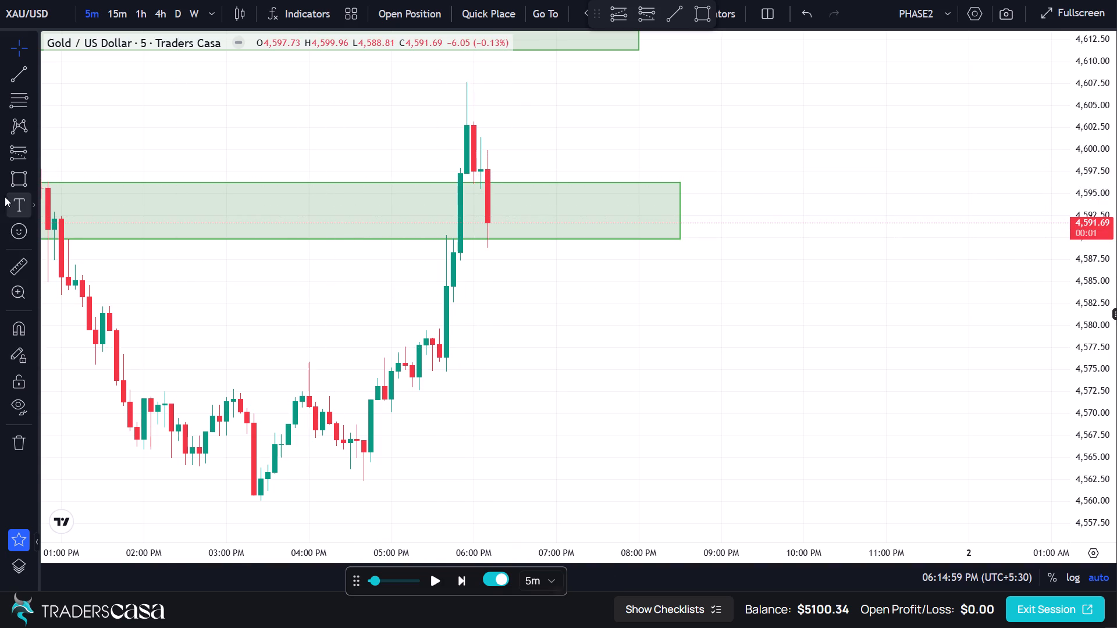
{"action": "left_click", "coordinate": [19, 158]}
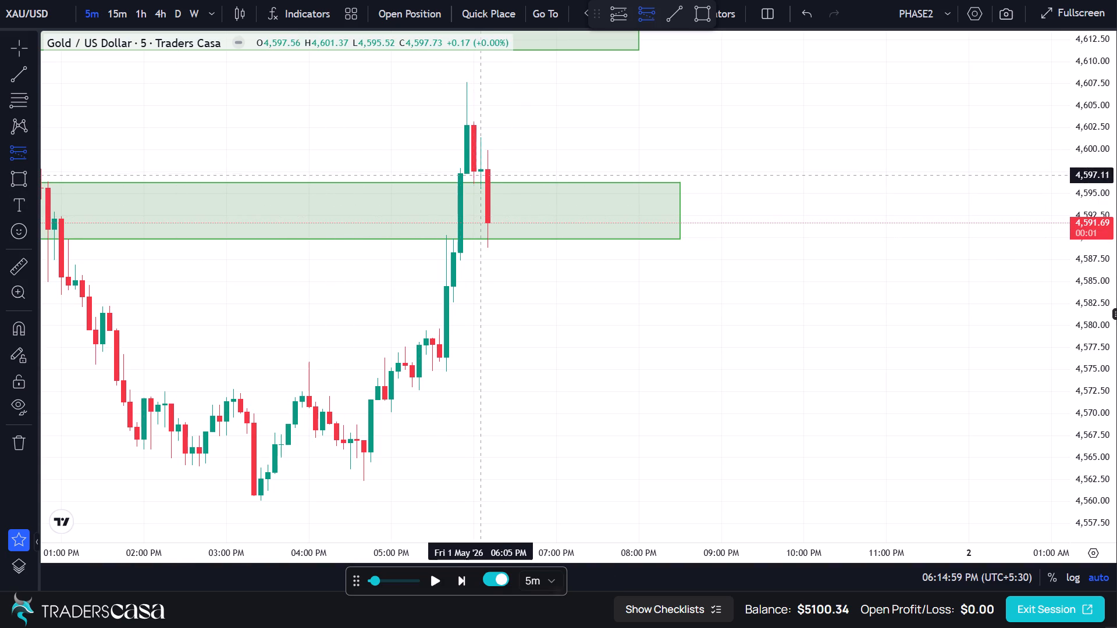
{"action": "left_click", "coordinate": [474, 172]}
{"action": "left_click_drag", "start_coordinate": [474, 87], "coordinate": [485, 104]}
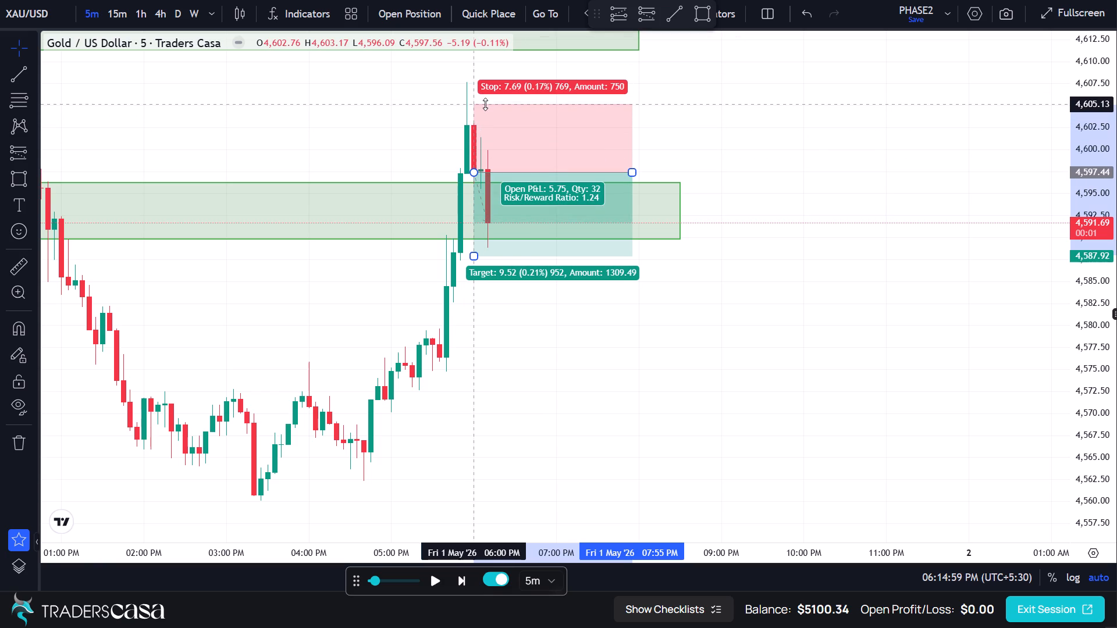
{"action": "left_click_drag", "start_coordinate": [485, 104], "coordinate": [485, 91]}
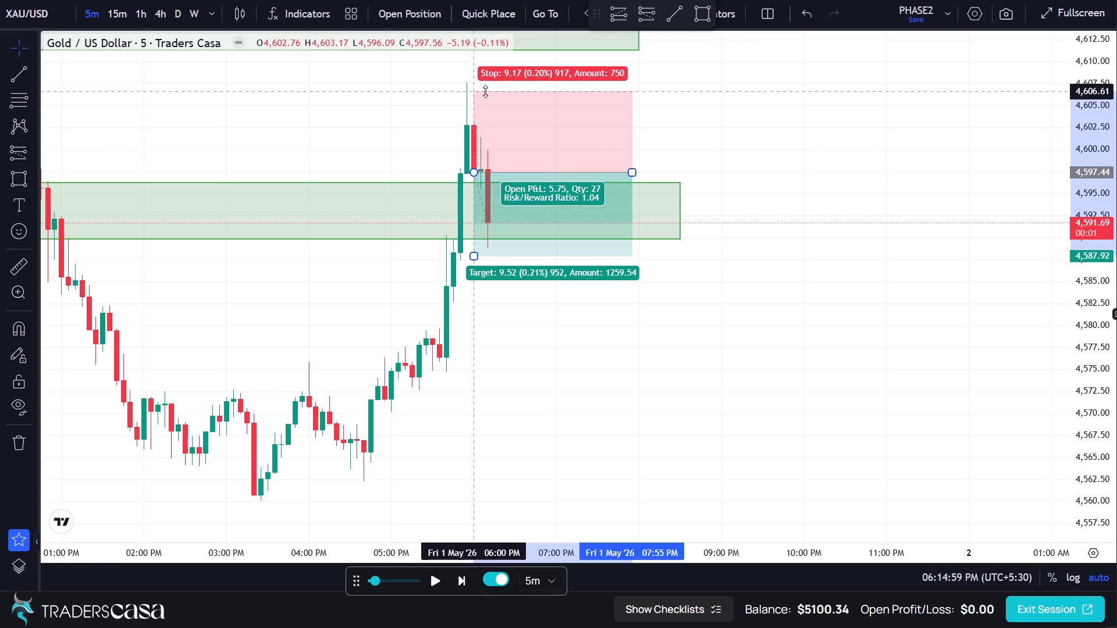
{"action": "left_click_drag", "start_coordinate": [485, 91], "coordinate": [485, 95]}
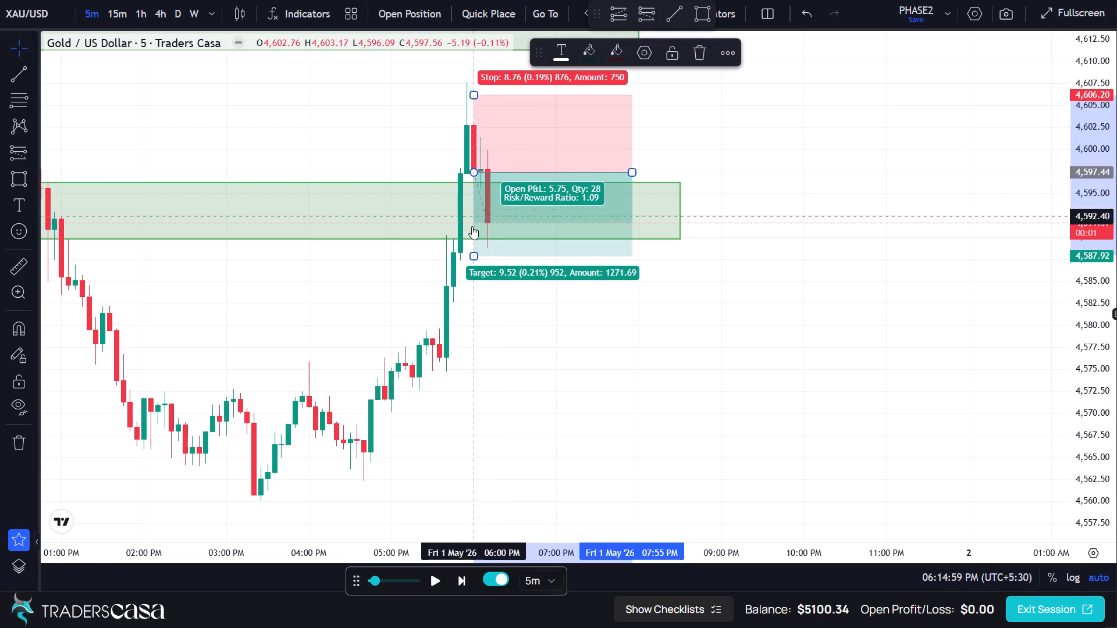
{"action": "left_click_drag", "start_coordinate": [472, 259], "coordinate": [476, 334]}
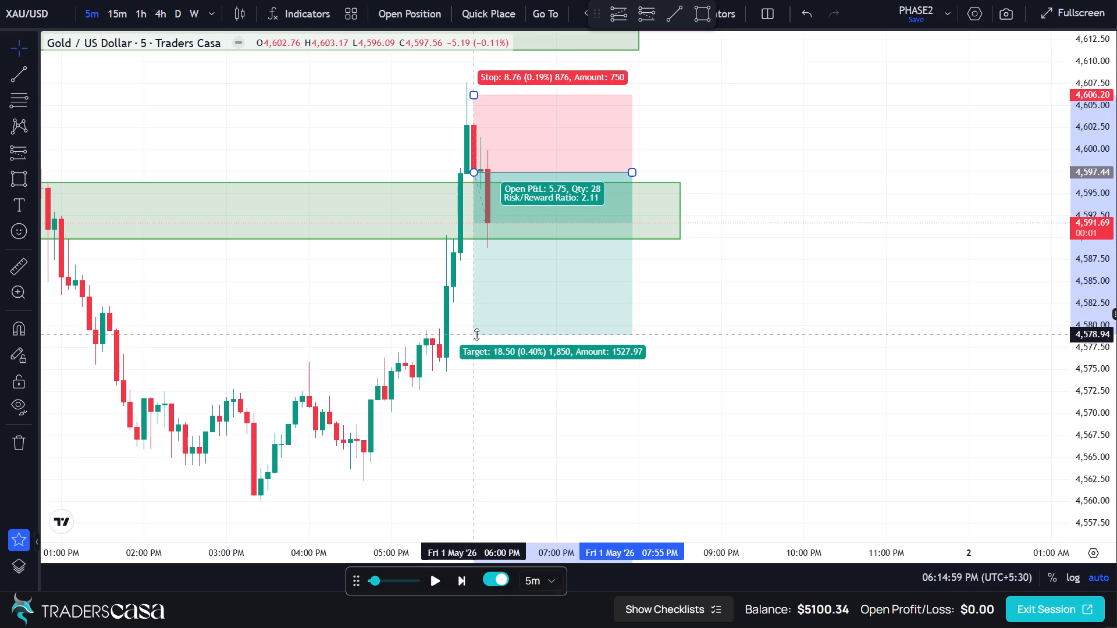
{"action": "left_click_drag", "start_coordinate": [476, 334], "coordinate": [476, 333]}
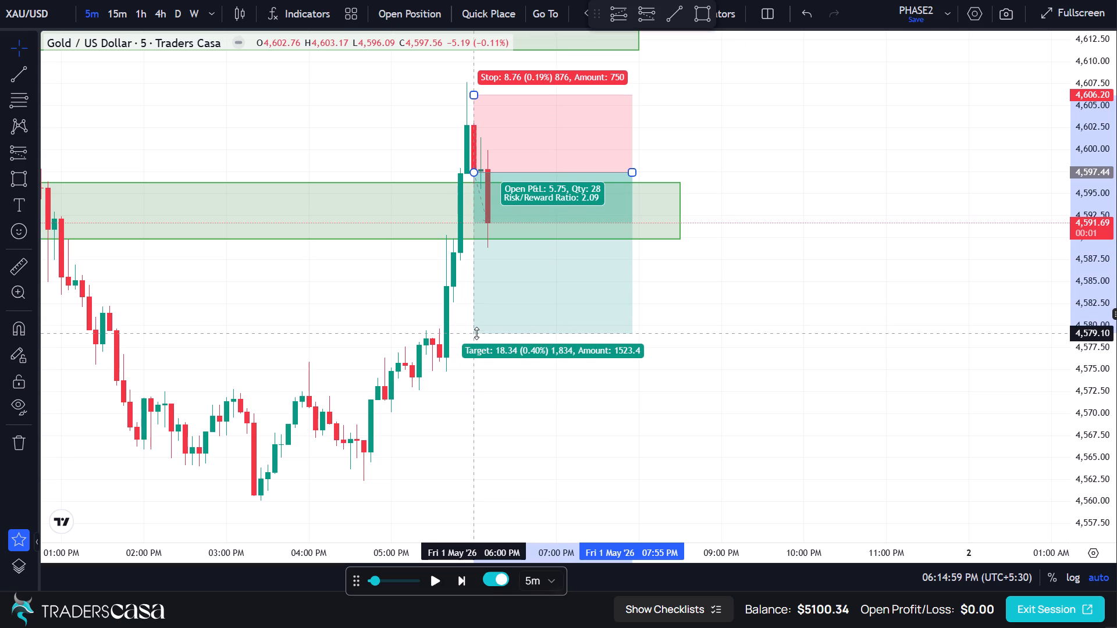
{"action": "left_click_drag", "start_coordinate": [476, 333], "coordinate": [478, 326]}
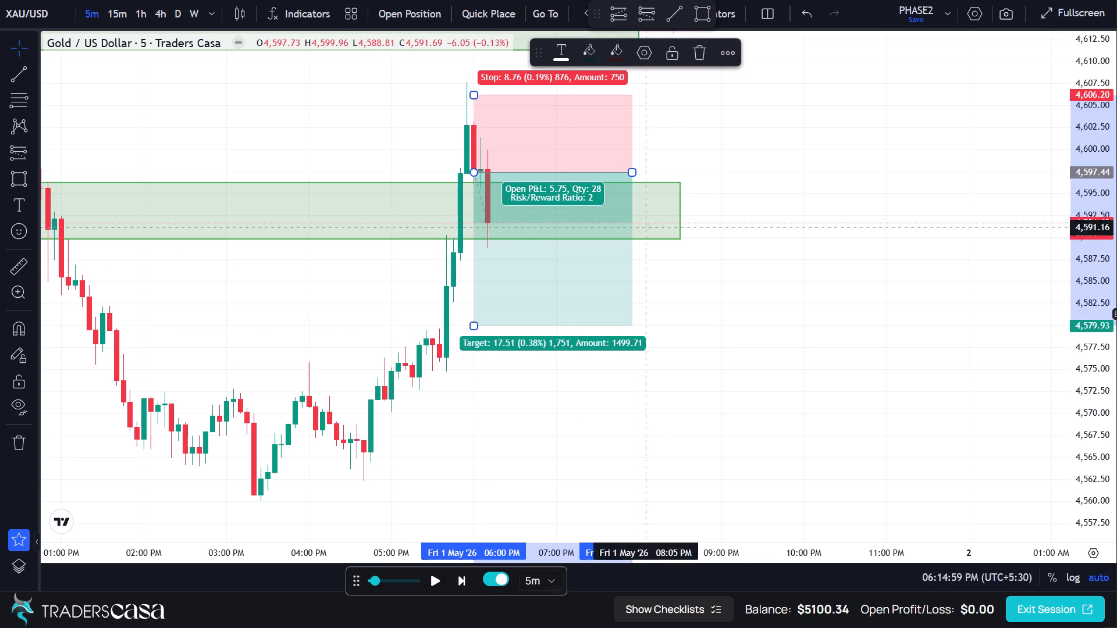
{"action": "left_click", "coordinate": [710, 202]}
Nudge the short position to entry 4597.52 and place a 1% risk sell limit there, with take profit 4580.01 and stop loss 4606.28.
{"action": "left_click", "coordinate": [426, 12]}
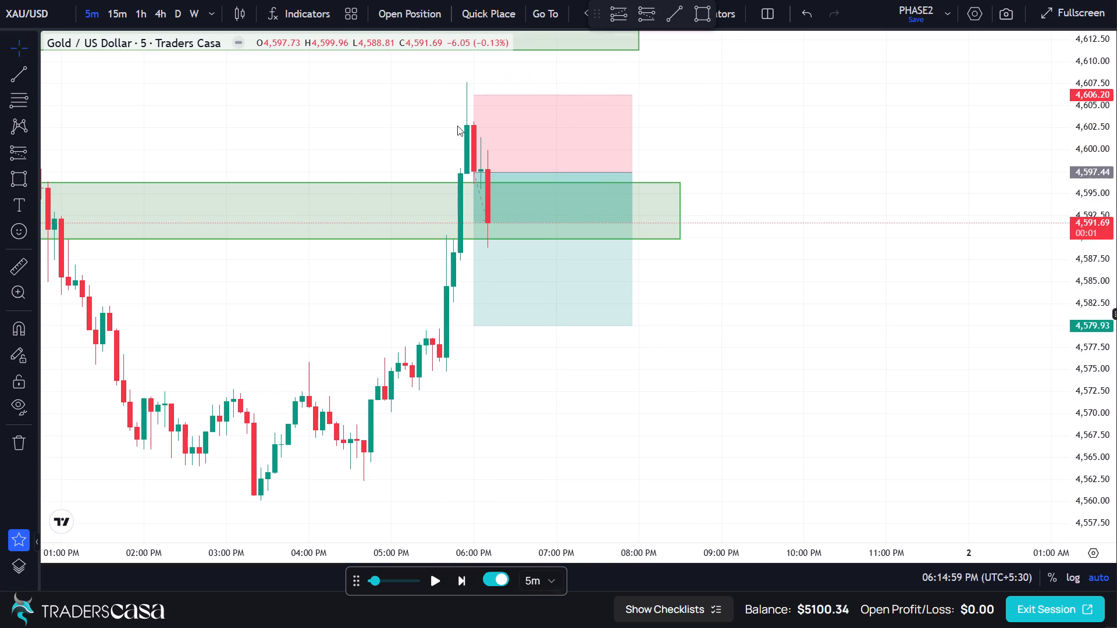
{"action": "left_click", "coordinate": [544, 531]}
{"action": "left_click_drag", "start_coordinate": [943, 464], "coordinate": [941, 469]}
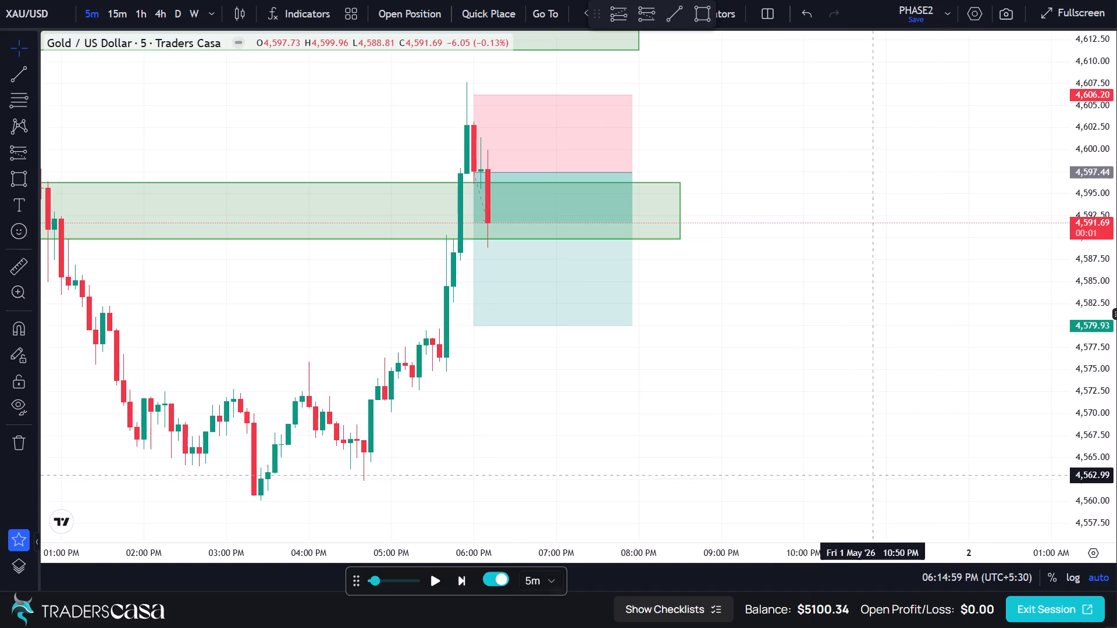
{"action": "left_click", "coordinate": [551, 246]}
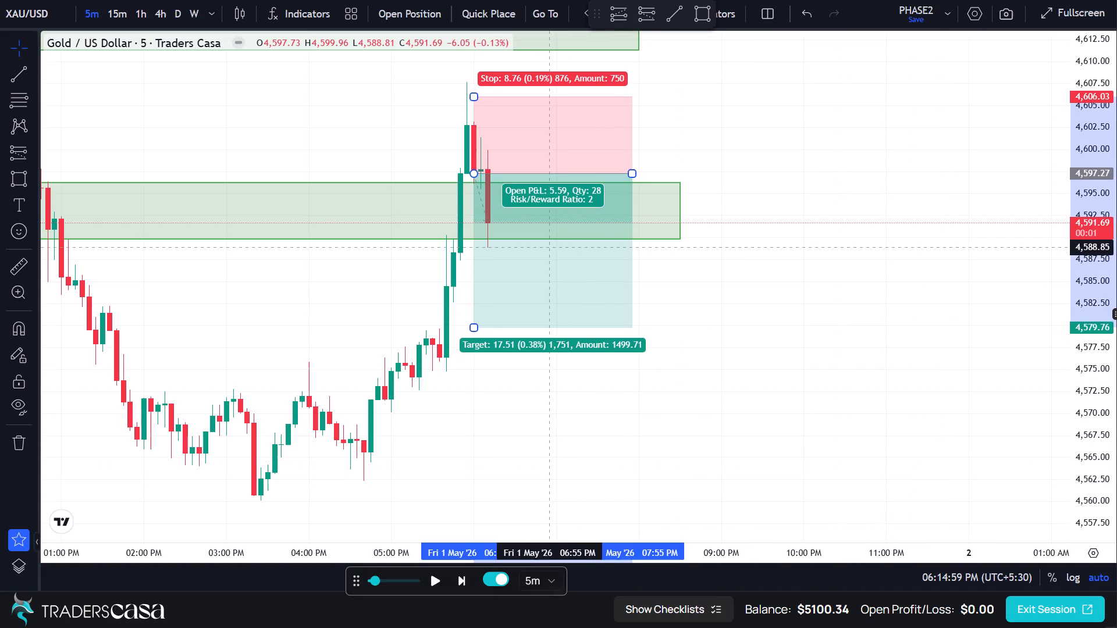
{"action": "left_click", "coordinate": [429, 24]}
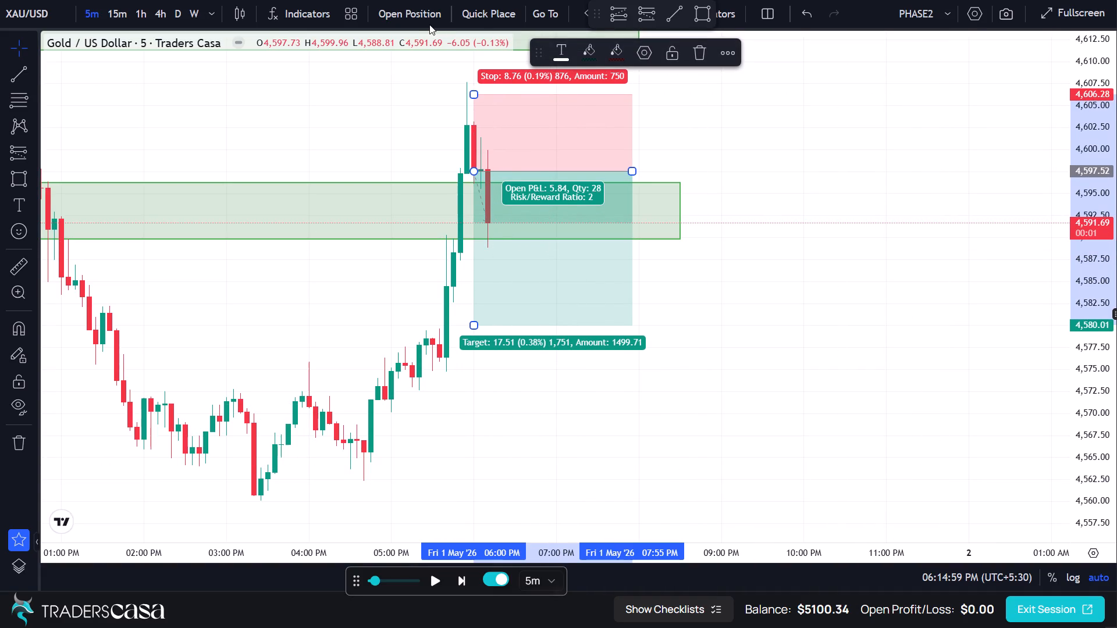
{"action": "left_click", "coordinate": [547, 531]}
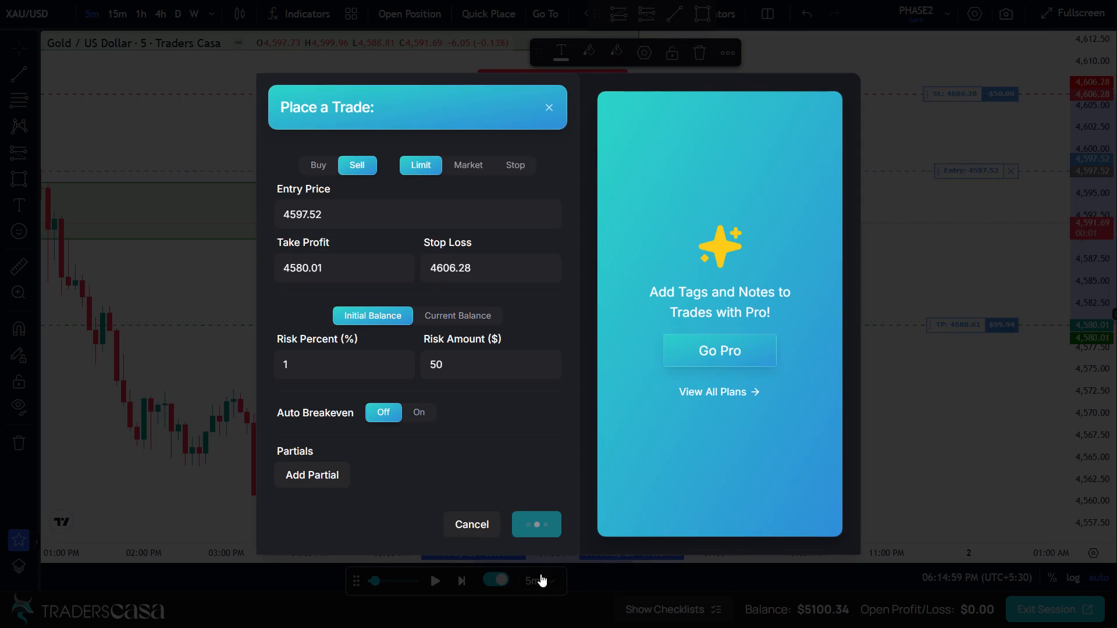
Step the 5-minute replay forward to the 7:15 PM candle on May 1.
{"action": "left_click", "coordinate": [459, 583]}
{"action": "left_click", "coordinate": [461, 584]}
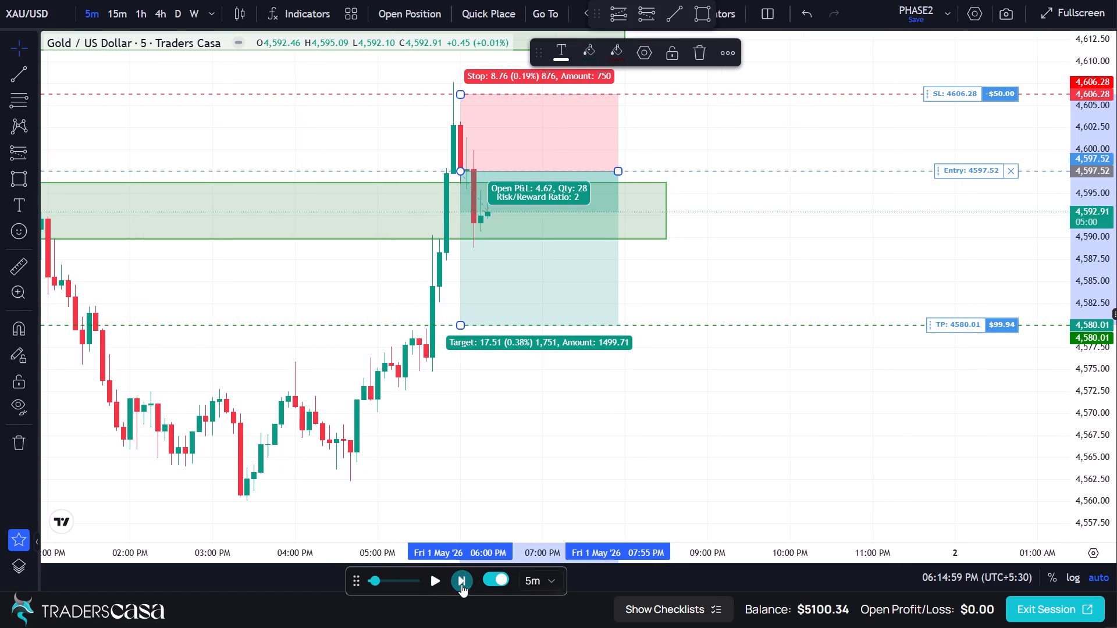
{"action": "triple_click", "coordinate": [461, 584]}
{"action": "triple_click", "coordinate": [461, 584]}
{"action": "triple_click", "coordinate": [461, 584]}
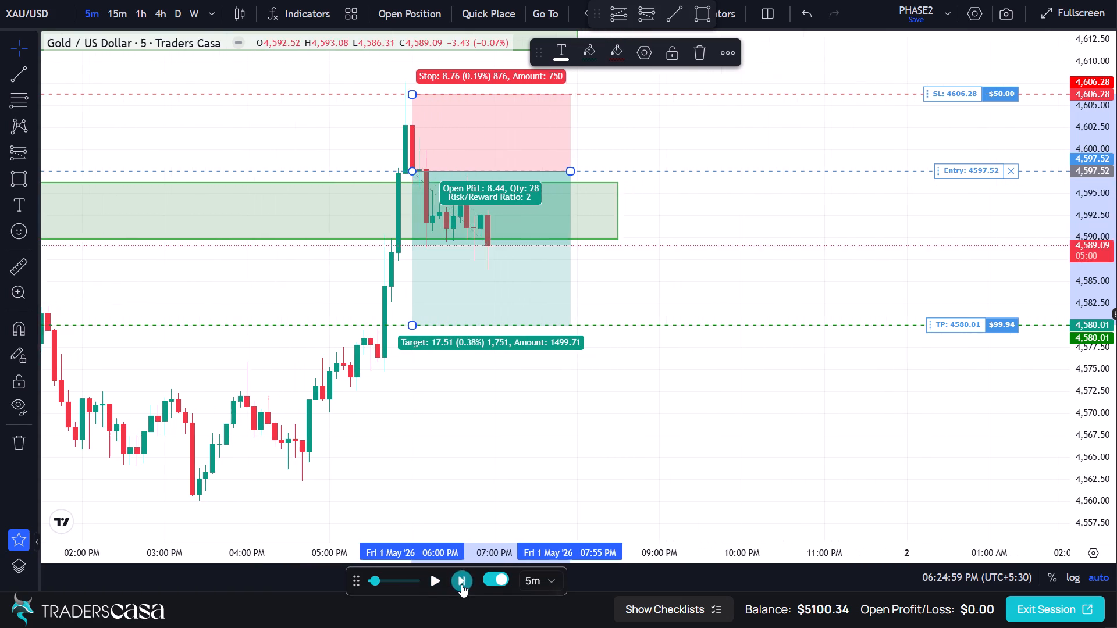
{"action": "double_click", "coordinate": [461, 586]}
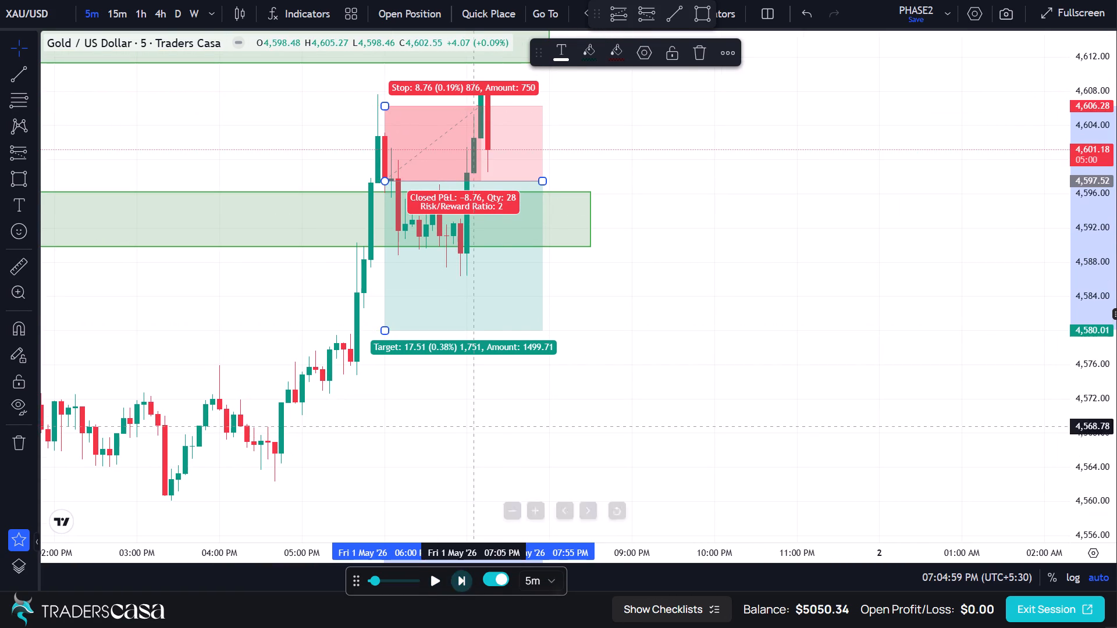
Delete the short position drawing that starts at 6:00 PM.
{"action": "left_click", "coordinate": [511, 312]}
{"action": "left_click", "coordinate": [538, 297]}
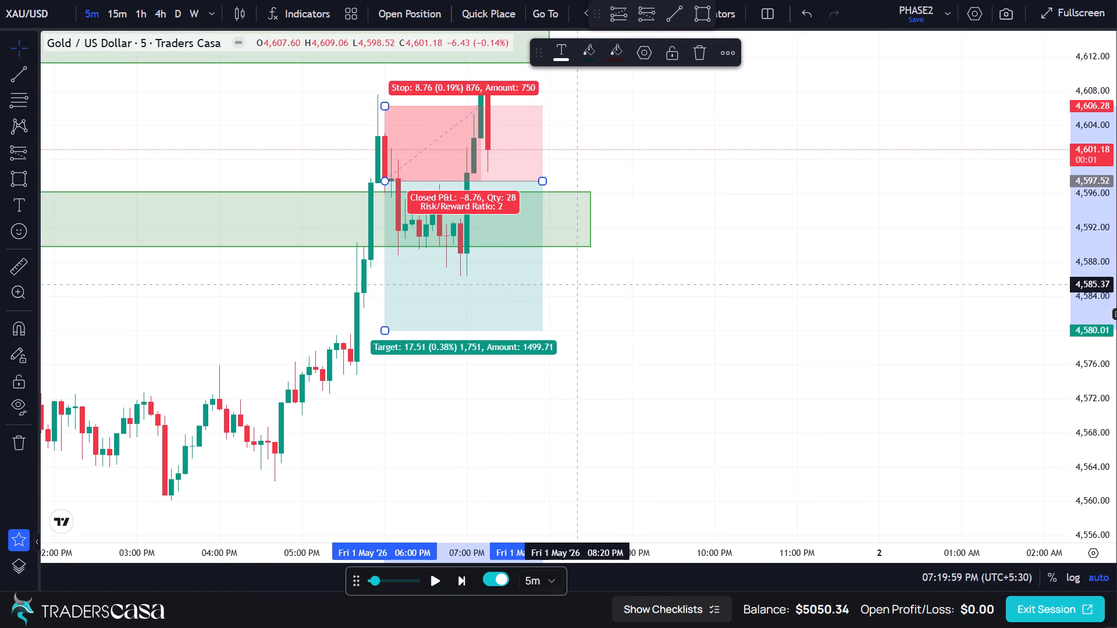
{"action": "left_click", "coordinate": [556, 292]}
{"action": "left_click", "coordinate": [538, 293]}
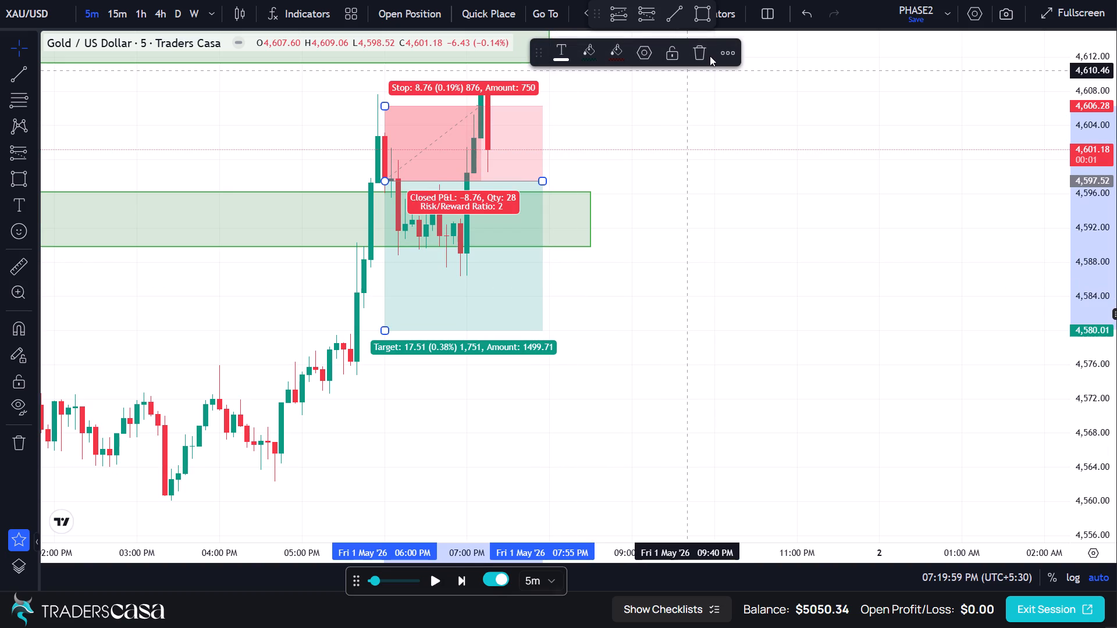
{"action": "left_click", "coordinate": [699, 56]}
Draw a horizontal trend line at about 4,607.4 from the 5:55 PM candle's high to about 7:25 PM.
{"action": "left_click_drag", "start_coordinate": [621, 197], "coordinate": [648, 356]}
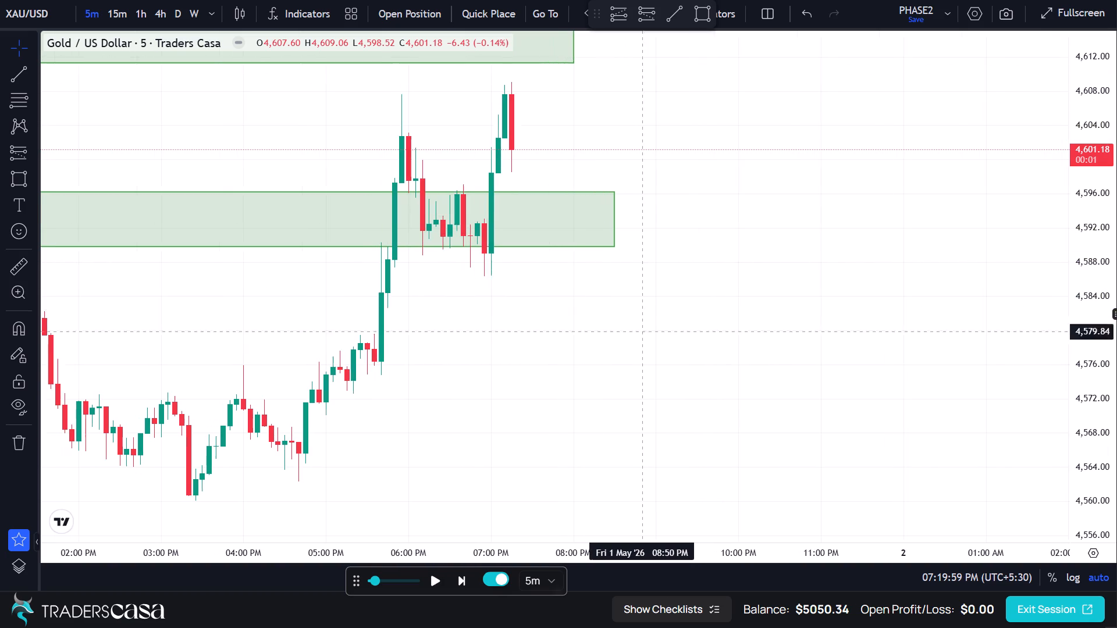
{"action": "left_click_drag", "start_coordinate": [648, 356], "coordinate": [654, 401]}
{"action": "scroll", "coordinate": [674, 384], "scroll_direction": "down", "scroll_amount": 3}
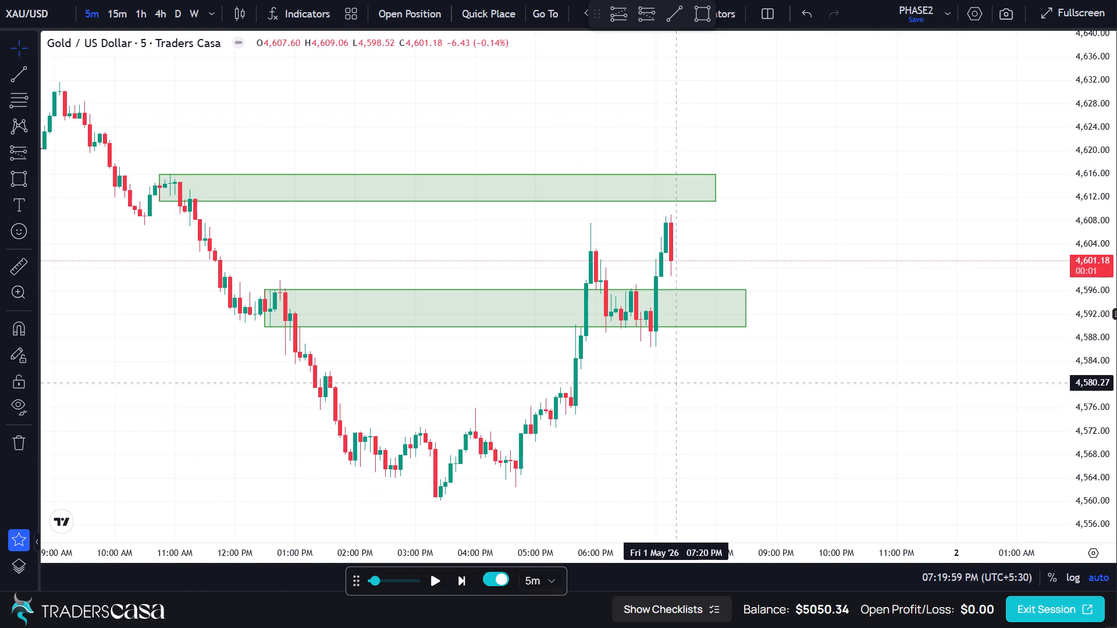
{"action": "scroll", "coordinate": [656, 402], "scroll_direction": "up", "scroll_amount": 4}
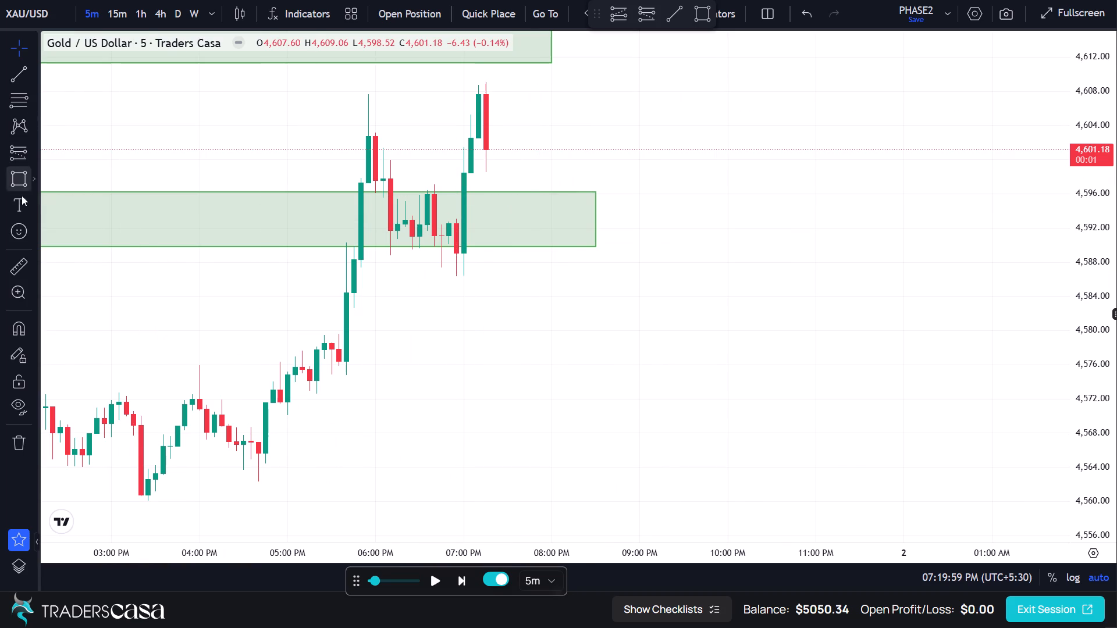
{"action": "left_click", "coordinate": [23, 69]}
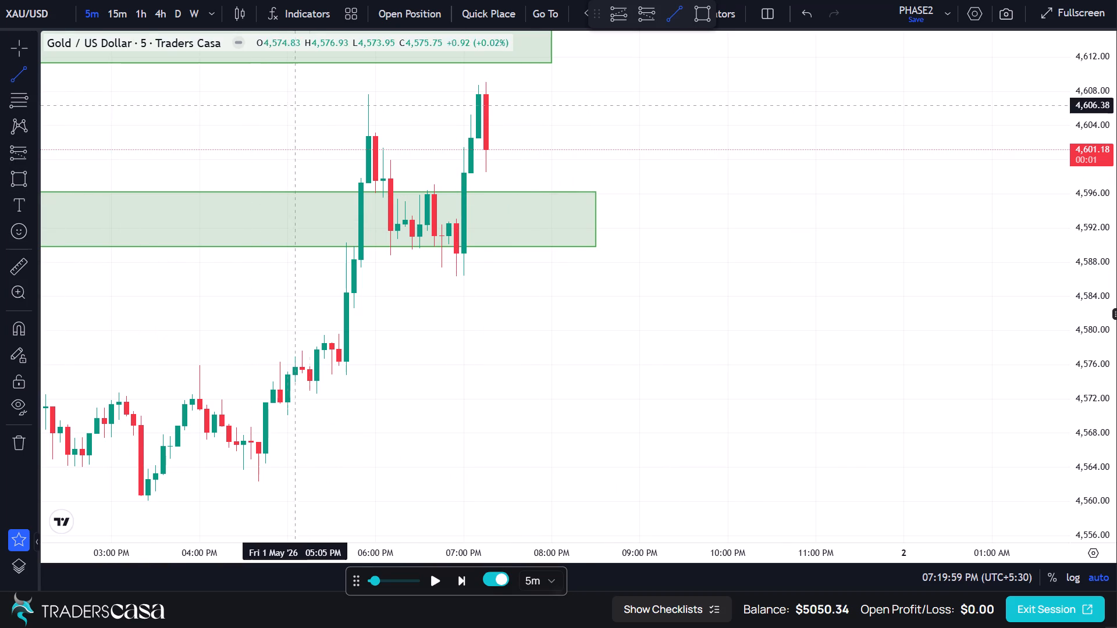
{"action": "left_click", "coordinate": [369, 96]}
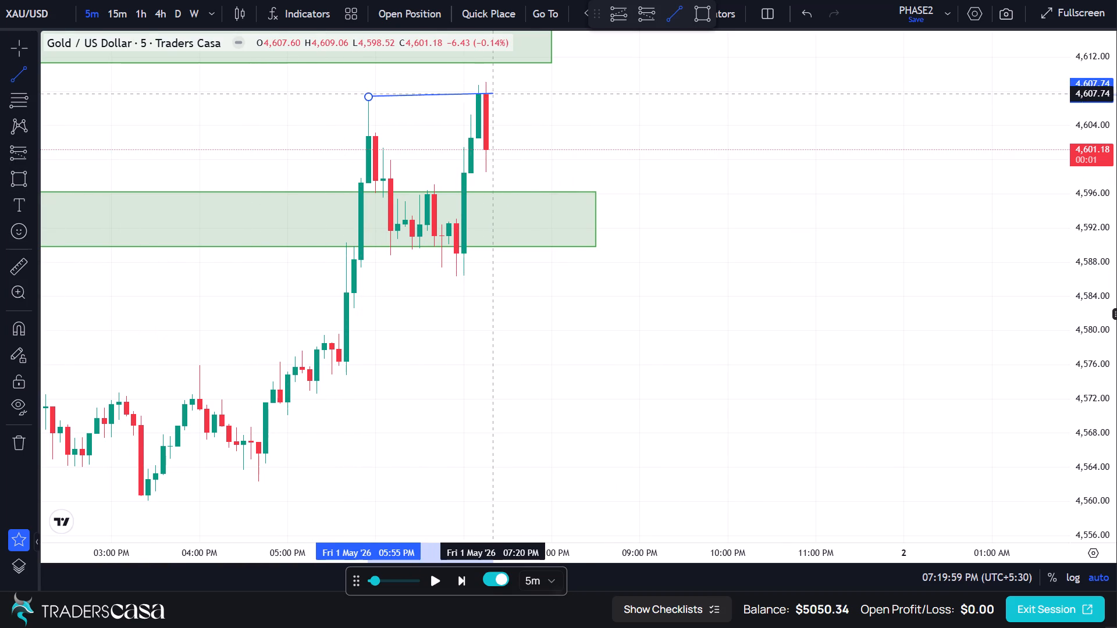
{"action": "left_click", "coordinate": [499, 97]}
{"action": "left_click", "coordinate": [516, 92]}
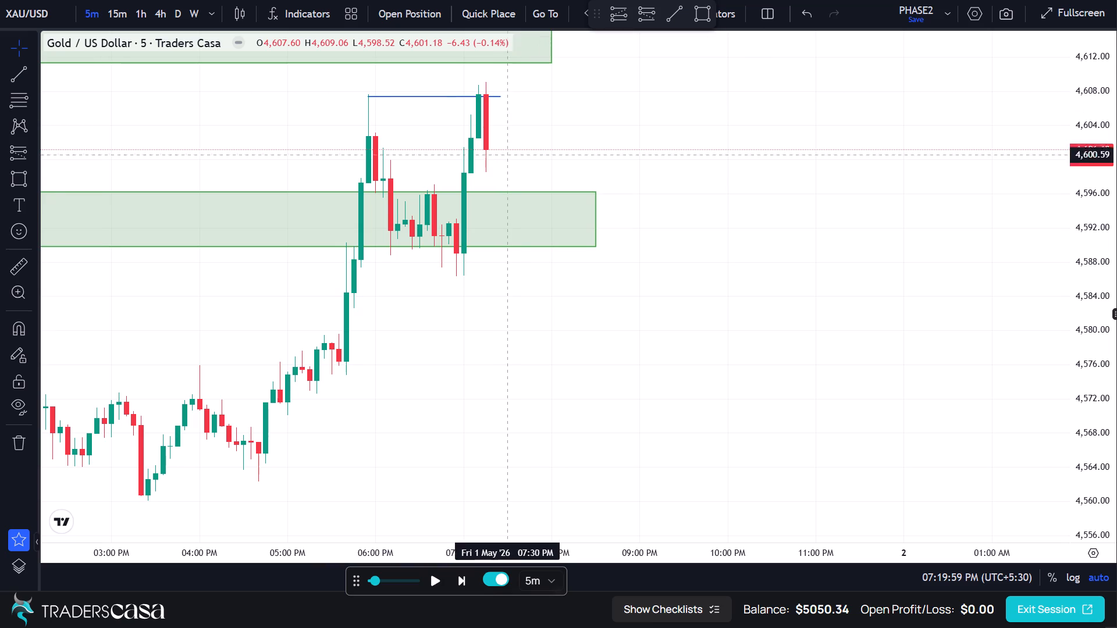
Draw a short position from the 7:15 PM candle with entry 4601.27, stop 4611.06 and target 4581.62, about a 2:1 reward ratio.
{"action": "left_click", "coordinate": [18, 149]}
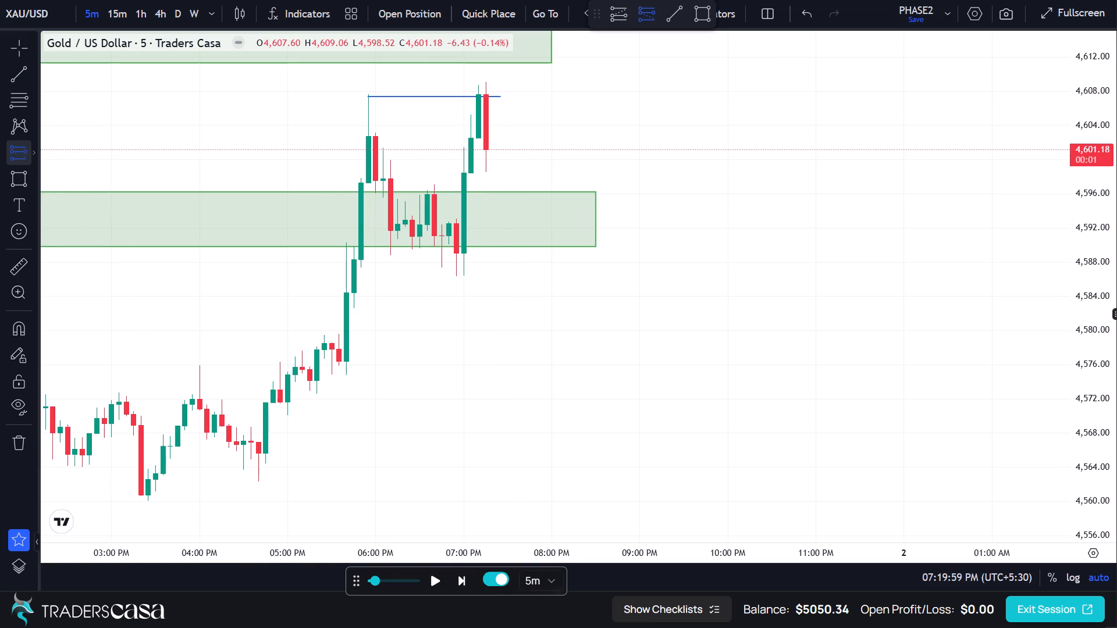
{"action": "left_click", "coordinate": [485, 149]}
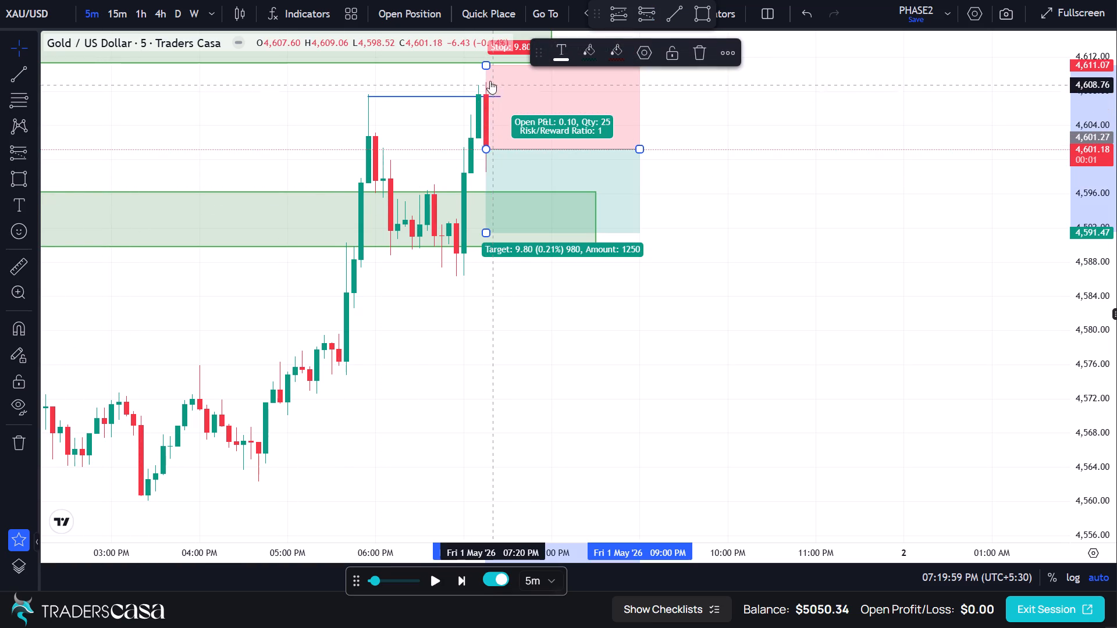
{"action": "left_click", "coordinate": [485, 66]}
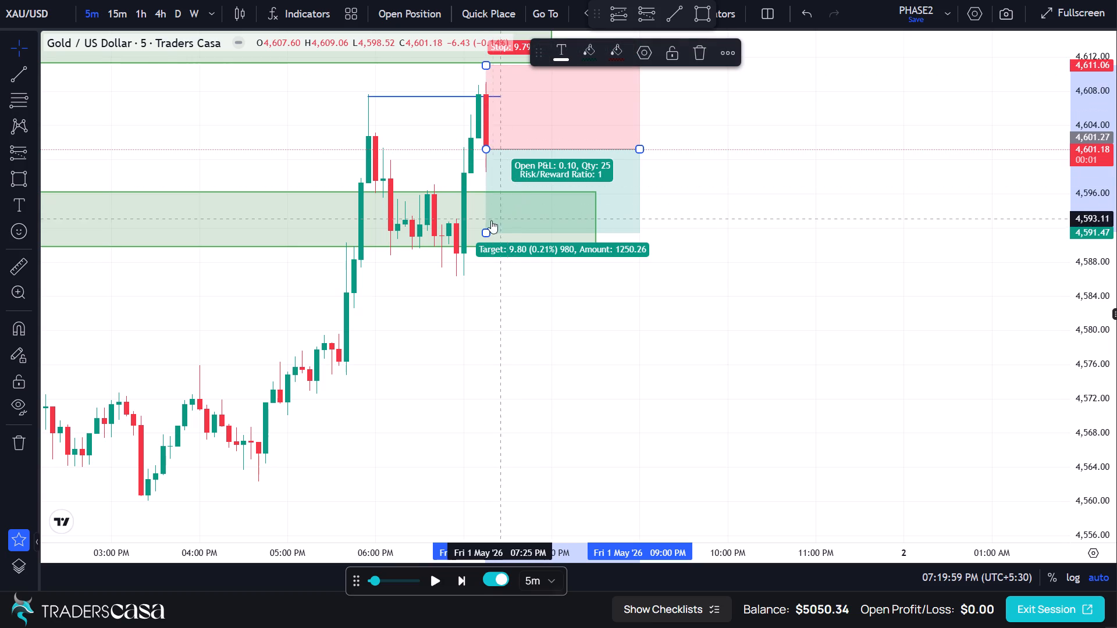
{"action": "left_click_drag", "start_coordinate": [484, 235], "coordinate": [483, 329]}
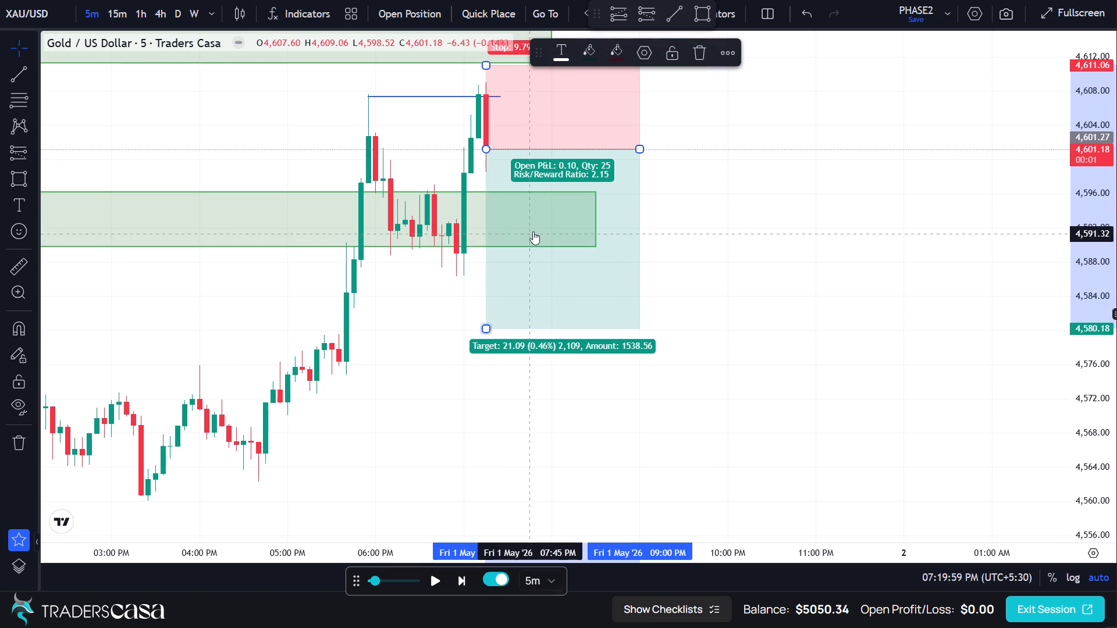
{"action": "left_click_drag", "start_coordinate": [485, 331], "coordinate": [487, 321]}
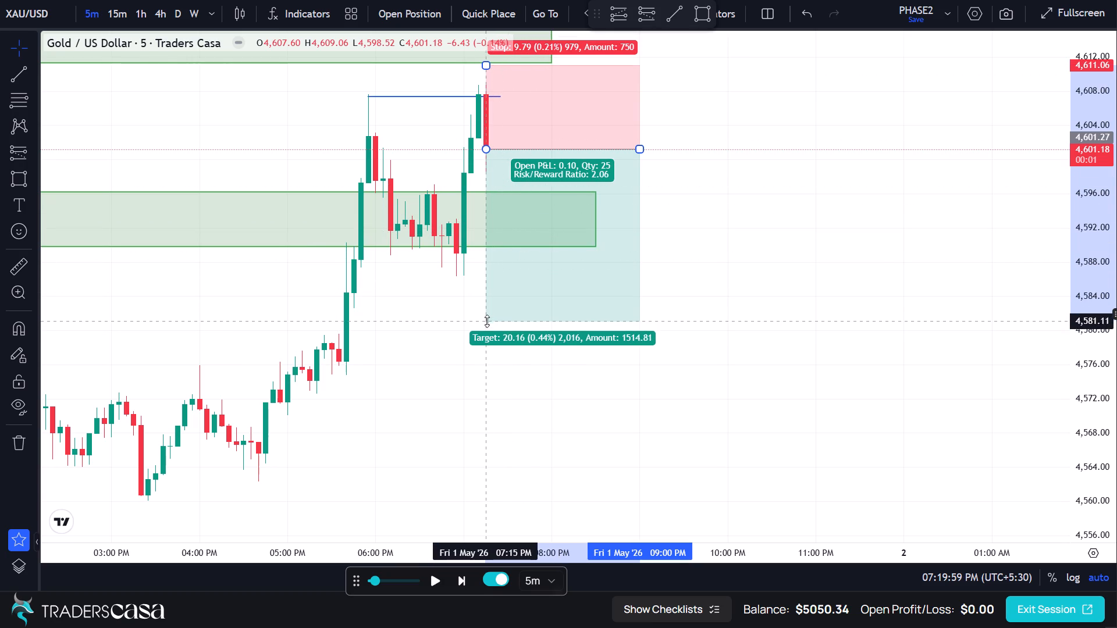
{"action": "left_click_drag", "start_coordinate": [487, 321], "coordinate": [494, 319]}
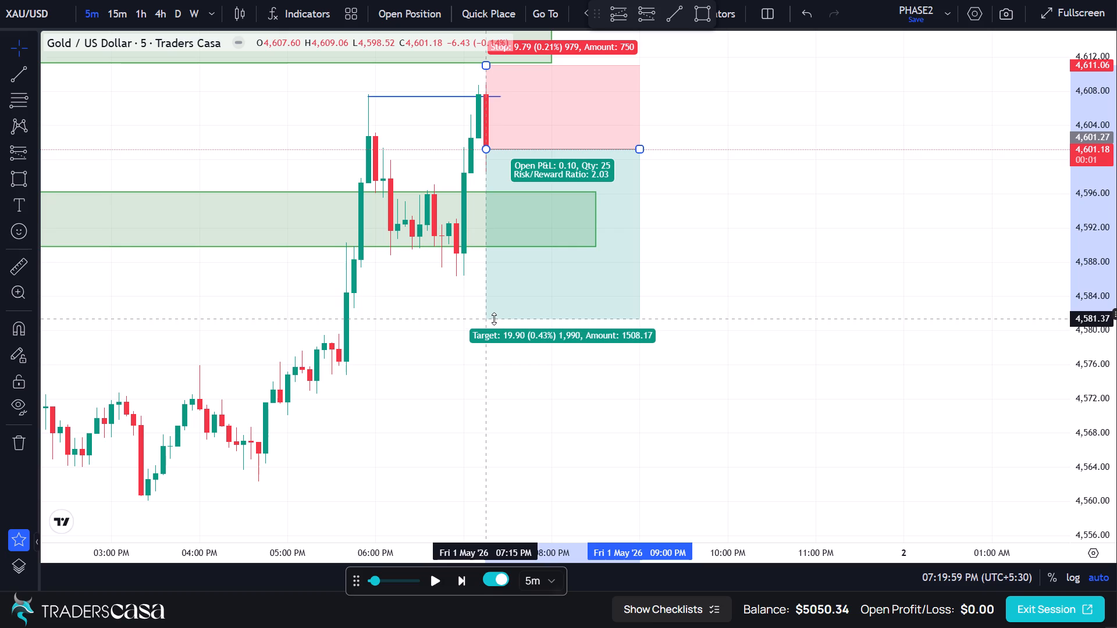
{"action": "left_click_drag", "start_coordinate": [494, 319], "coordinate": [497, 314]}
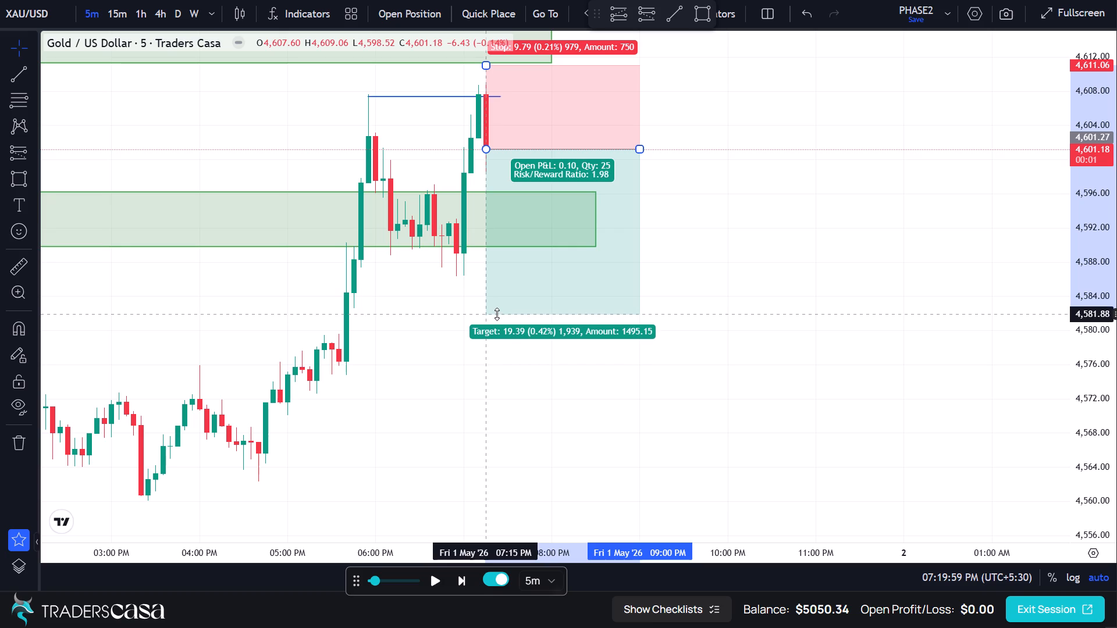
{"action": "left_click_drag", "start_coordinate": [497, 314], "coordinate": [497, 316]}
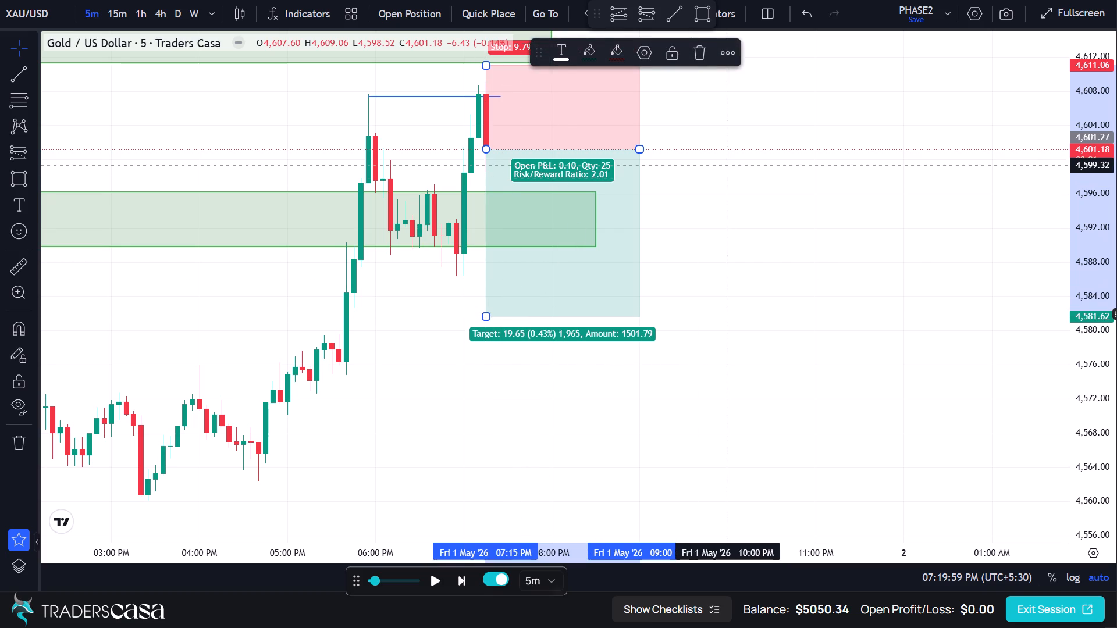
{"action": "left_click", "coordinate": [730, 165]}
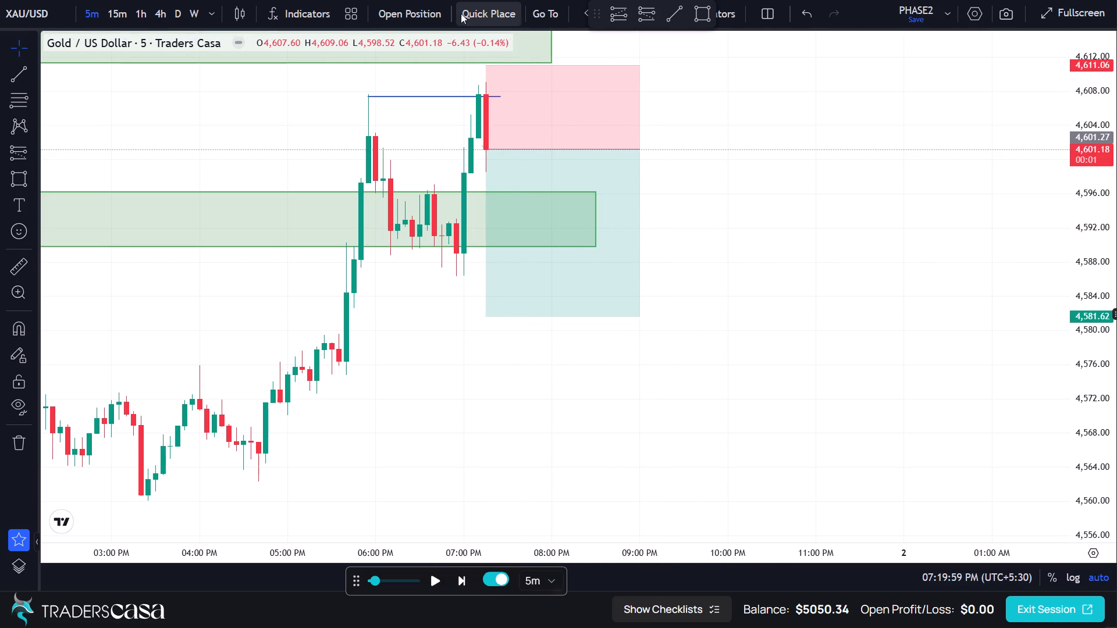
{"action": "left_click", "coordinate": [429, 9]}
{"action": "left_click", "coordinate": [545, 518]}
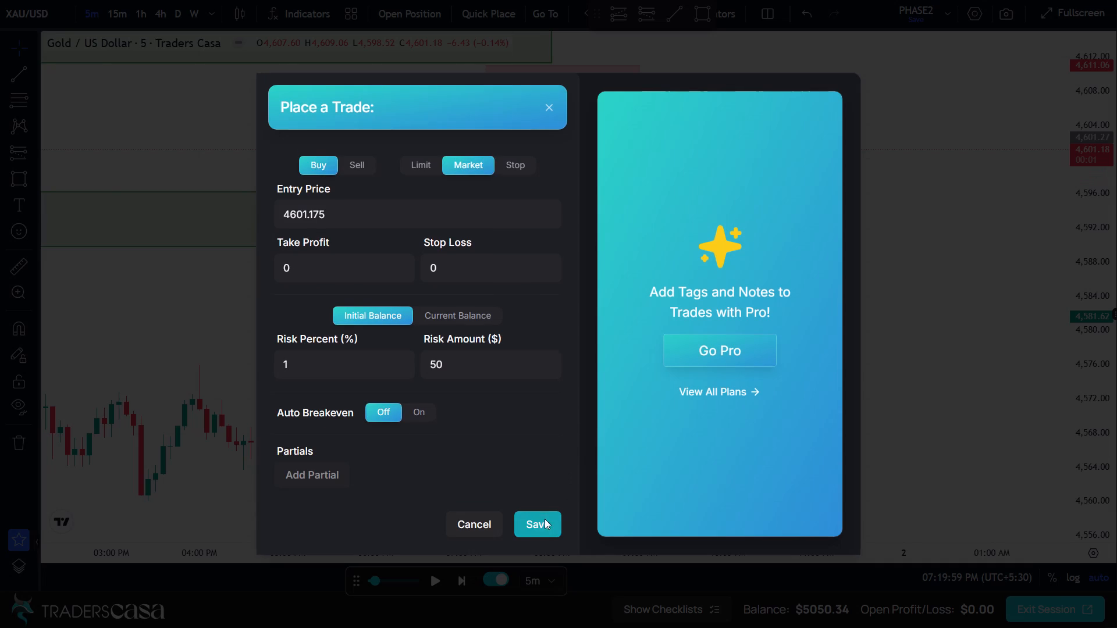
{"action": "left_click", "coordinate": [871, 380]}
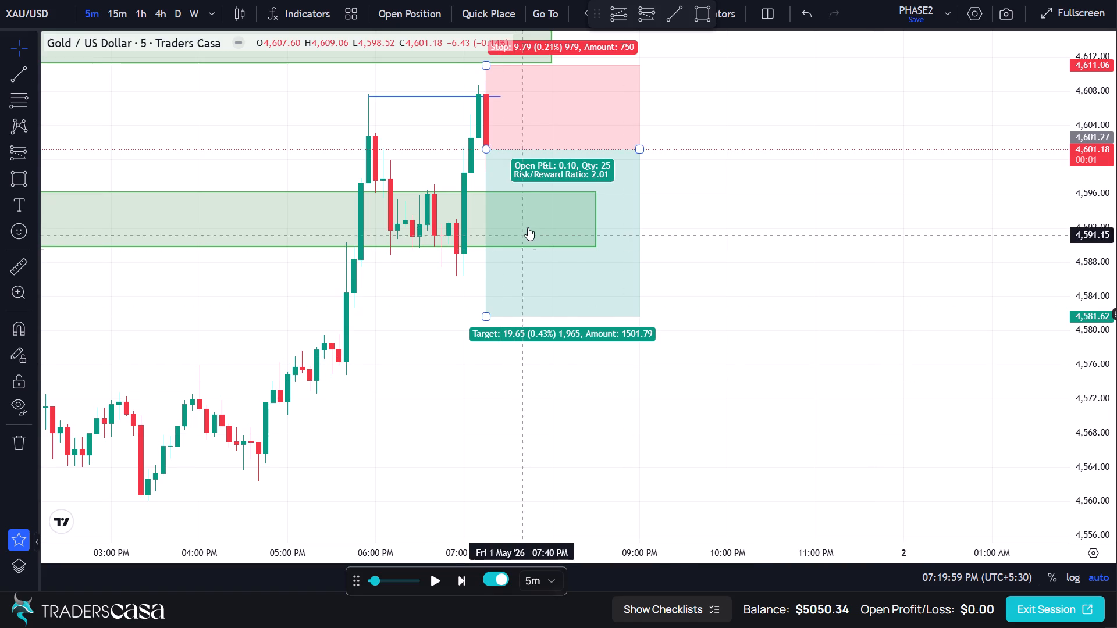
Shift the short position down to entry 4600.93 and place its sell order with take profit 4581.28, stop loss 4610.72 and $50 risk.
{"action": "left_click", "coordinate": [528, 227]}
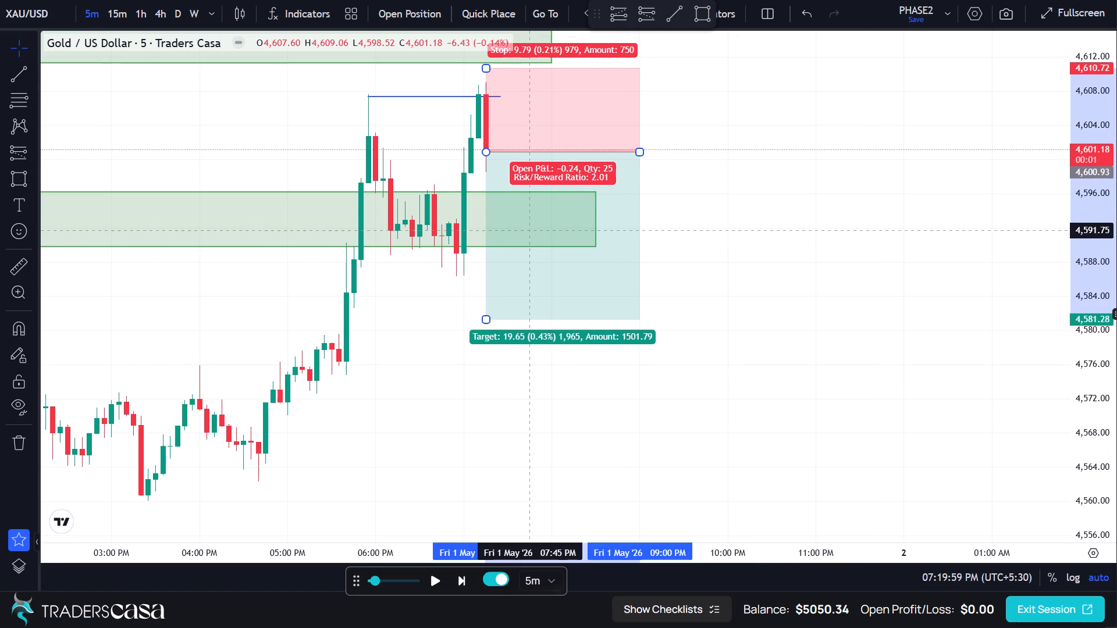
{"action": "left_click", "coordinate": [404, 18]}
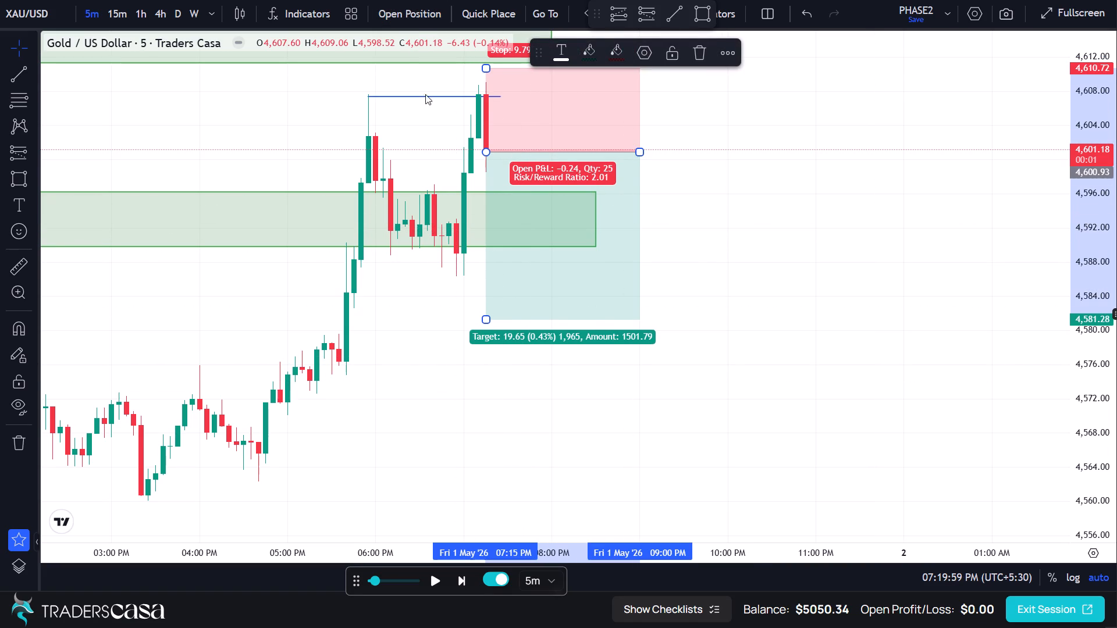
{"action": "left_click", "coordinate": [533, 520]}
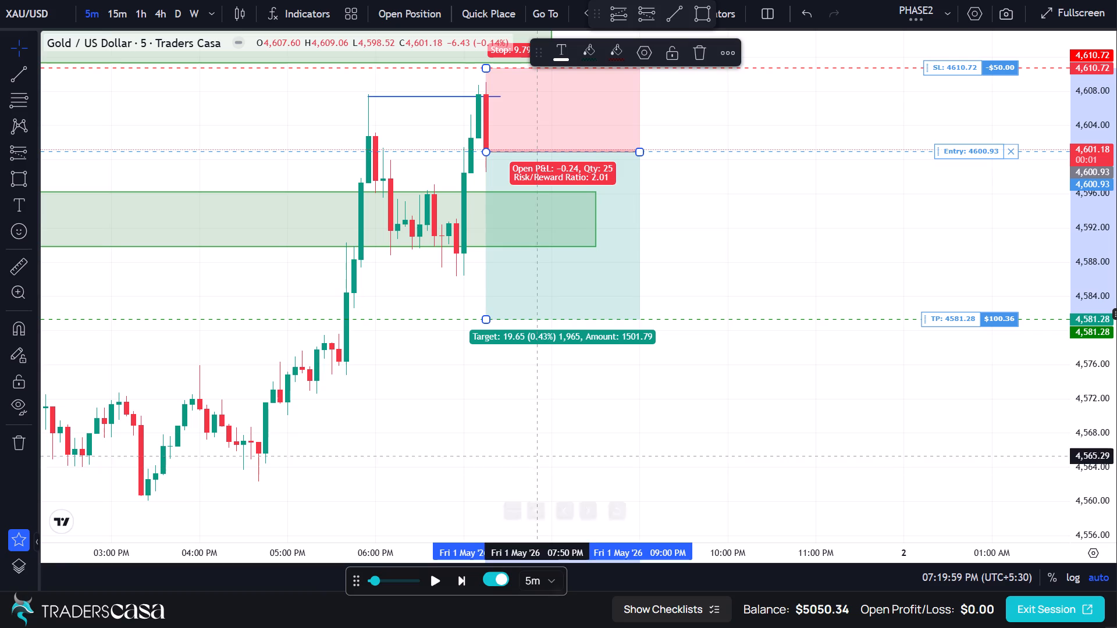
Step the 5-minute replay forward to the 7:20 PM candle on May 1.
{"action": "left_click", "coordinate": [472, 581]}
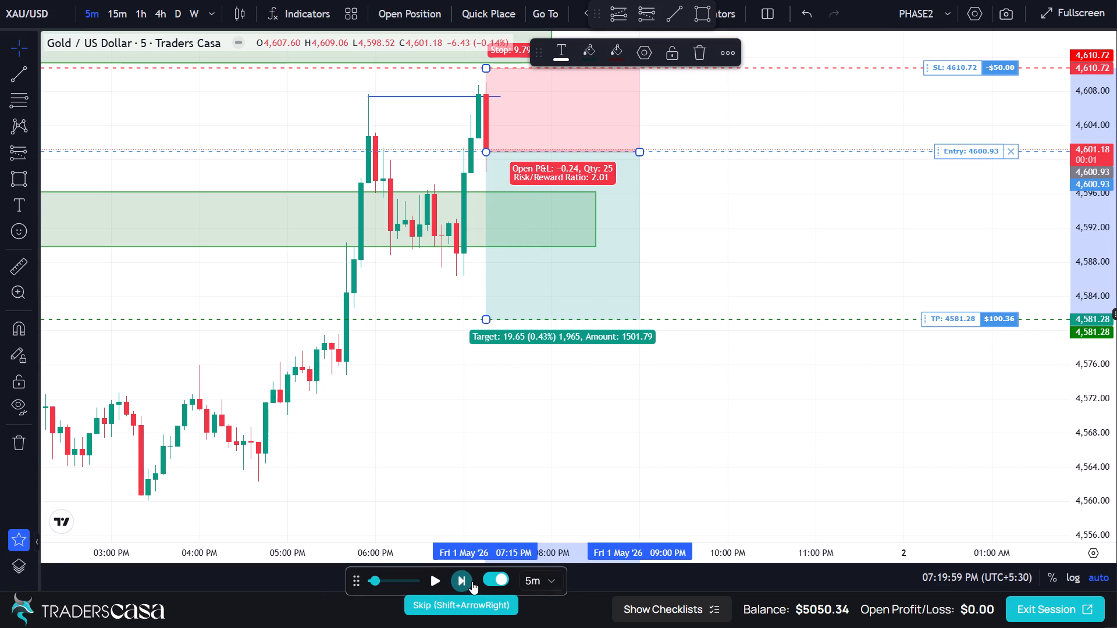
{"action": "left_click", "coordinate": [469, 583]}
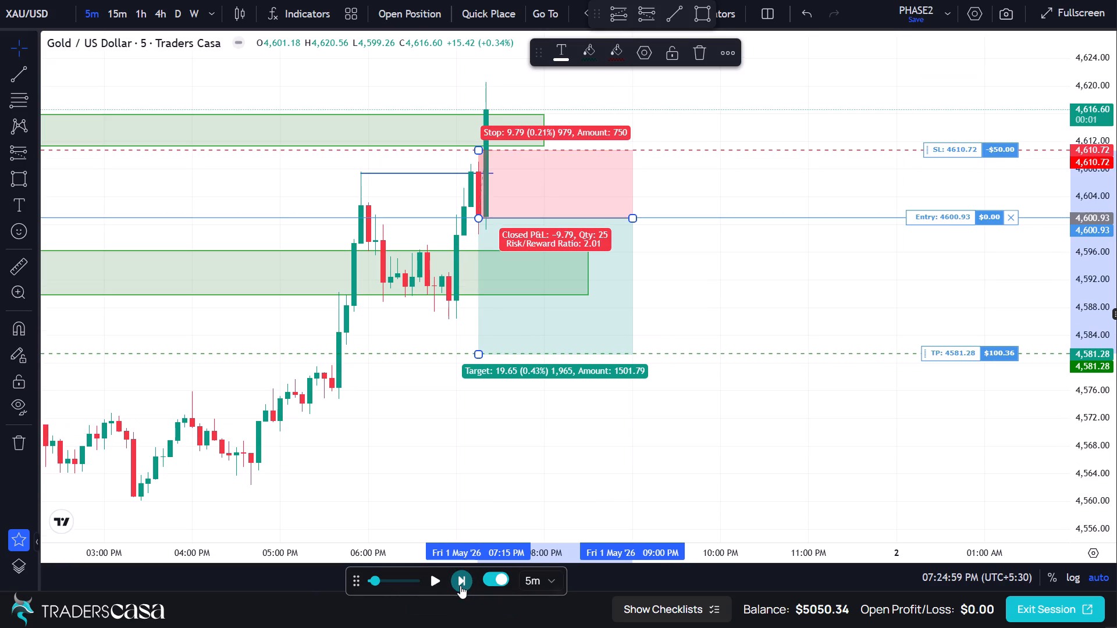
Delete the short position drawing that starts at 7:15 PM.
{"action": "left_click", "coordinate": [556, 334]}
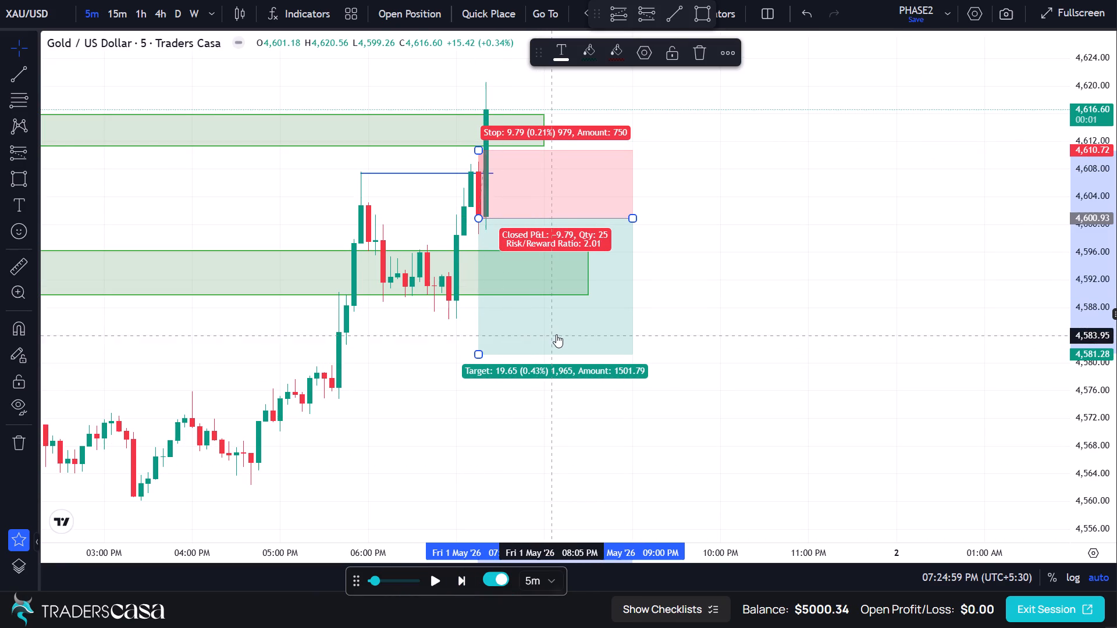
{"action": "left_click", "coordinate": [701, 58]}
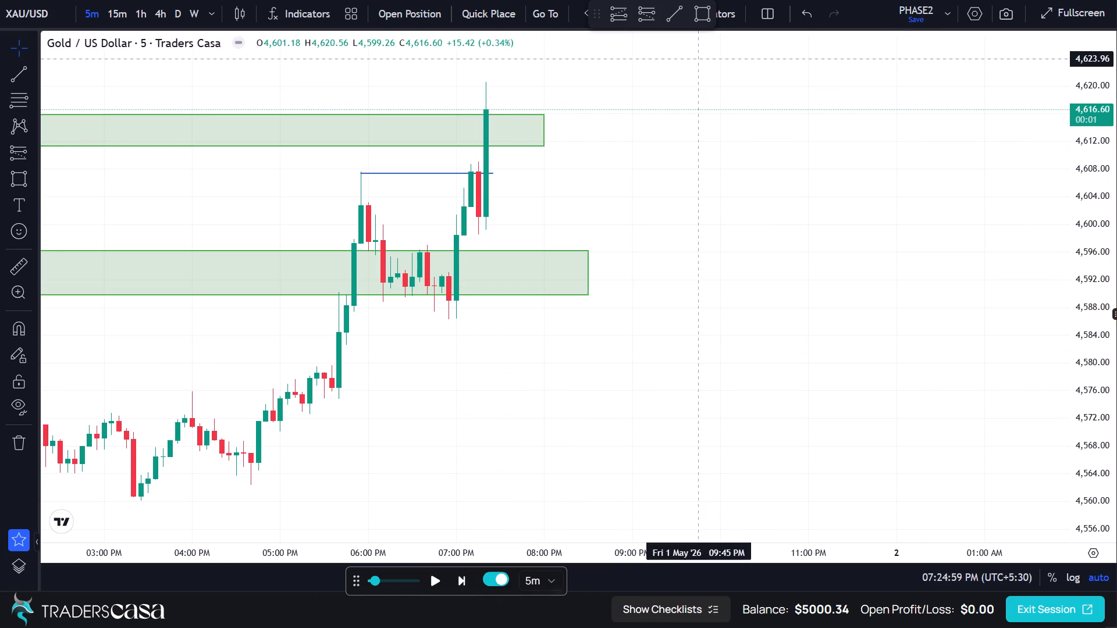
Extend the end of the supply zone at about 4,611–4,616 to about 8:55 PM.
{"action": "left_click_drag", "start_coordinate": [546, 131], "coordinate": [592, 126]}
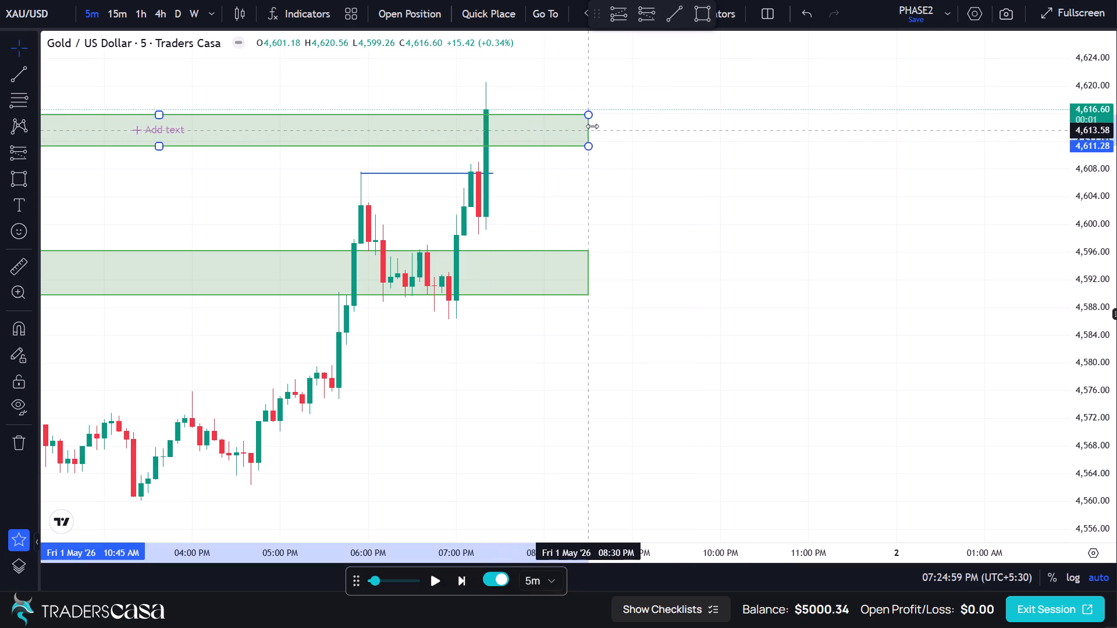
{"action": "left_click_drag", "start_coordinate": [592, 126], "coordinate": [624, 129]}
{"action": "left_click", "coordinate": [579, 100]}
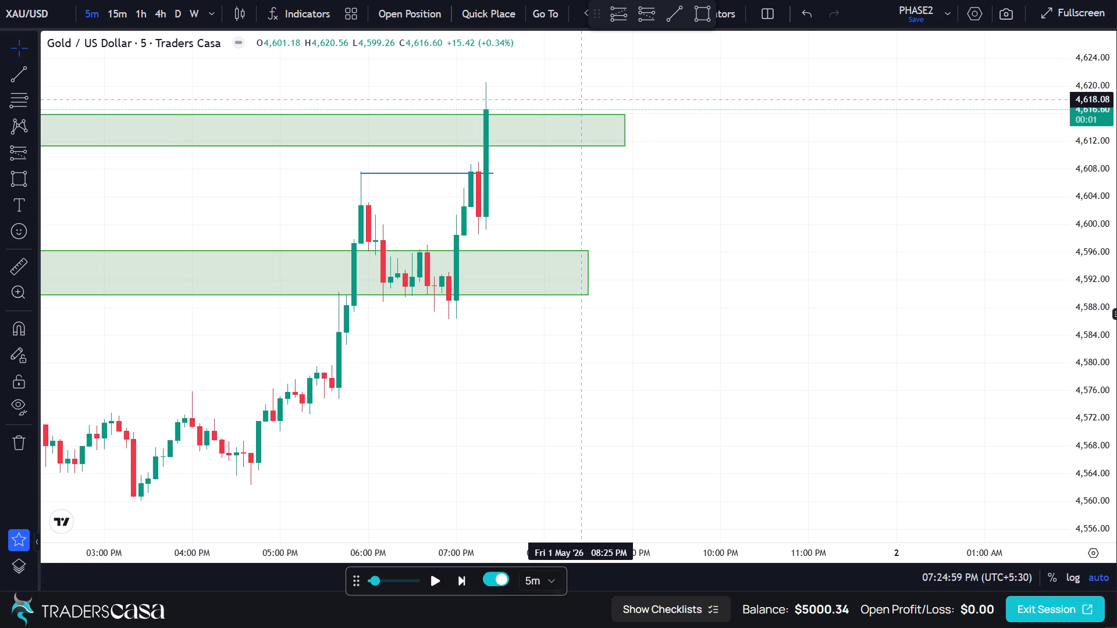
Step the 5-minute replay forward to the 7:30 PM candle on May 1.
{"action": "left_click", "coordinate": [460, 578]}
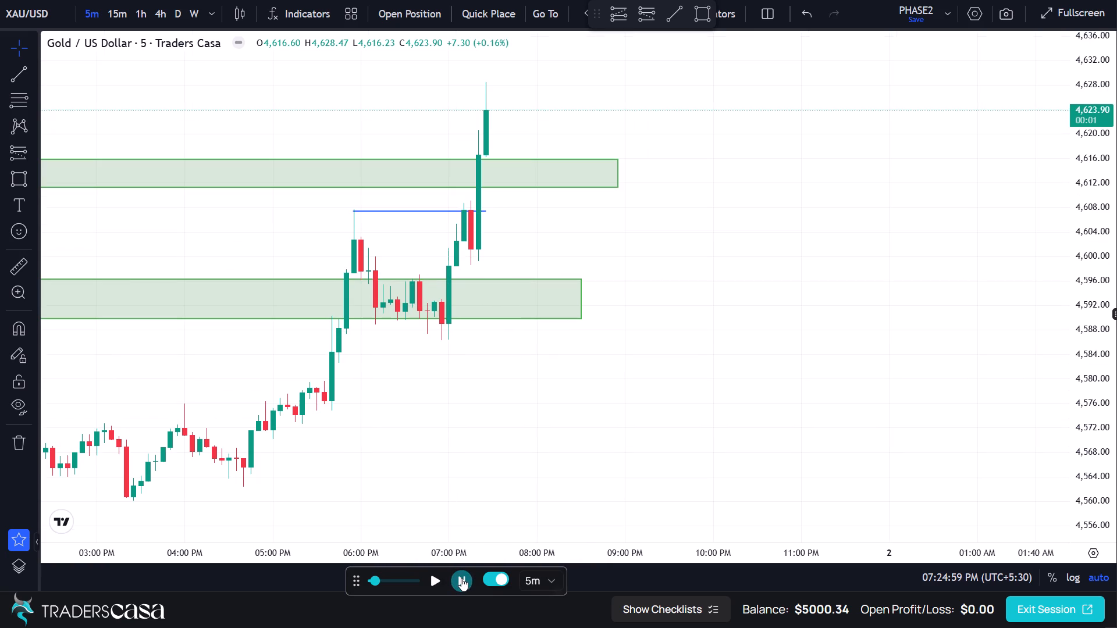
{"action": "left_click", "coordinate": [461, 577]}
Extend the end of the supply zone between 4,634.45 and 4,643.95 to about 10:10 PM on May 1.
{"action": "scroll", "coordinate": [557, 263], "scroll_direction": "down", "scroll_amount": 6}
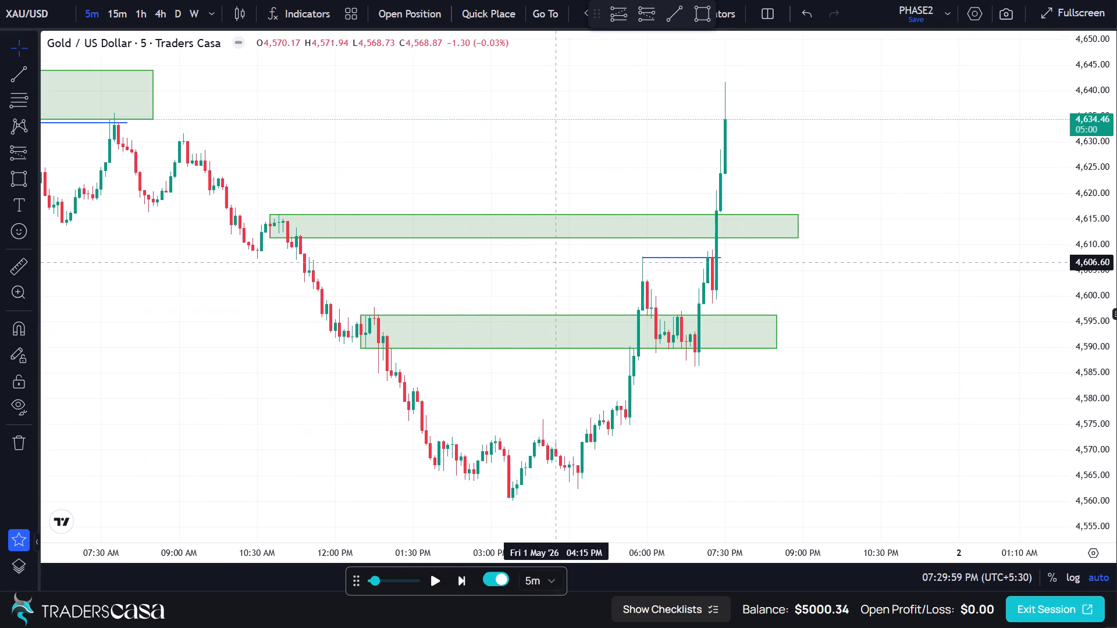
{"action": "scroll", "coordinate": [556, 262], "scroll_direction": "down", "scroll_amount": 3}
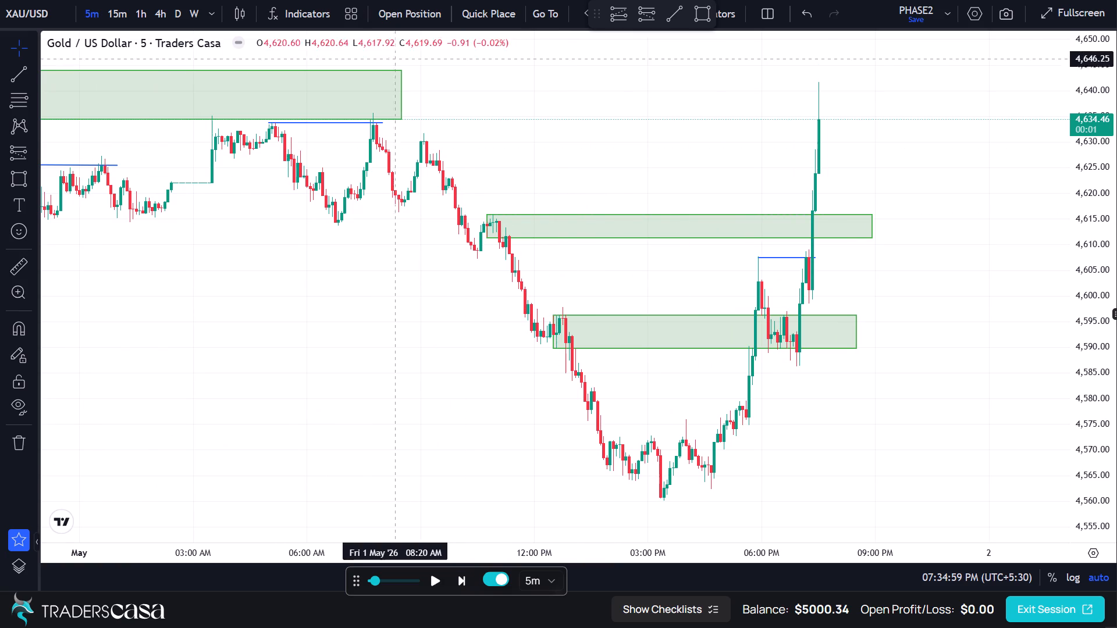
{"action": "left_click_drag", "start_coordinate": [401, 97], "coordinate": [873, 87]}
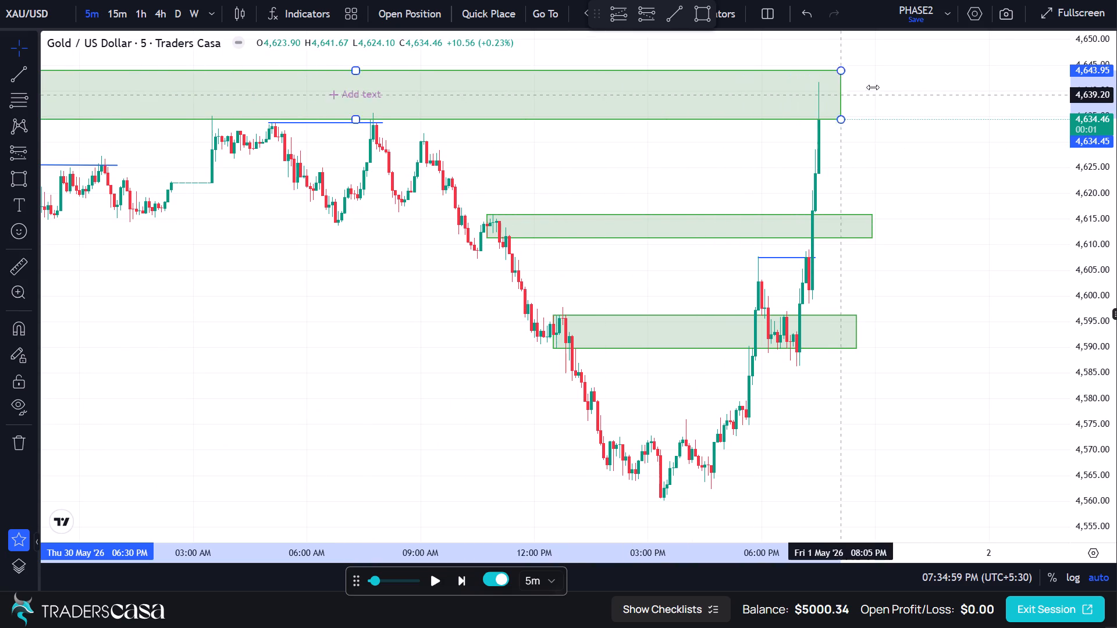
{"action": "left_click_drag", "start_coordinate": [873, 87], "coordinate": [918, 84]}
{"action": "left_click", "coordinate": [874, 192]}
Examine the price history before May 1 for highs and supply areas near the current rally, then return to the latest candles.
{"action": "left_click_drag", "start_coordinate": [648, 194], "coordinate": [878, 169]}
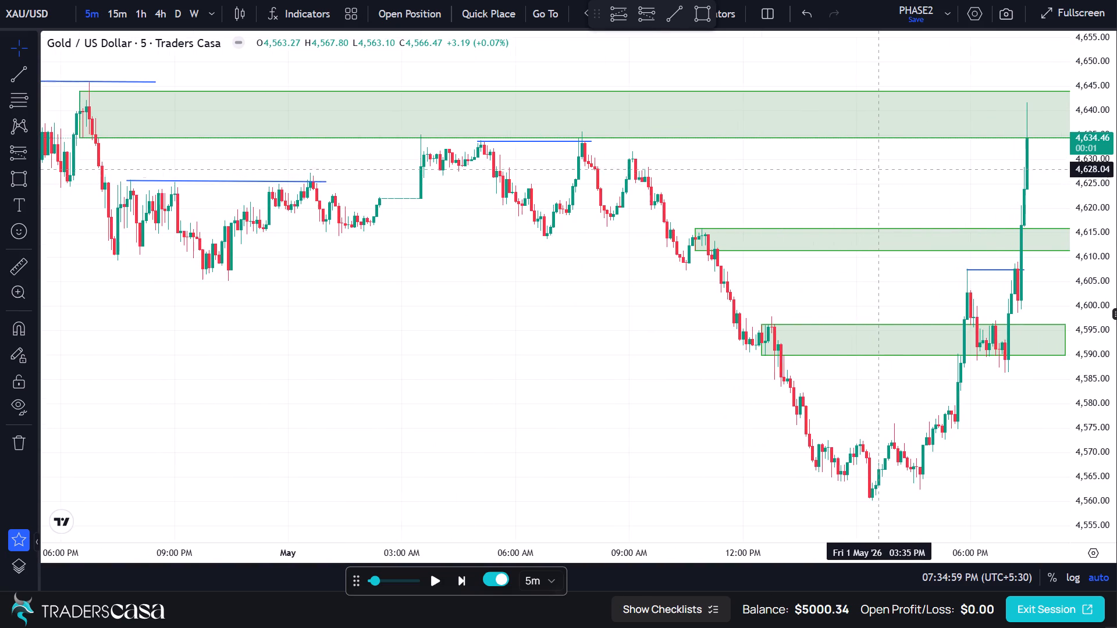
{"action": "scroll", "coordinate": [826, 179], "scroll_direction": "down", "scroll_amount": 7}
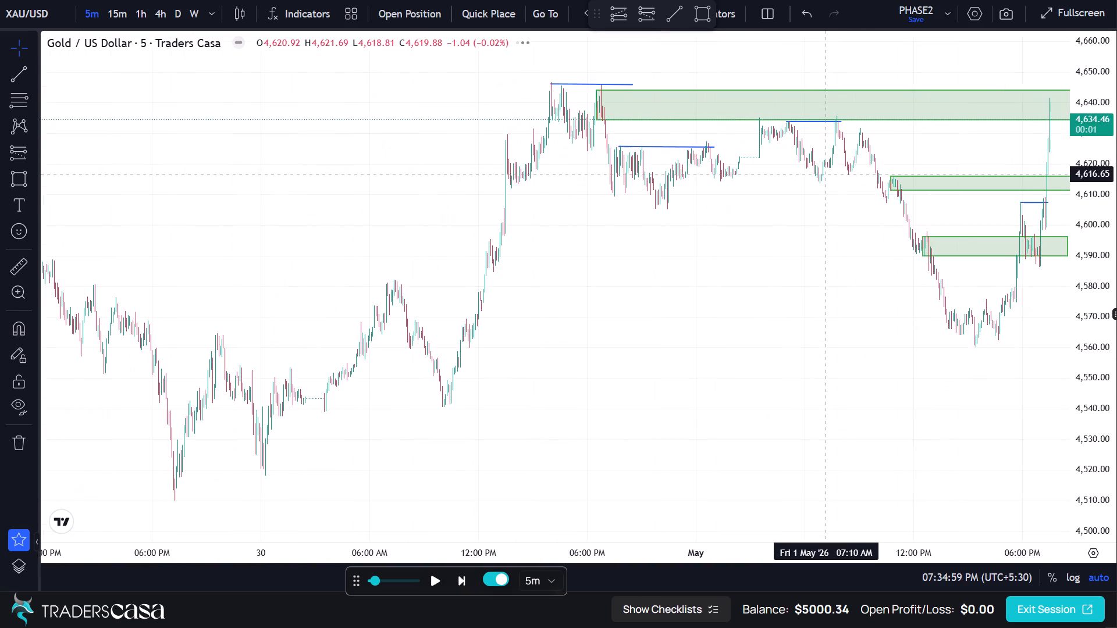
{"action": "scroll", "coordinate": [826, 174], "scroll_direction": "down", "scroll_amount": 6}
{"action": "scroll", "coordinate": [826, 173], "scroll_direction": "up", "scroll_amount": 12}
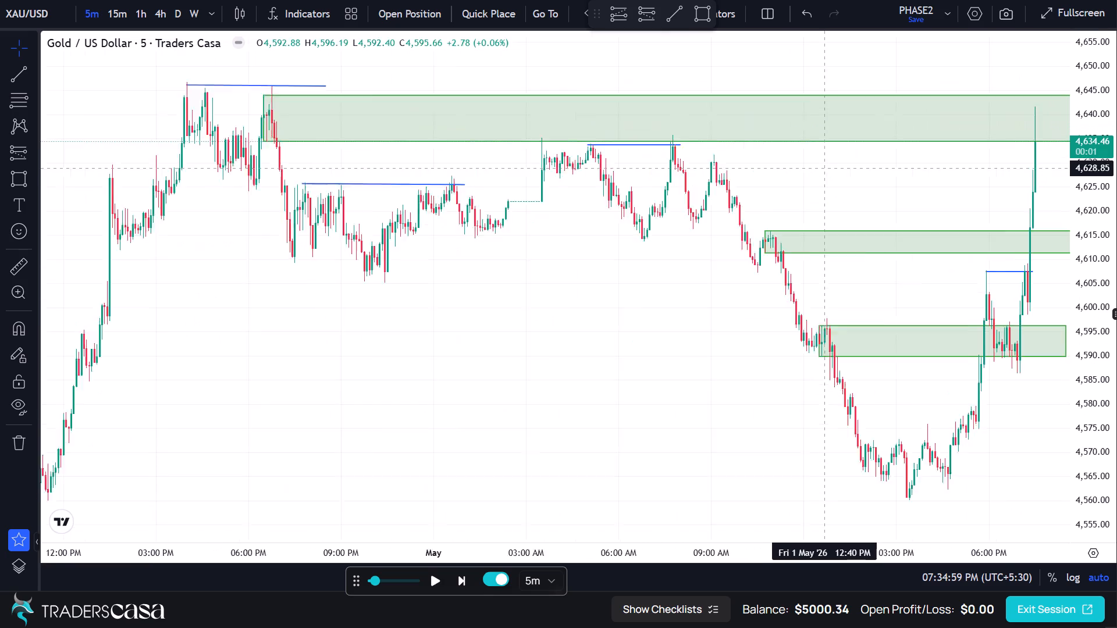
{"action": "scroll", "coordinate": [825, 166], "scroll_direction": "up", "scroll_amount": 2}
{"action": "left_click_drag", "start_coordinate": [845, 151], "coordinate": [542, 180]}
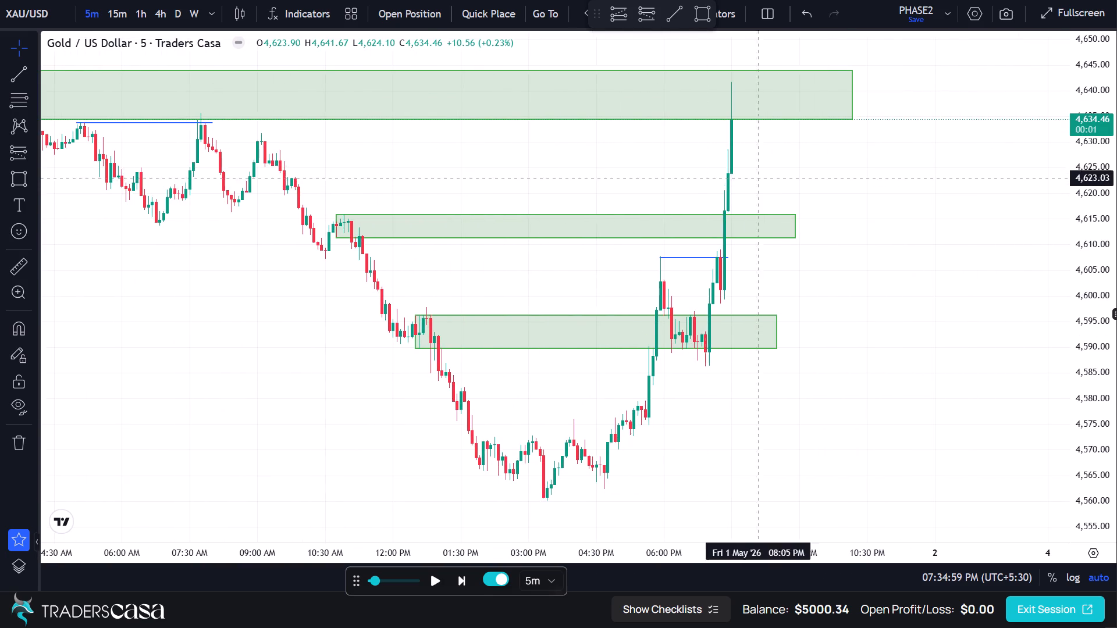
{"action": "scroll", "coordinate": [807, 153], "scroll_direction": "up", "scroll_amount": 5}
{"action": "left_click_drag", "start_coordinate": [687, 158], "coordinate": [826, 158]}
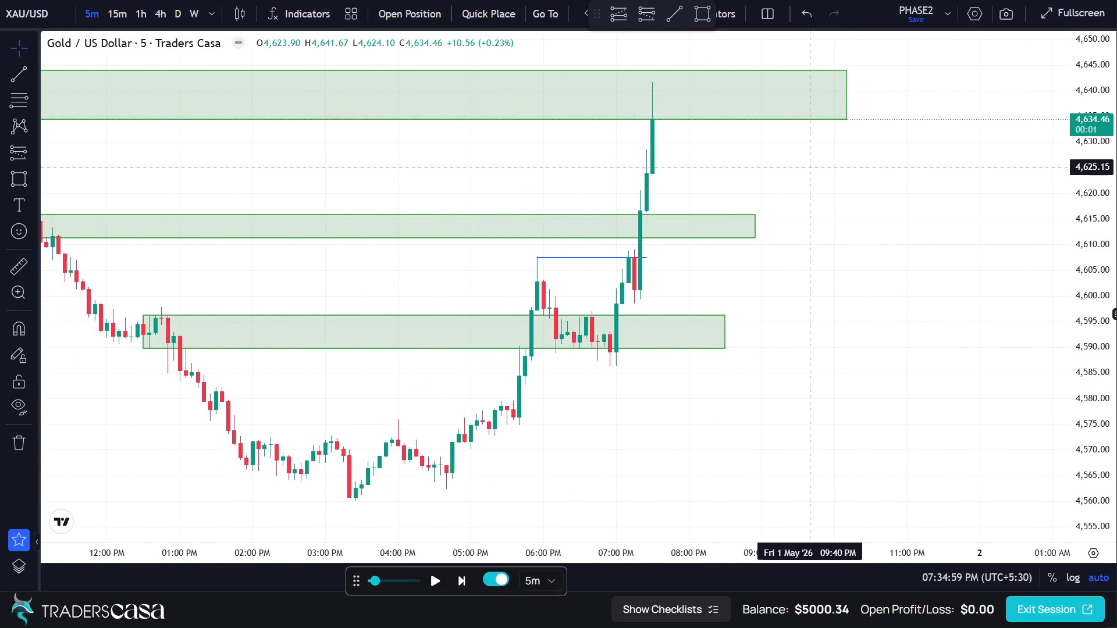
Step the 5-minute replay forward from the 7:30 PM candle to about the 8:35 PM candle on May 1.
{"action": "left_click", "coordinate": [460, 576]}
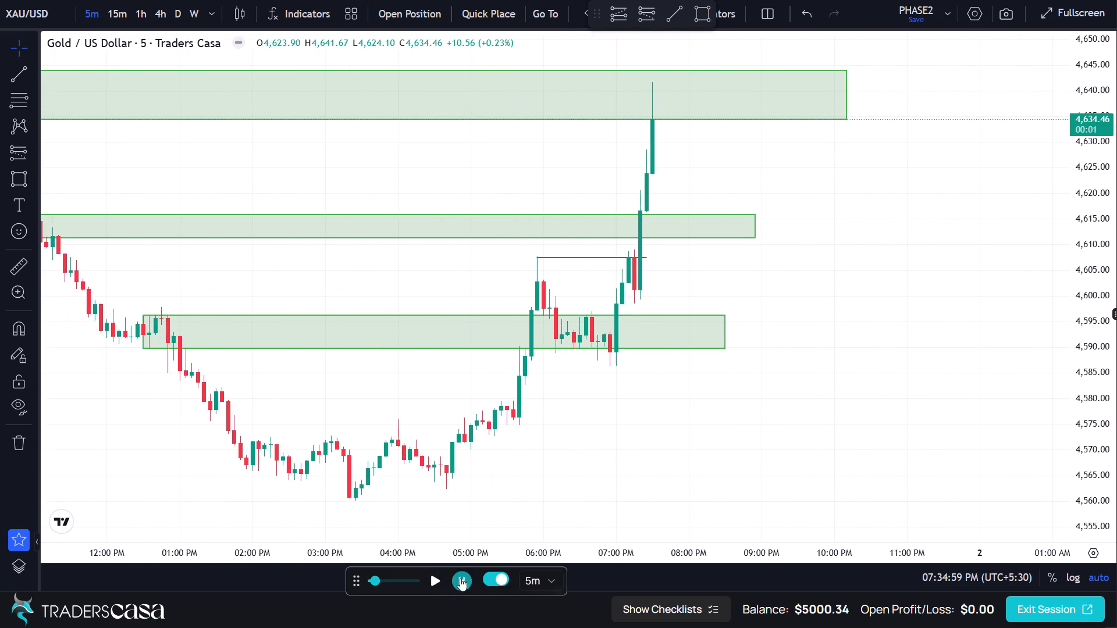
{"action": "left_click", "coordinate": [458, 573]}
{"action": "left_click", "coordinate": [459, 572]}
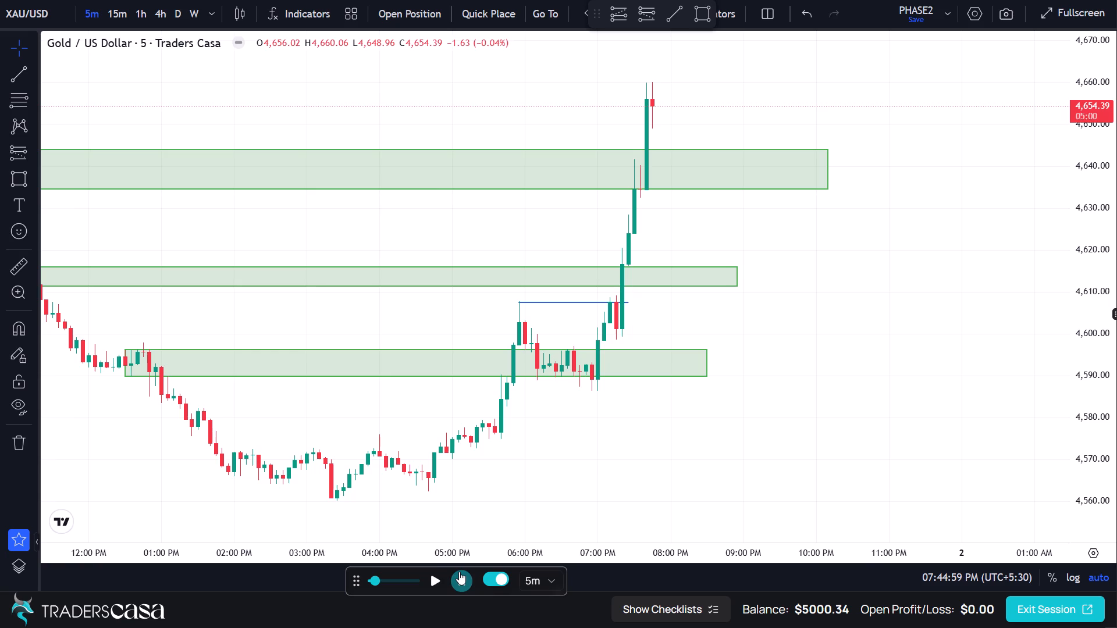
{"action": "left_click", "coordinate": [459, 572]}
{"action": "scroll", "coordinate": [710, 138], "scroll_direction": "up", "scroll_amount": 1}
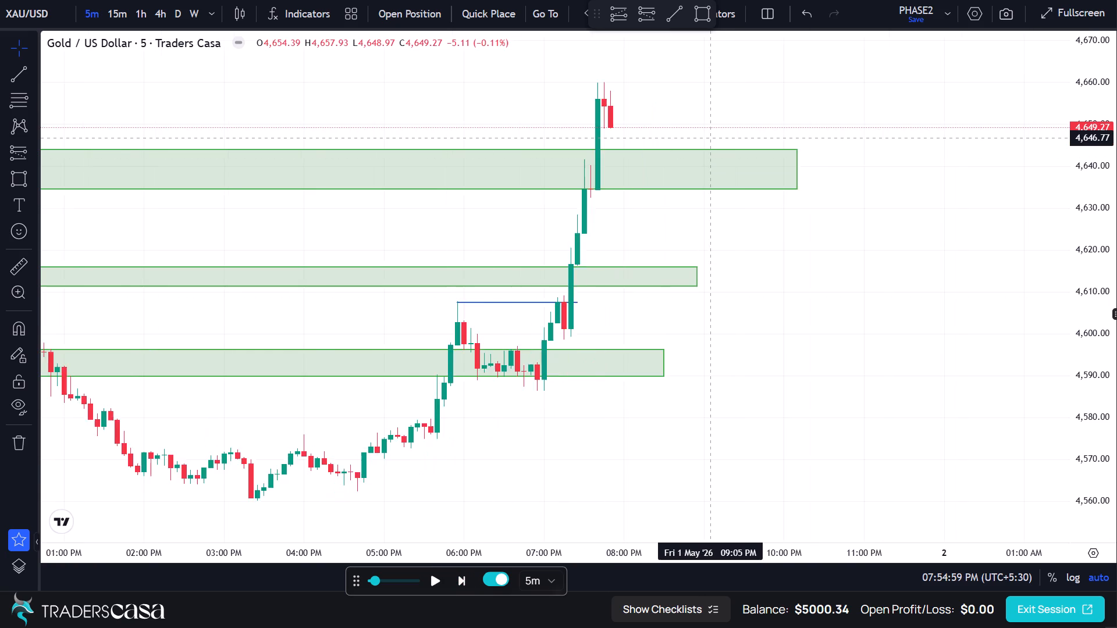
{"action": "scroll", "coordinate": [710, 138], "scroll_direction": "up", "scroll_amount": 1}
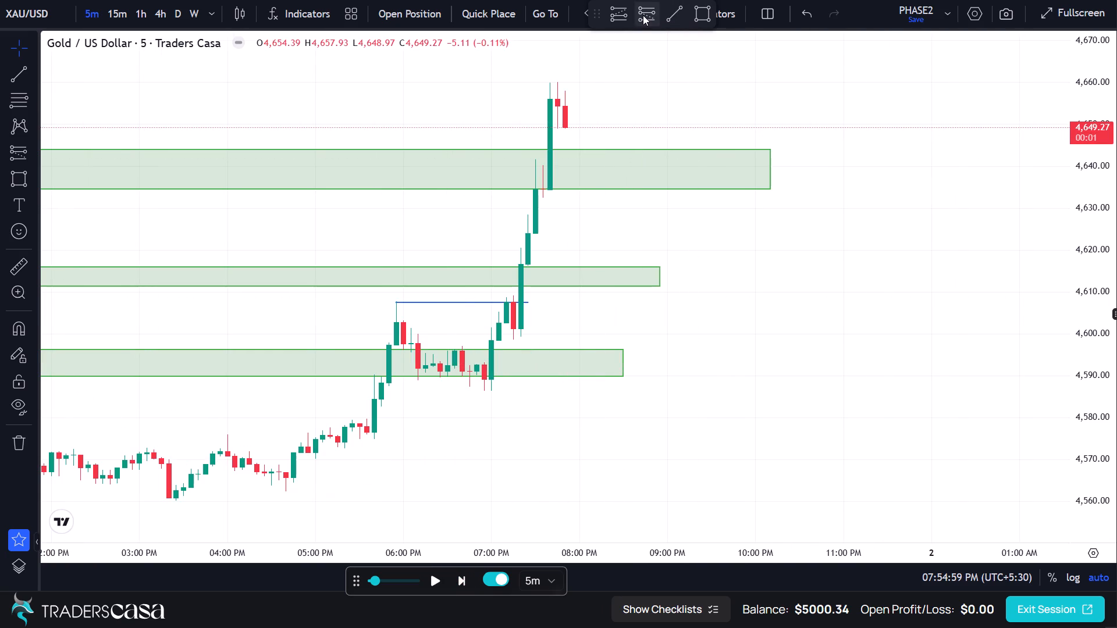
{"action": "left_click", "coordinate": [458, 574]}
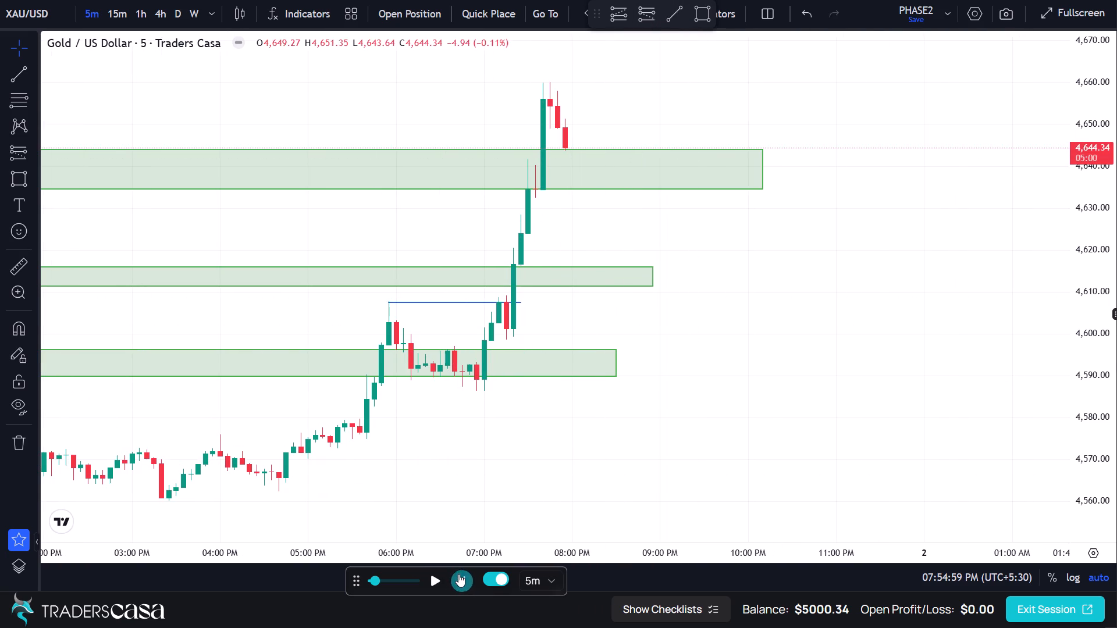
{"action": "triple_click", "coordinate": [458, 574]}
{"action": "triple_click", "coordinate": [458, 574]}
{"action": "triple_click", "coordinate": [458, 576]}
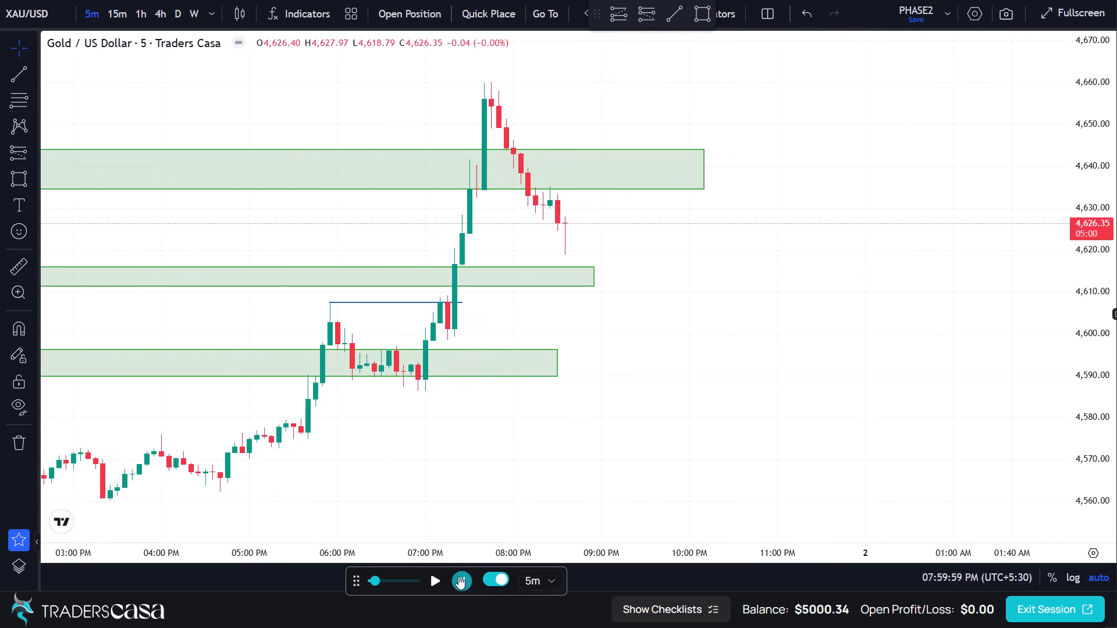
Step the 5-minute replay forward from the 8:35 PM candle to the 11:25 PM candle on May 1.
{"action": "triple_click", "coordinate": [458, 577]}
{"action": "triple_click", "coordinate": [458, 578]}
{"action": "triple_click", "coordinate": [458, 579]}
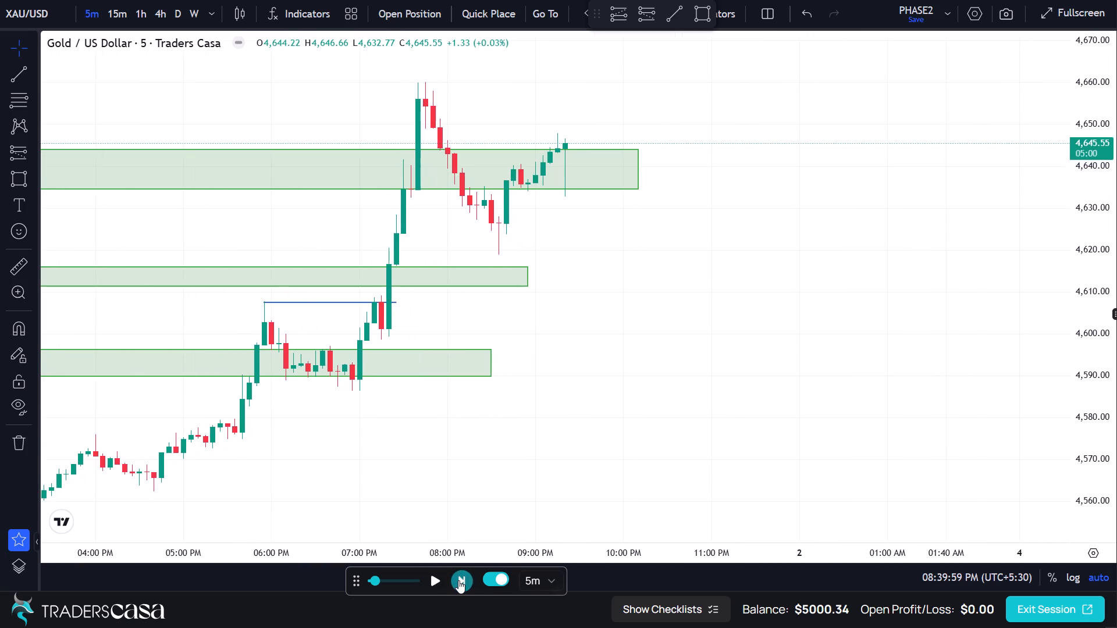
{"action": "triple_click", "coordinate": [458, 580]}
{"action": "triple_click", "coordinate": [457, 581]}
{"action": "triple_click", "coordinate": [458, 582]}
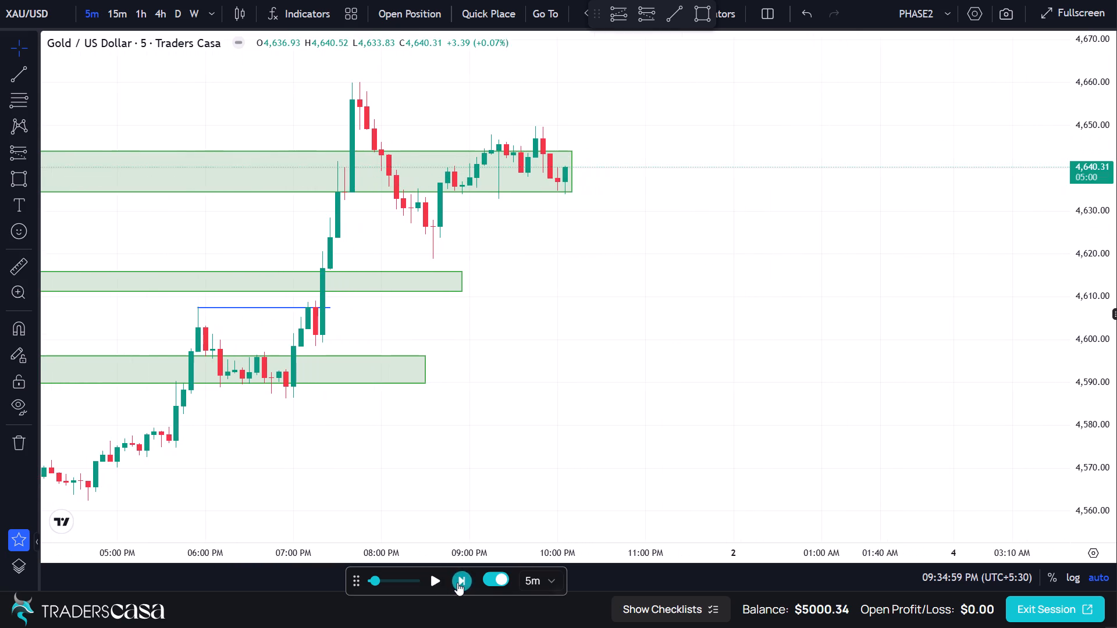
{"action": "triple_click", "coordinate": [457, 583]}
{"action": "triple_click", "coordinate": [457, 583]}
{"action": "triple_click", "coordinate": [457, 585]}
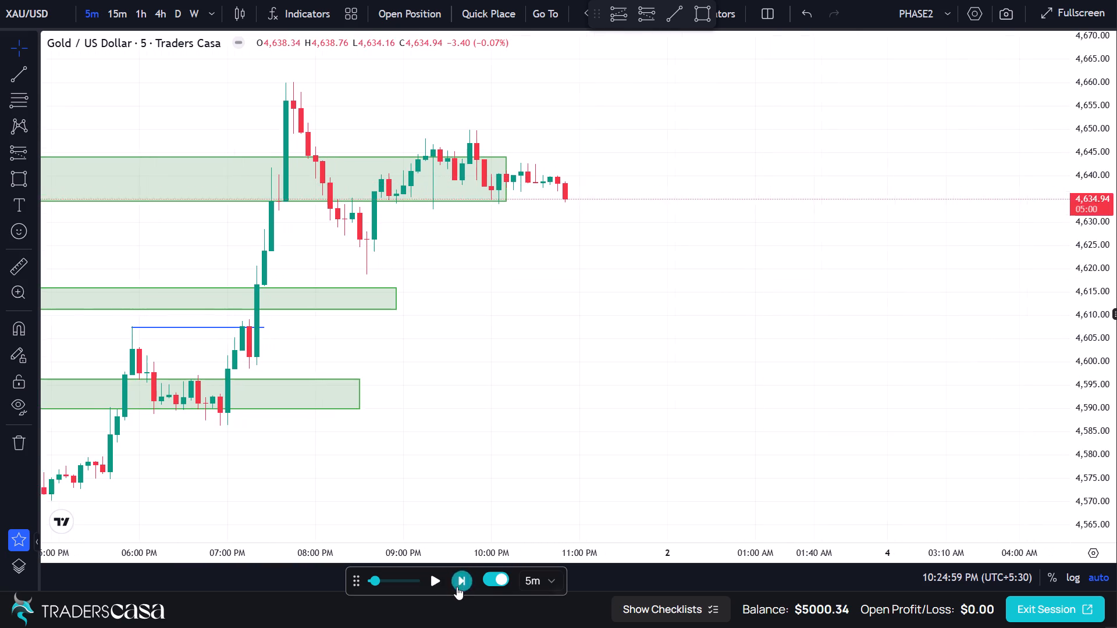
{"action": "triple_click", "coordinate": [457, 587]}
{"action": "triple_click", "coordinate": [456, 588]}
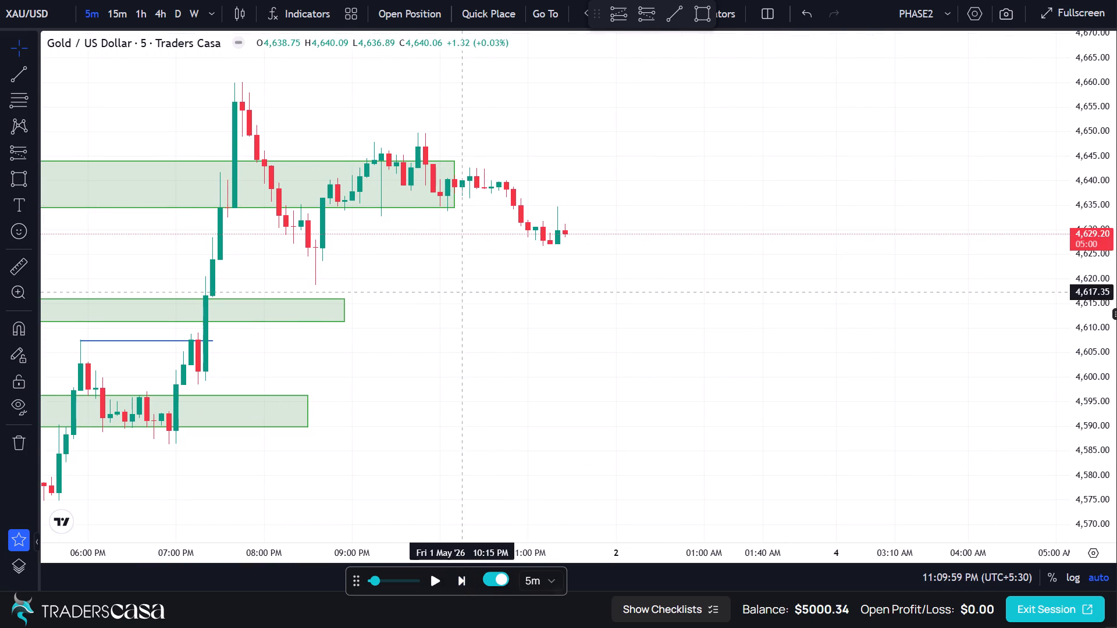
Draw a short position from 7:50 PM on May 1 with entry 4,649.61, stop about 4,662.49 and target about 4,622.53.
{"action": "left_click", "coordinate": [643, 11]}
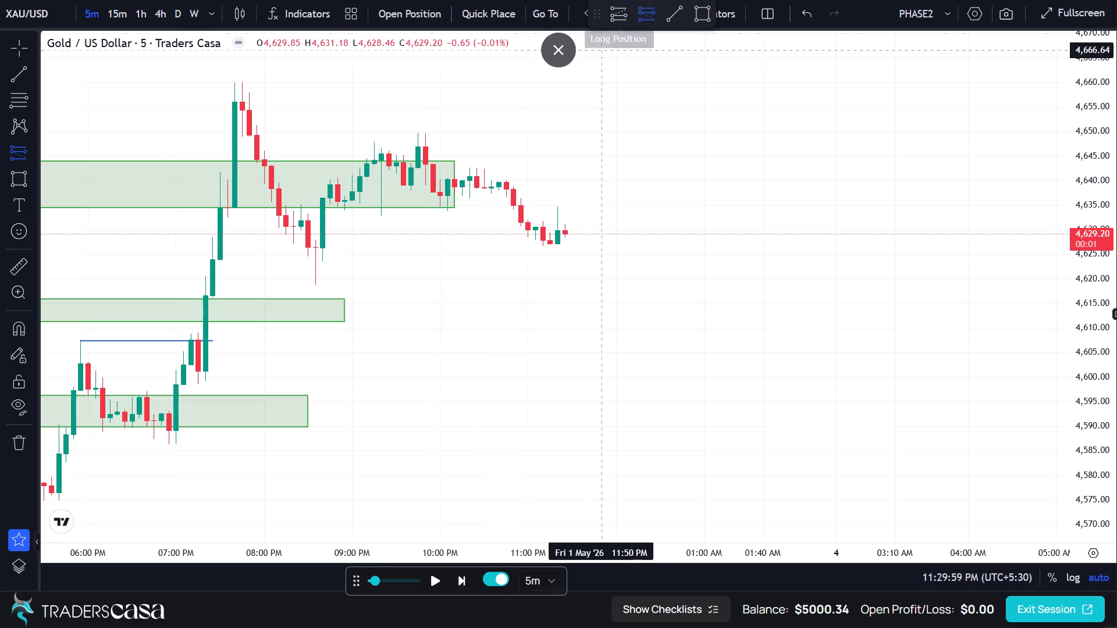
{"action": "left_click", "coordinate": [250, 133]}
{"action": "left_click_drag", "start_coordinate": [246, 49], "coordinate": [248, 65]}
{"action": "left_click_drag", "start_coordinate": [247, 51], "coordinate": [247, 63]}
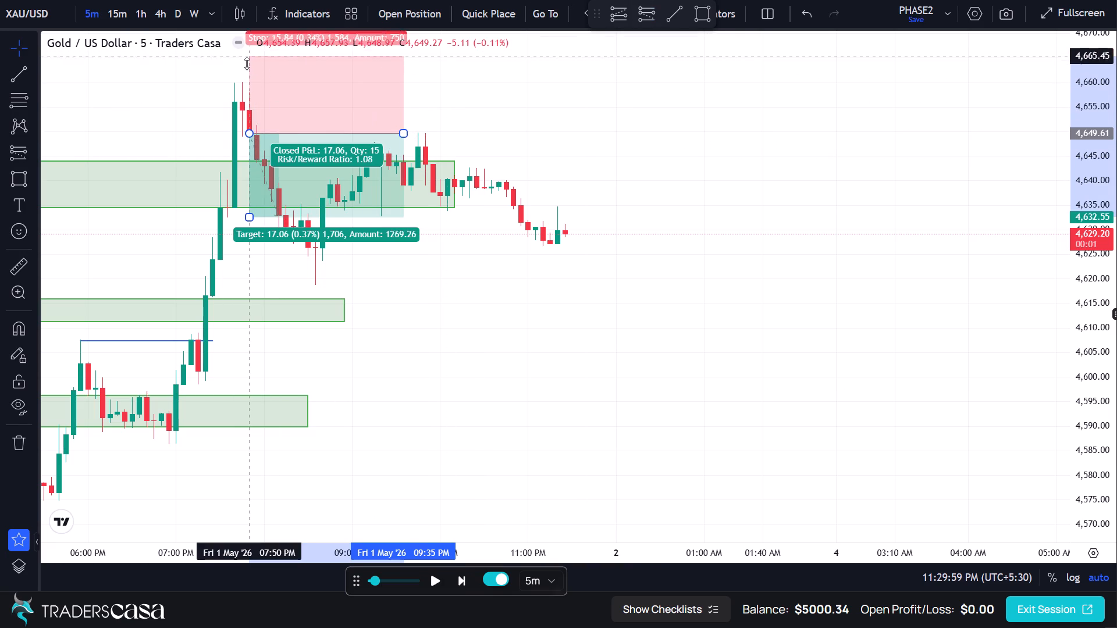
{"action": "left_click_drag", "start_coordinate": [247, 63], "coordinate": [253, 73]}
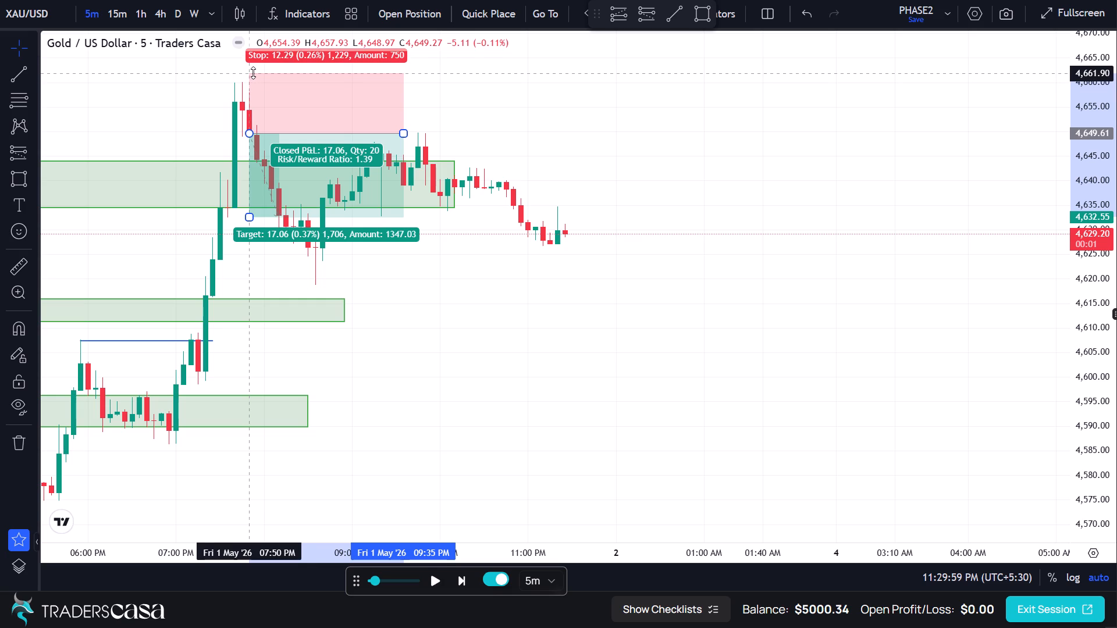
{"action": "left_click_drag", "start_coordinate": [253, 73], "coordinate": [255, 70]}
{"action": "left_click_drag", "start_coordinate": [249, 219], "coordinate": [256, 266]}
{"action": "left_click", "coordinate": [483, 263]}
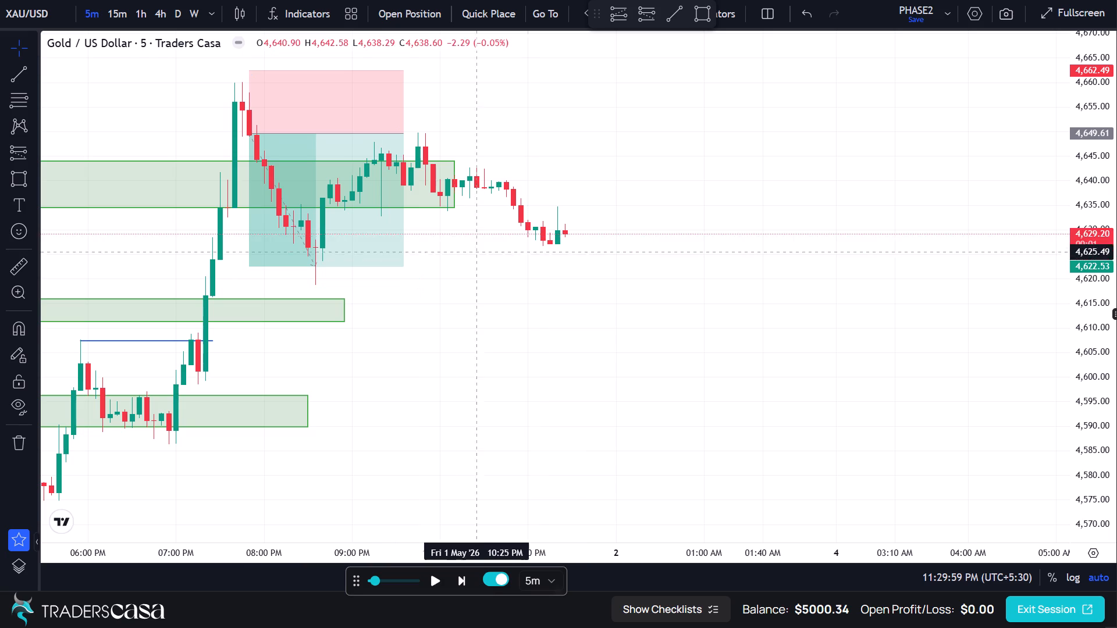
Step the 5-minute replay forward to the 11:40 PM candle on May 1.
{"action": "left_click", "coordinate": [455, 582]}
{"action": "double_click", "coordinate": [455, 583]}
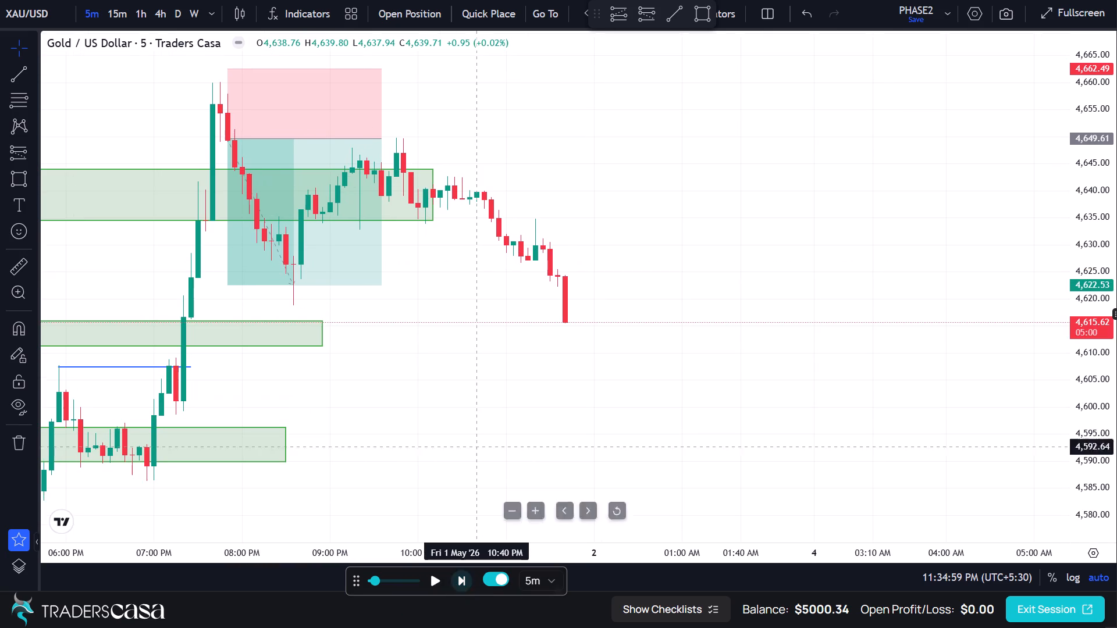
Switch the XAU/USD chart to the 15-minute timeframe.
{"action": "scroll", "coordinate": [474, 376], "scroll_direction": "down", "scroll_amount": 2}
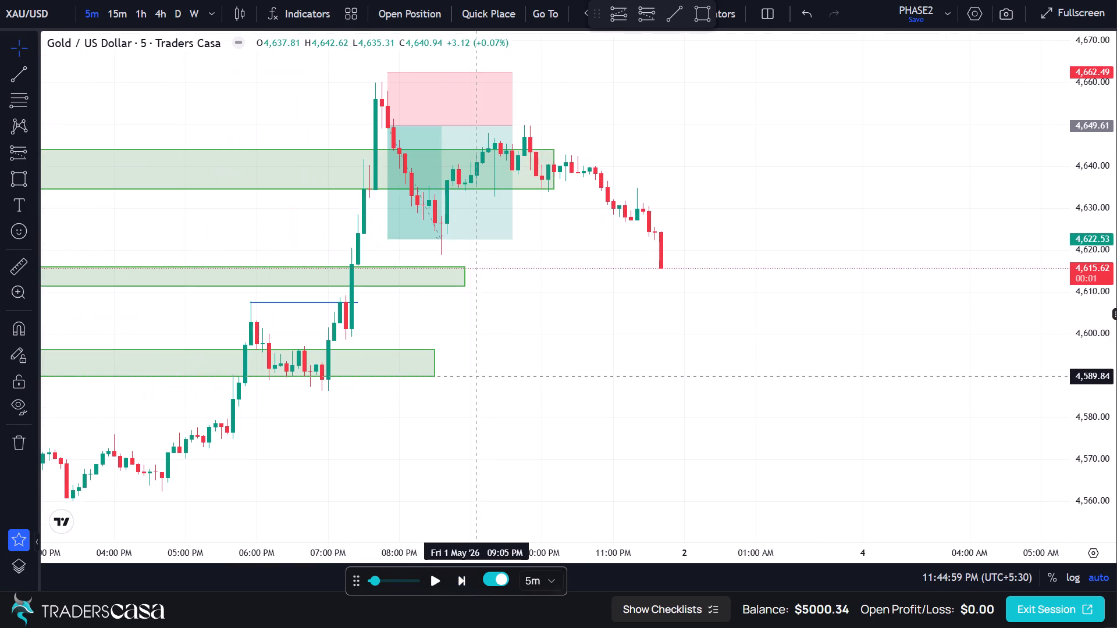
{"action": "left_click", "coordinate": [120, 13]}
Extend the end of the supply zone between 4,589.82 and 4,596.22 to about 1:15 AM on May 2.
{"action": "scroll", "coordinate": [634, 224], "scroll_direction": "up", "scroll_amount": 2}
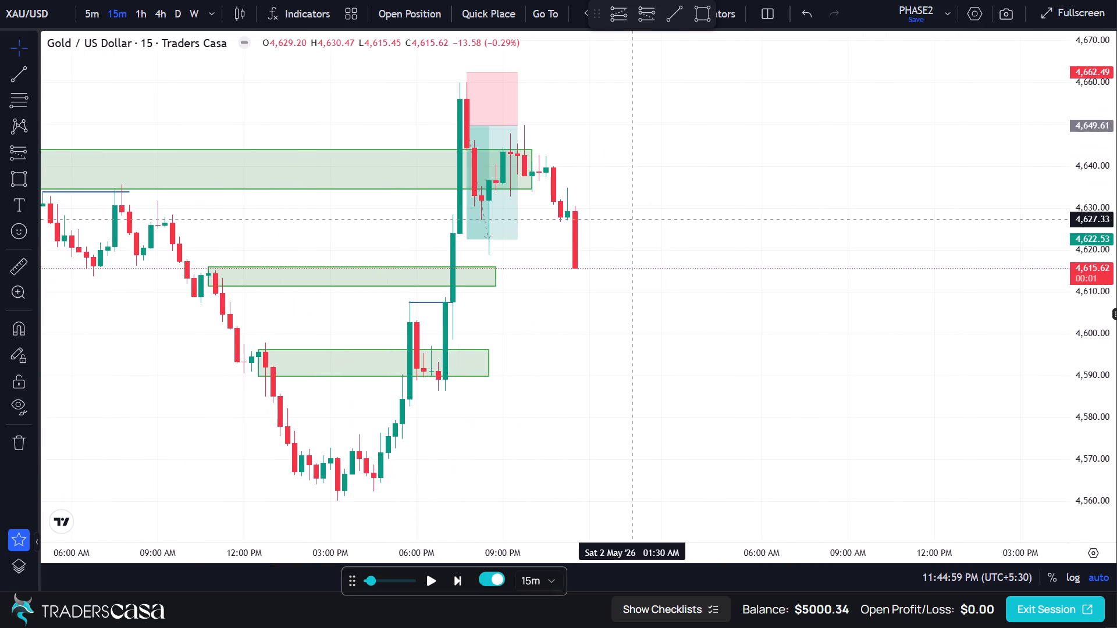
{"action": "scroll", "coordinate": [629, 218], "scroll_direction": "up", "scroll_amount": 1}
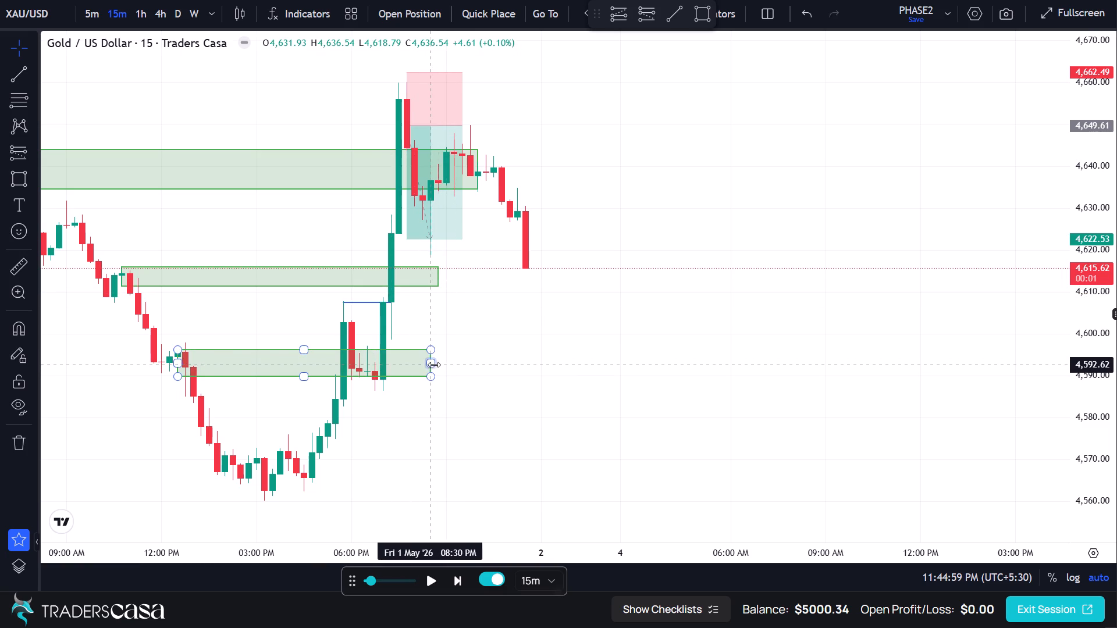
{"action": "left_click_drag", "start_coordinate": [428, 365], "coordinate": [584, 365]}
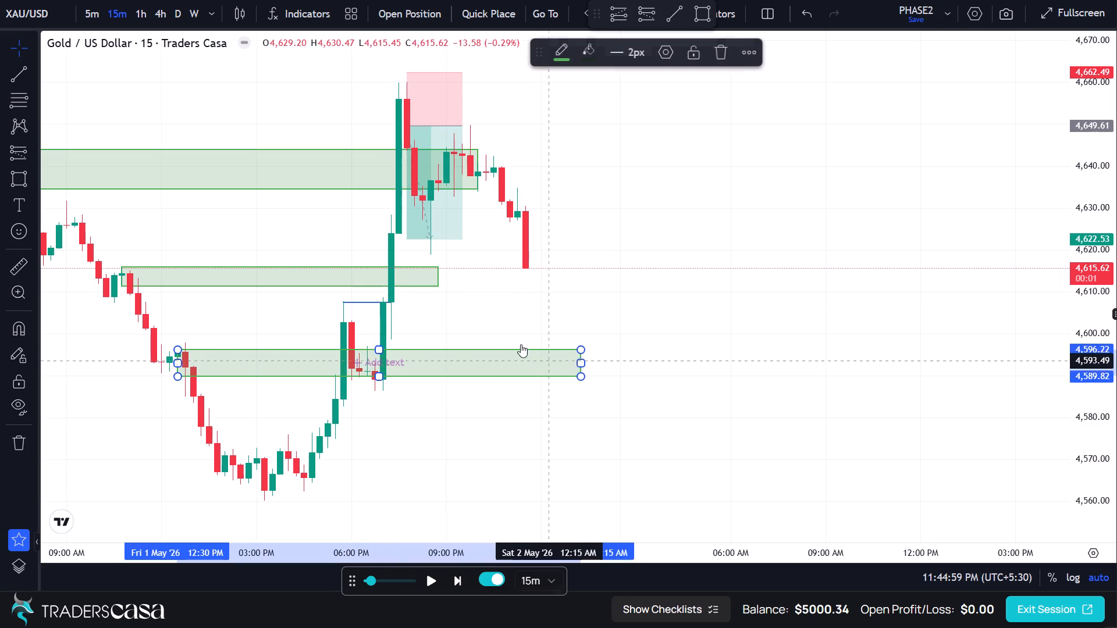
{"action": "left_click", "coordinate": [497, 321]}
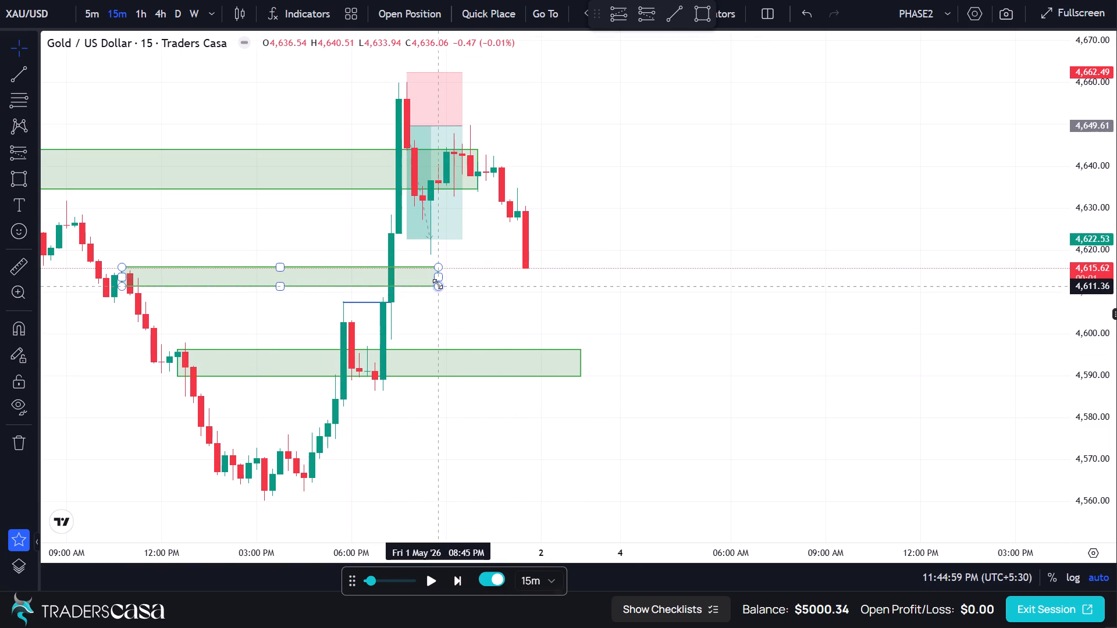
Delete the supply zone between 4,611.28 and 4,615.88.
{"action": "left_click", "coordinate": [435, 283]}
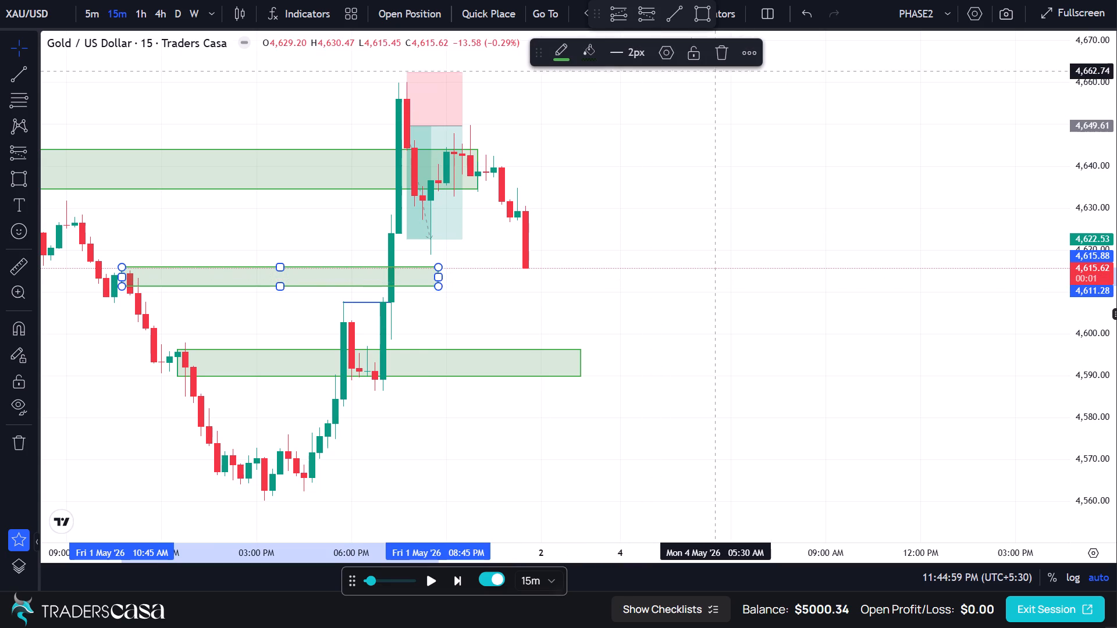
{"action": "left_click", "coordinate": [719, 59]}
Step the 15-minute replay forward to the 2:00 AM candle on May 2.
{"action": "left_click", "coordinate": [456, 578]}
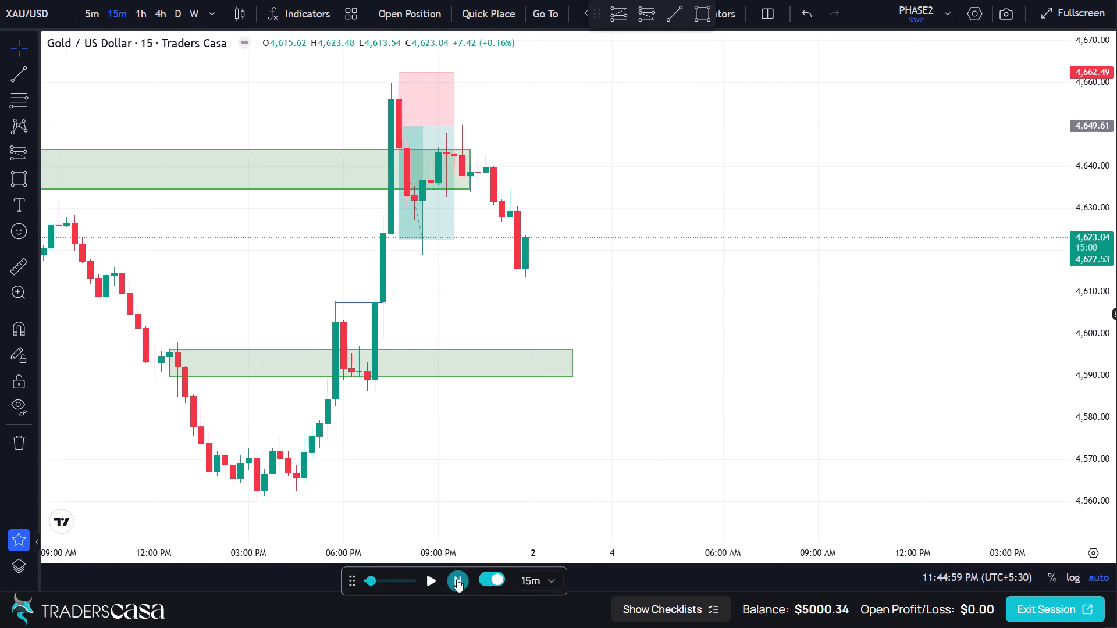
{"action": "left_click", "coordinate": [457, 580]}
{"action": "left_click", "coordinate": [457, 581]}
{"action": "triple_click", "coordinate": [457, 583]}
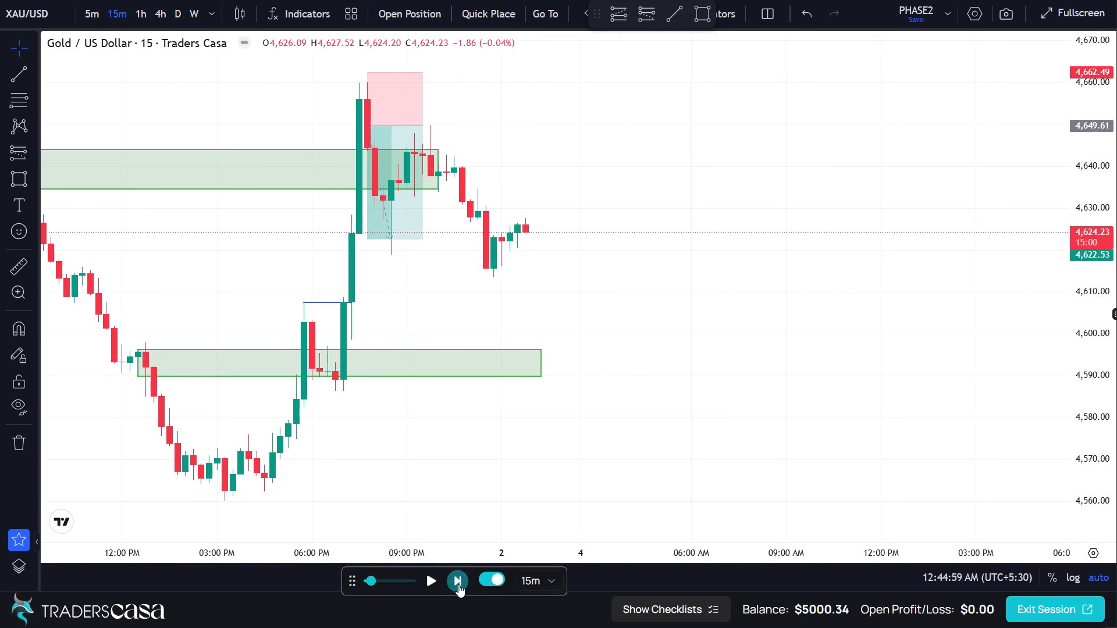
{"action": "left_click", "coordinate": [458, 584]}
{"action": "left_click", "coordinate": [458, 585]}
{"action": "left_click", "coordinate": [458, 586]}
{"action": "left_click", "coordinate": [458, 587]}
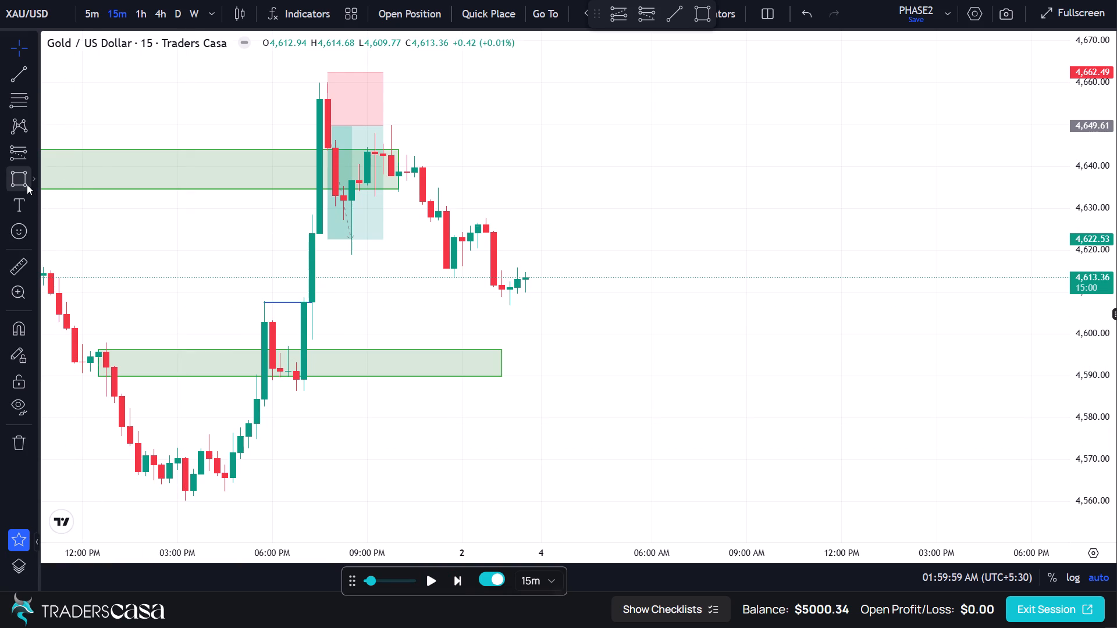
Delete the supply zone between 4,589.82 and 4,596.22.
{"action": "left_click", "coordinate": [436, 364]}
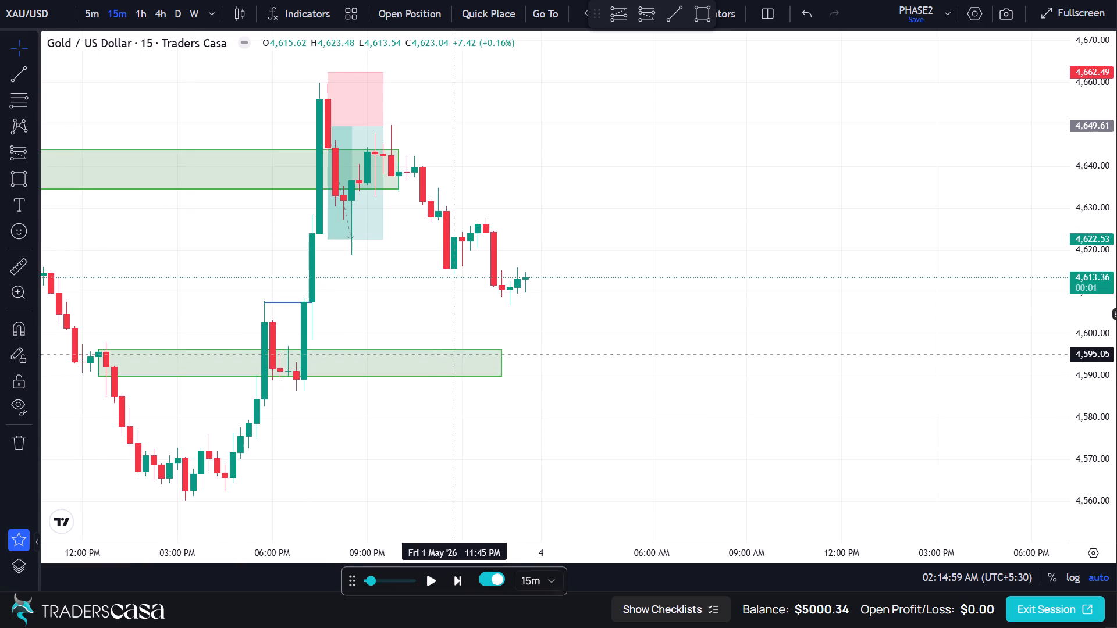
{"action": "left_click", "coordinate": [461, 351]}
{"action": "left_click", "coordinate": [720, 53]}
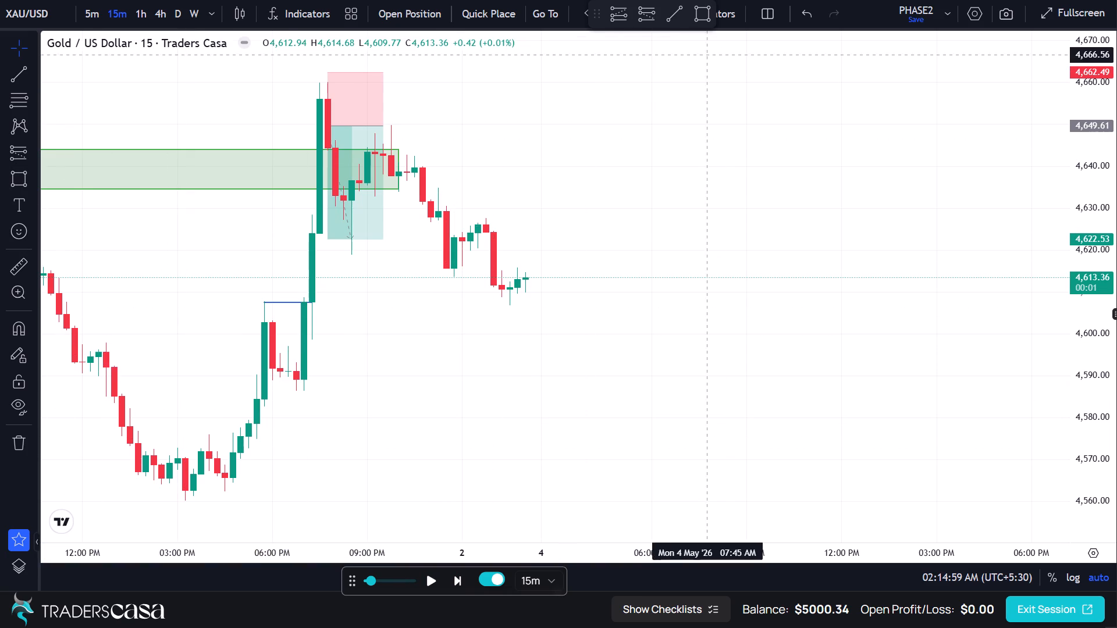
Draw a rectangle zone between about 4,603.21 and 4,588.97, from 6:00 PM on May 1 to about 2:45 AM on May 4.
{"action": "left_click", "coordinate": [20, 188]}
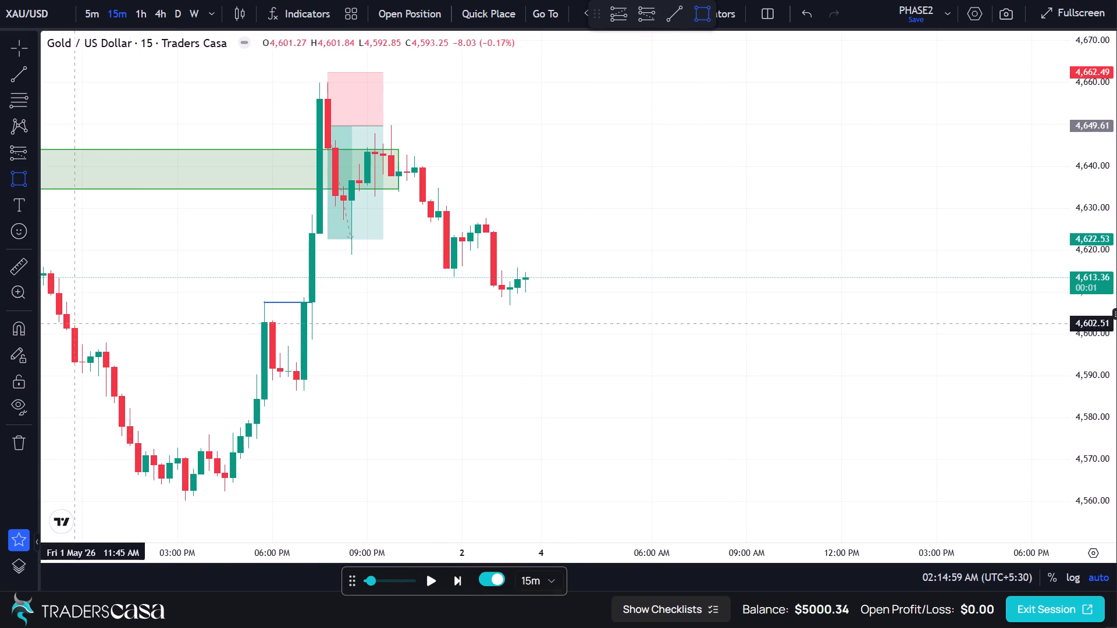
{"action": "left_click", "coordinate": [272, 320]}
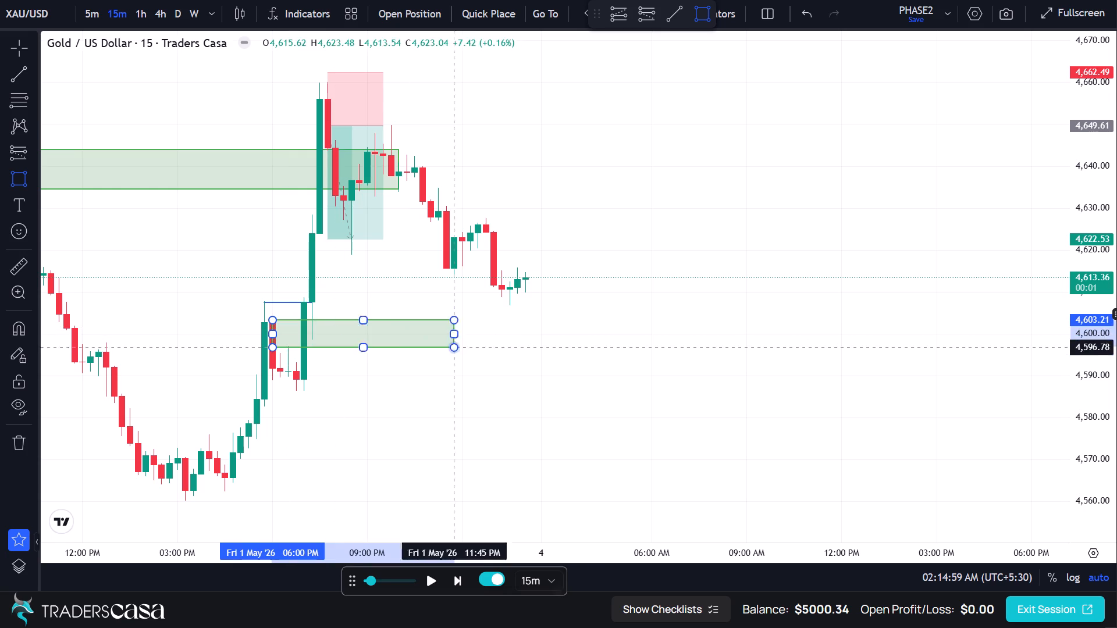
{"action": "left_click", "coordinate": [548, 380]}
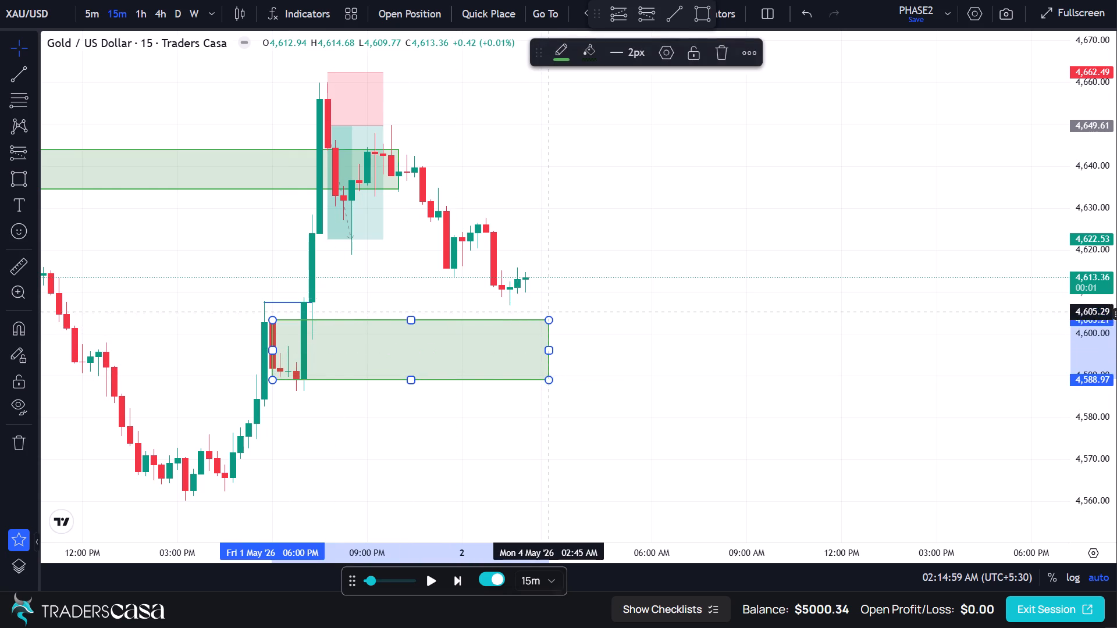
{"action": "left_click", "coordinate": [551, 294]}
Step the 15-minute replay forward to the 6:30 AM candle on May 4.
{"action": "left_click", "coordinate": [457, 581]}
{"action": "double_click", "coordinate": [457, 581]}
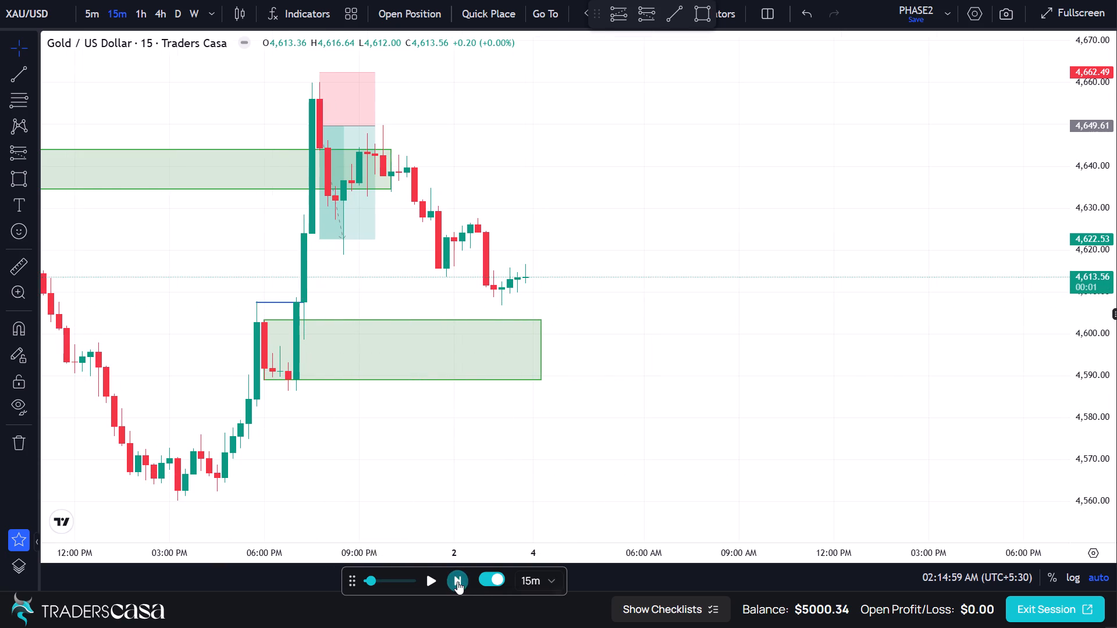
{"action": "triple_click", "coordinate": [456, 581]}
{"action": "triple_click", "coordinate": [456, 581]}
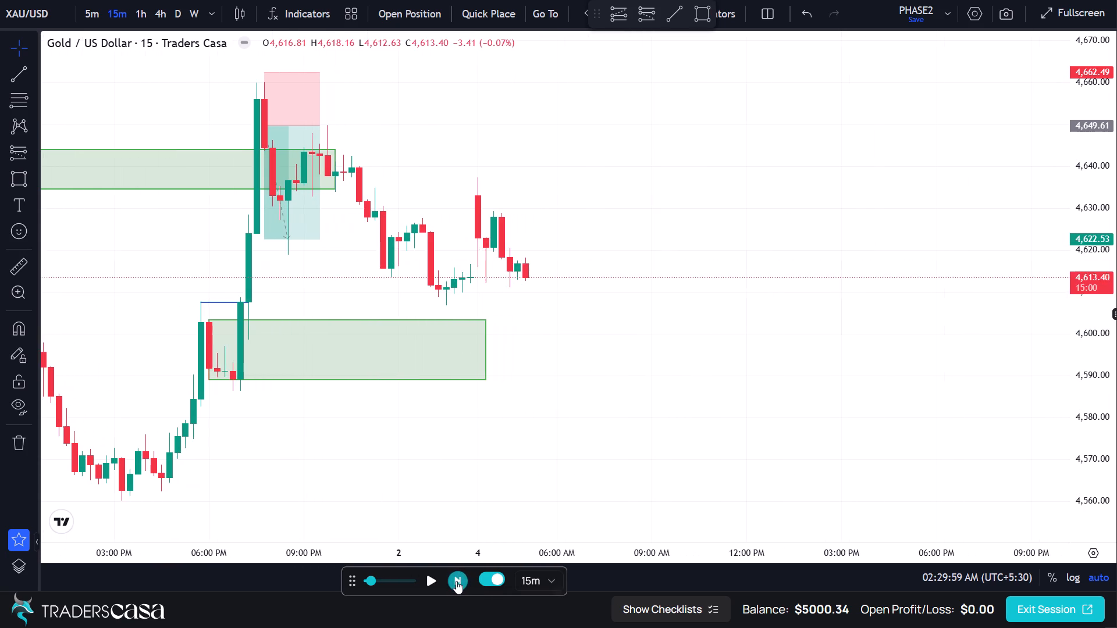
{"action": "triple_click", "coordinate": [456, 581]}
{"action": "double_click", "coordinate": [456, 581]}
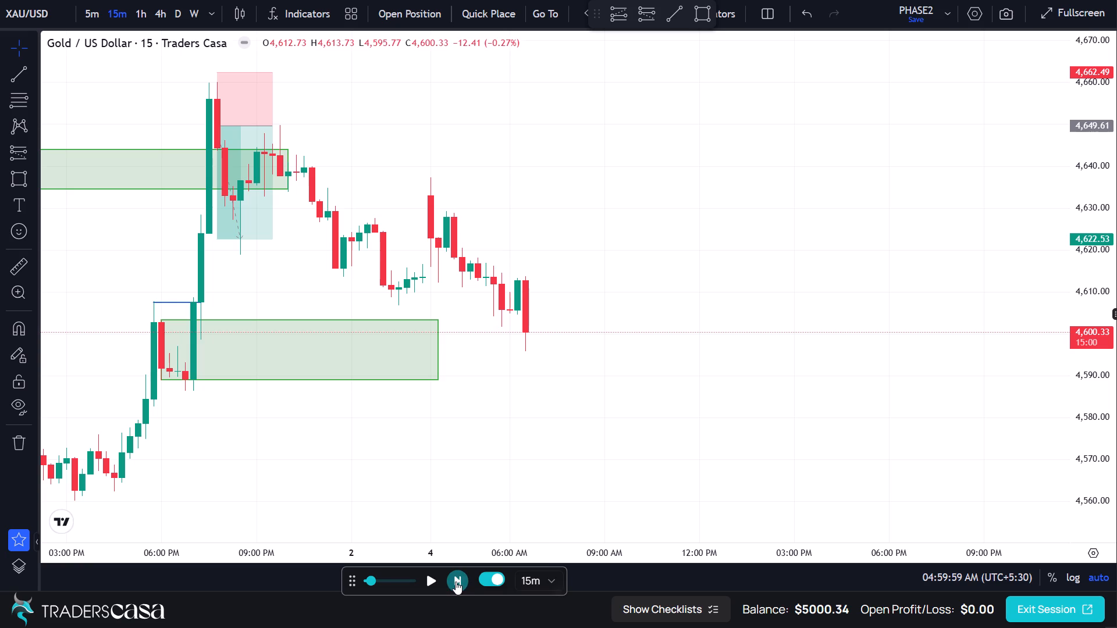
Extend the end of the zone between 4,588.97 and 4,603.21 to about 7:00 AM on May 4.
{"action": "left_click", "coordinate": [433, 353]}
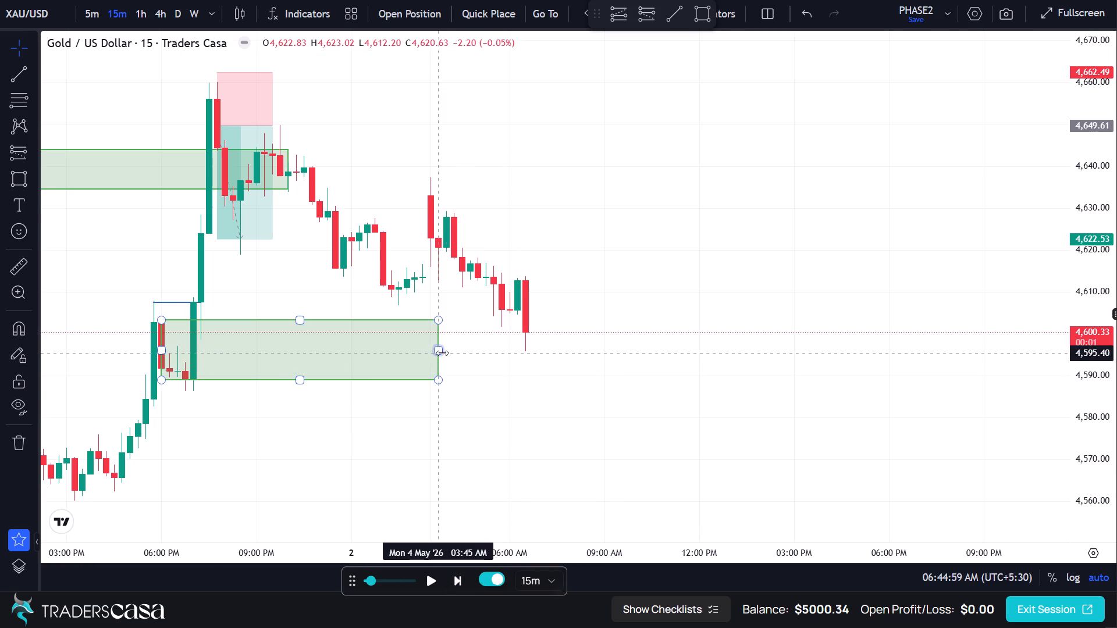
{"action": "left_click_drag", "start_coordinate": [442, 353], "coordinate": [600, 352]}
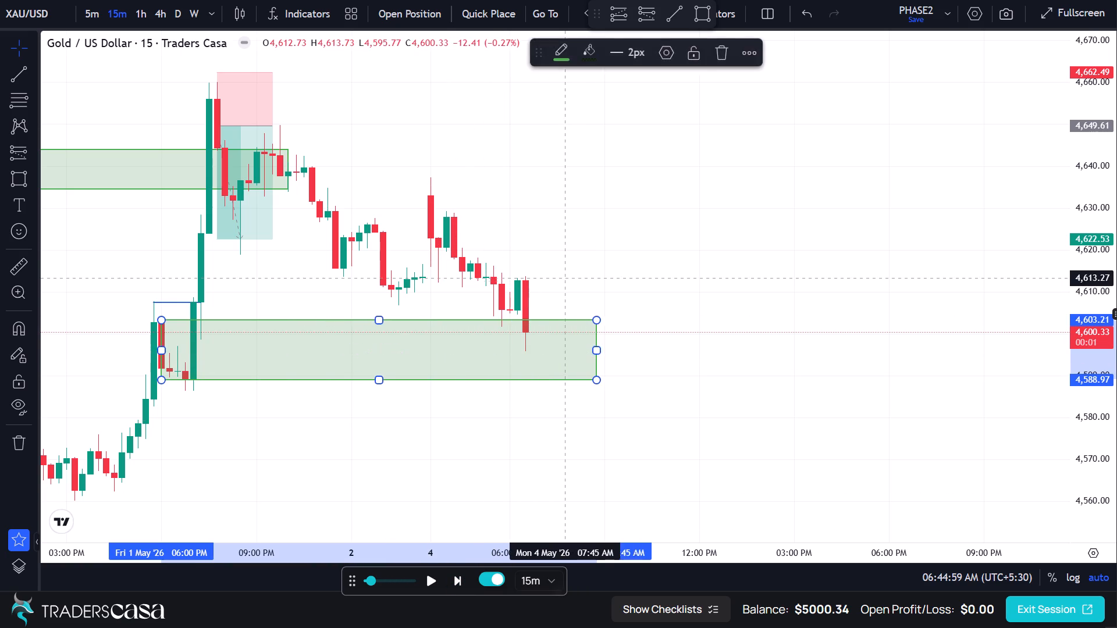
{"action": "left_click", "coordinate": [566, 278]}
{"action": "scroll", "coordinate": [544, 330], "scroll_direction": "down", "scroll_amount": 3}
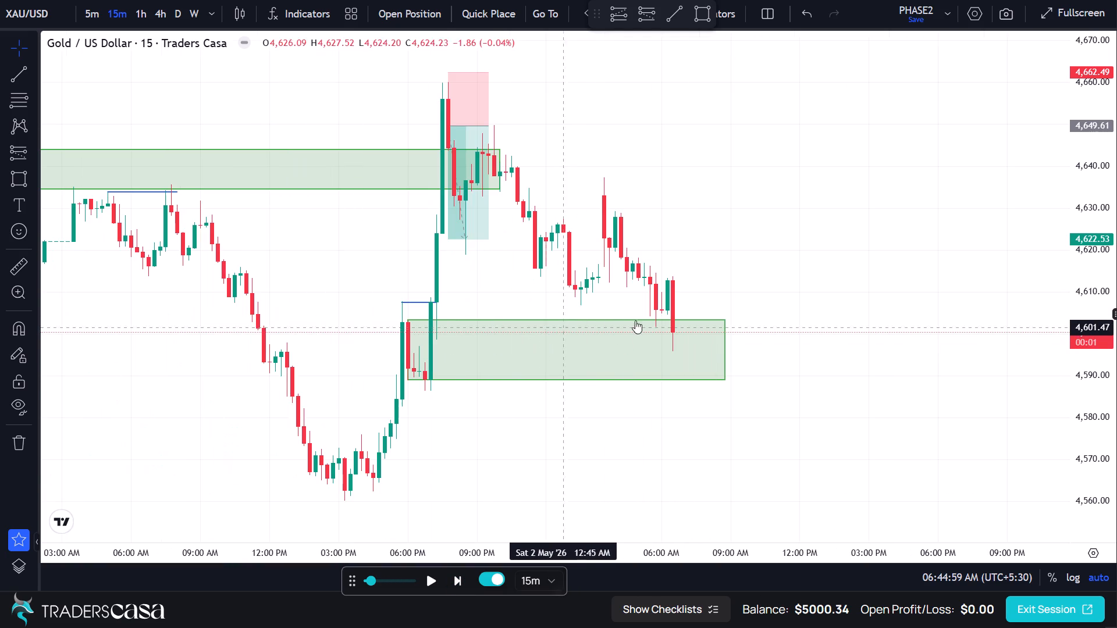
{"action": "left_click_drag", "start_coordinate": [726, 349], "coordinate": [685, 365]}
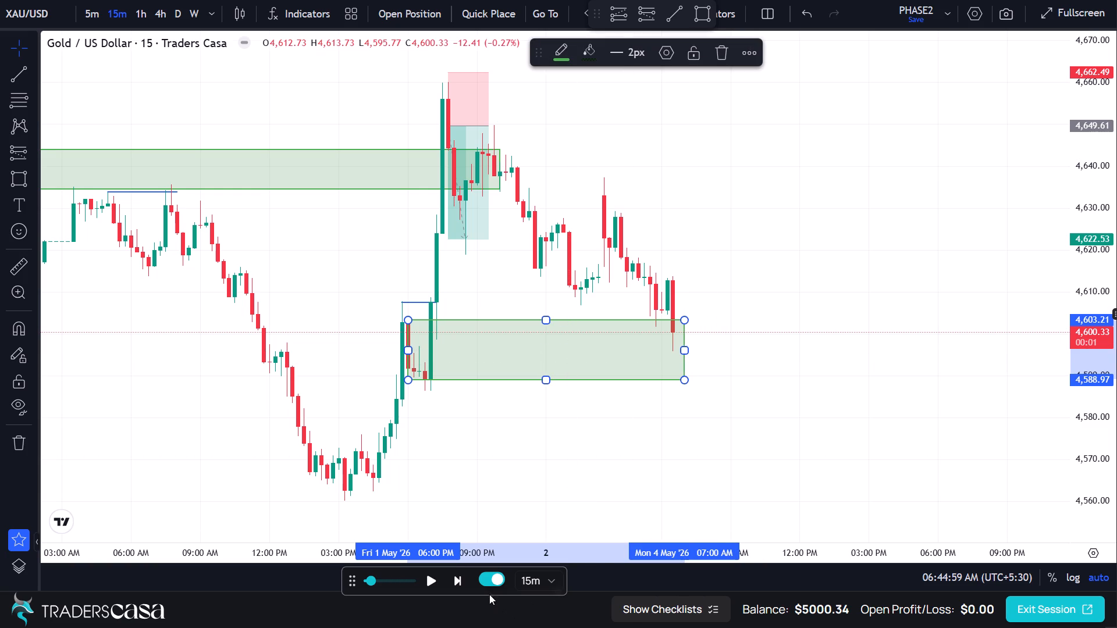
Step the 15-minute replay forward to the 7:15 AM candle on May 4.
{"action": "left_click", "coordinate": [457, 586]}
{"action": "left_click", "coordinate": [457, 586]}
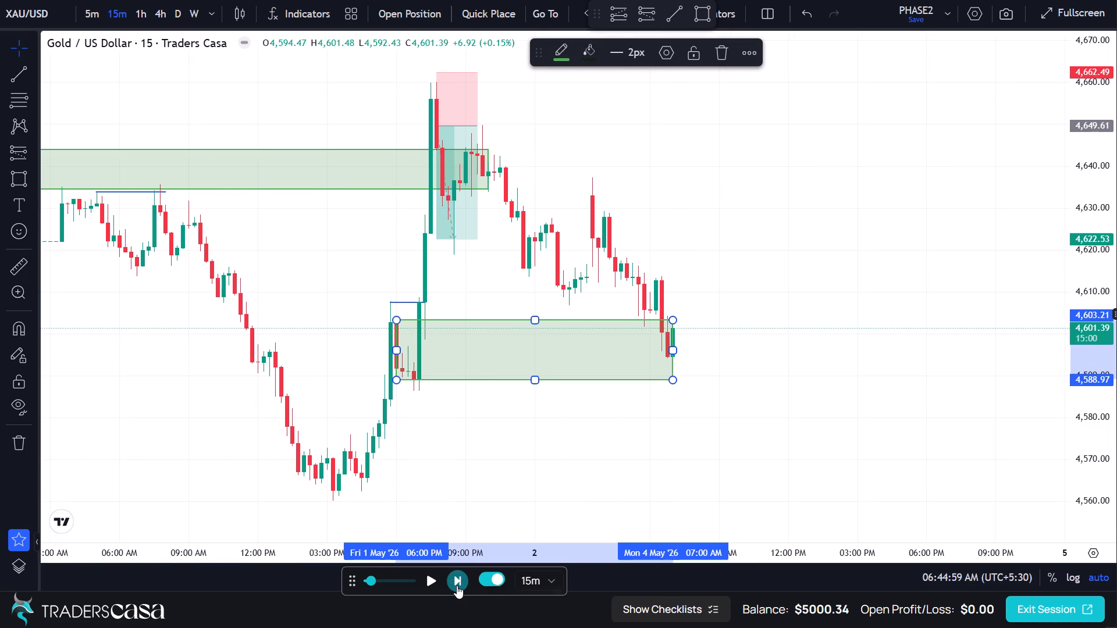
{"action": "left_click", "coordinate": [457, 586]}
Plot a long position at 7:00 AM on May 4 with entry 4,601.30, target about 4,628.03 and stop about 4,587.24.
{"action": "scroll", "coordinate": [709, 391], "scroll_direction": "up", "scroll_amount": 2}
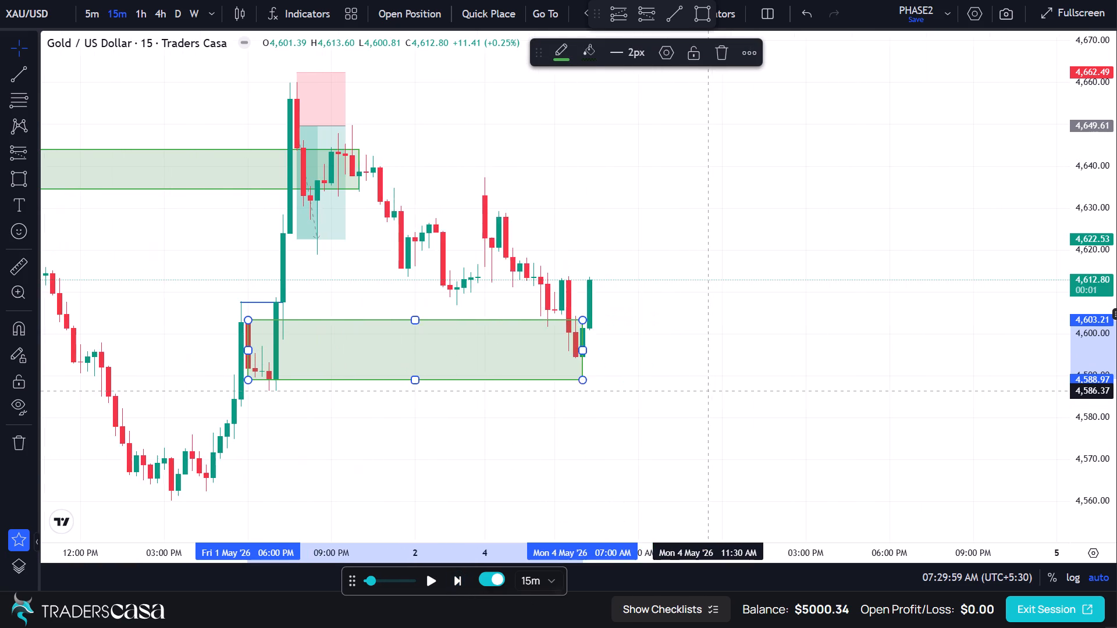
{"action": "scroll", "coordinate": [709, 390], "scroll_direction": "up", "scroll_amount": 1}
{"action": "left_click", "coordinate": [614, 384]}
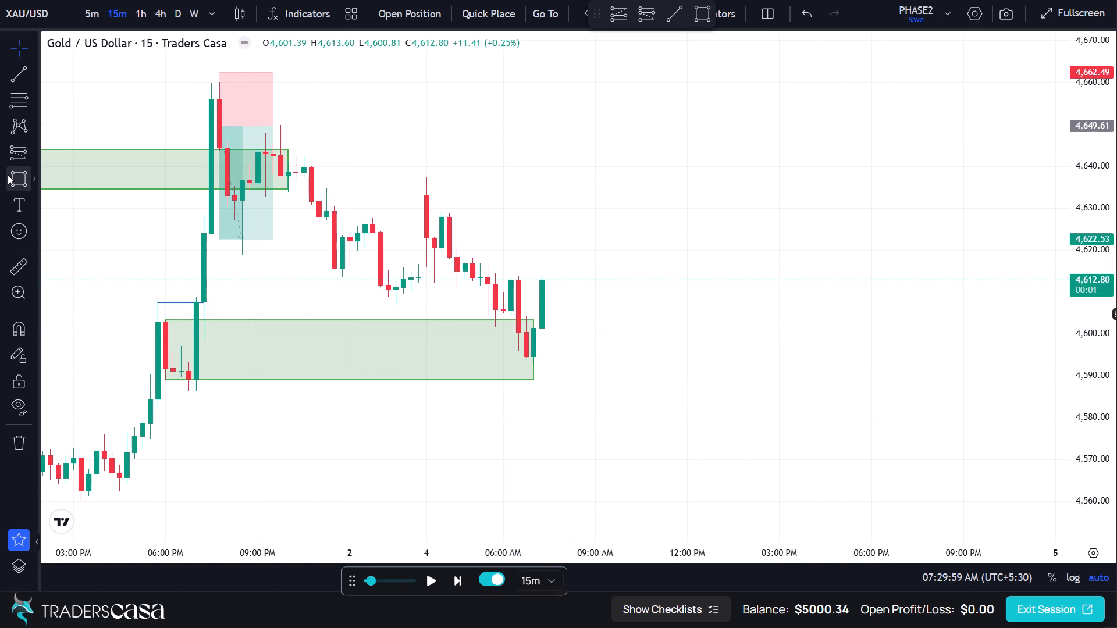
{"action": "left_click", "coordinate": [624, 15]}
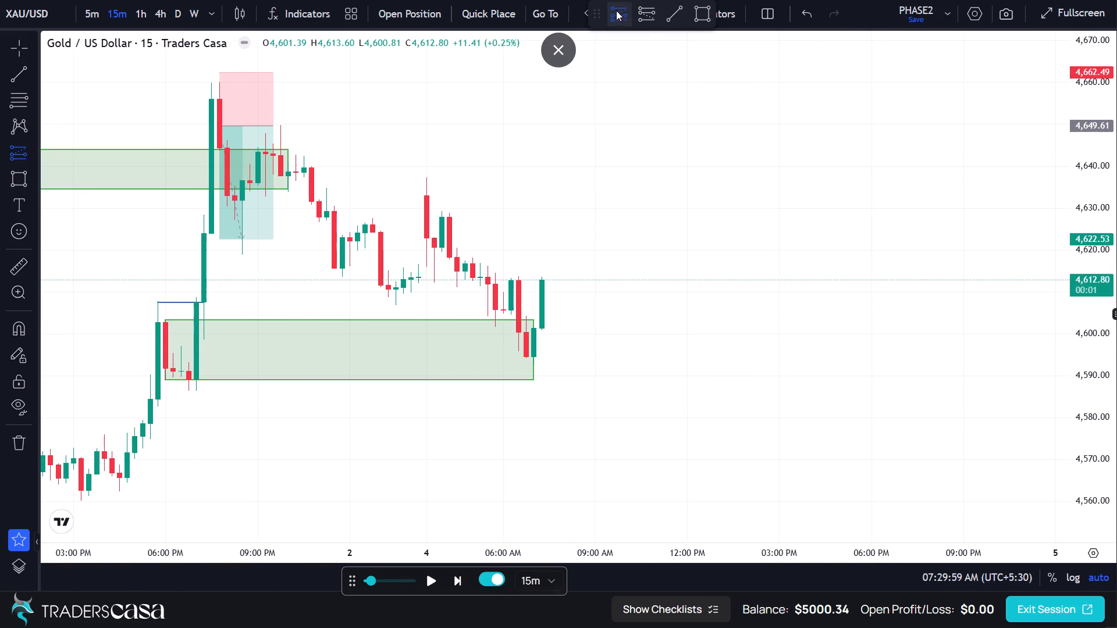
{"action": "left_click", "coordinate": [535, 328]}
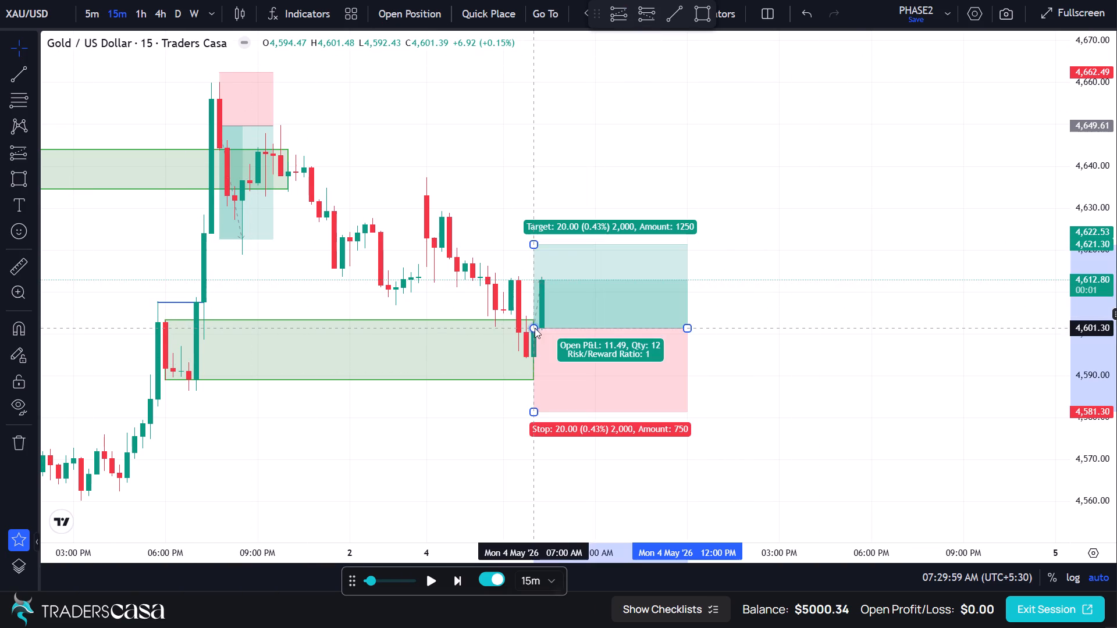
{"action": "left_click_drag", "start_coordinate": [532, 244], "coordinate": [537, 222]}
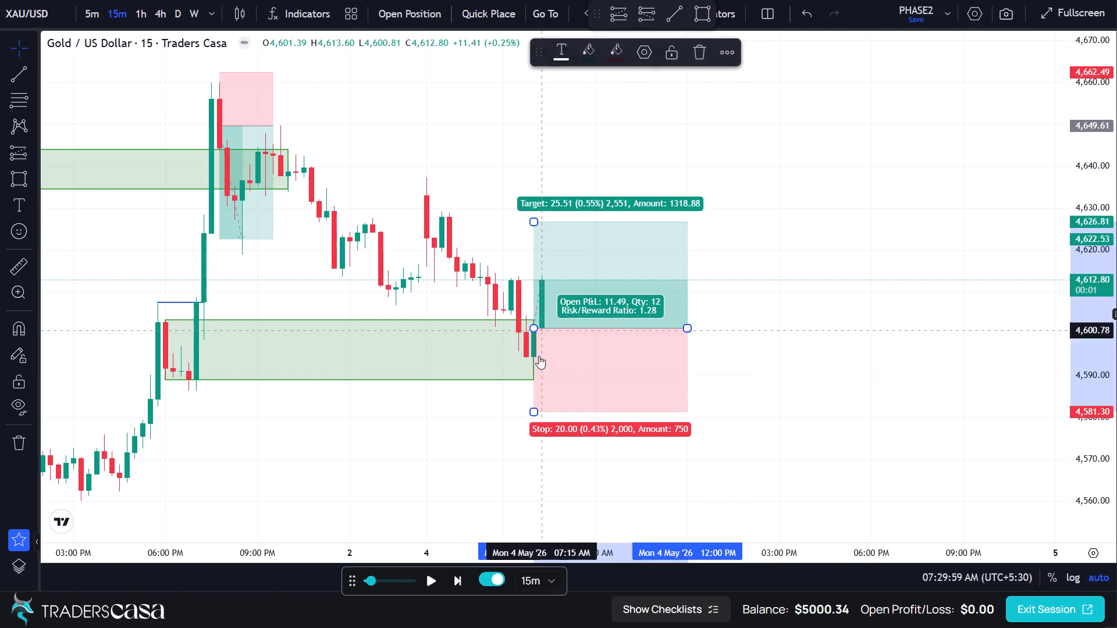
{"action": "left_click_drag", "start_coordinate": [535, 412], "coordinate": [535, 387]}
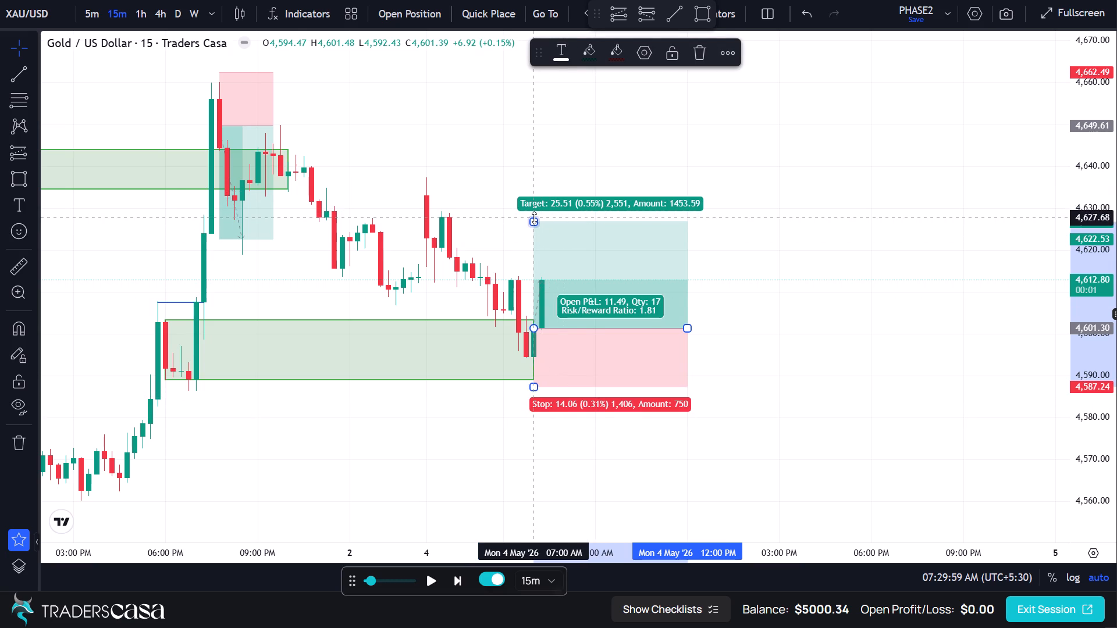
{"action": "left_click", "coordinate": [534, 220]}
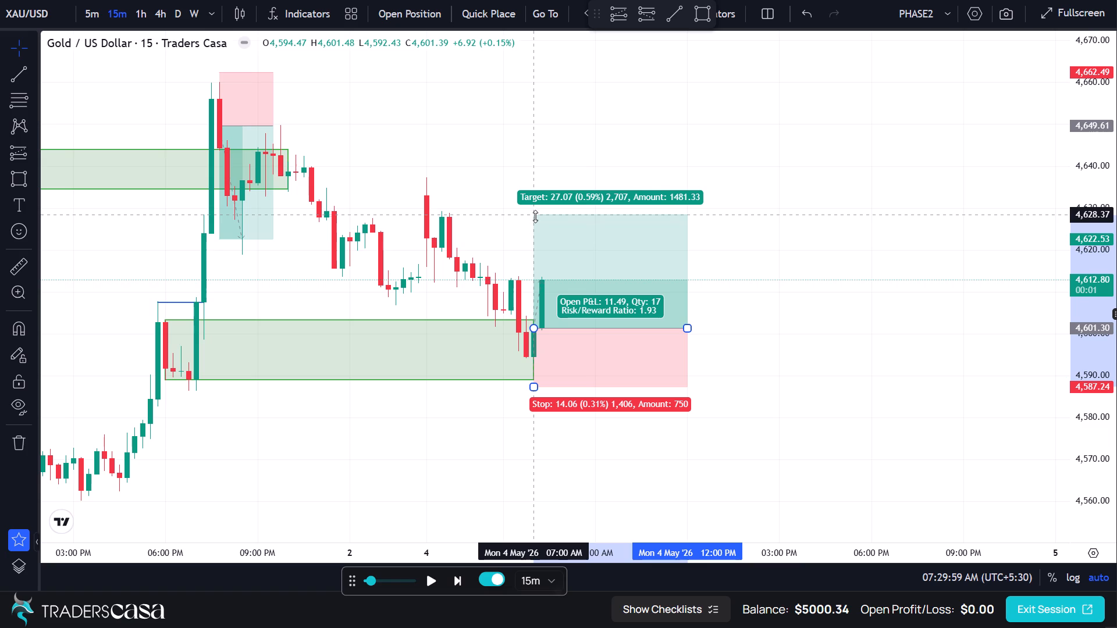
{"action": "left_click", "coordinate": [711, 238]}
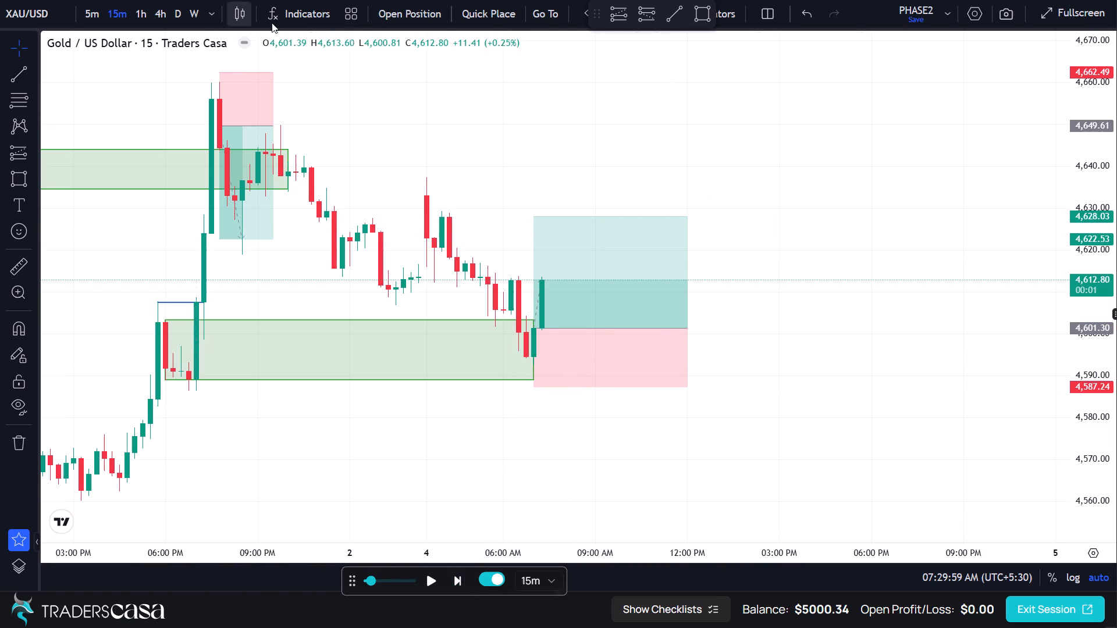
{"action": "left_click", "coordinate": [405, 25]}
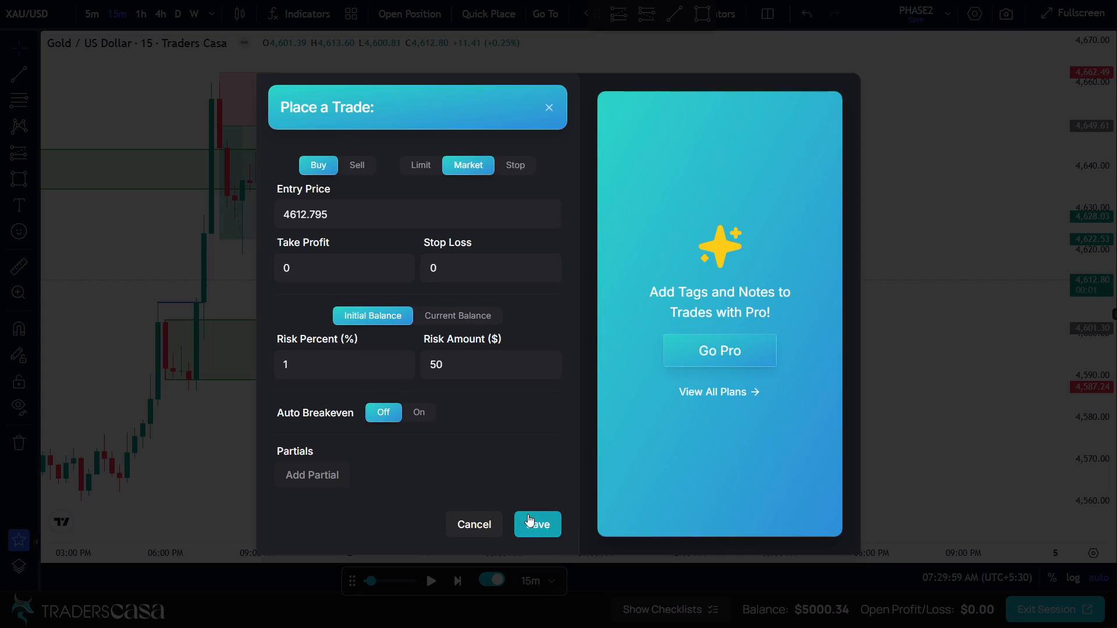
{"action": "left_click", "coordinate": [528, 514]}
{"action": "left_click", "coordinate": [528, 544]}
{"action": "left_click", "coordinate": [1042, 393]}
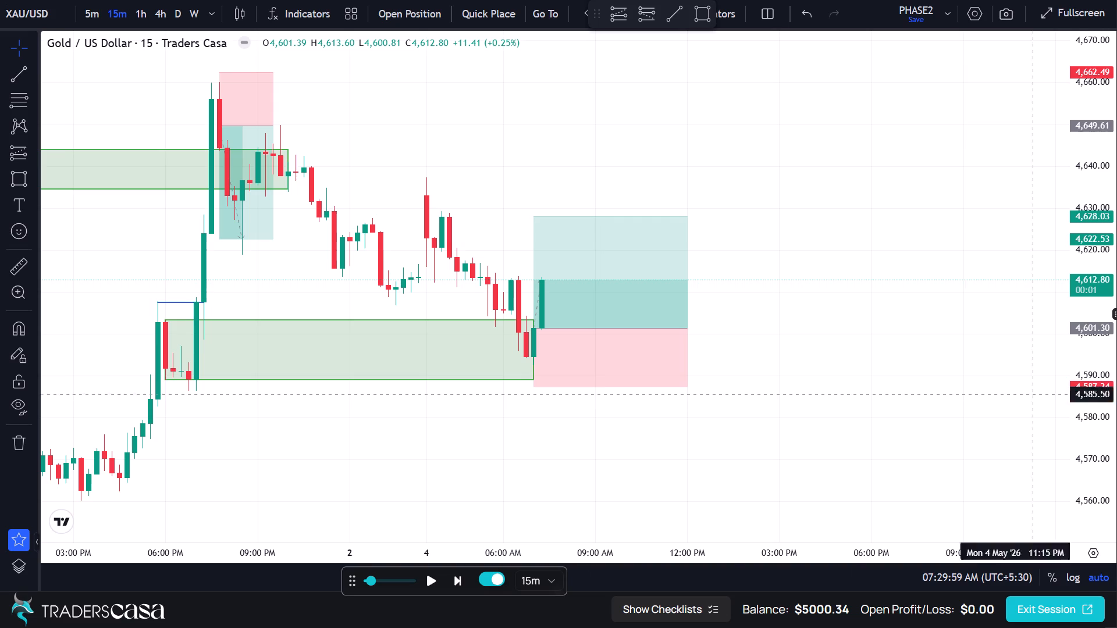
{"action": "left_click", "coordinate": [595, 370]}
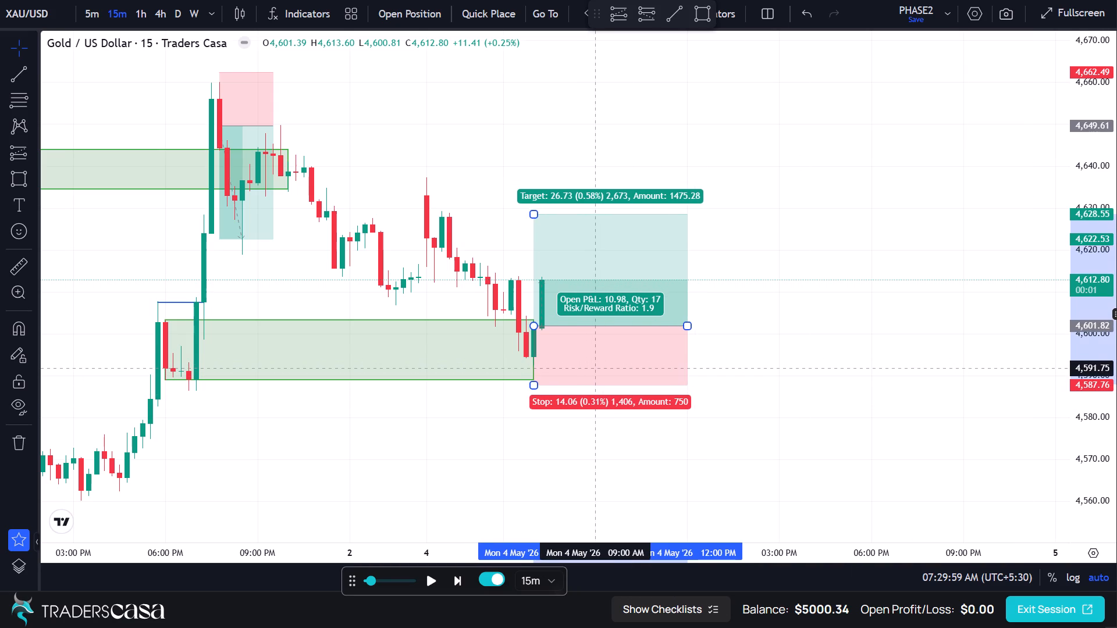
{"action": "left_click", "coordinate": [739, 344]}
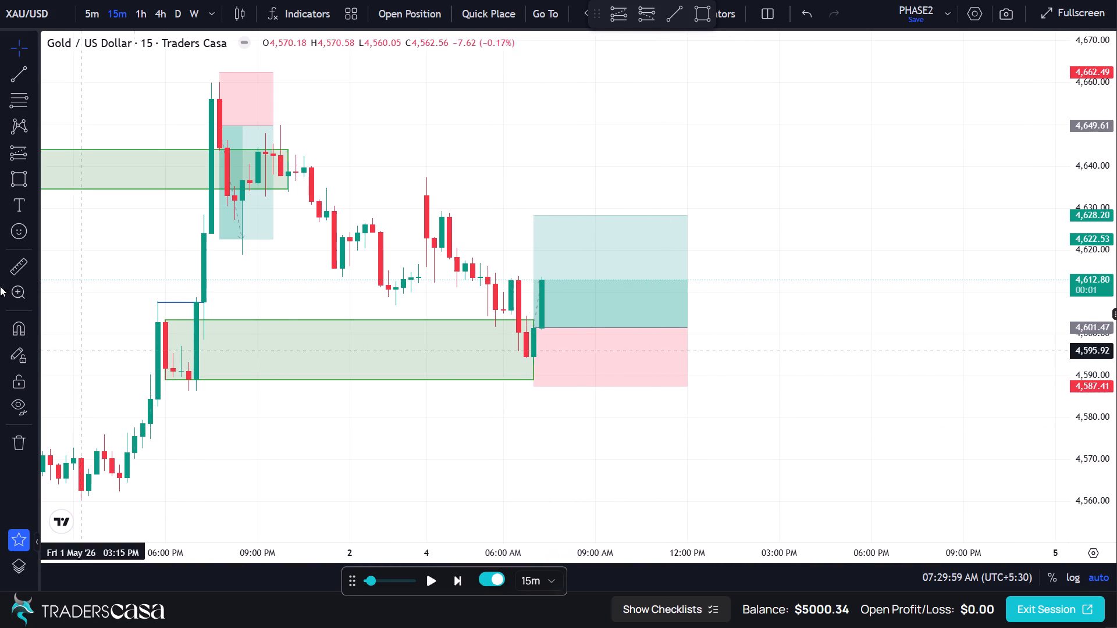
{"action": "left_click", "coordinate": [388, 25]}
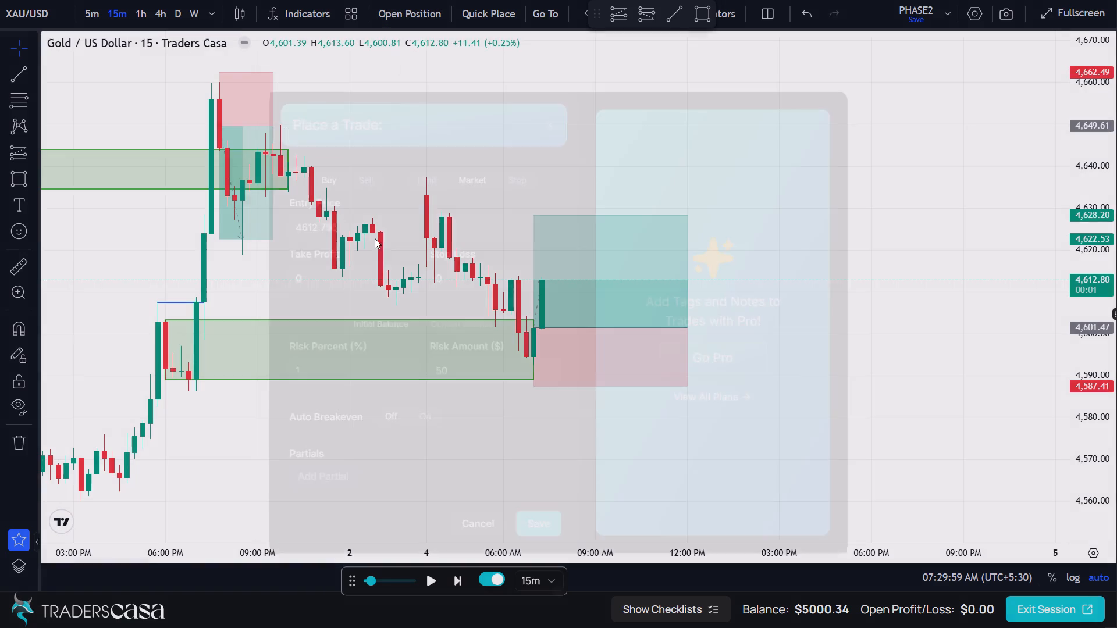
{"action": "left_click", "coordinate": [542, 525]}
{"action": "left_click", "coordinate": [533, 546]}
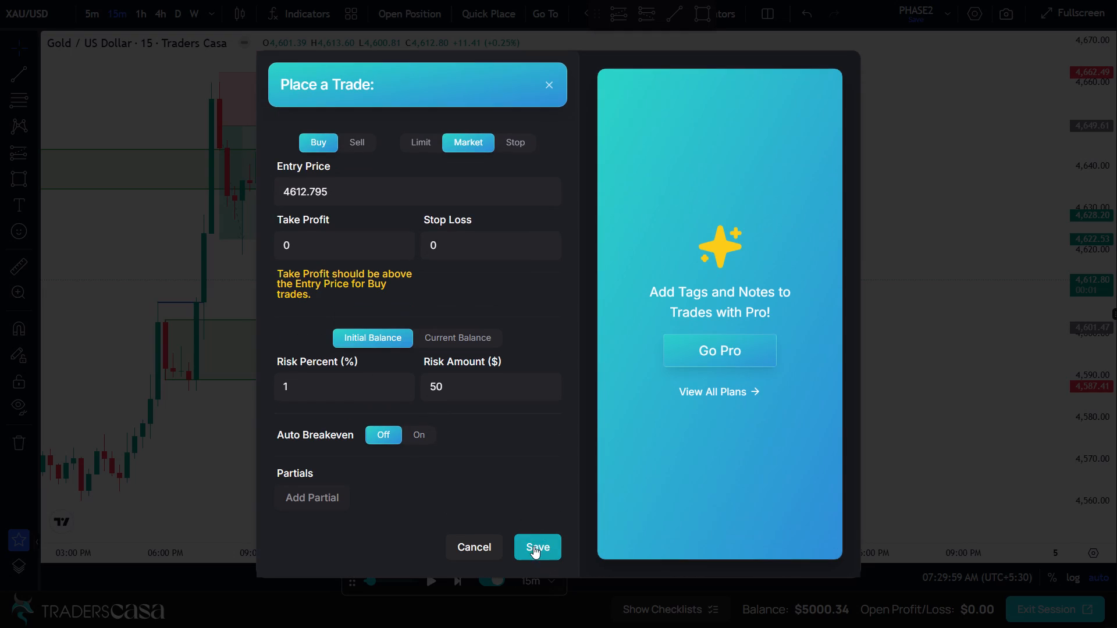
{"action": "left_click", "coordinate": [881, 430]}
Place a buy limit trade from the long position at entry 4601.64, take profit 4628.37, stop loss 4587.58, risking 1% ($50).
{"action": "left_click", "coordinate": [560, 367]}
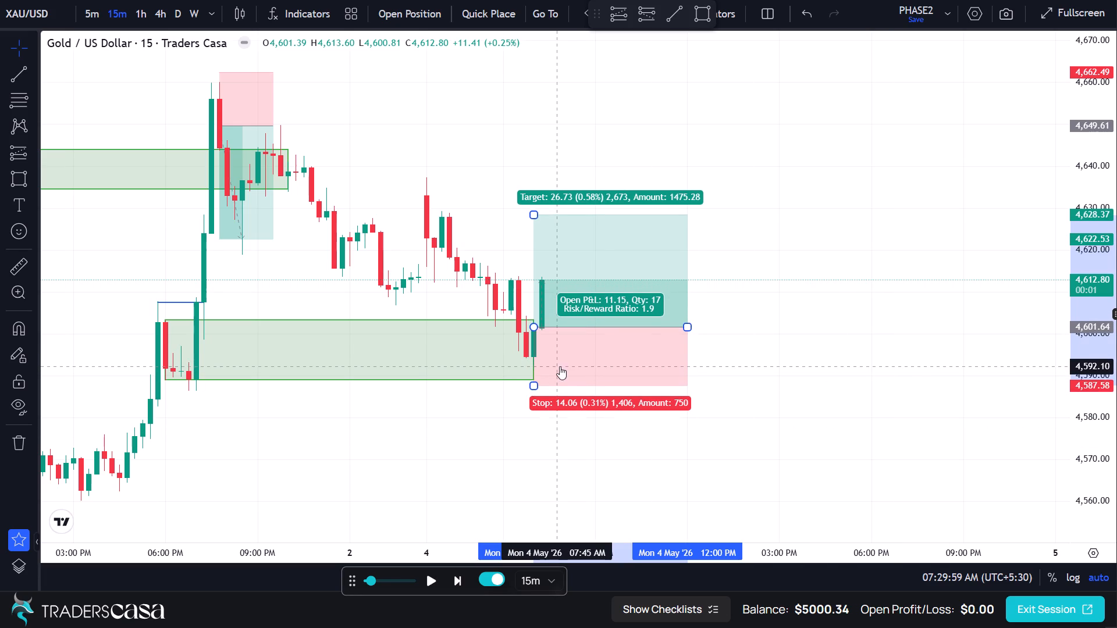
{"action": "left_click", "coordinate": [424, 16]}
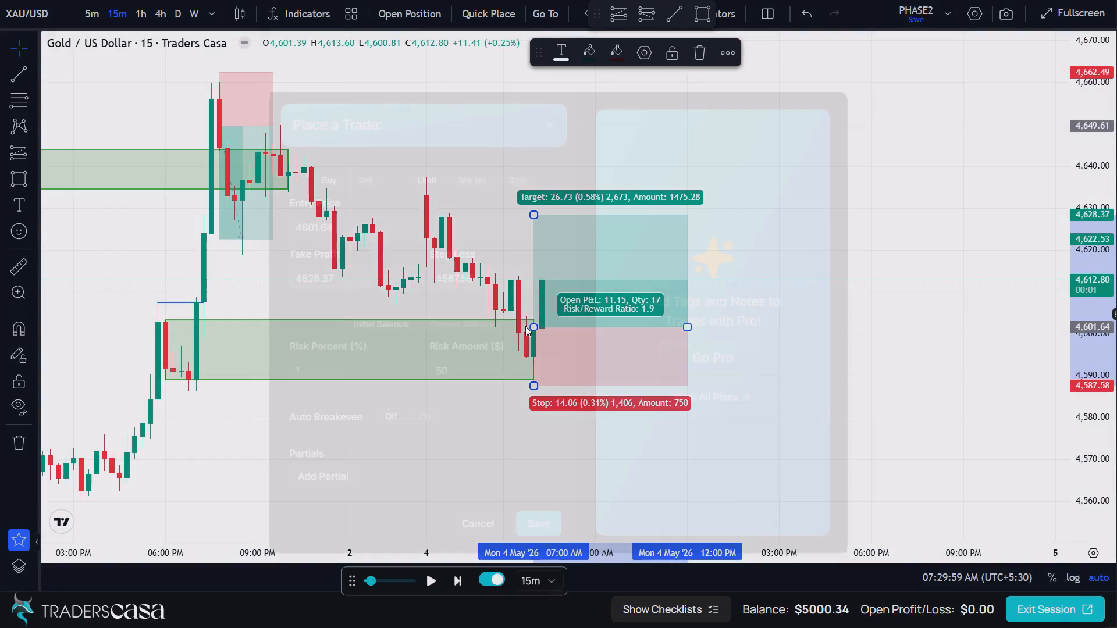
{"action": "left_click", "coordinate": [544, 520]}
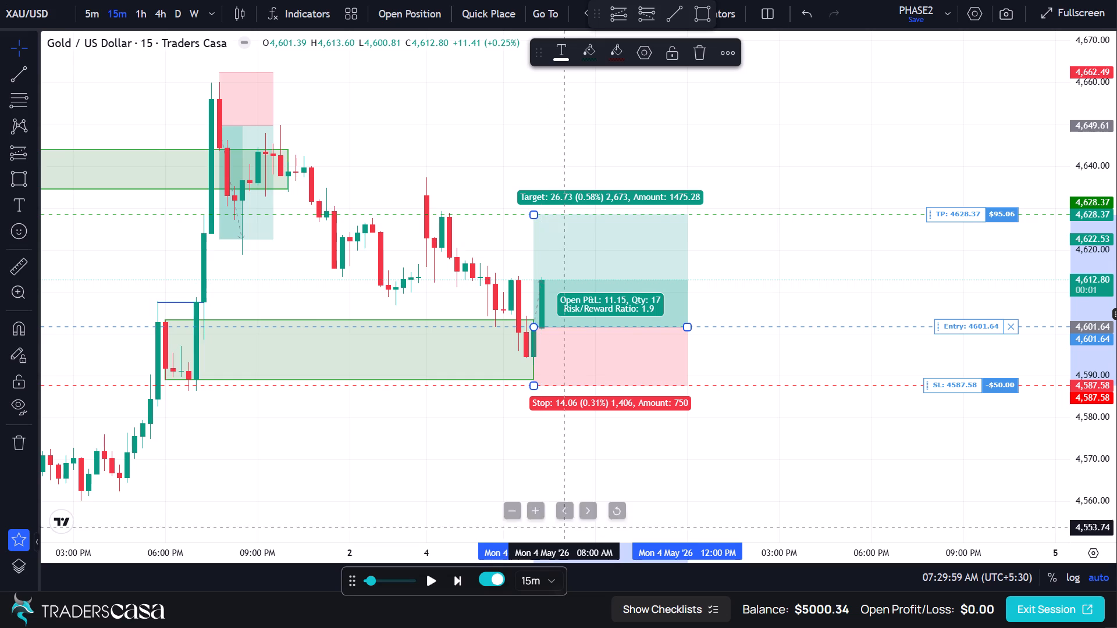
Step the 15-minute replay forward to the 11:45 AM candle on May 4.
{"action": "left_click", "coordinate": [453, 580]}
{"action": "left_click", "coordinate": [453, 580]}
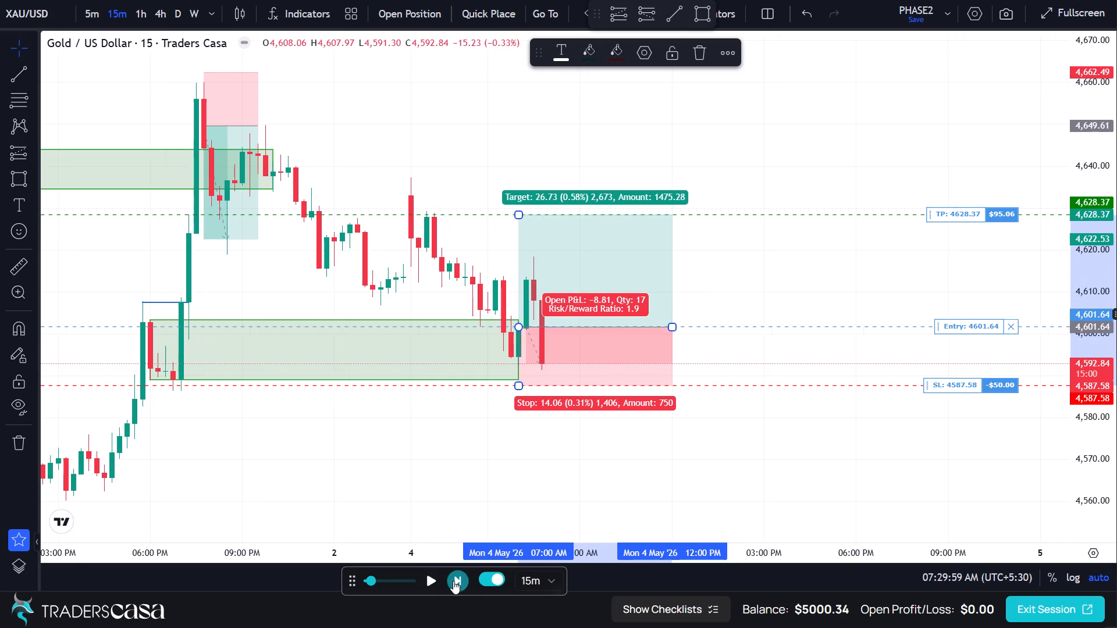
{"action": "left_click", "coordinate": [453, 581]}
{"action": "left_click", "coordinate": [454, 581]}
{"action": "left_click", "coordinate": [454, 581]}
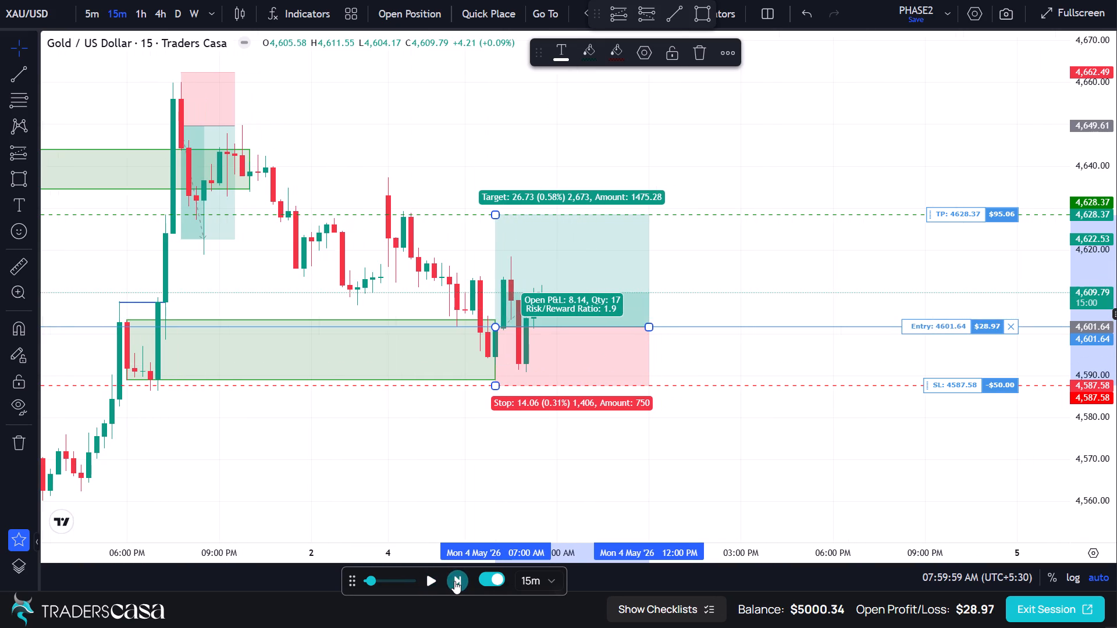
{"action": "left_click", "coordinate": [454, 581]}
{"action": "left_click", "coordinate": [455, 581]}
{"action": "left_click", "coordinate": [455, 581]}
{"action": "triple_click", "coordinate": [456, 581]}
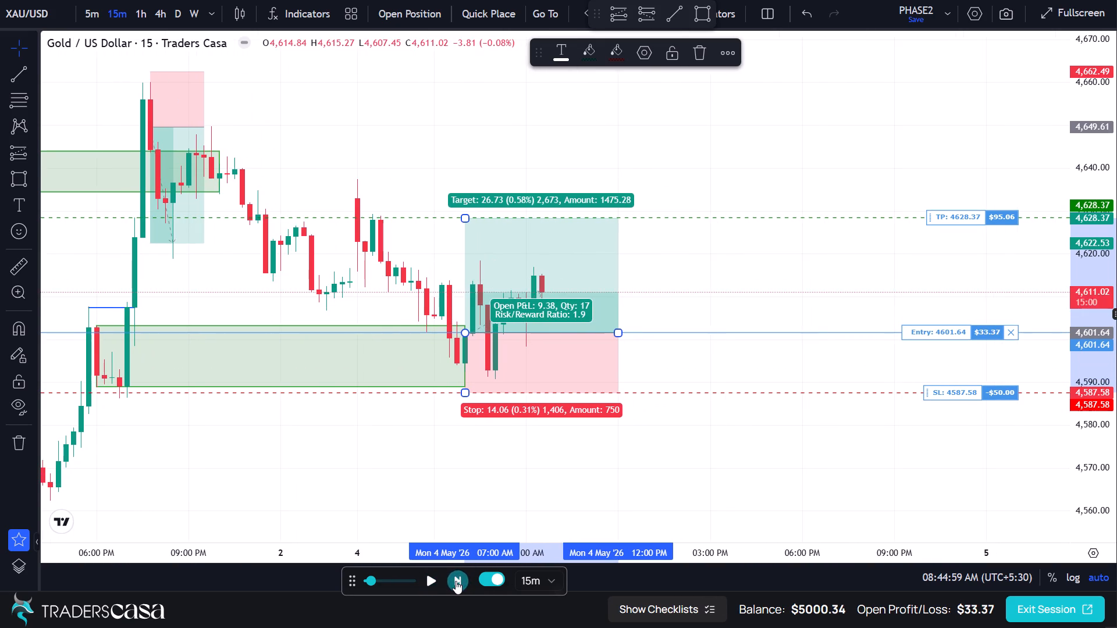
{"action": "triple_click", "coordinate": [456, 581]}
{"action": "double_click", "coordinate": [456, 581]}
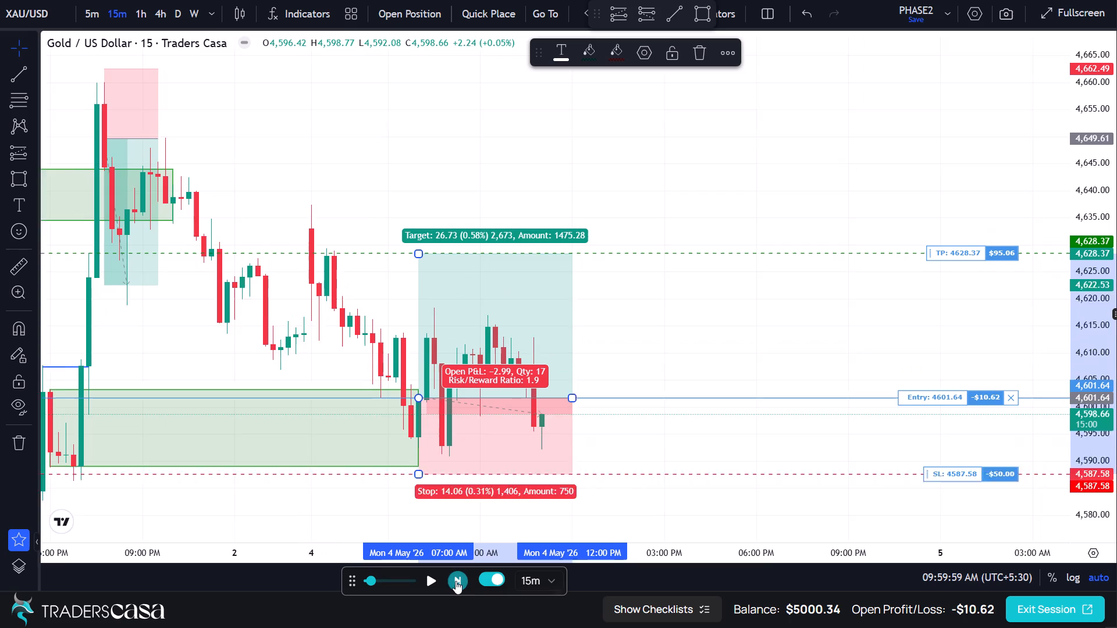
{"action": "left_click", "coordinate": [456, 581]}
{"action": "left_click", "coordinate": [456, 581]}
Delete the long position drawing with entry 4,601.64 from the chart.
{"action": "left_click", "coordinate": [491, 374]}
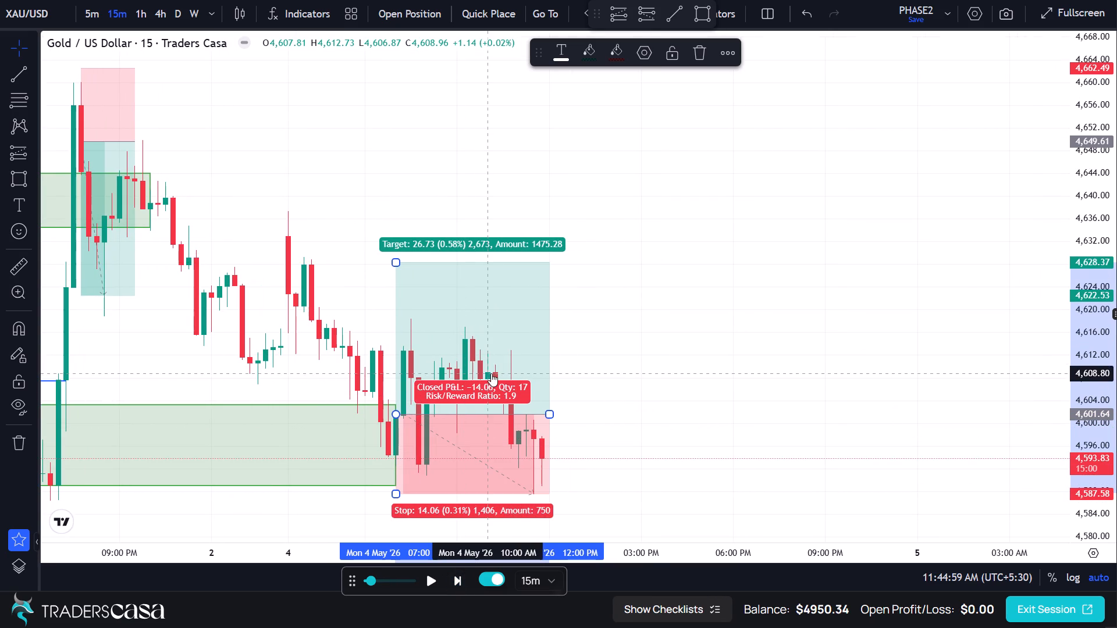
{"action": "left_click", "coordinate": [689, 55]}
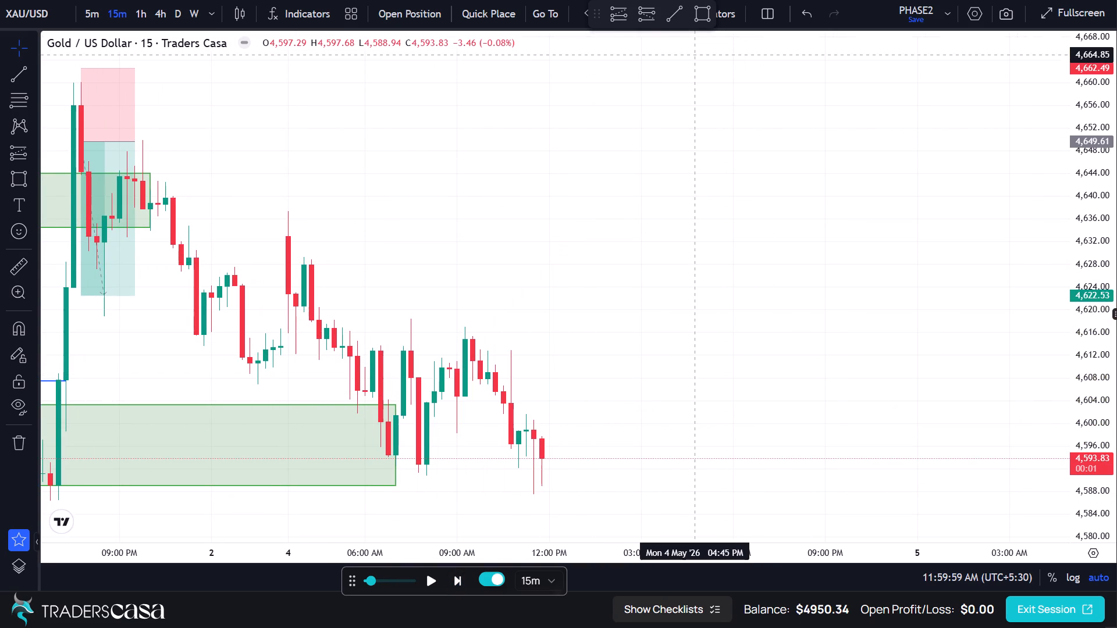
Draw a rectangle zone between about 4,616.30 and 4,605, from 9:15 AM to about 2:45 PM on May 4.
{"action": "scroll", "coordinate": [584, 376], "scroll_direction": "down", "scroll_amount": 4}
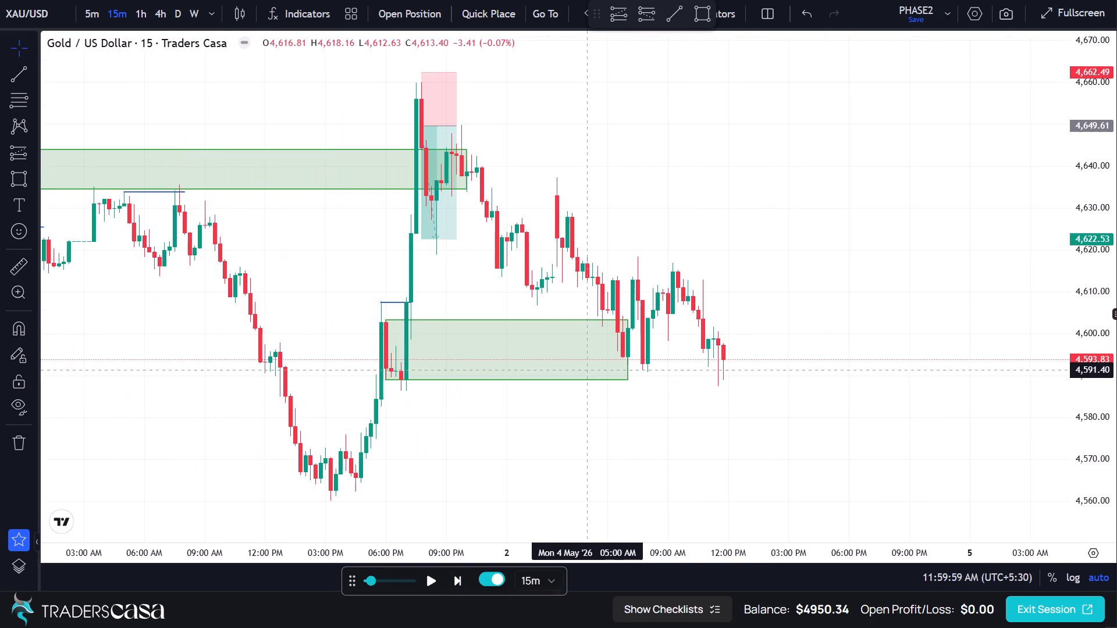
{"action": "scroll", "coordinate": [586, 369], "scroll_direction": "down", "scroll_amount": 2}
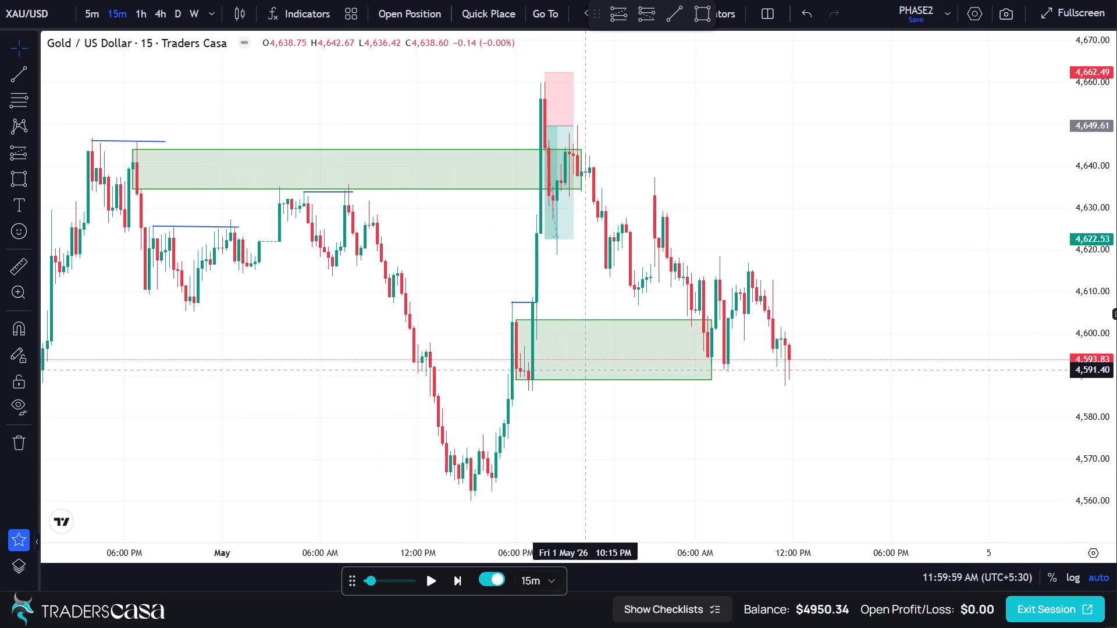
{"action": "scroll", "coordinate": [769, 311], "scroll_direction": "up", "scroll_amount": 4}
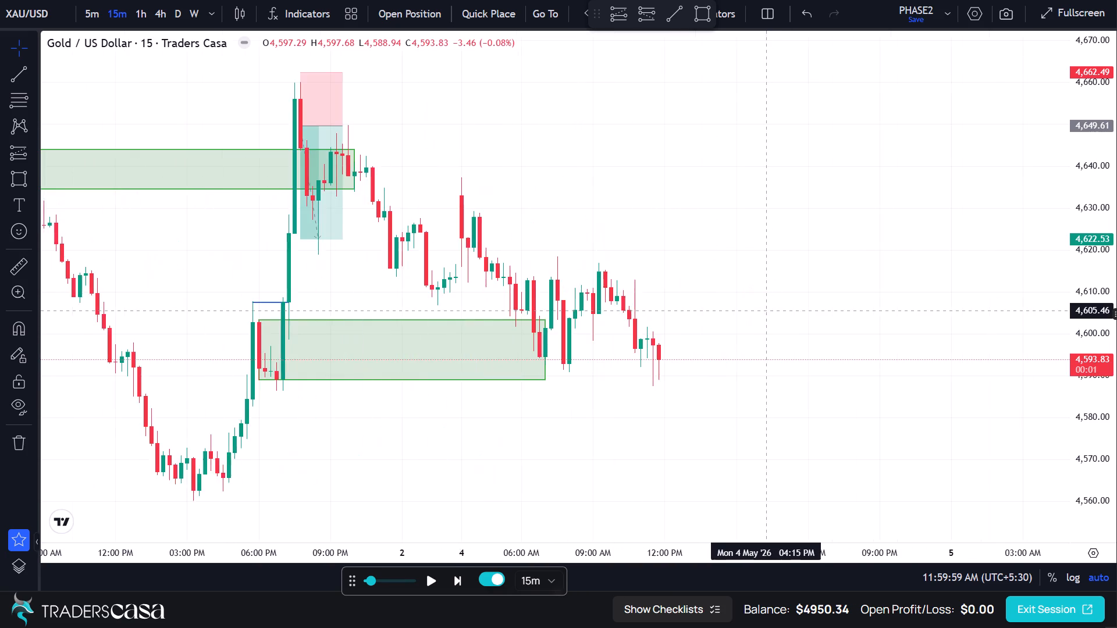
{"action": "scroll", "coordinate": [767, 313], "scroll_direction": "up", "scroll_amount": 3}
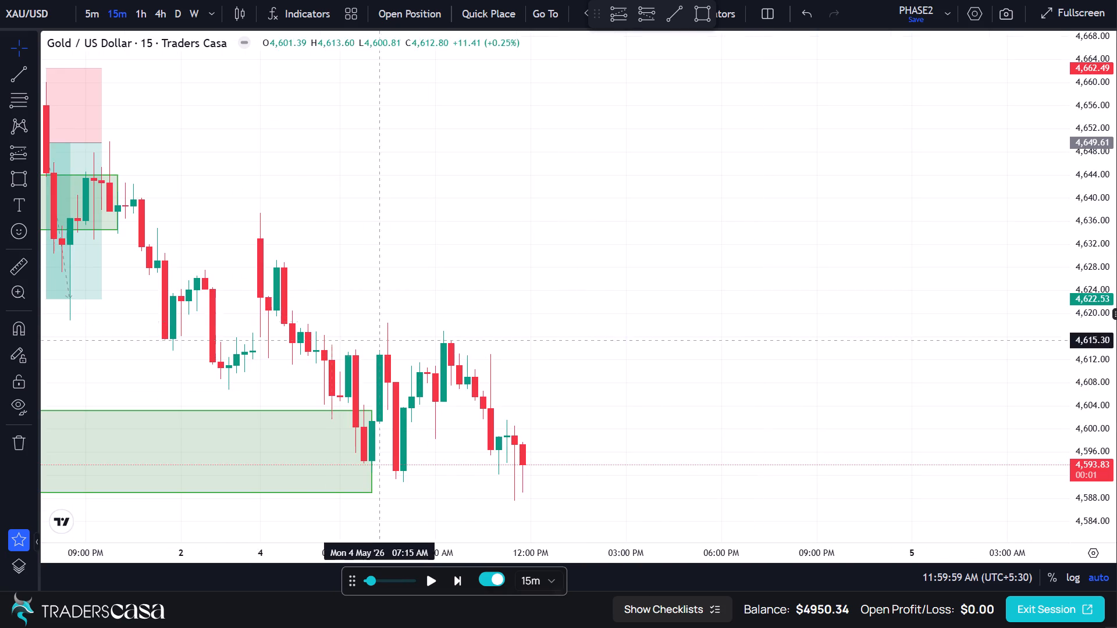
{"action": "left_click", "coordinate": [23, 180]}
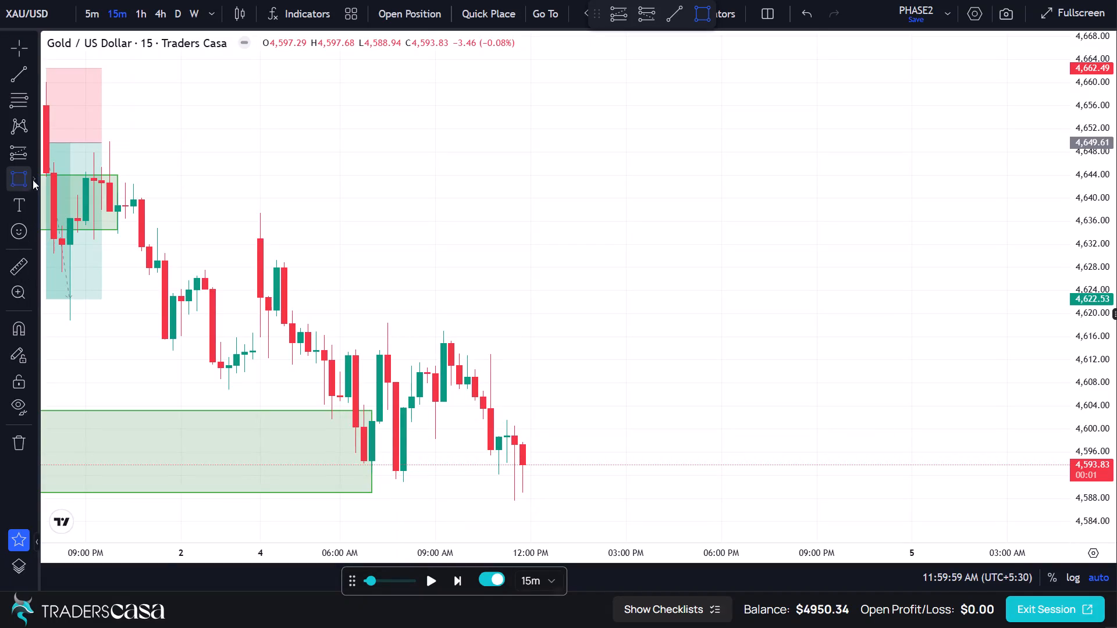
{"action": "left_click", "coordinate": [446, 334]}
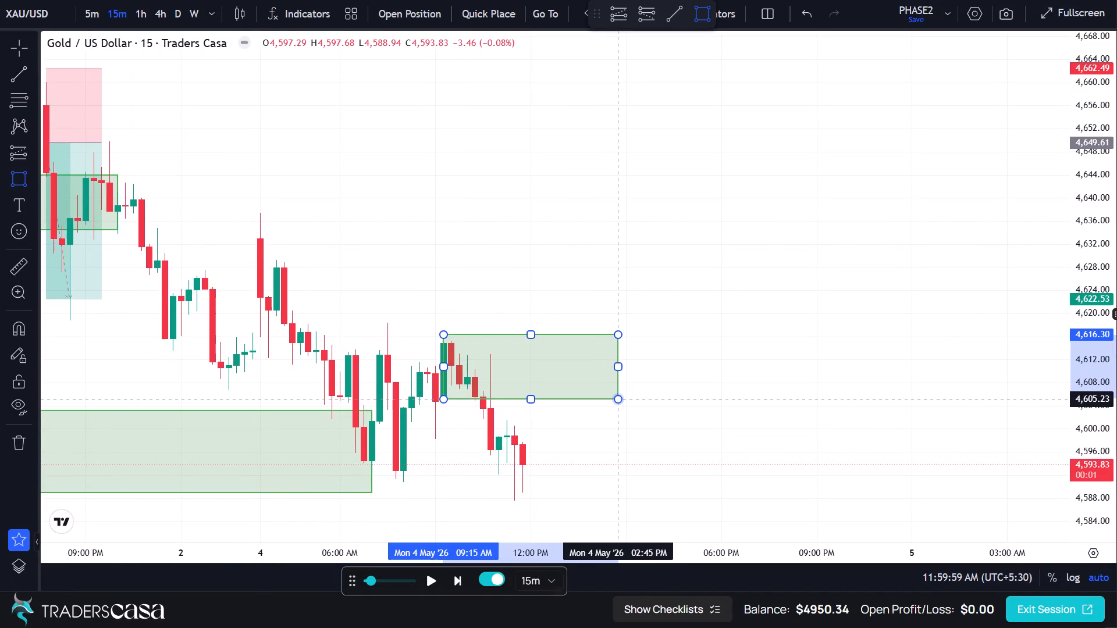
{"action": "left_click", "coordinate": [618, 401]}
{"action": "left_click", "coordinate": [605, 288]}
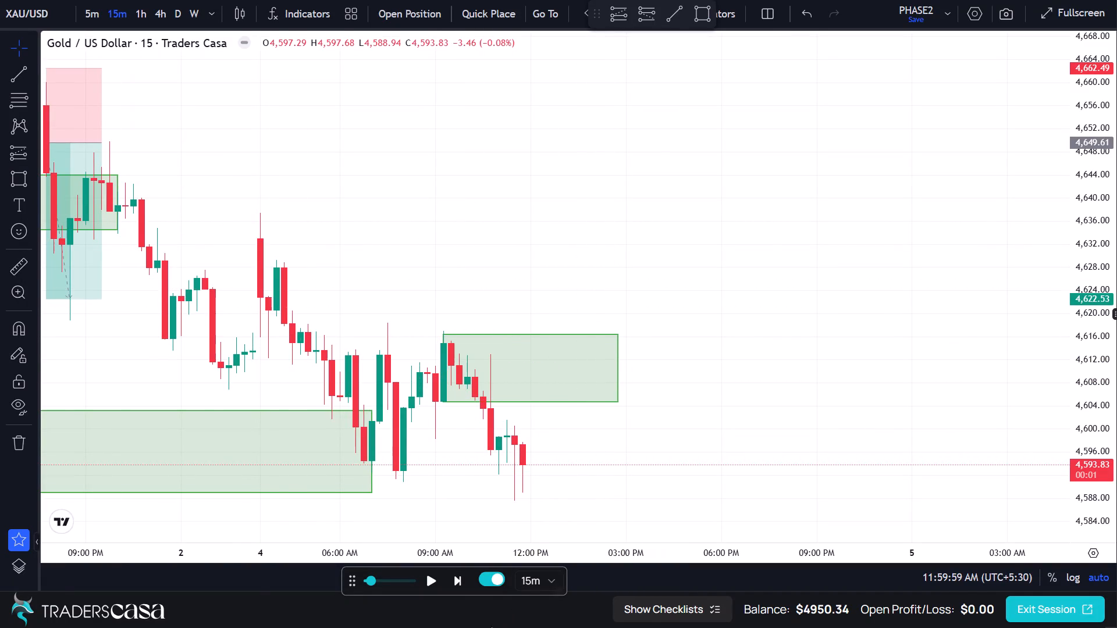
Step the 15-minute replay forward to the 3:45 PM candle on May 4.
{"action": "left_click", "coordinate": [461, 579]}
{"action": "left_click", "coordinate": [461, 579]}
{"action": "triple_click", "coordinate": [461, 579]}
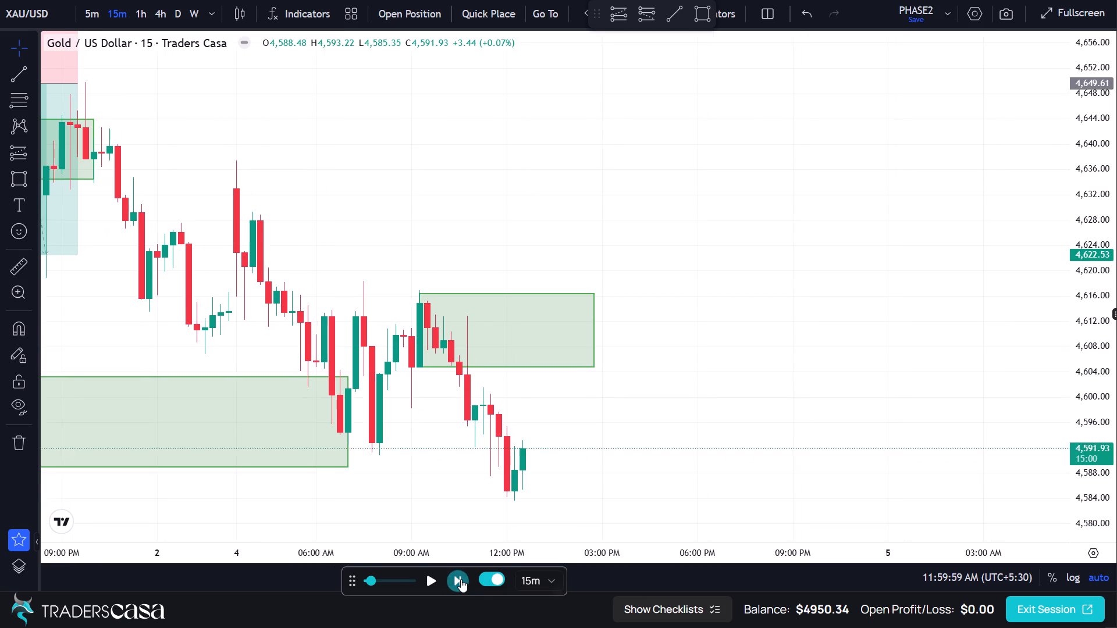
{"action": "triple_click", "coordinate": [461, 579]}
{"action": "triple_click", "coordinate": [461, 579]}
{"action": "triple_click", "coordinate": [461, 579]}
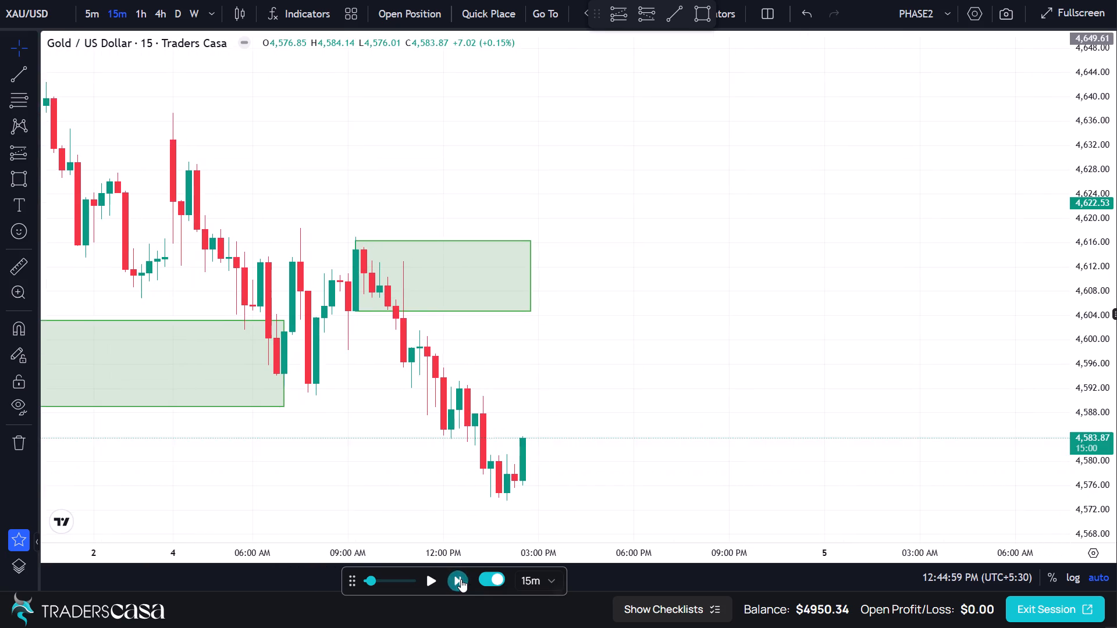
{"action": "double_click", "coordinate": [461, 579]}
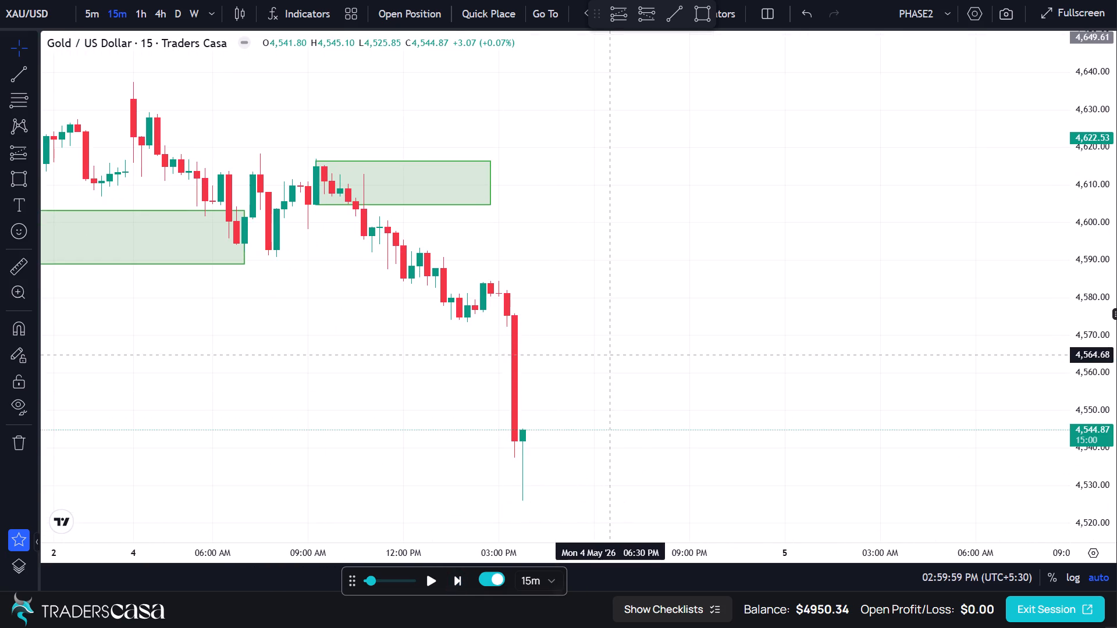
Draw a rectangle zone between about 4,583.80 and 4,576, from 2:30 PM to about 7:00 PM on May 4.
{"action": "scroll", "coordinate": [611, 355], "scroll_direction": "down", "scroll_amount": 4}
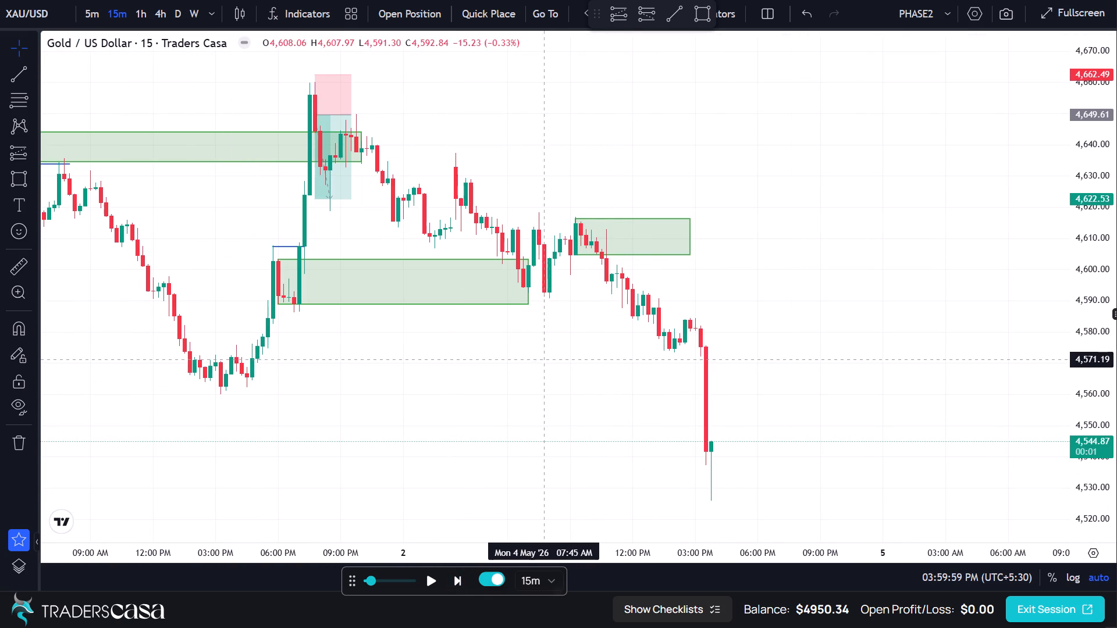
{"action": "left_click", "coordinate": [20, 186]}
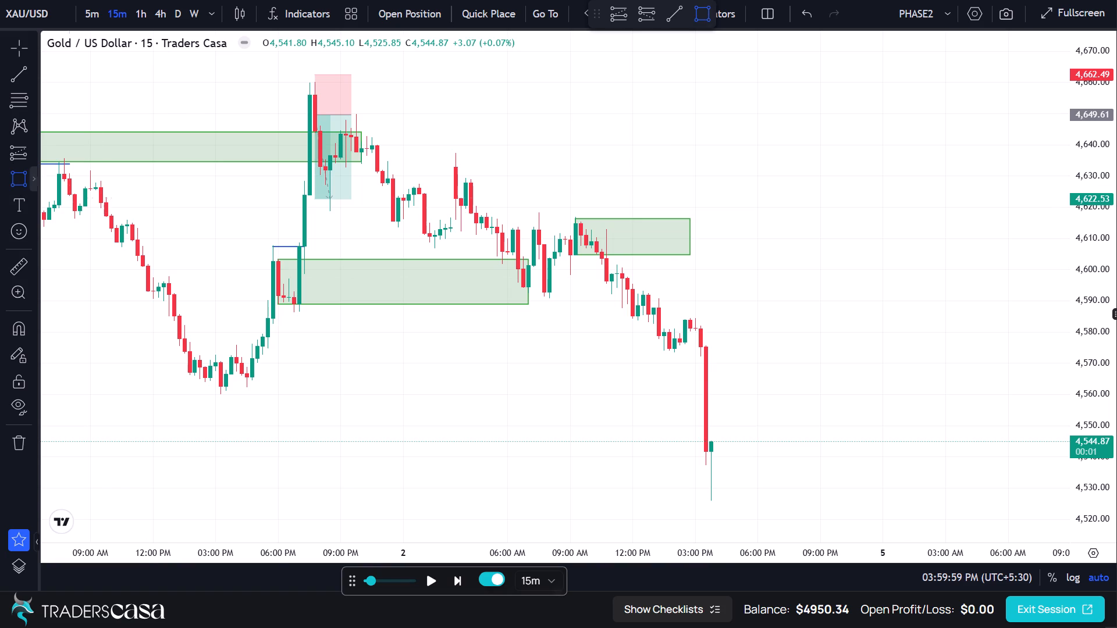
{"action": "left_click", "coordinate": [686, 320]}
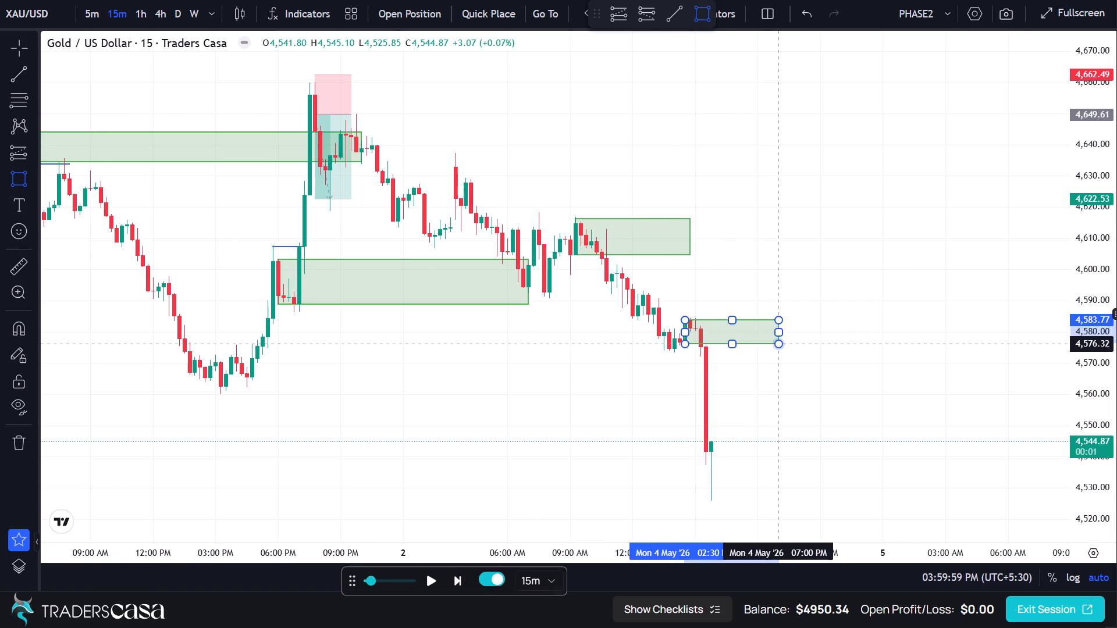
{"action": "left_click", "coordinate": [781, 345]}
{"action": "left_click", "coordinate": [746, 276]}
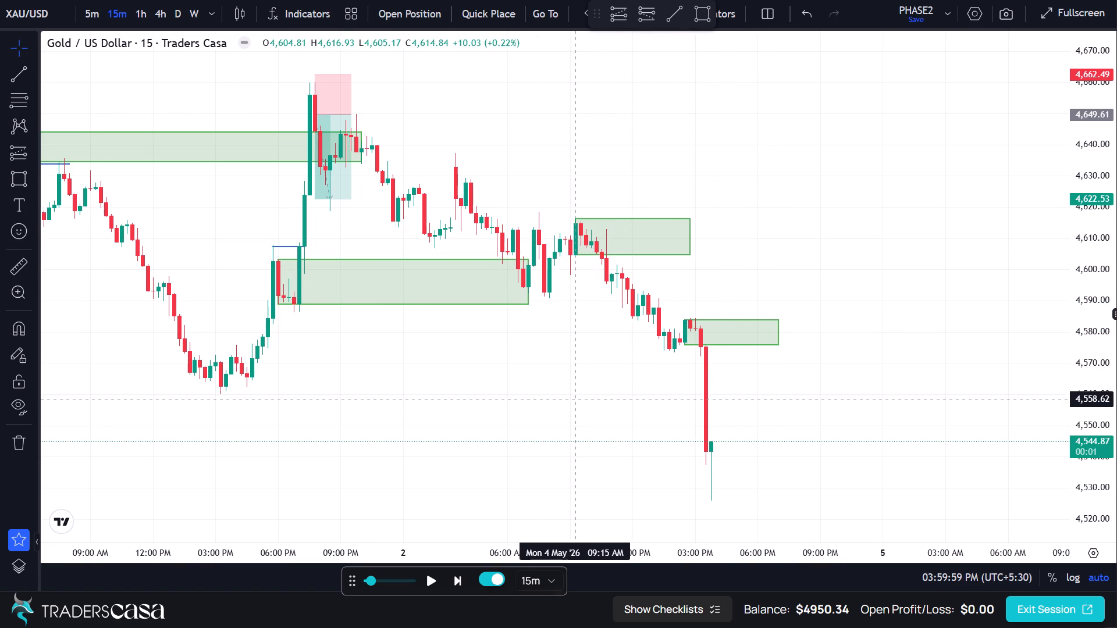
Step the 15-minute replay forward to the 6:15 PM candle on May 4.
{"action": "double_click", "coordinate": [454, 572]}
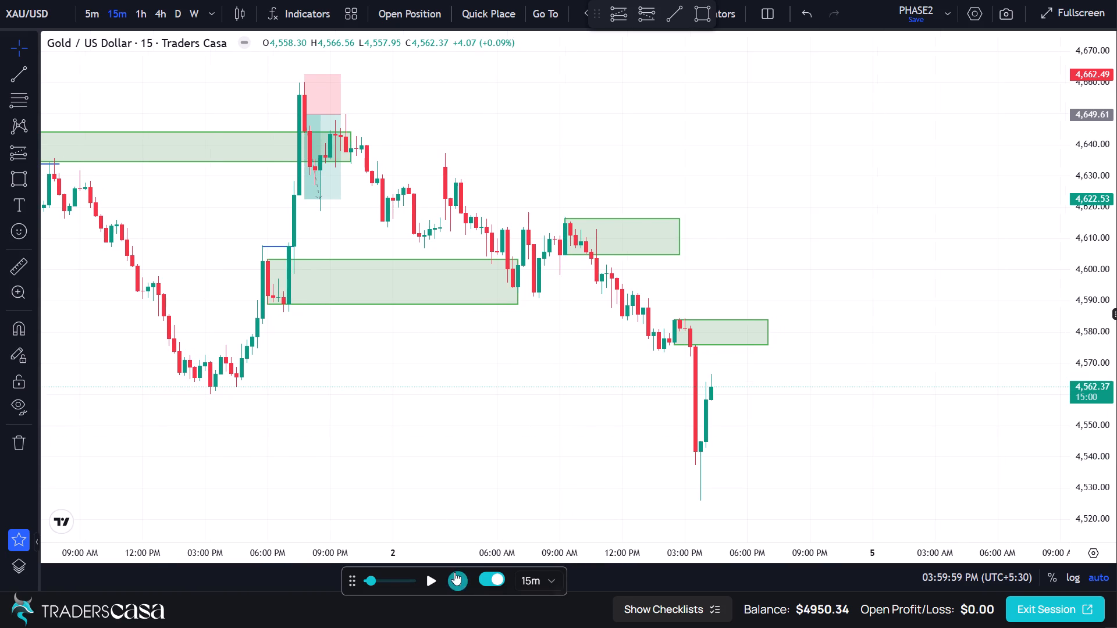
{"action": "double_click", "coordinate": [454, 572]}
{"action": "triple_click", "coordinate": [454, 572]}
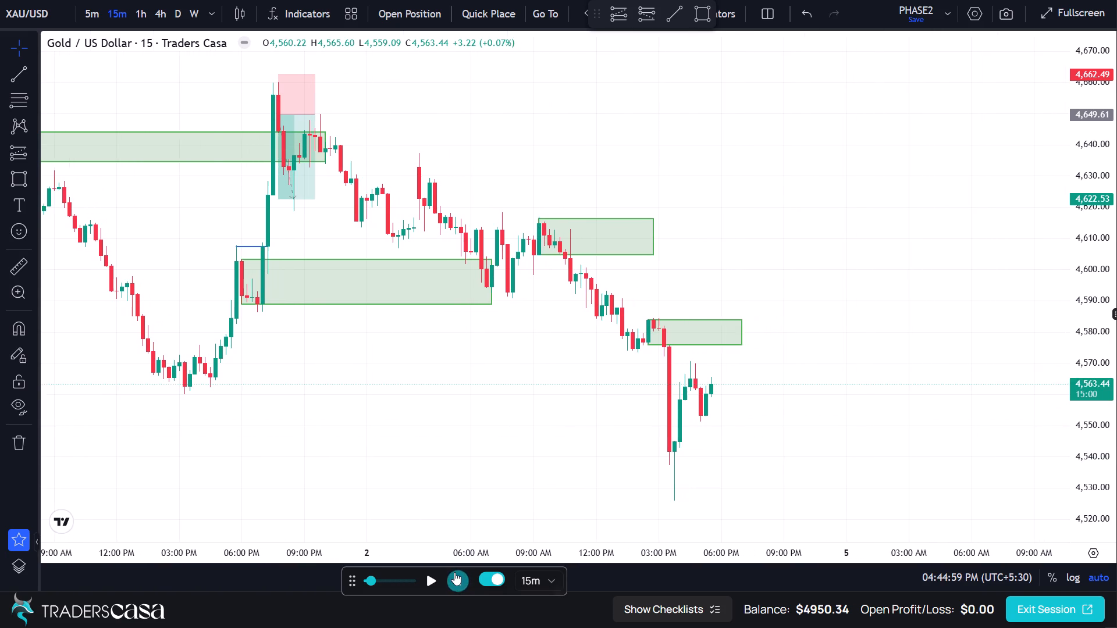
{"action": "double_click", "coordinate": [454, 572]}
{"action": "left_click", "coordinate": [452, 577]}
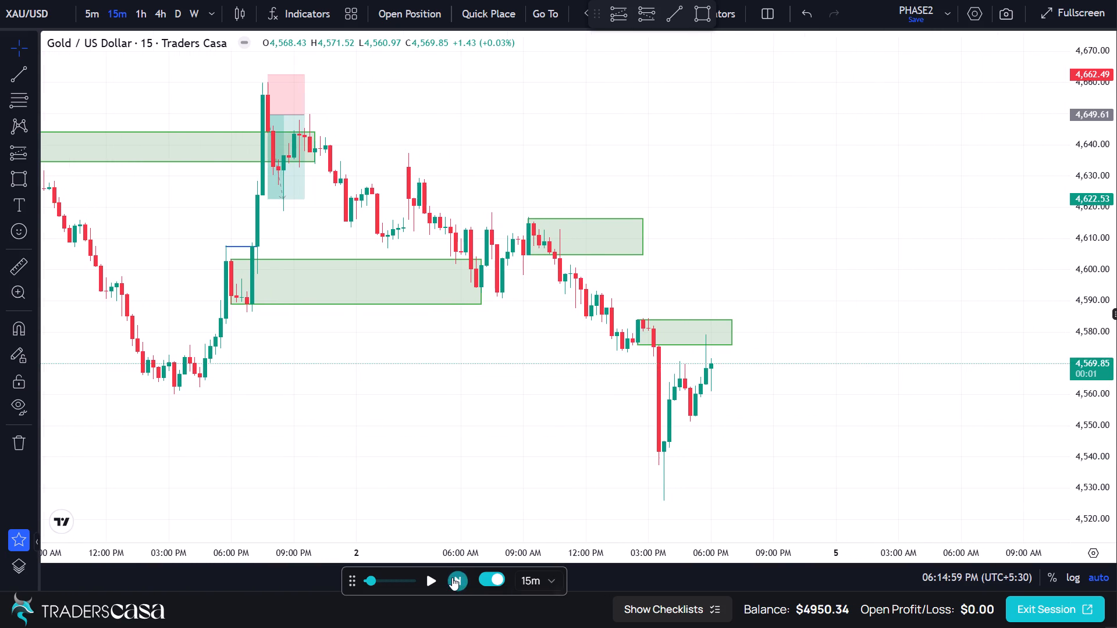
Switch the chart to the 5-minute timeframe.
{"action": "scroll", "coordinate": [738, 367], "scroll_direction": "up", "scroll_amount": 1}
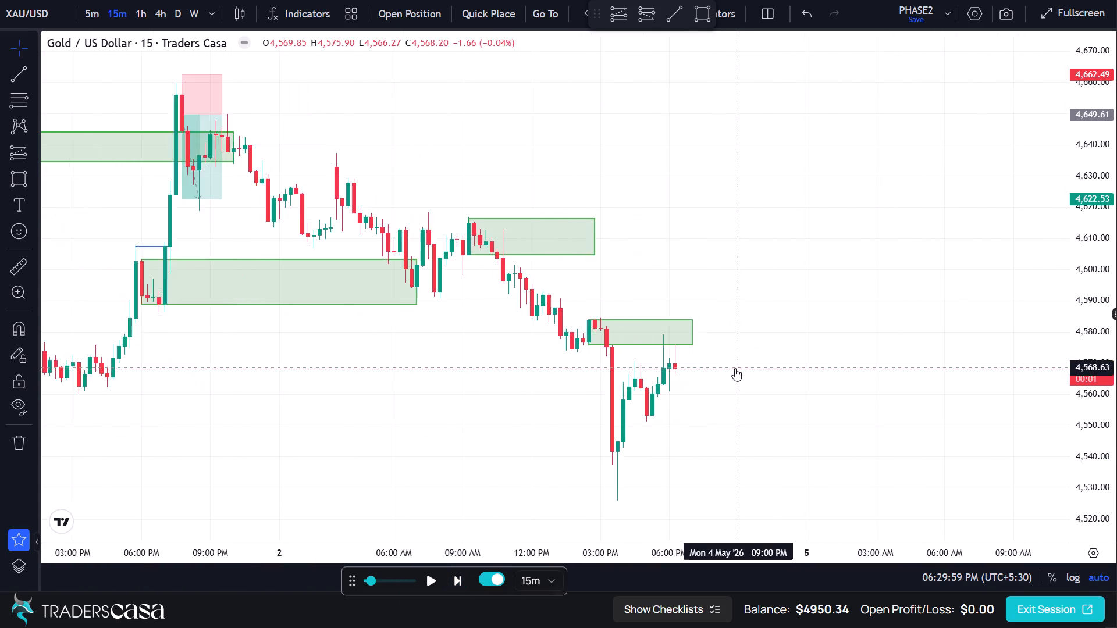
{"action": "scroll", "coordinate": [735, 368], "scroll_direction": "up", "scroll_amount": 2}
{"action": "scroll", "coordinate": [733, 369], "scroll_direction": "down", "scroll_amount": 2}
{"action": "scroll", "coordinate": [731, 370], "scroll_direction": "up", "scroll_amount": 2}
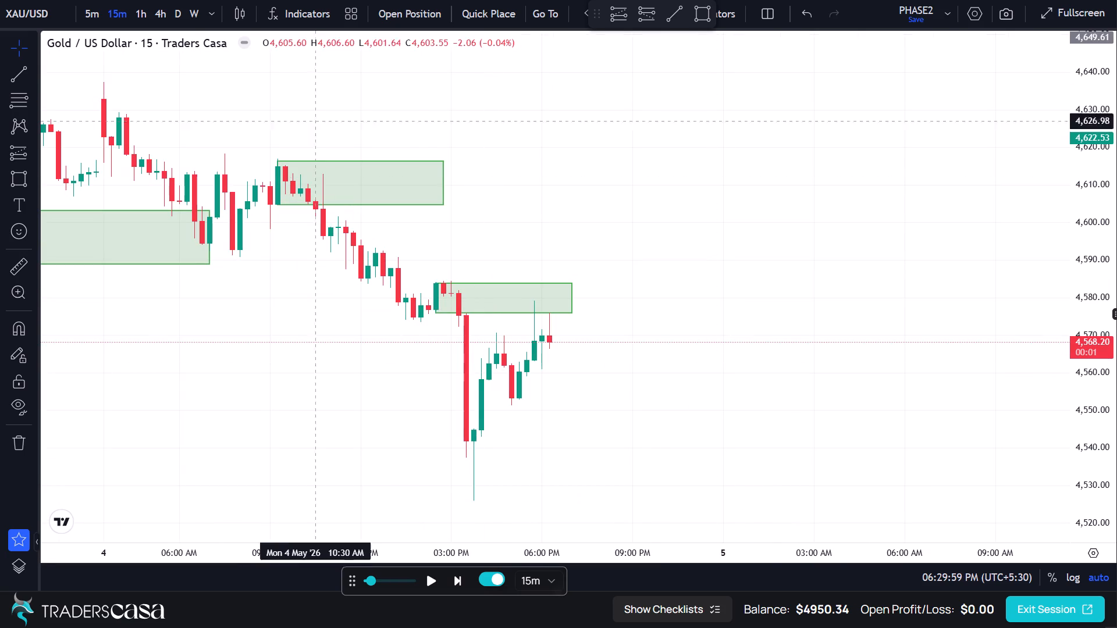
{"action": "left_click", "coordinate": [95, 17]}
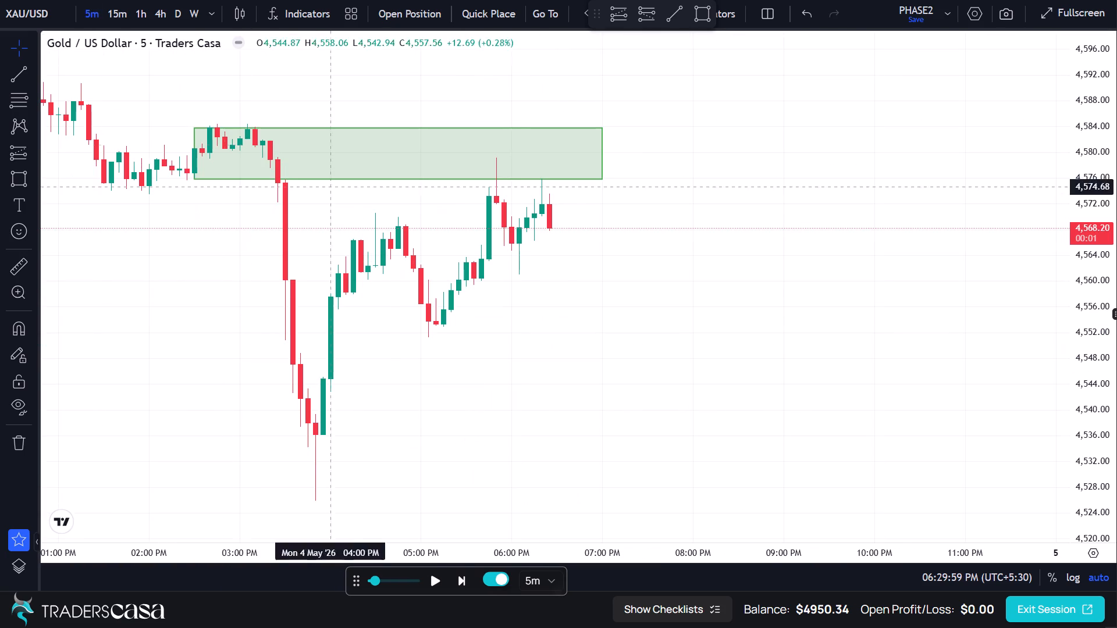
Draw a short position at the 6:25 PM candle with entry 4,568.17, stop 4,577.10 and target 4,539.23.
{"action": "scroll", "coordinate": [550, 221], "scroll_direction": "up", "scroll_amount": 1}
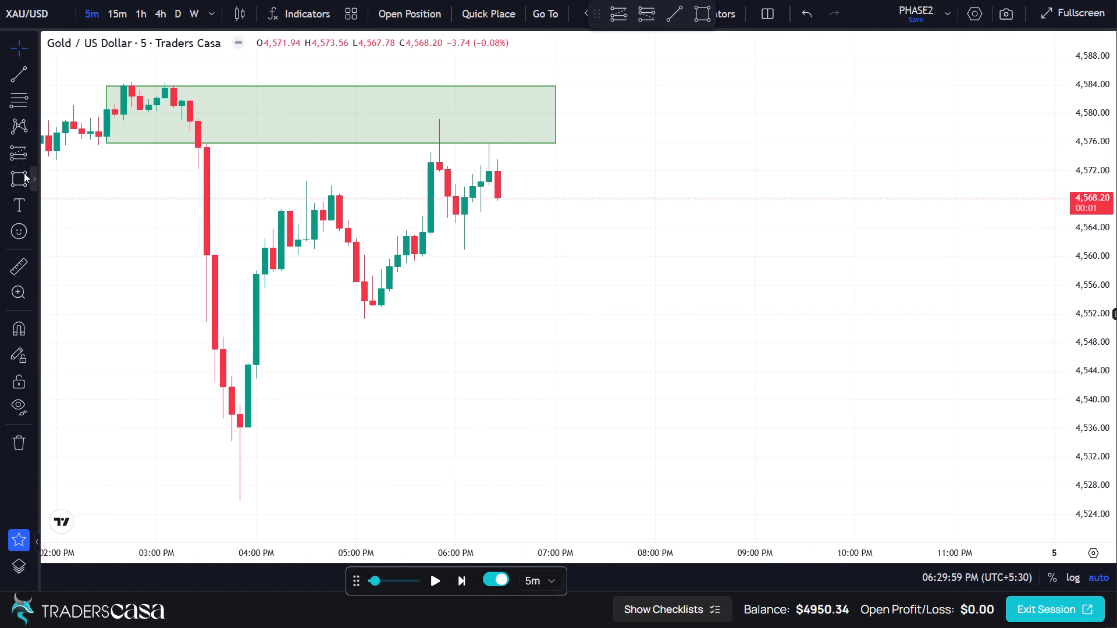
{"action": "left_click", "coordinate": [642, 16]}
{"action": "left_click", "coordinate": [500, 198]}
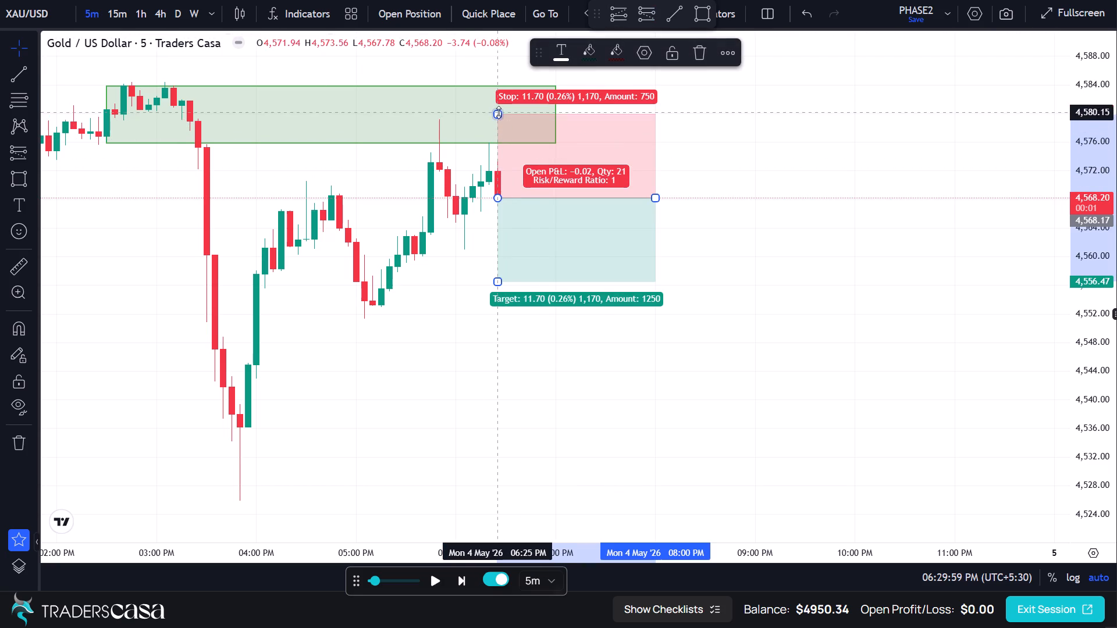
{"action": "left_click_drag", "start_coordinate": [499, 112], "coordinate": [502, 132]}
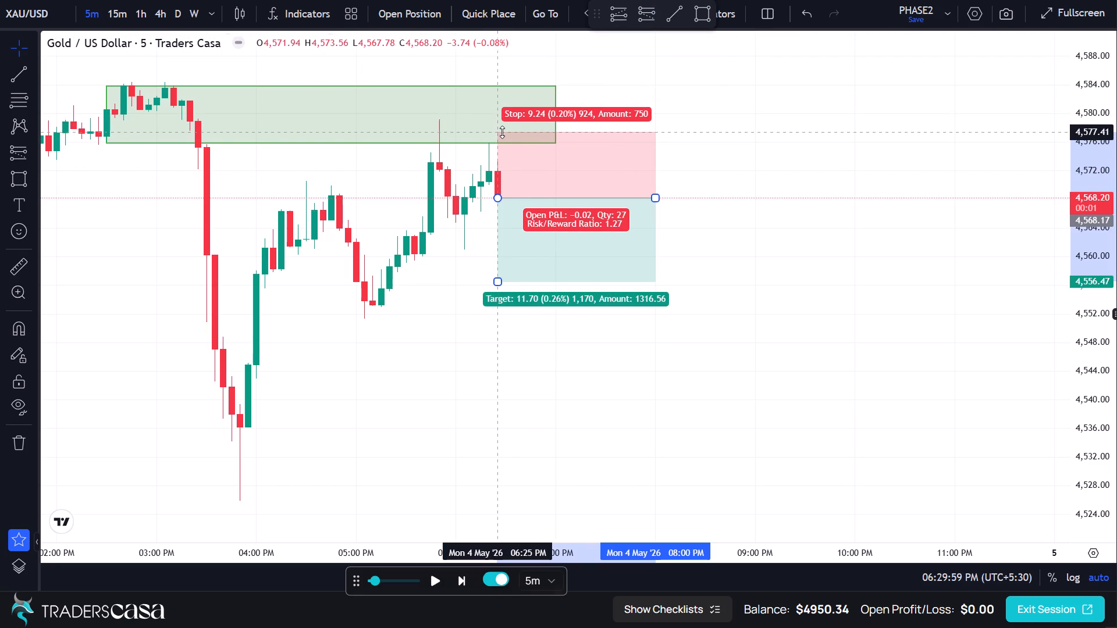
{"action": "left_click_drag", "start_coordinate": [502, 132], "coordinate": [502, 134]}
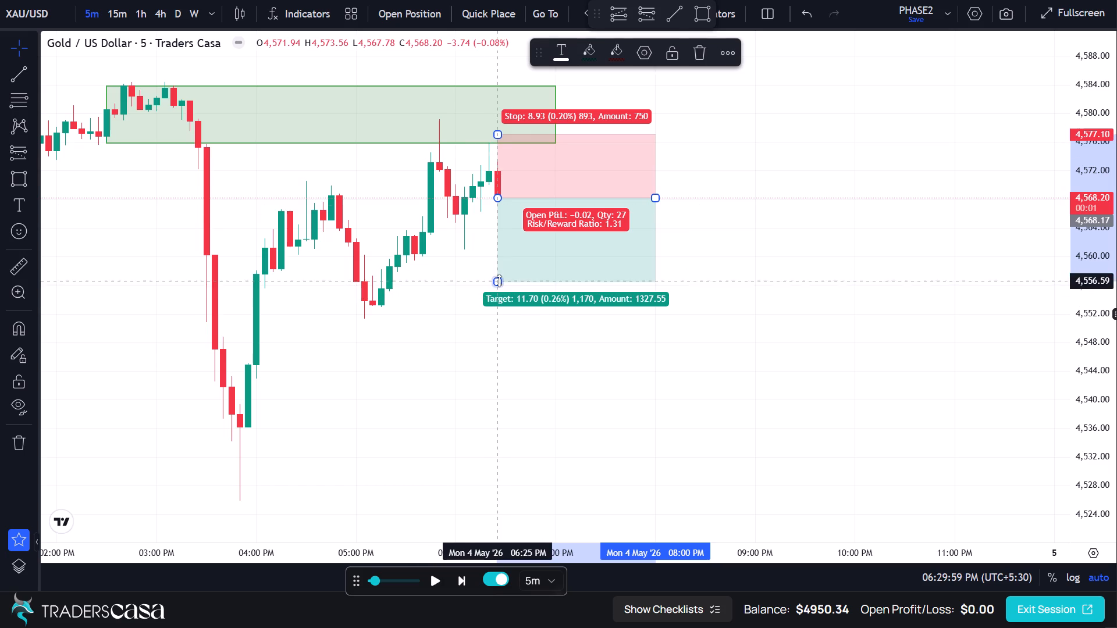
{"action": "left_click_drag", "start_coordinate": [499, 280], "coordinate": [490, 403]}
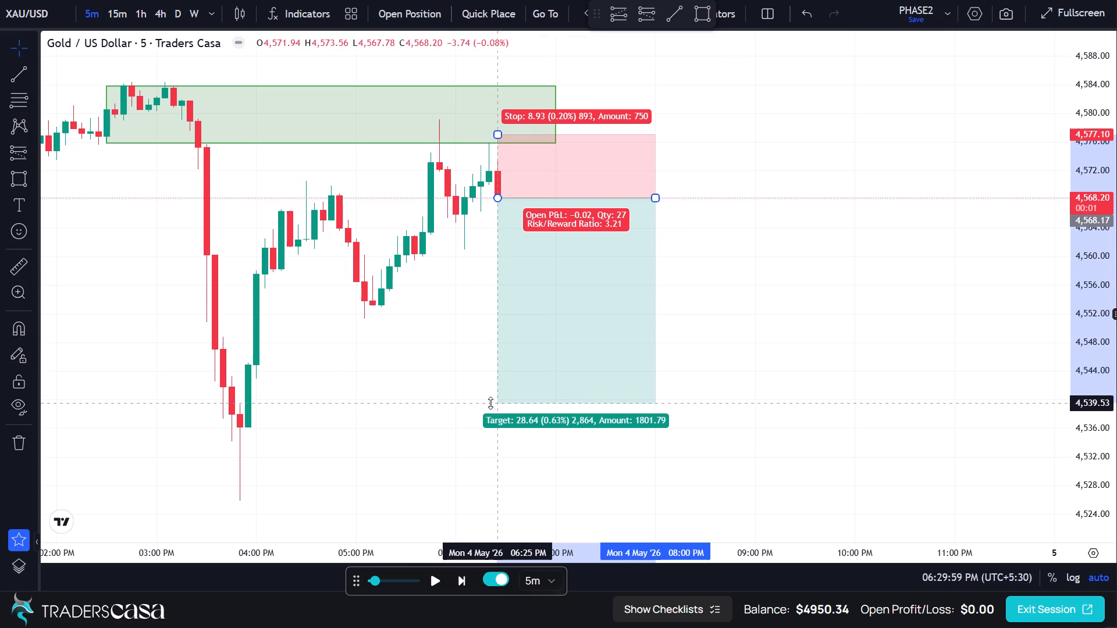
{"action": "left_click_drag", "start_coordinate": [490, 403], "coordinate": [489, 405]}
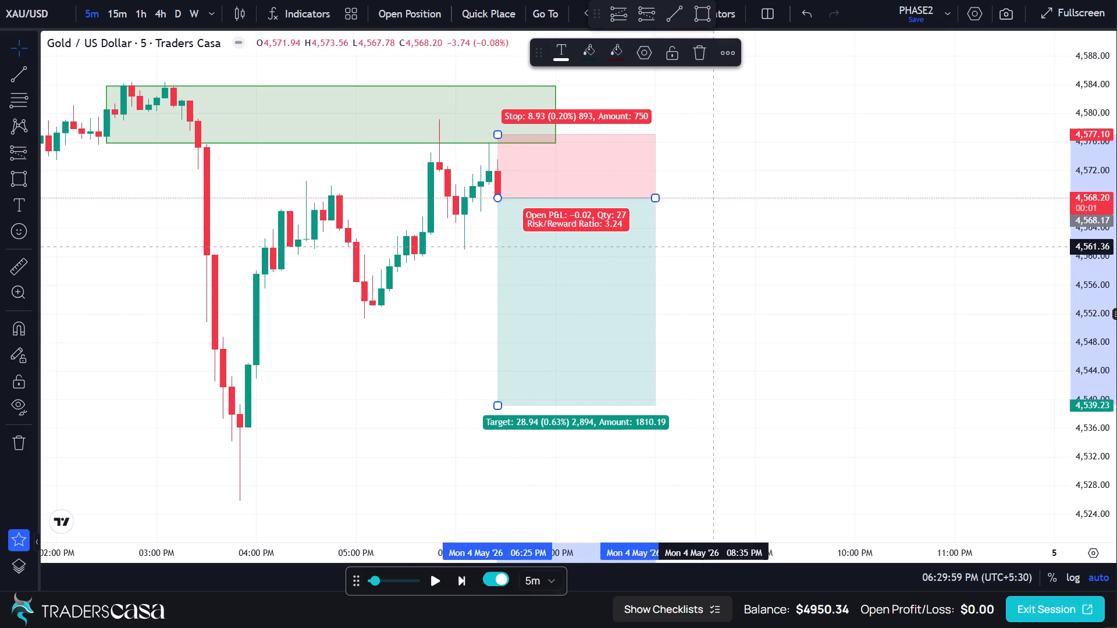
Place the short trade from the drawing with entry 4568.17, stop loss 4577.1, take profit 4539.23 and $50 risk.
{"action": "left_click", "coordinate": [439, 21]}
{"action": "left_click_drag", "start_coordinate": [521, 508], "coordinate": [528, 512]}
{"action": "left_click", "coordinate": [531, 519]}
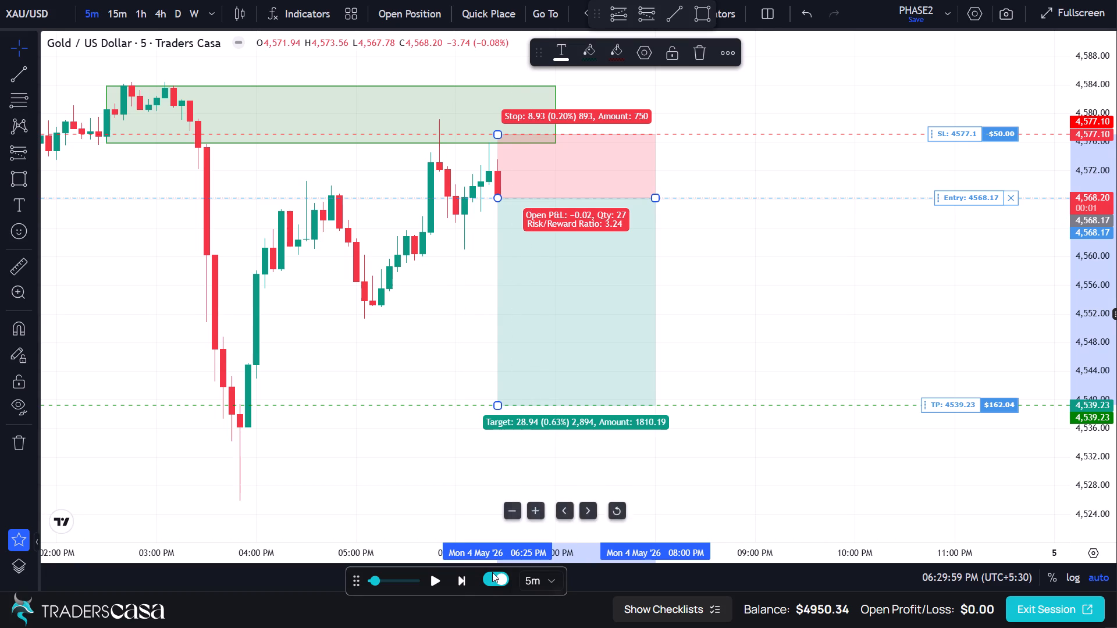
Step the 5-minute replay forward to the 7:55 PM candle on May 4.
{"action": "left_click", "coordinate": [468, 584]}
{"action": "left_click", "coordinate": [468, 584]}
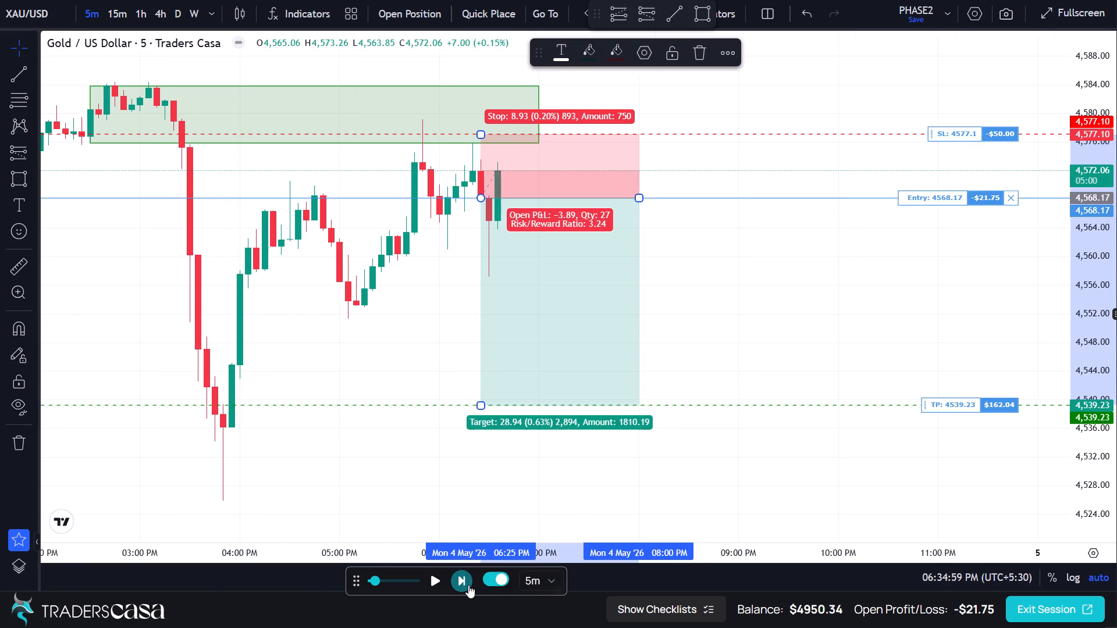
{"action": "left_click", "coordinate": [468, 585]}
{"action": "left_click", "coordinate": [468, 585]}
{"action": "left_click", "coordinate": [468, 585]}
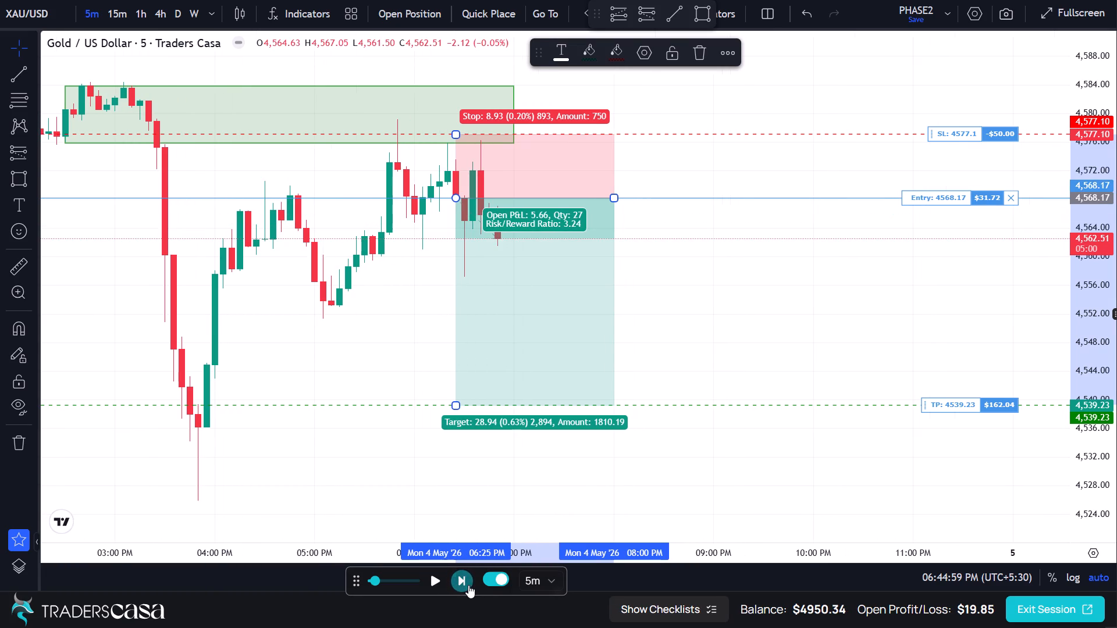
{"action": "left_click", "coordinate": [468, 585]}
{"action": "left_click", "coordinate": [468, 585]}
{"action": "left_click", "coordinate": [468, 585]}
{"action": "triple_click", "coordinate": [468, 585]}
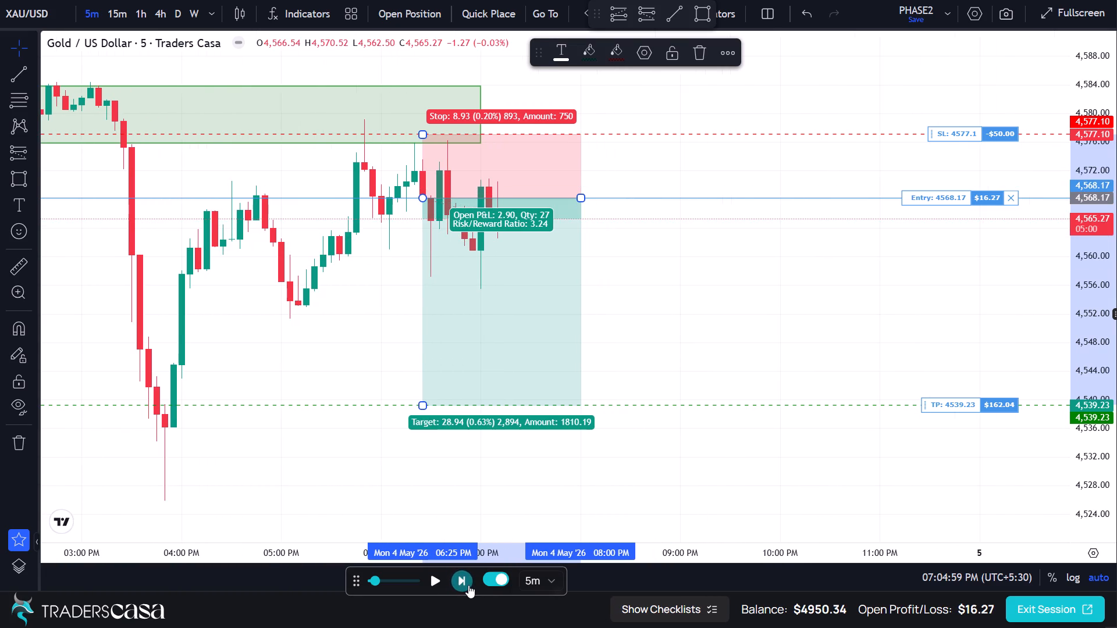
{"action": "triple_click", "coordinate": [468, 585]}
{"action": "triple_click", "coordinate": [468, 585]}
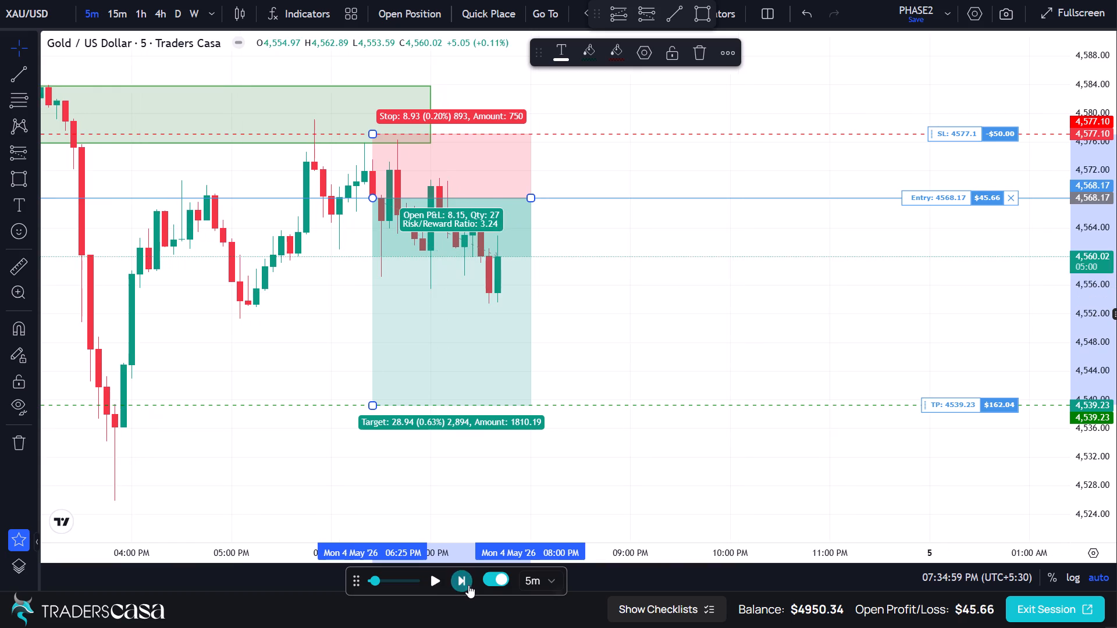
{"action": "left_click", "coordinate": [468, 585]}
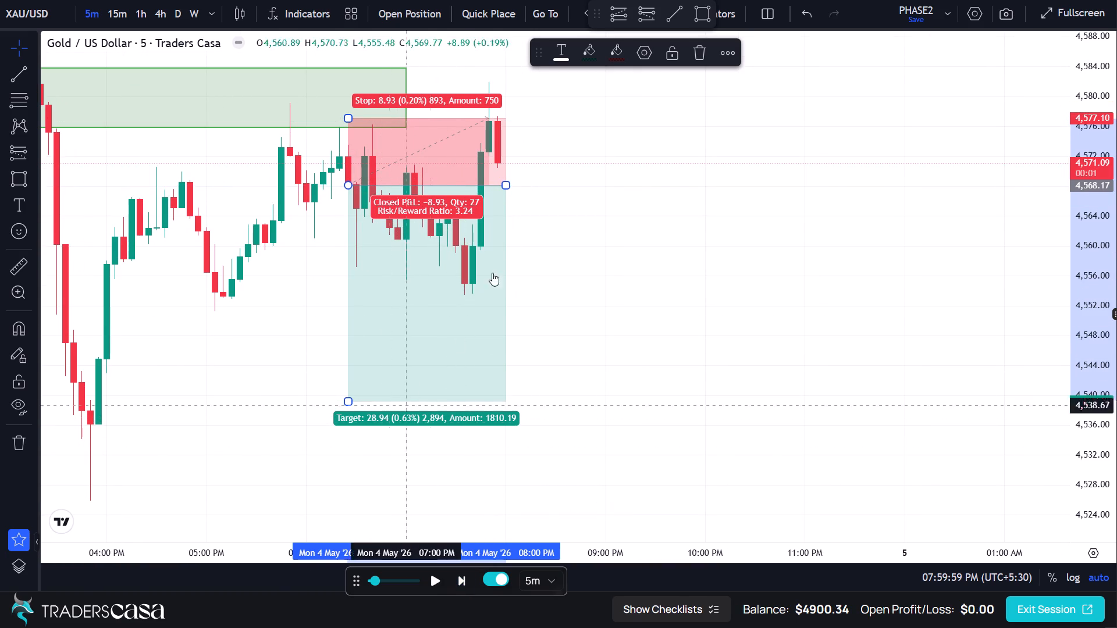
Move the short position drawing to the 7:55 PM candle with entry 4,570.80 and set its stop at 4,580.81.
{"action": "left_click_drag", "start_coordinate": [453, 185], "coordinate": [599, 166]}
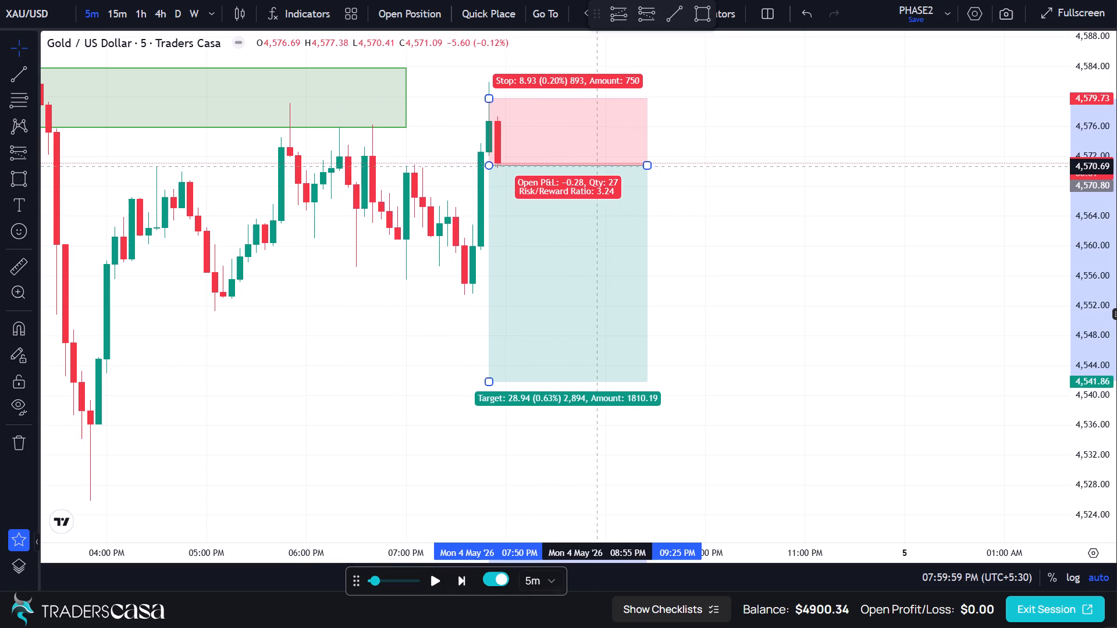
{"action": "left_click_drag", "start_coordinate": [599, 166], "coordinate": [604, 166]}
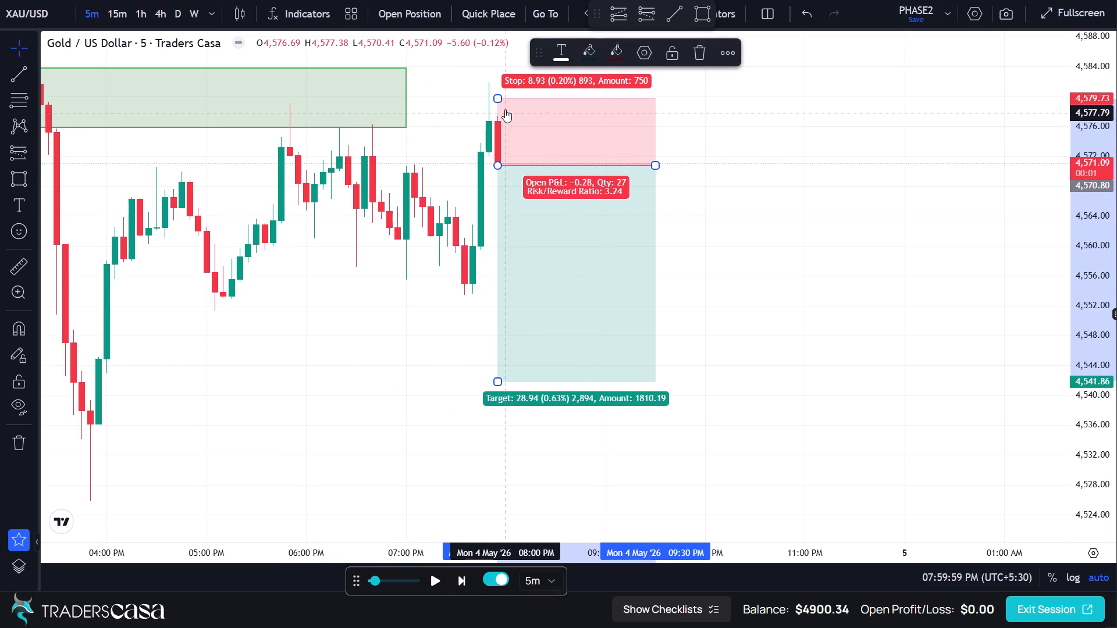
{"action": "left_click_drag", "start_coordinate": [500, 98], "coordinate": [500, 91]}
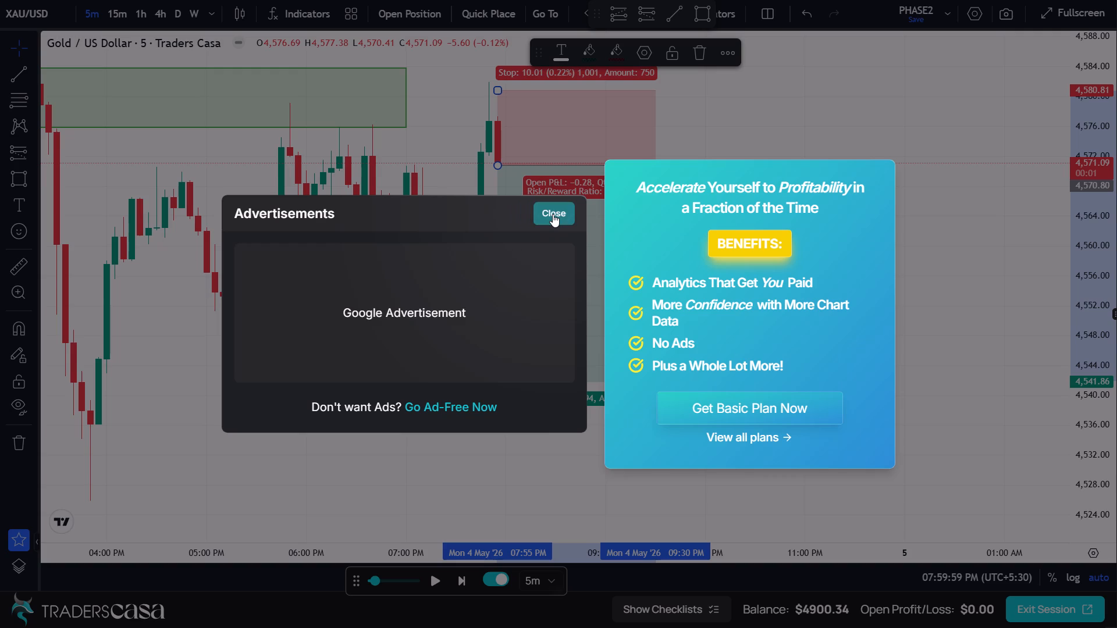
Close the advertisement popup covering the chart.
{"action": "left_click", "coordinate": [553, 199]}
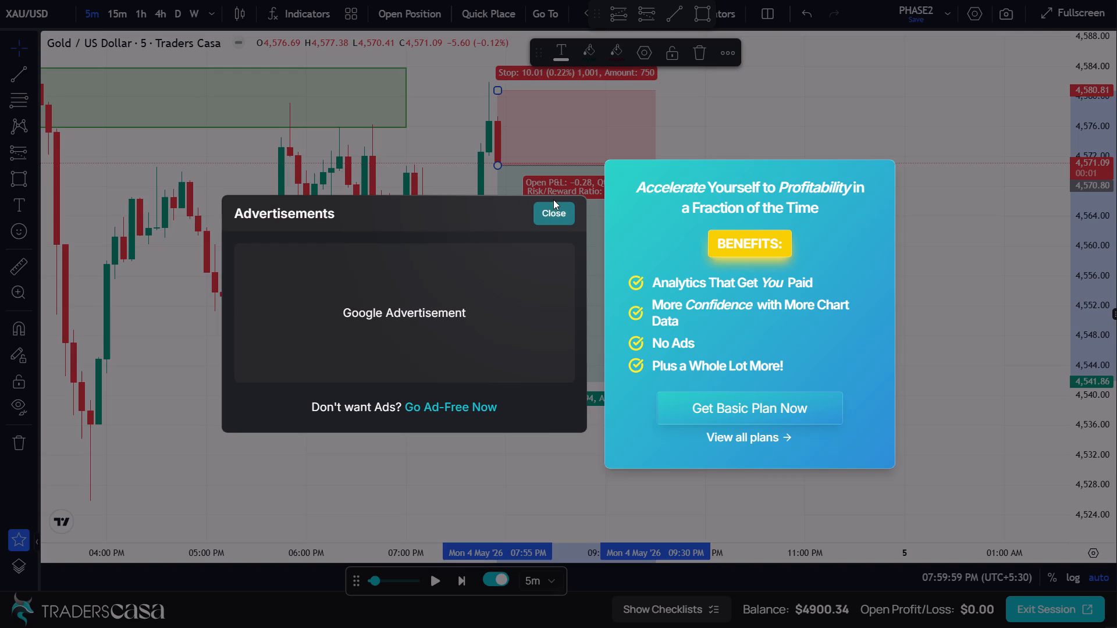
{"action": "left_click", "coordinate": [553, 209]}
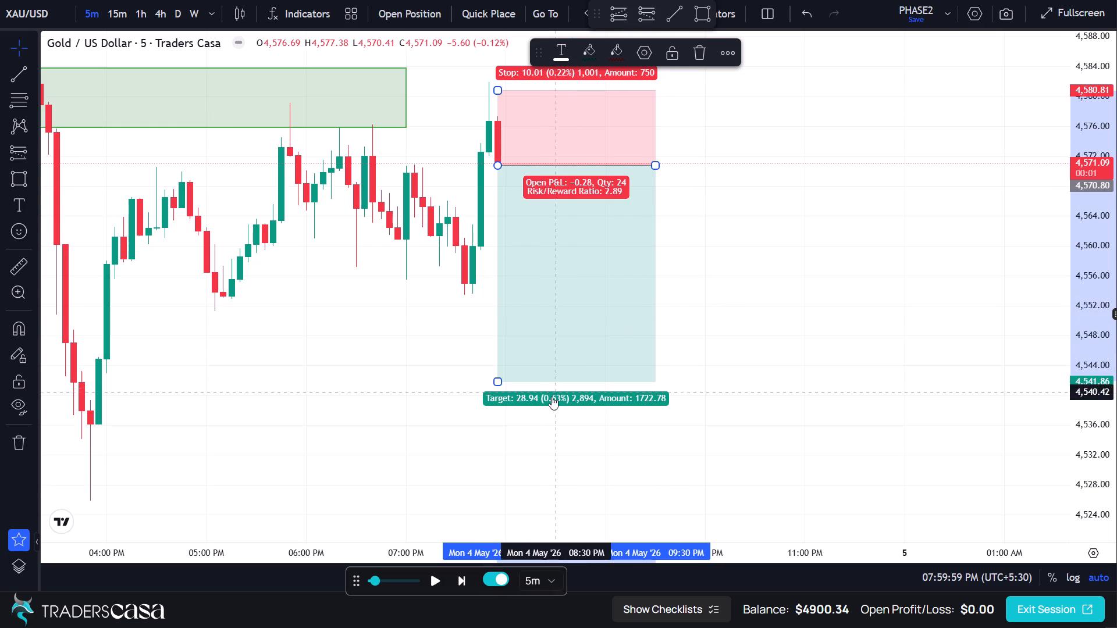
Set the short position drawing's target to 4,540.81 for a risk/reward ratio of 3.
{"action": "left_click_drag", "start_coordinate": [497, 383], "coordinate": [501, 380]}
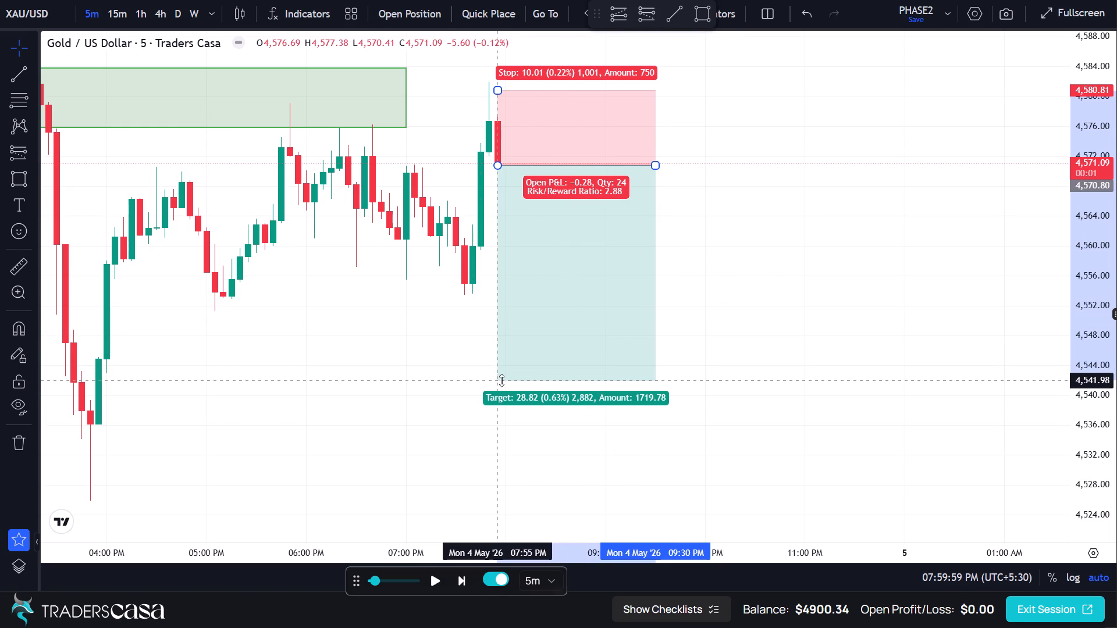
{"action": "left_click_drag", "start_coordinate": [501, 380], "coordinate": [498, 391]}
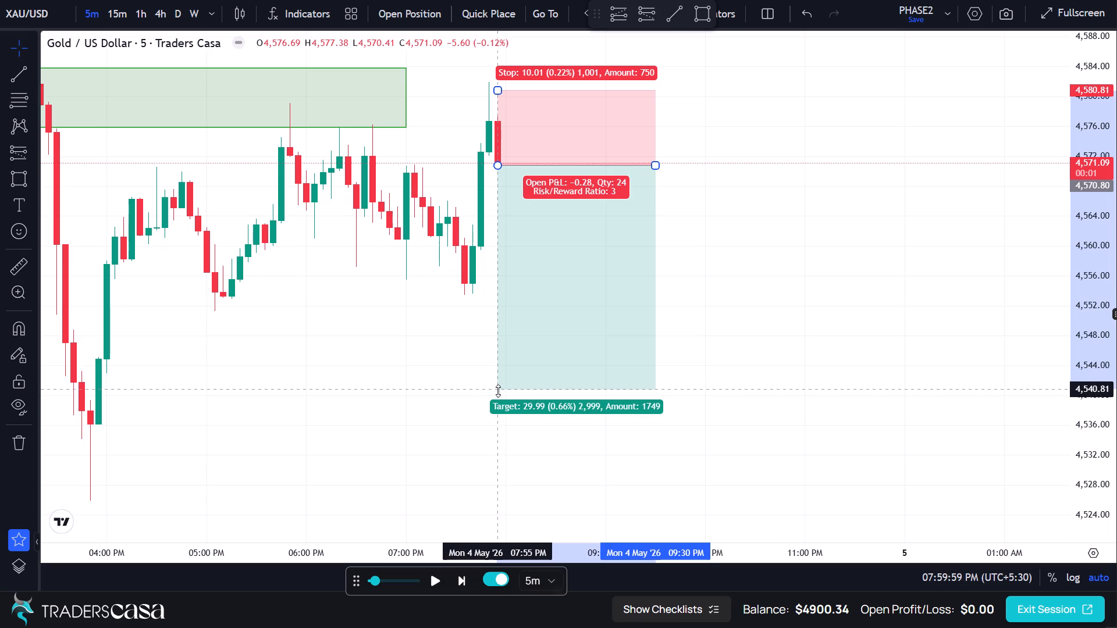
{"action": "left_click_drag", "start_coordinate": [498, 391], "coordinate": [497, 399]}
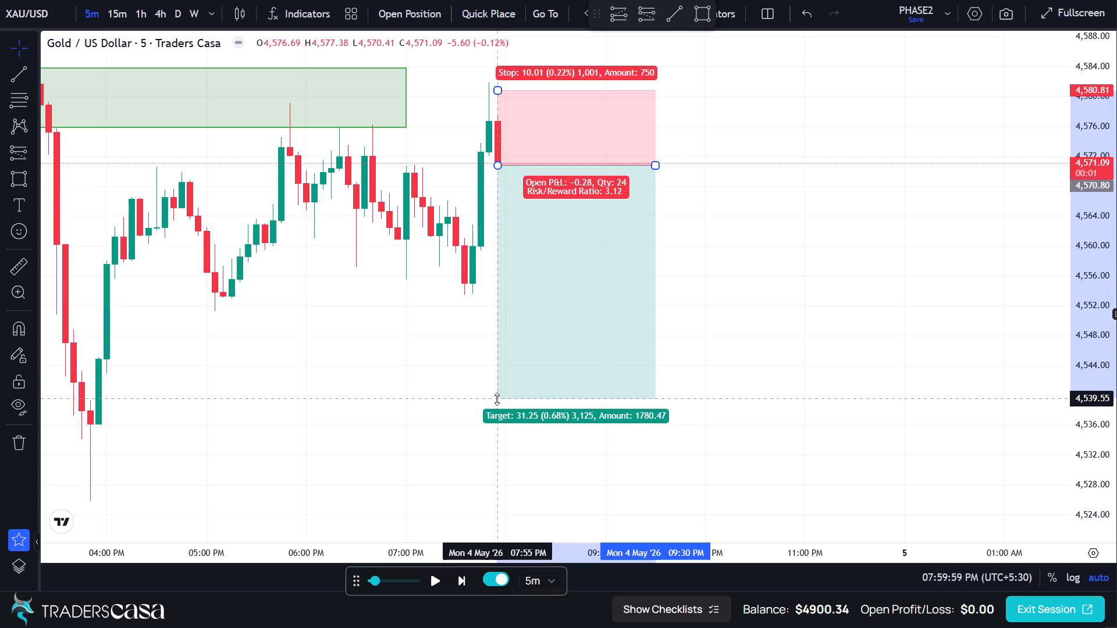
{"action": "left_click_drag", "start_coordinate": [497, 399], "coordinate": [497, 395]}
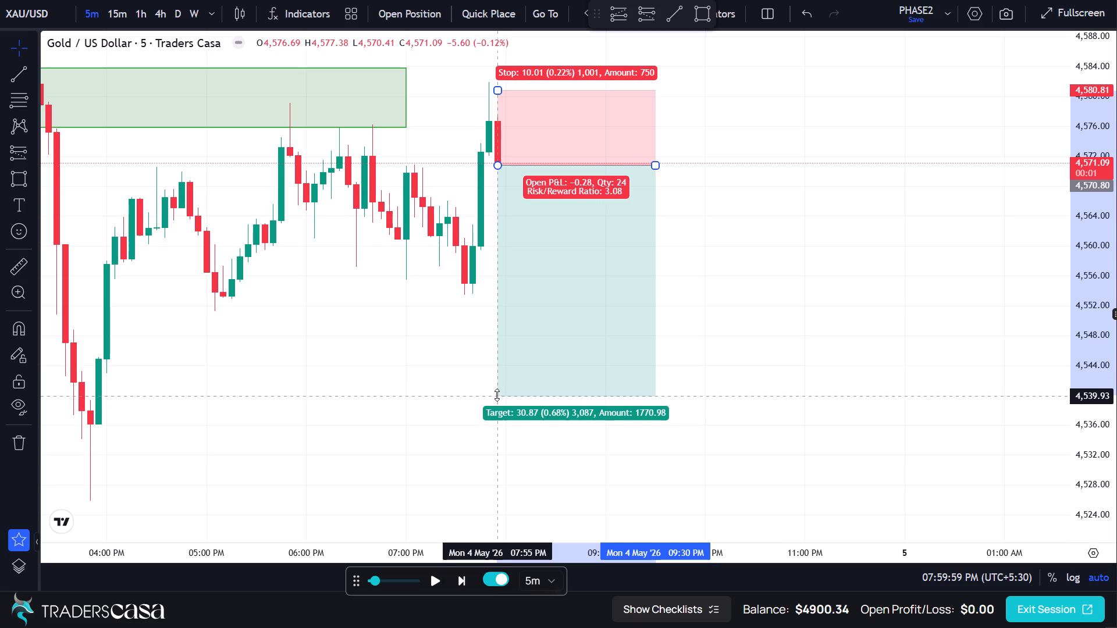
{"action": "left_click_drag", "start_coordinate": [497, 395], "coordinate": [500, 389]}
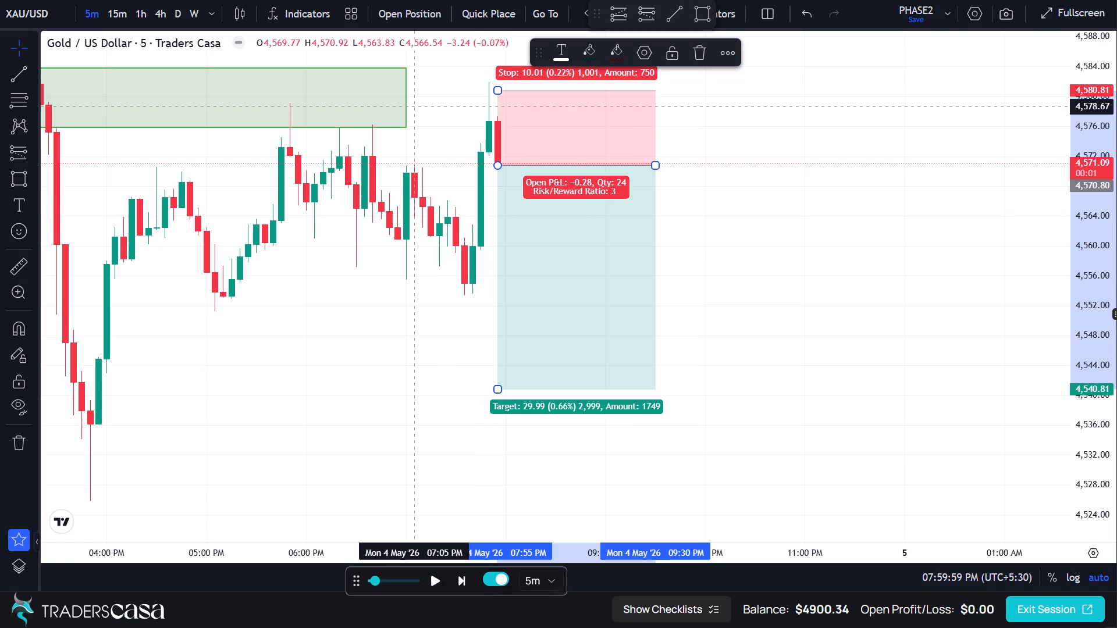
Place a sell stop trade with entry 4570.8, take profit 4540.81, stop loss 4580.81 and 1% risk ($50).
{"action": "left_click", "coordinate": [412, 3]}
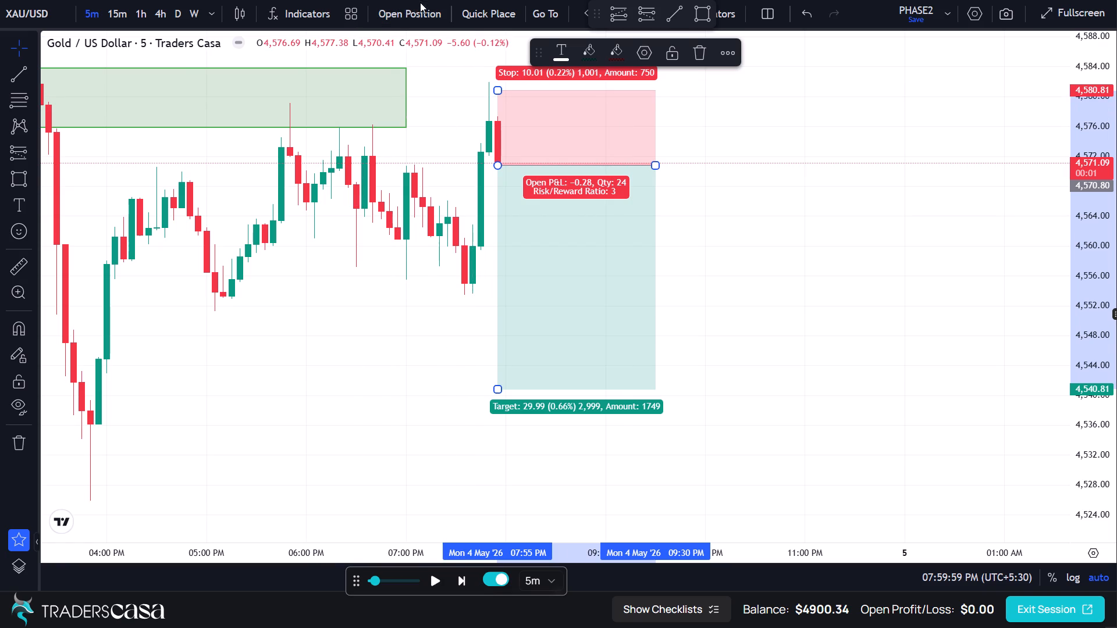
{"action": "left_click", "coordinate": [527, 525]}
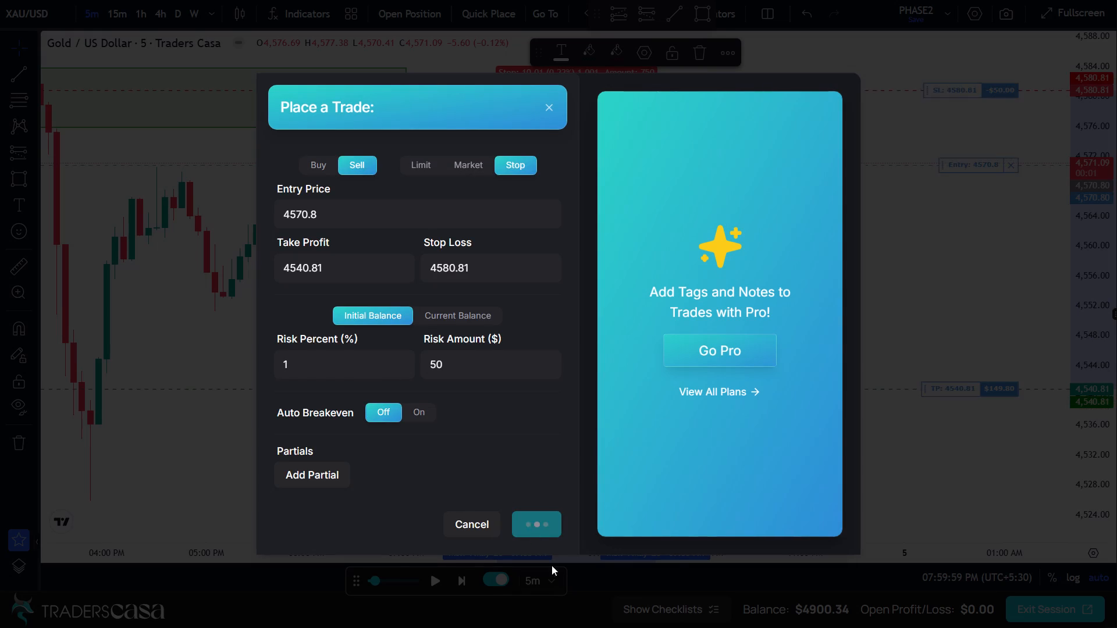
Advance the 5-minute replay candle by candle to 8:14:59 PM on May 4.
{"action": "left_click", "coordinate": [464, 579]}
{"action": "left_click", "coordinate": [464, 579]}
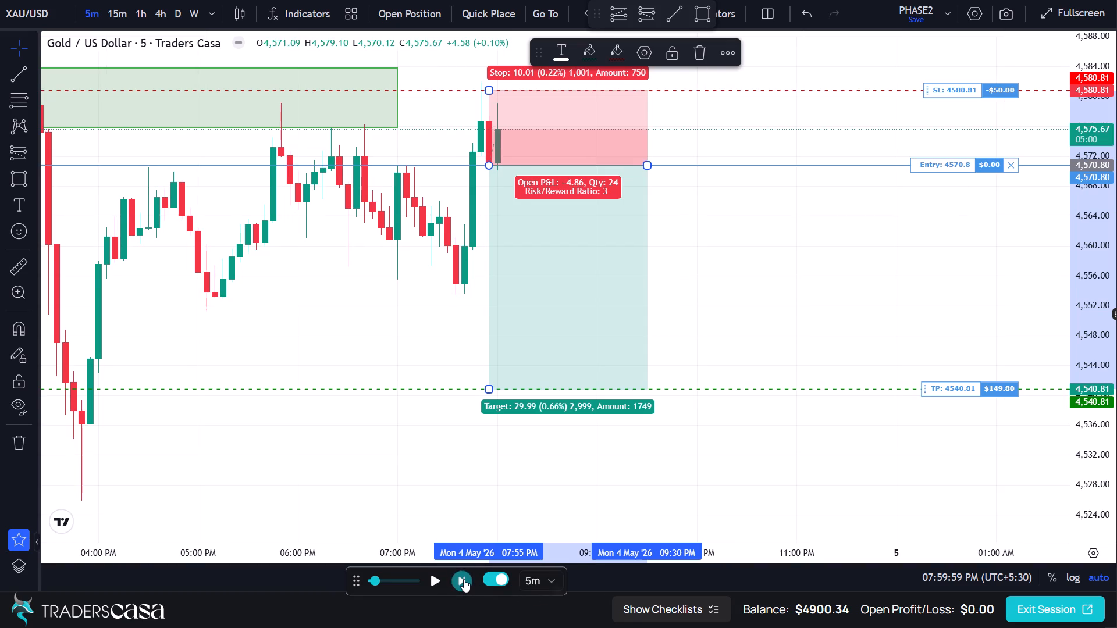
{"action": "left_click", "coordinate": [464, 579]}
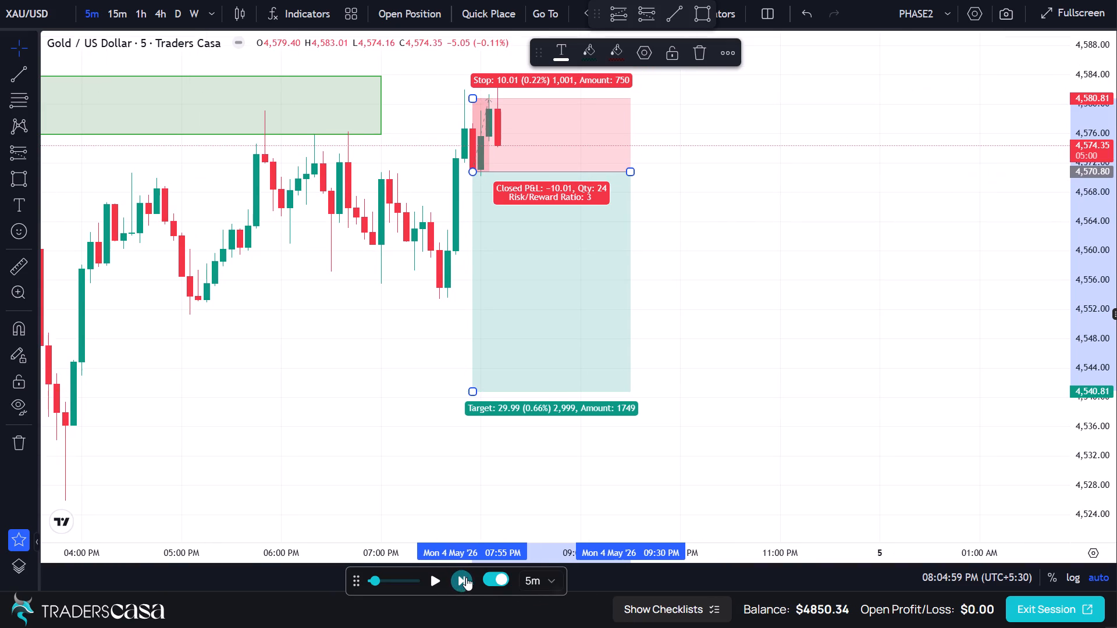
Move the short position drawing to the 8:10 PM candle with entry 4,574.57, stop 4,585.23 and target 4,541.79.
{"action": "left_click", "coordinate": [566, 313]}
{"action": "left_click_drag", "start_coordinate": [582, 202], "coordinate": [602, 175]}
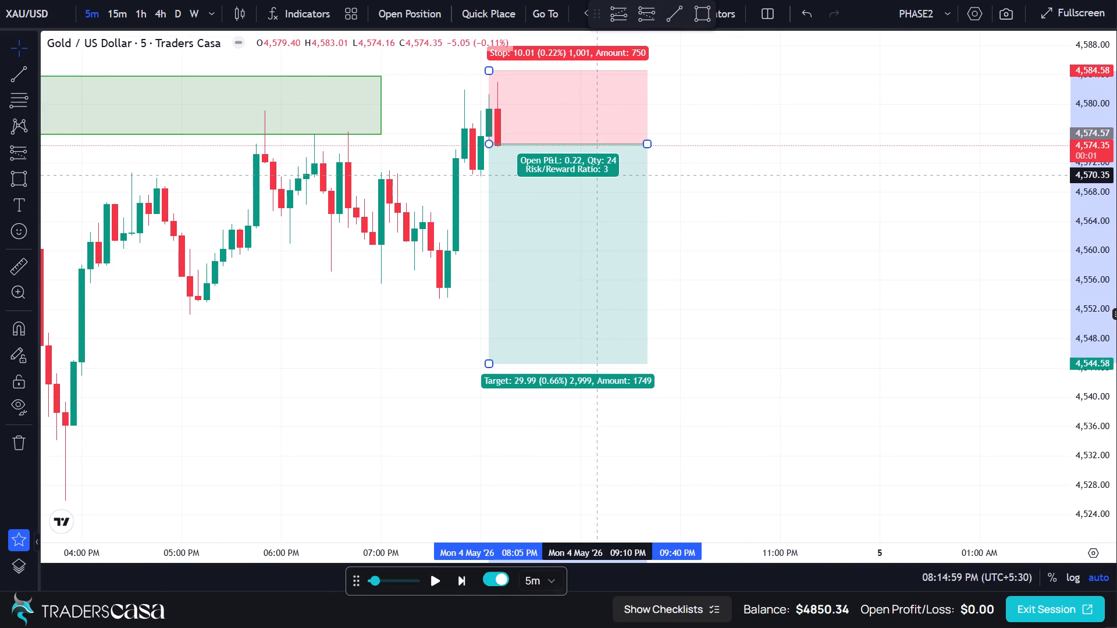
{"action": "left_click_drag", "start_coordinate": [602, 175], "coordinate": [602, 175]}
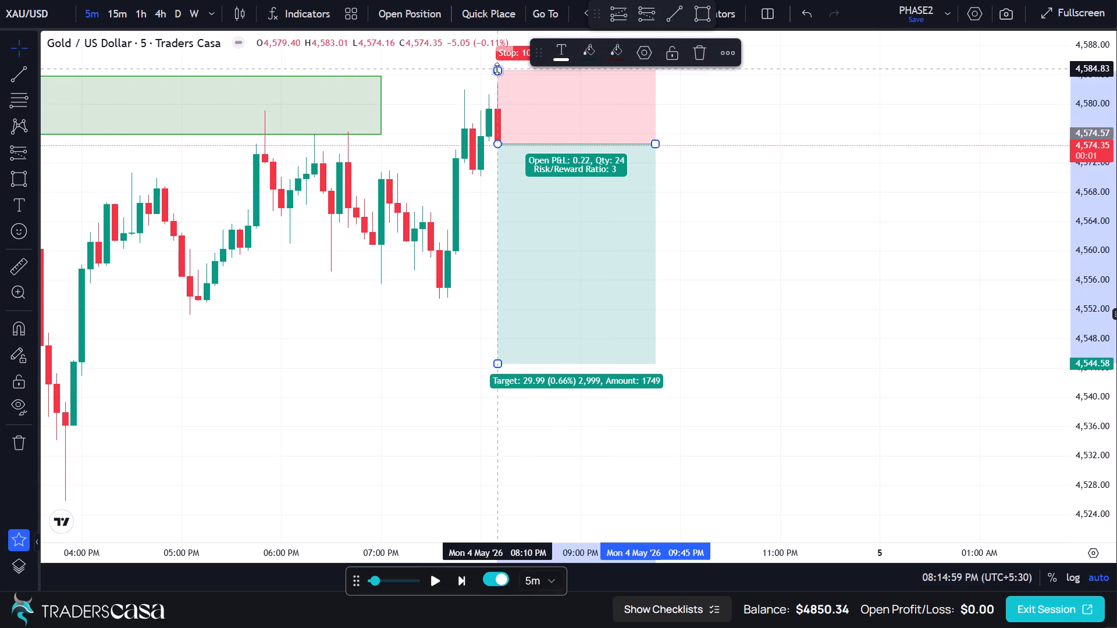
{"action": "left_click", "coordinate": [497, 69]}
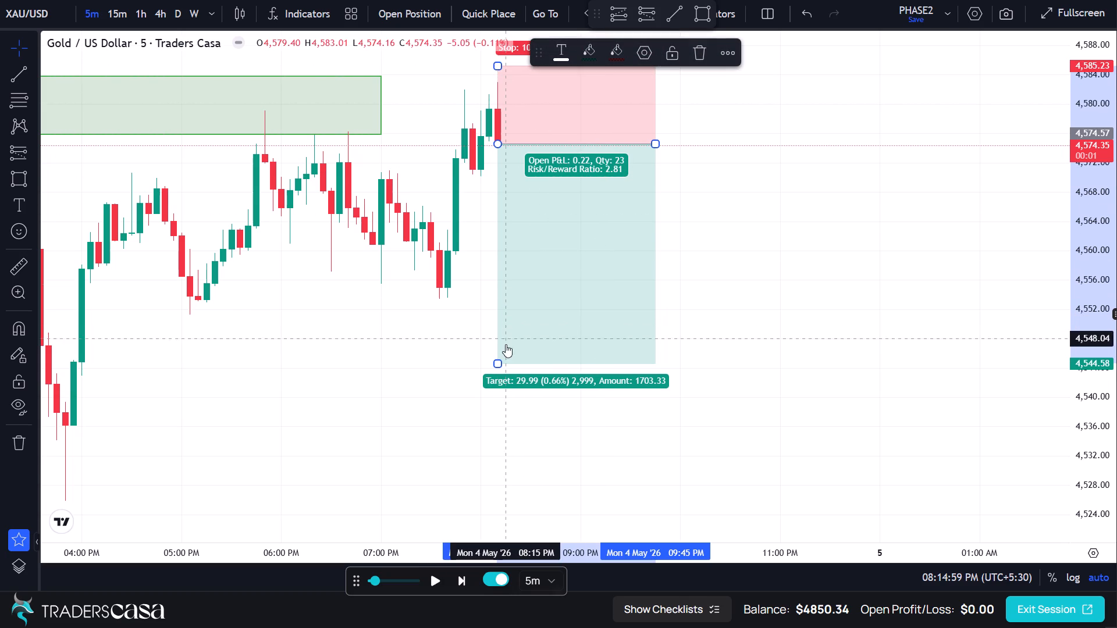
{"action": "left_click_drag", "start_coordinate": [498, 363], "coordinate": [497, 384]}
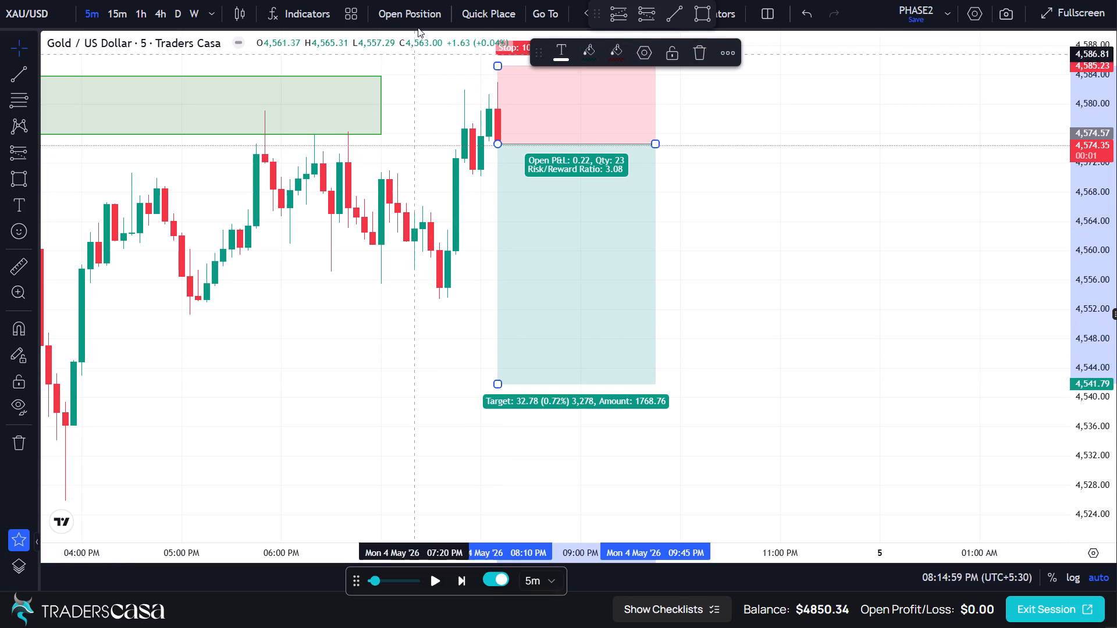
Place a sell trade with entry 4574.57, take profit 4541.79, stop loss 4585.23 and $50 risk.
{"action": "left_click", "coordinate": [418, 13]}
{"action": "left_click", "coordinate": [540, 516]}
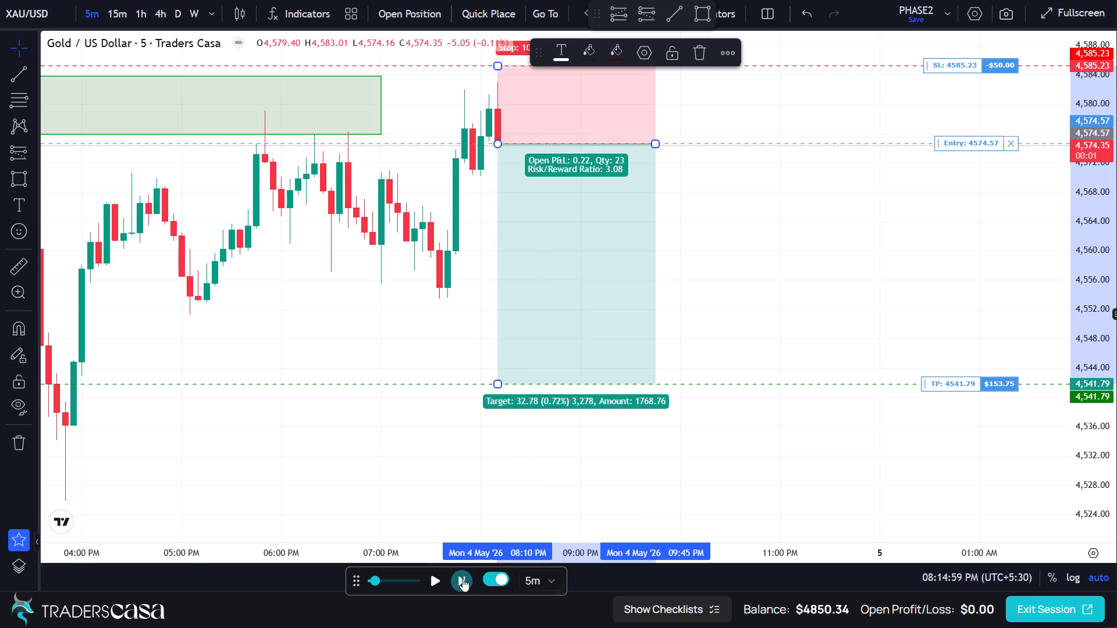
Advance the 5-minute replay to 8:54:59 PM on May 4 to play out the short trade.
{"action": "left_click", "coordinate": [463, 579]}
{"action": "left_click", "coordinate": [463, 579]}
{"action": "triple_click", "coordinate": [463, 579]}
{"action": "triple_click", "coordinate": [461, 582]}
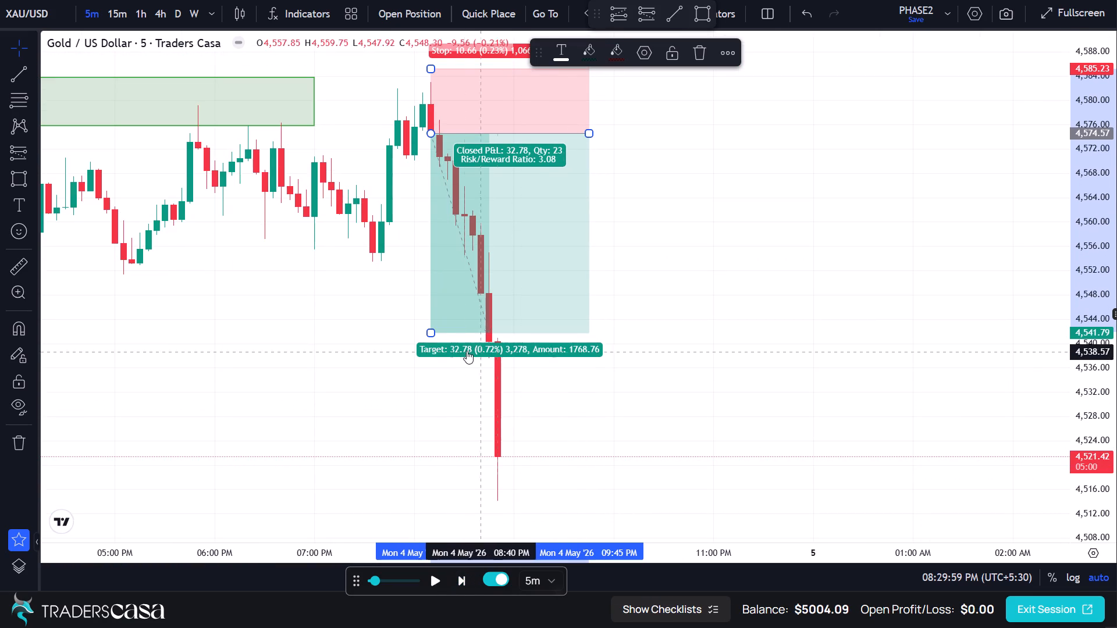
Delete the short position drawing at the 8:10 PM candle.
{"action": "scroll", "coordinate": [355, 354], "scroll_direction": "down", "scroll_amount": 5}
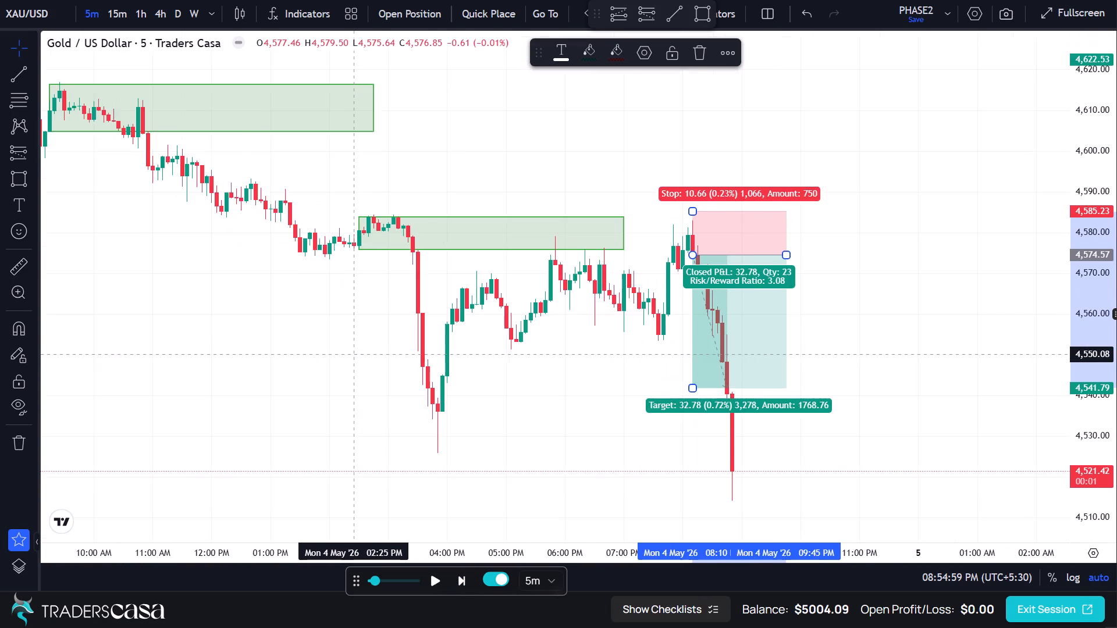
{"action": "scroll", "coordinate": [355, 354], "scroll_direction": "down", "scroll_amount": 1}
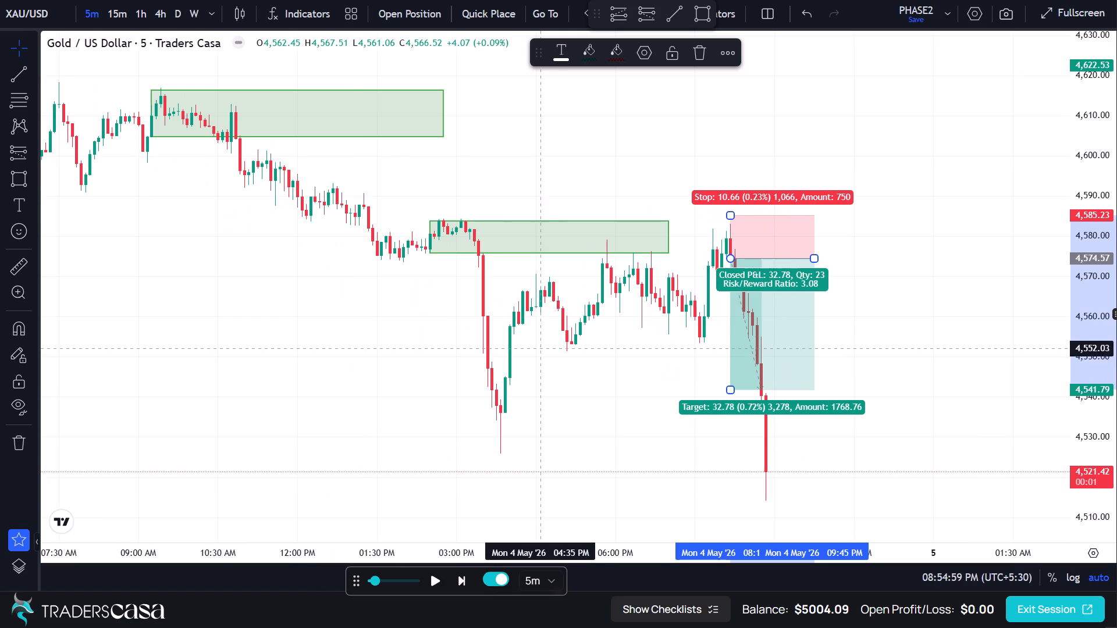
{"action": "scroll", "coordinate": [577, 390], "scroll_direction": "up", "scroll_amount": 6}
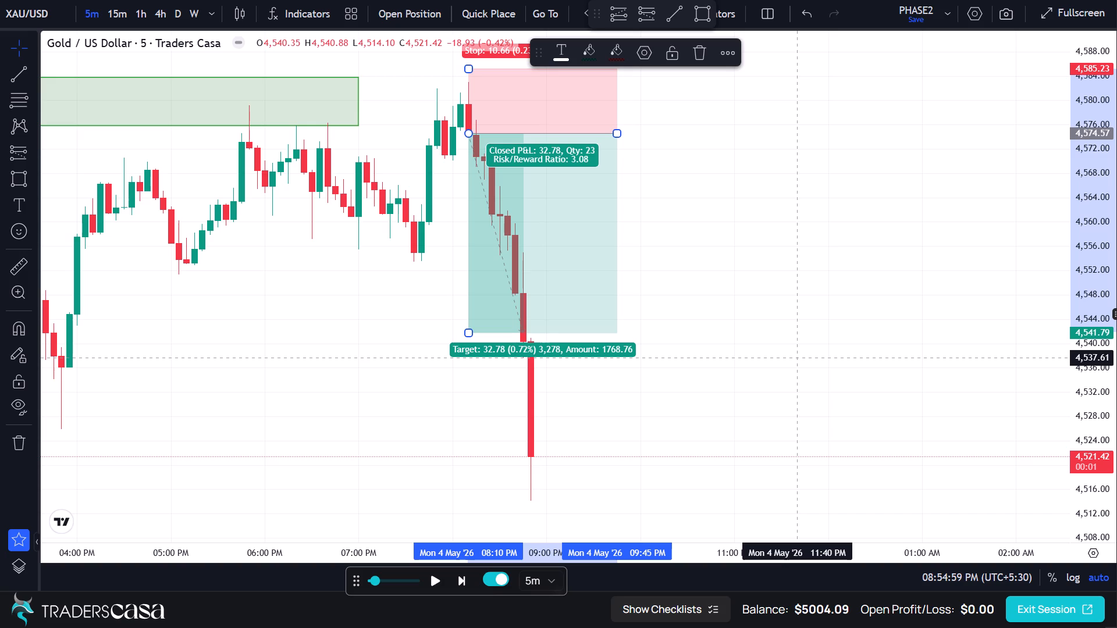
{"action": "left_click", "coordinate": [614, 296]}
{"action": "left_click", "coordinate": [706, 55]}
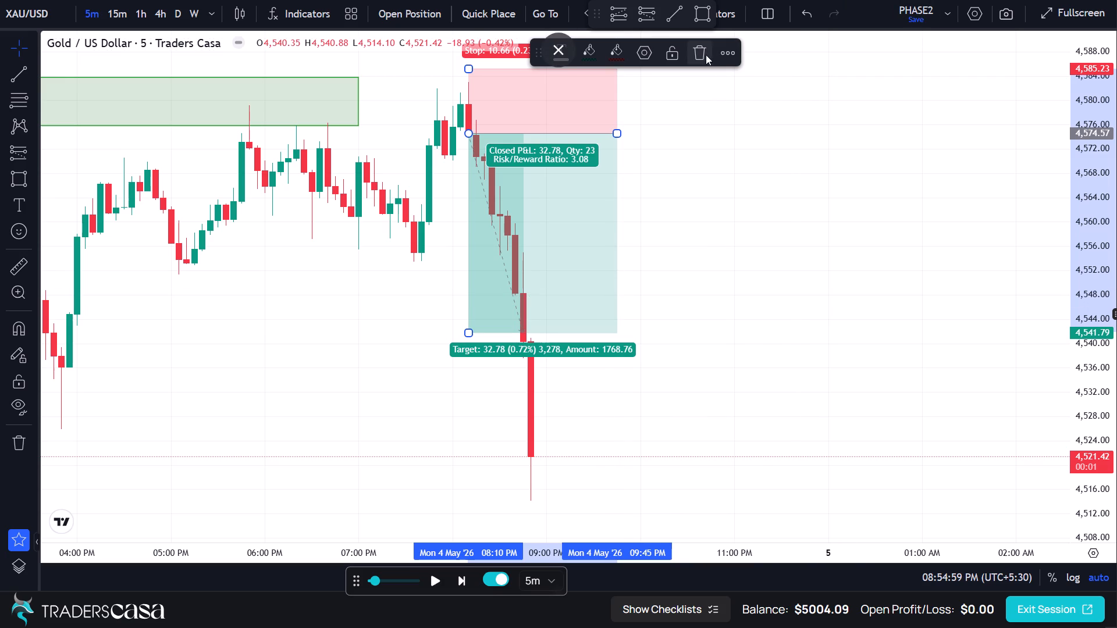
On the 15-minute chart, draw a rectangle zone from 8:00 PM at 4,581.83 to 12:45 AM May 5 at about 4,569.85.
{"action": "scroll", "coordinate": [614, 163], "scroll_direction": "down", "scroll_amount": 1}
{"action": "scroll", "coordinate": [614, 165], "scroll_direction": "up", "scroll_amount": 1}
{"action": "scroll", "coordinate": [614, 167], "scroll_direction": "down", "scroll_amount": 3}
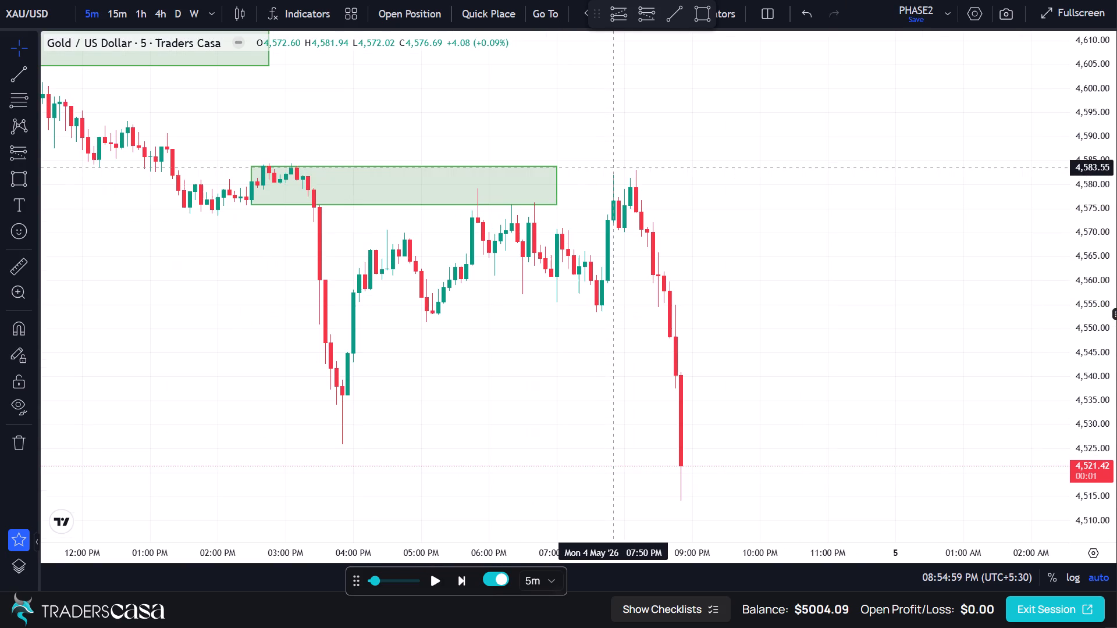
{"action": "left_click", "coordinate": [118, 13]}
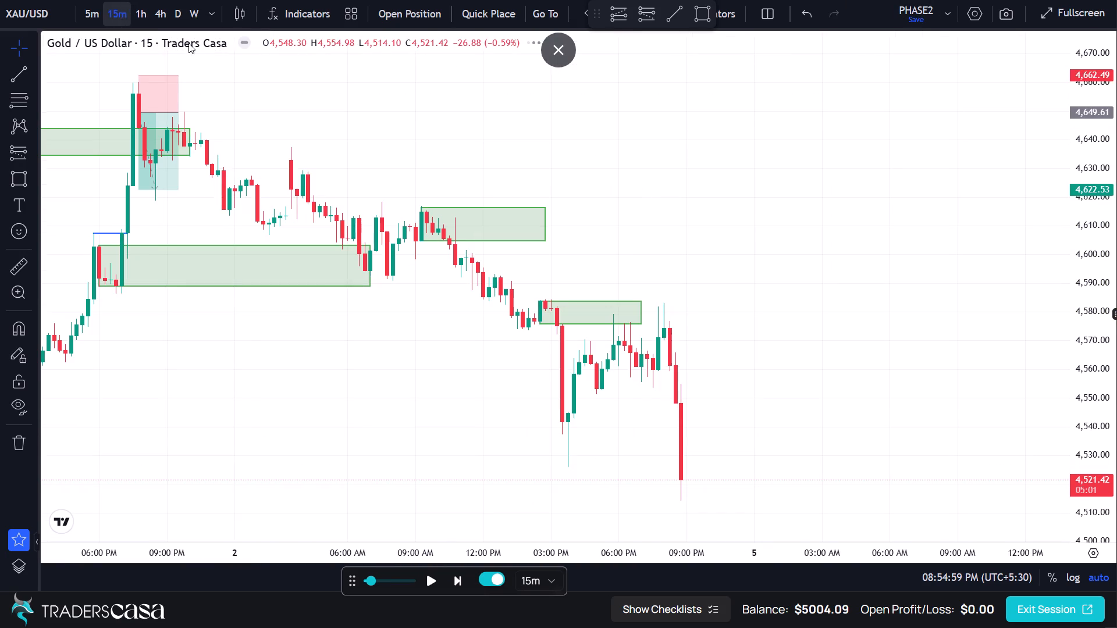
{"action": "scroll", "coordinate": [692, 279], "scroll_direction": "up", "scroll_amount": 2}
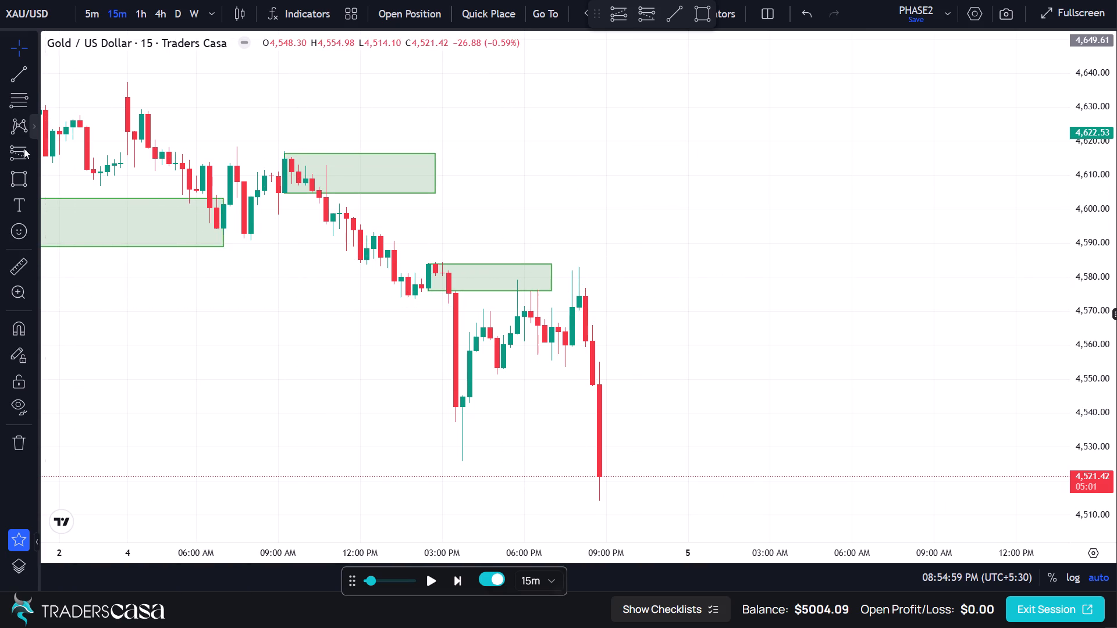
{"action": "left_click", "coordinate": [15, 179]}
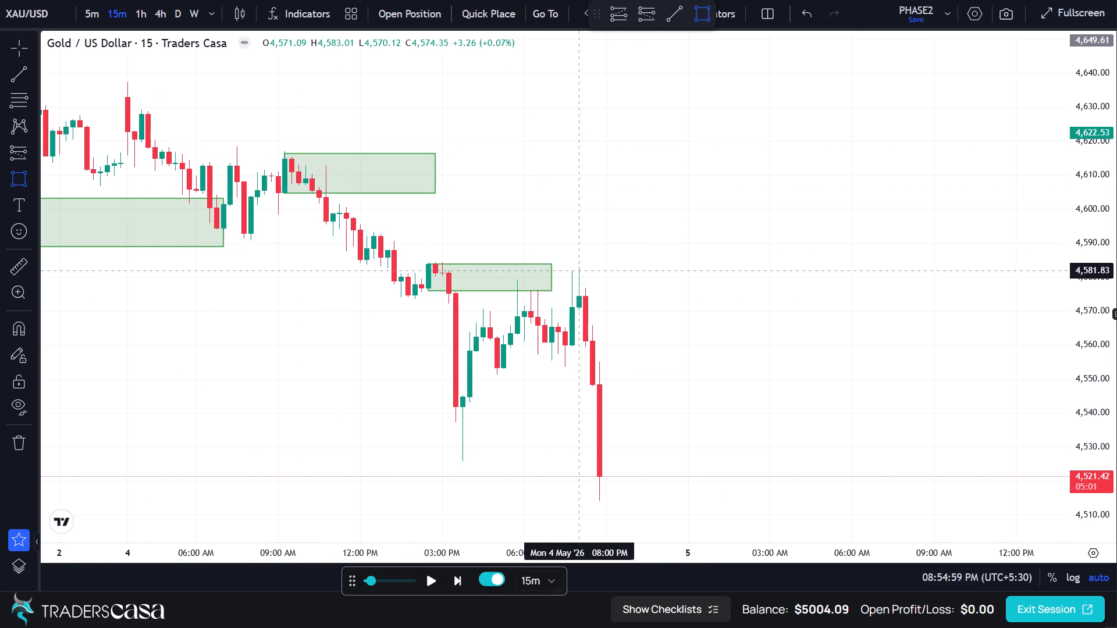
{"action": "left_click", "coordinate": [579, 271]}
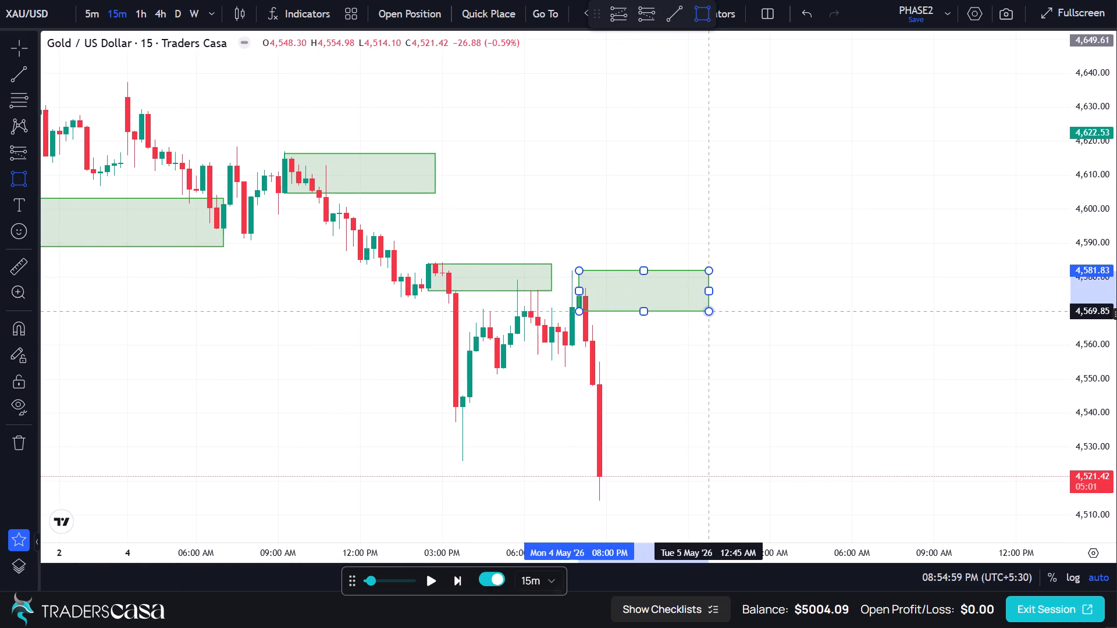
{"action": "left_click", "coordinate": [709, 311]}
{"action": "left_click", "coordinate": [717, 248]}
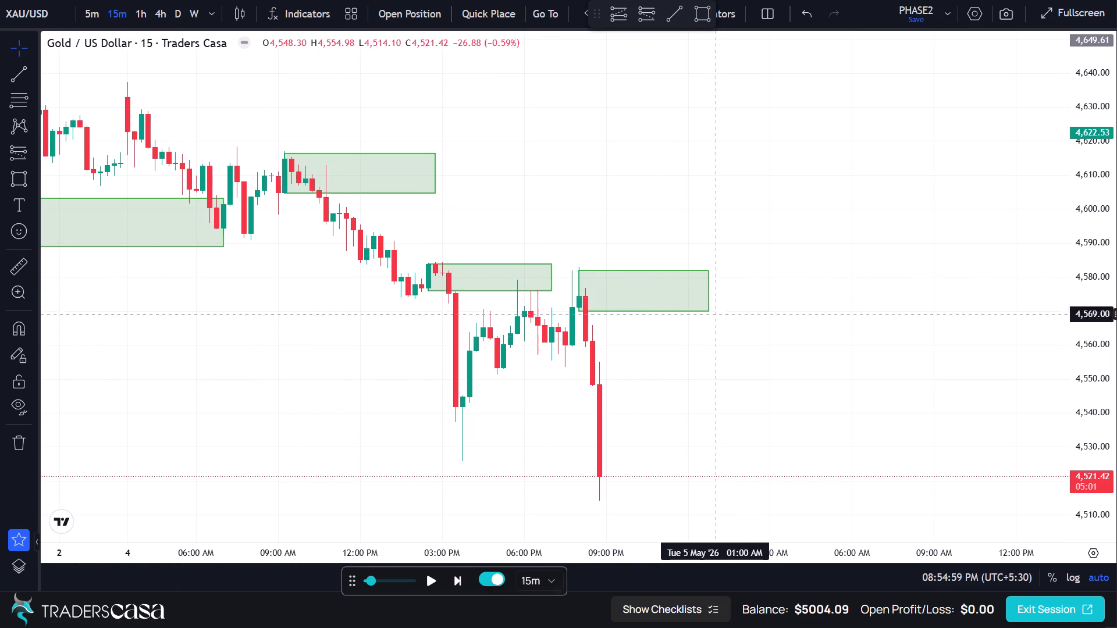
Advance the 15-minute replay to 12:14:59 AM on May 5.
{"action": "left_click", "coordinate": [457, 588]}
{"action": "left_click", "coordinate": [457, 588]}
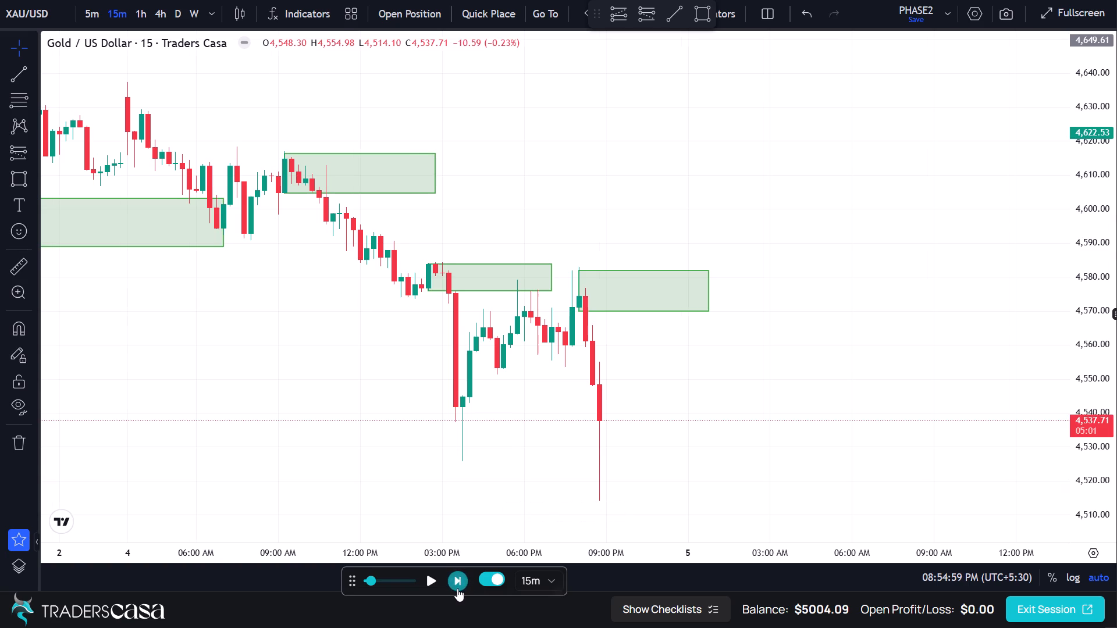
{"action": "left_click", "coordinate": [457, 588]}
{"action": "left_click", "coordinate": [457, 588]}
{"action": "left_click", "coordinate": [457, 587]}
{"action": "left_click", "coordinate": [457, 587]}
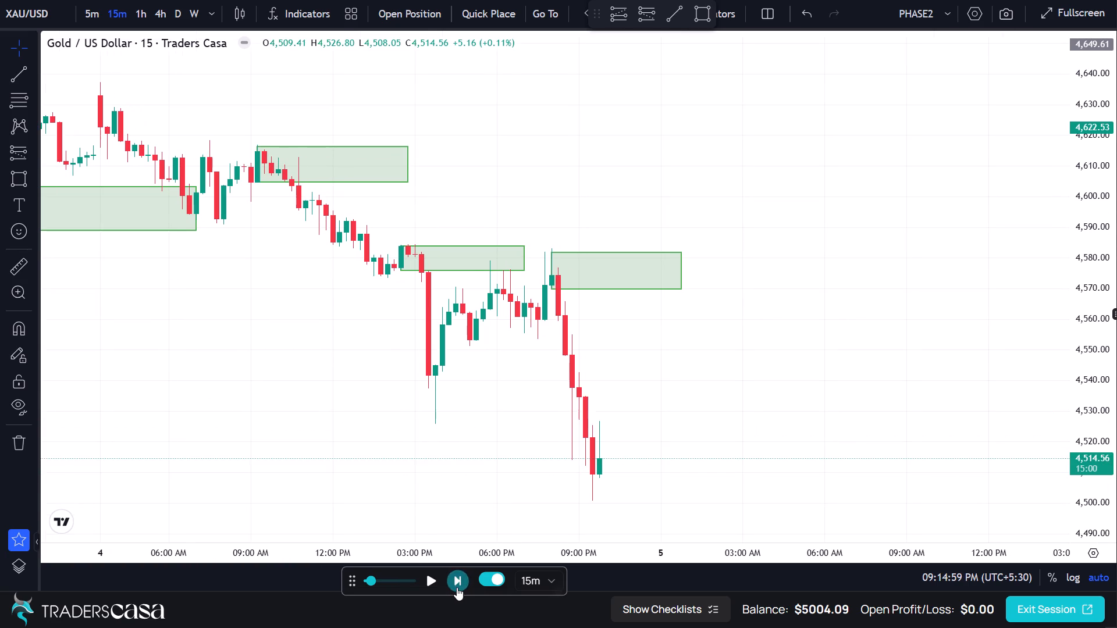
{"action": "double_click", "coordinate": [457, 587]}
{"action": "left_click", "coordinate": [457, 586]}
{"action": "triple_click", "coordinate": [457, 586]}
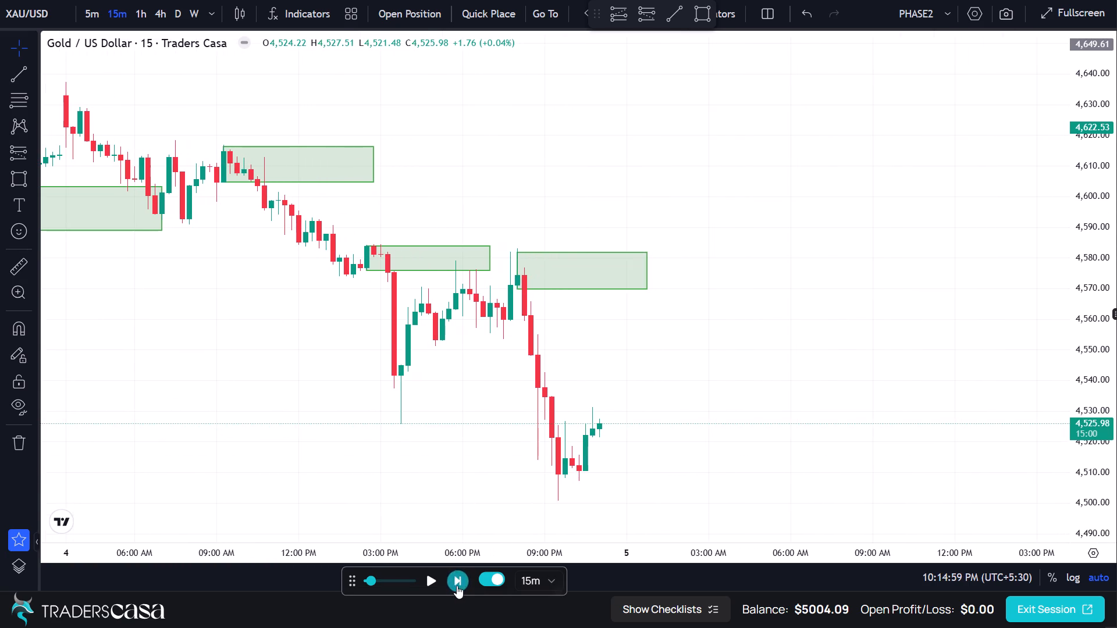
{"action": "double_click", "coordinate": [457, 586]}
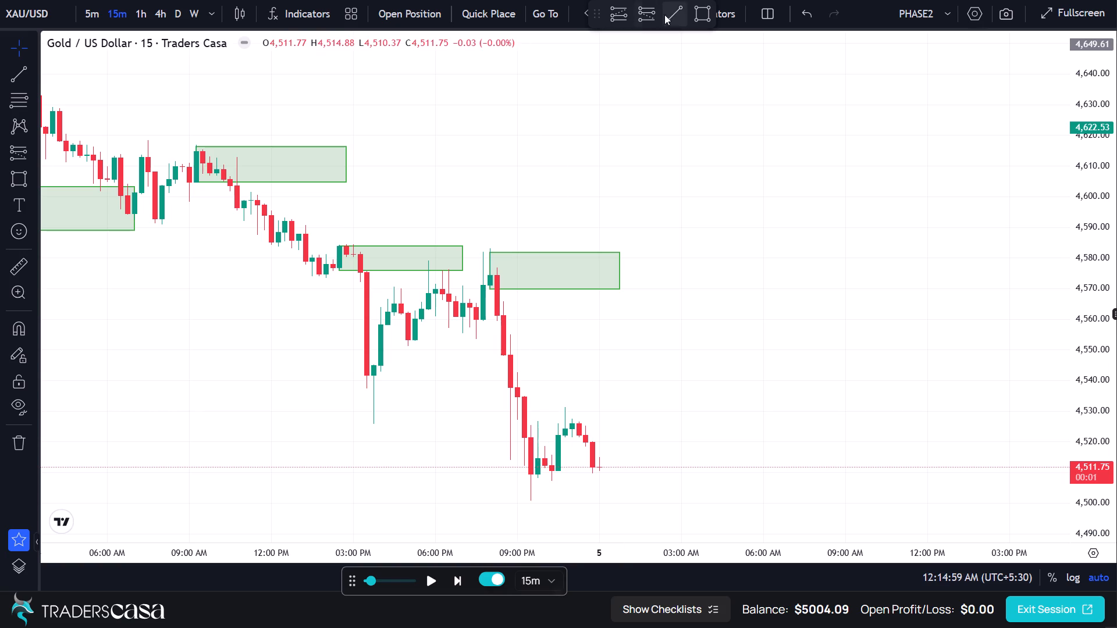
Switch to the 5-minute chart and advance the replay to 1:24:59 AM on May 5.
{"action": "left_click", "coordinate": [97, 17]}
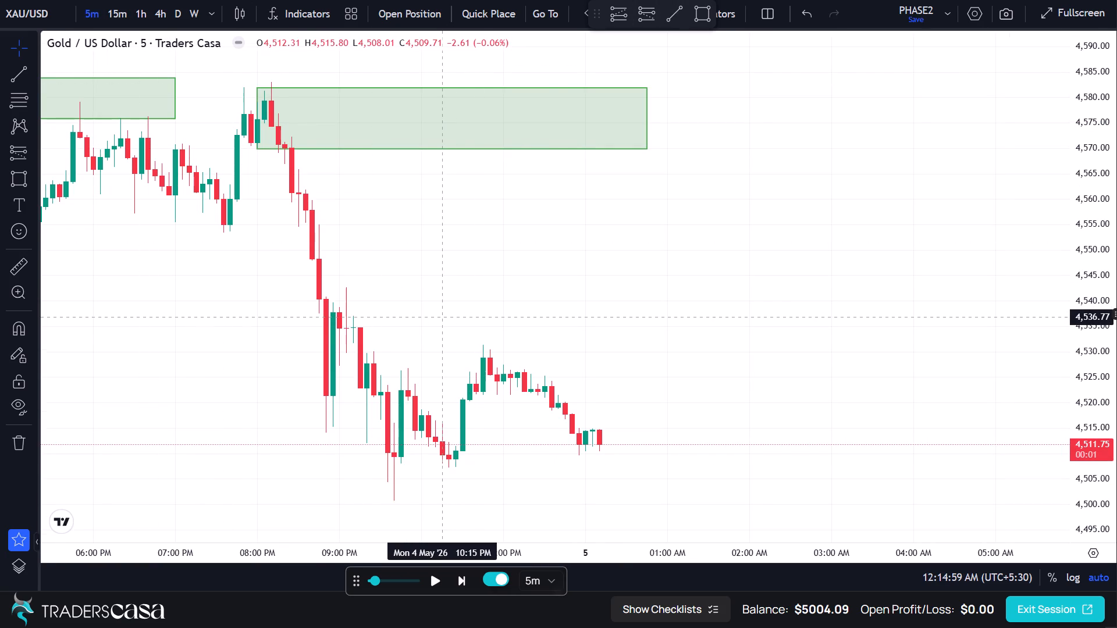
{"action": "scroll", "coordinate": [444, 317], "scroll_direction": "down", "scroll_amount": 1}
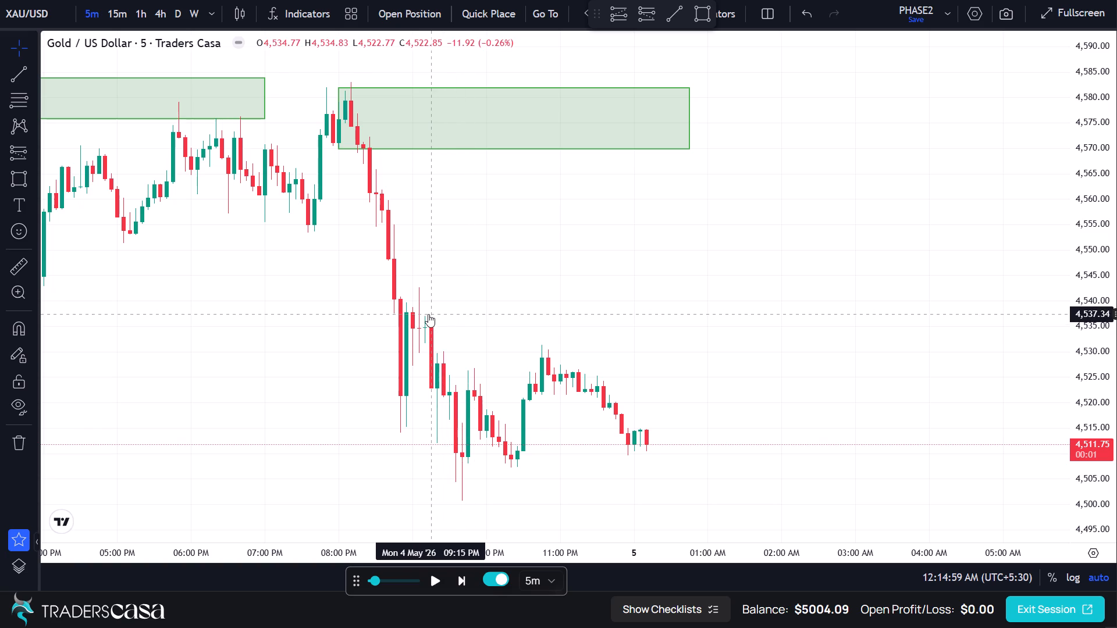
{"action": "triple_click", "coordinate": [463, 589]}
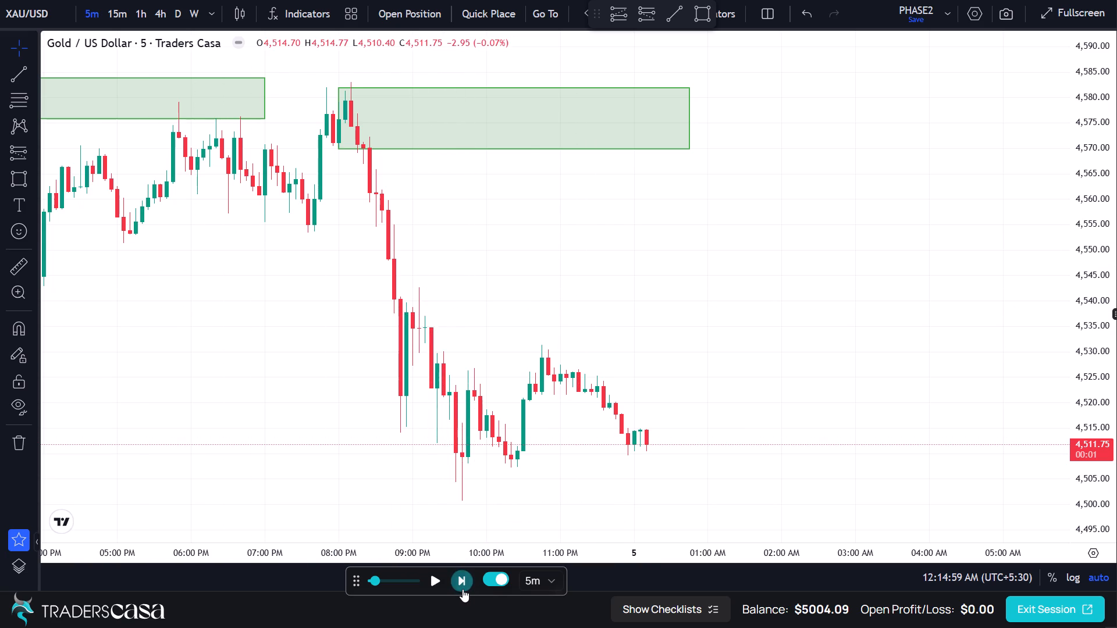
{"action": "triple_click", "coordinate": [463, 589]}
{"action": "double_click", "coordinate": [462, 588]}
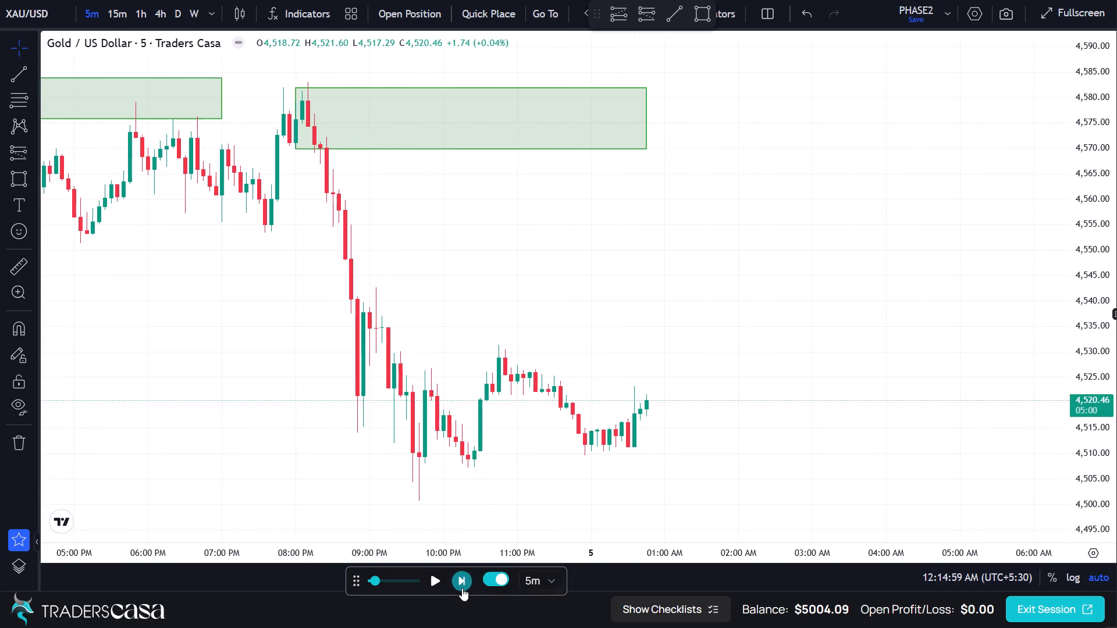
{"action": "triple_click", "coordinate": [461, 585]}
{"action": "triple_click", "coordinate": [461, 585]}
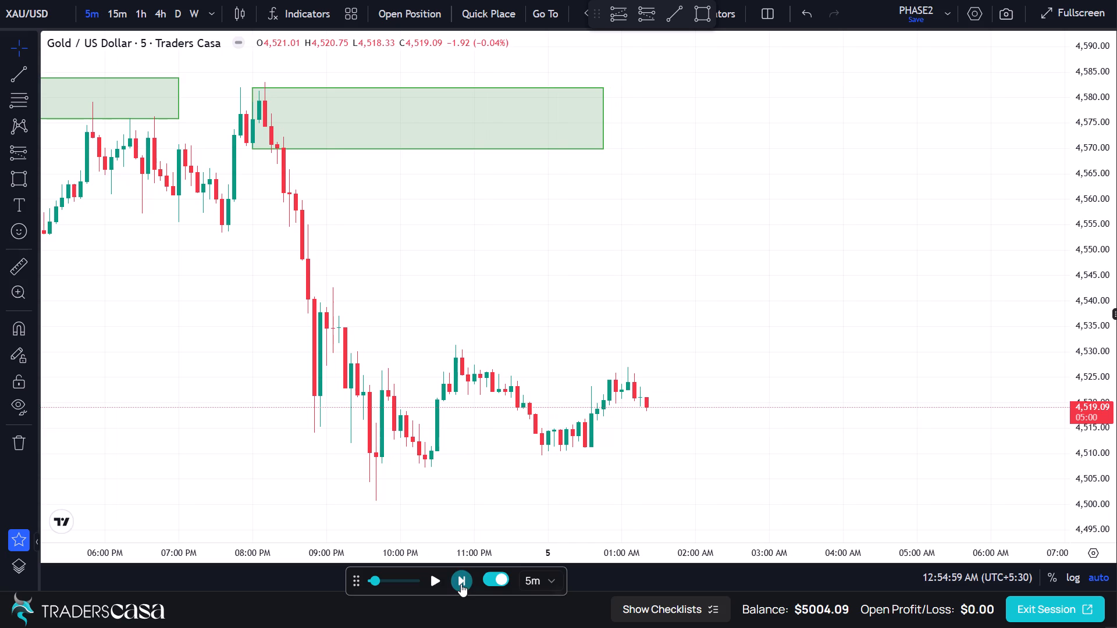
Draw a rectangle zone from the 10:45 PM high at 4,531.34 to 1:50 AM May 5 at about 4,521.
{"action": "left_click", "coordinate": [27, 179]}
{"action": "left_click", "coordinate": [456, 345]}
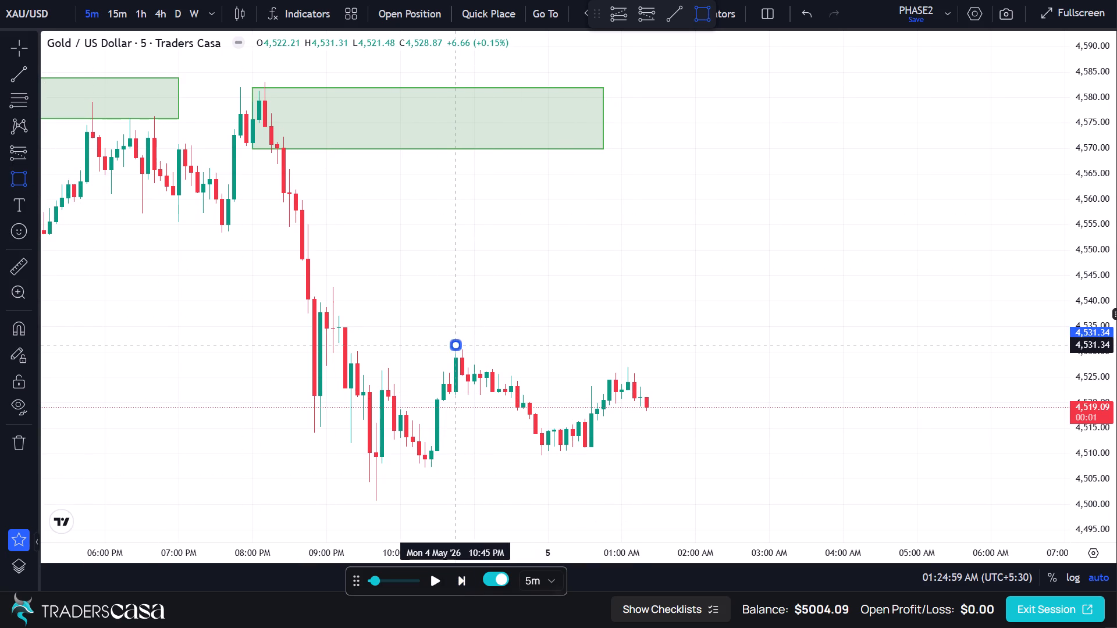
{"action": "left_click", "coordinate": [681, 394]}
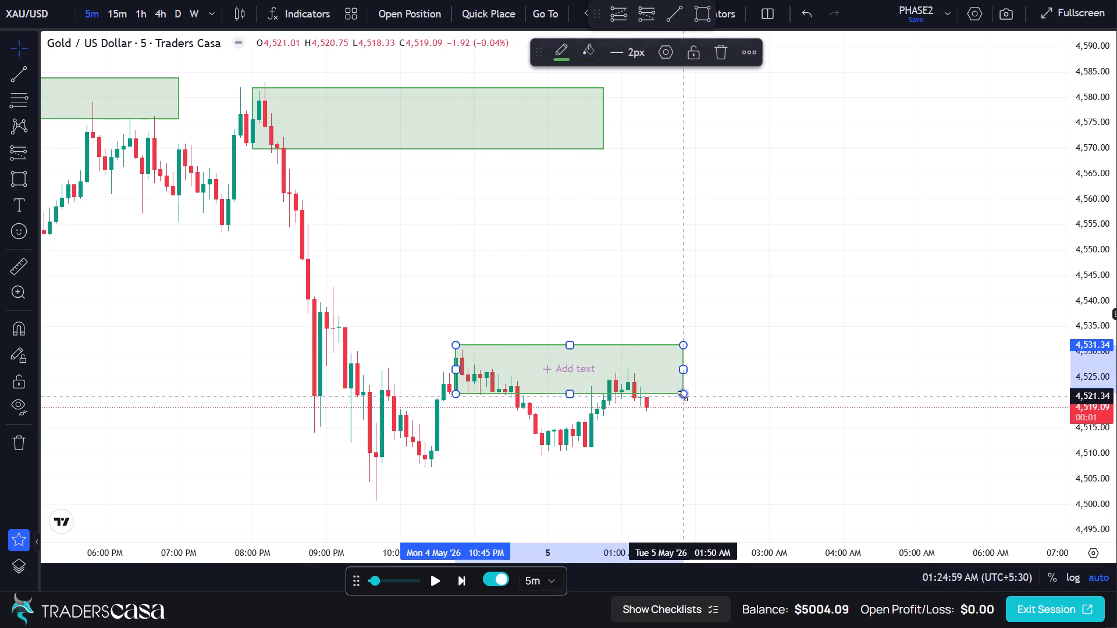
{"action": "left_click", "coordinate": [697, 303]}
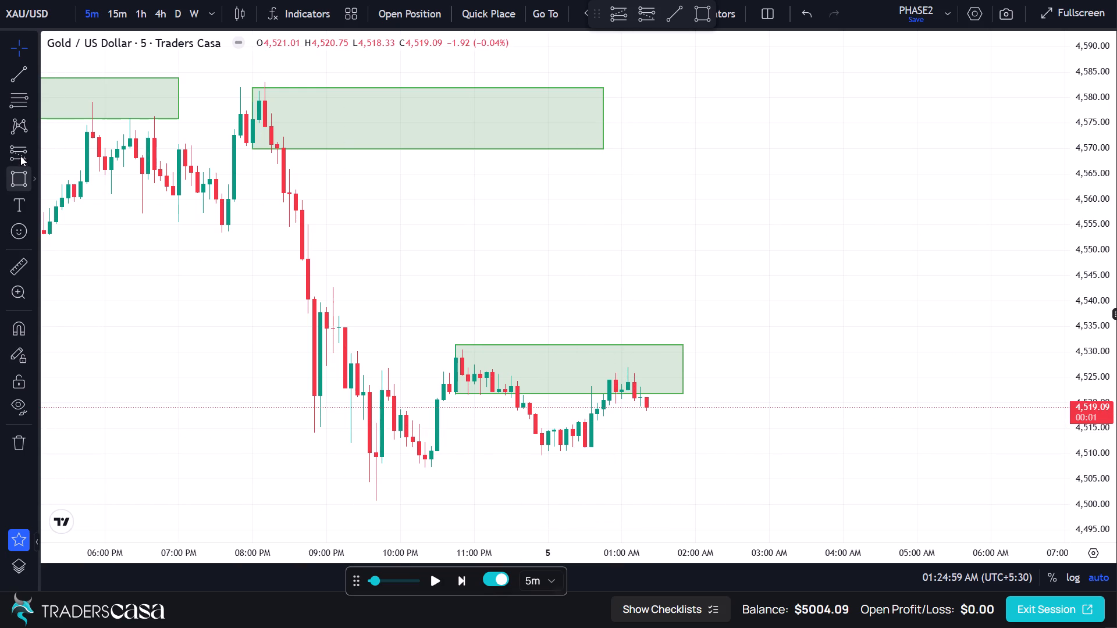
Advance the 5-minute replay to 5:49:59 AM on May 5.
{"action": "triple_click", "coordinate": [462, 576]}
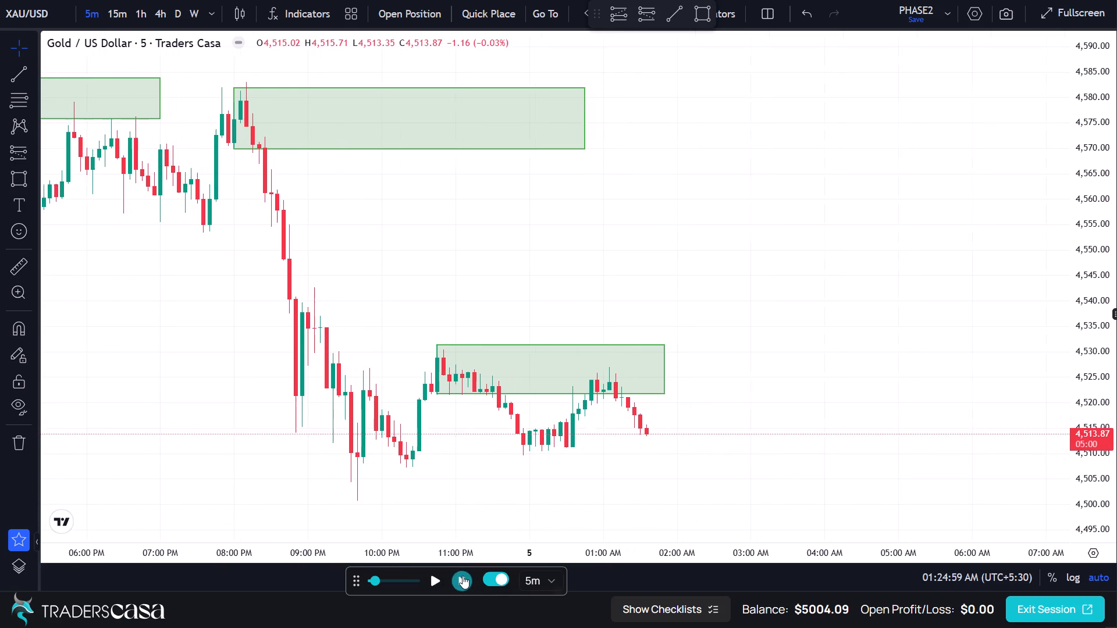
{"action": "triple_click", "coordinate": [463, 576]}
{"action": "triple_click", "coordinate": [463, 576]}
{"action": "triple_click", "coordinate": [463, 576]}
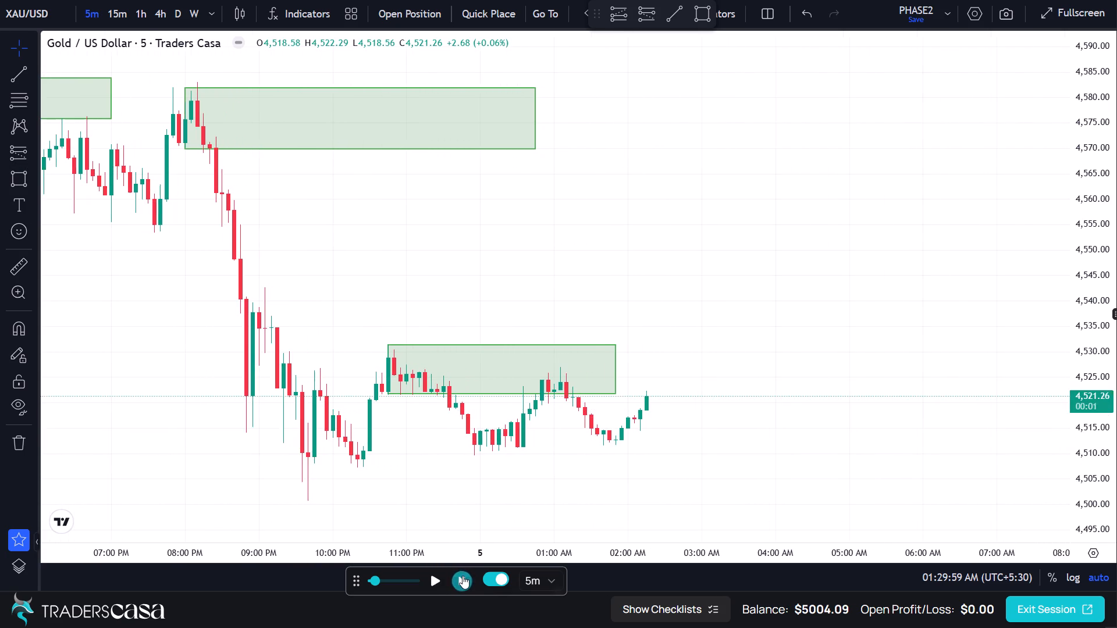
{"action": "triple_click", "coordinate": [463, 576]}
{"action": "triple_click", "coordinate": [463, 576]}
{"action": "triple_click", "coordinate": [463, 576]}
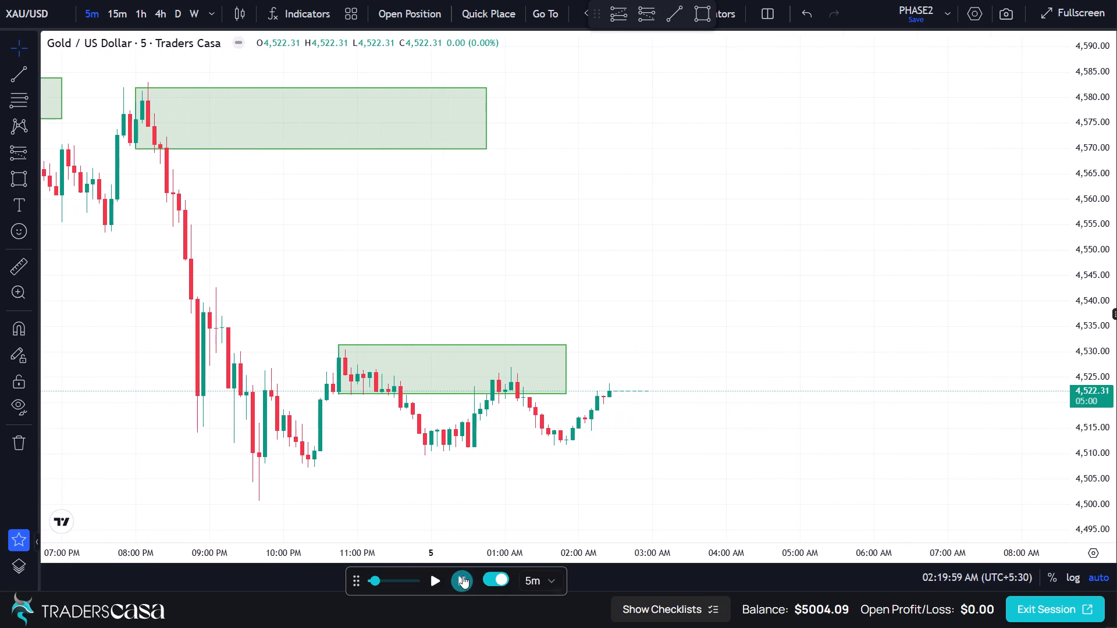
{"action": "triple_click", "coordinate": [463, 576]}
{"action": "triple_click", "coordinate": [463, 576]}
{"action": "triple_click", "coordinate": [461, 576]}
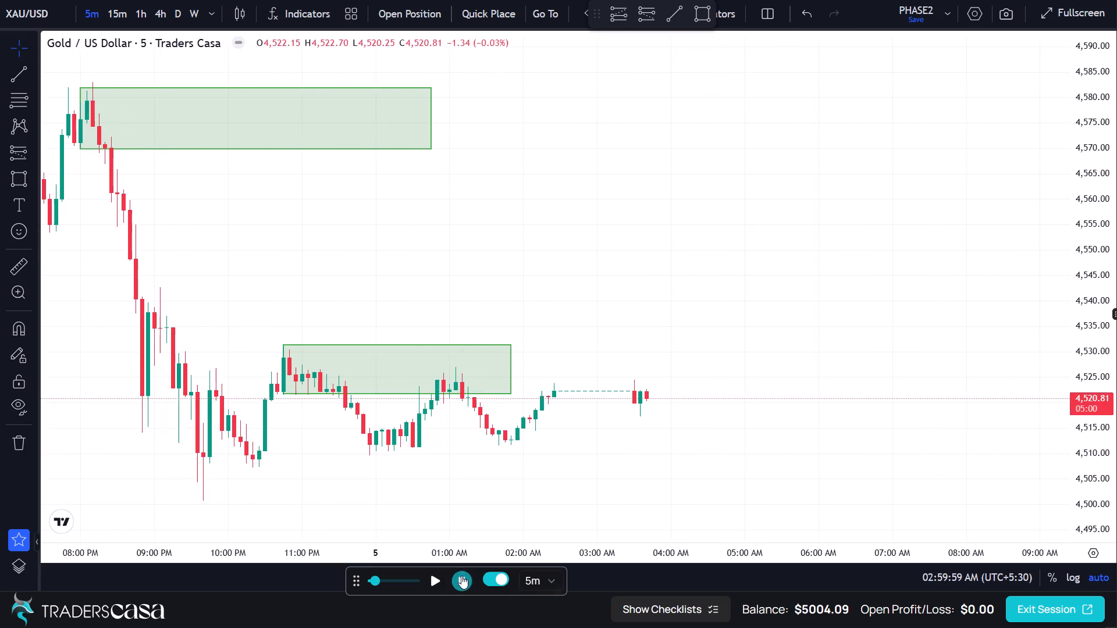
{"action": "triple_click", "coordinate": [461, 576]}
{"action": "triple_click", "coordinate": [461, 576]}
{"action": "triple_click", "coordinate": [461, 576]}
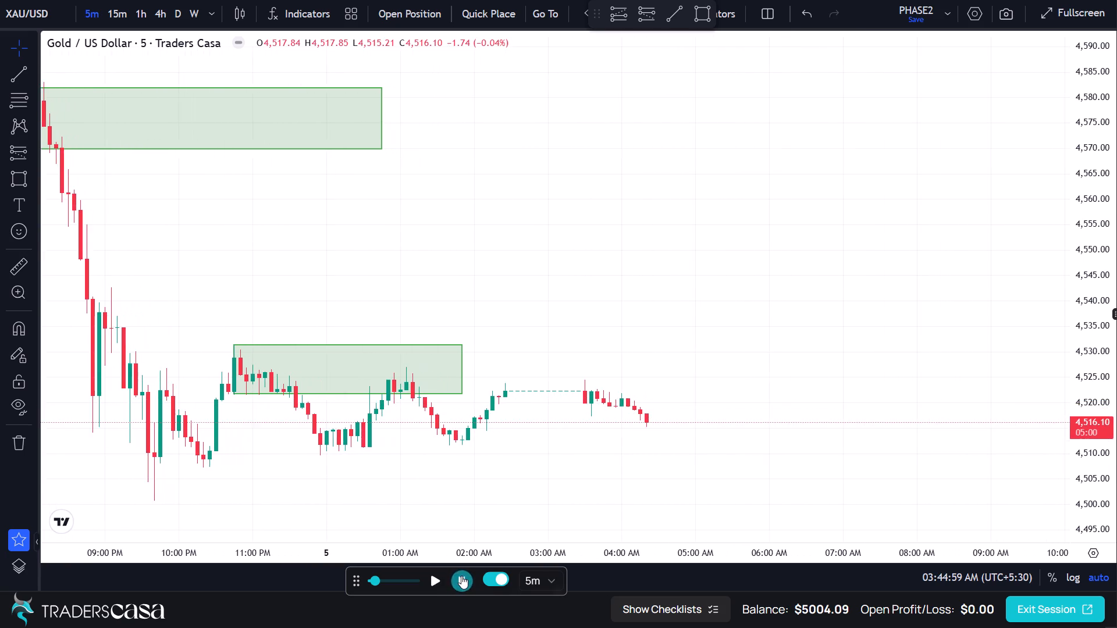
{"action": "triple_click", "coordinate": [458, 576]}
{"action": "triple_click", "coordinate": [456, 576]}
{"action": "triple_click", "coordinate": [456, 576]}
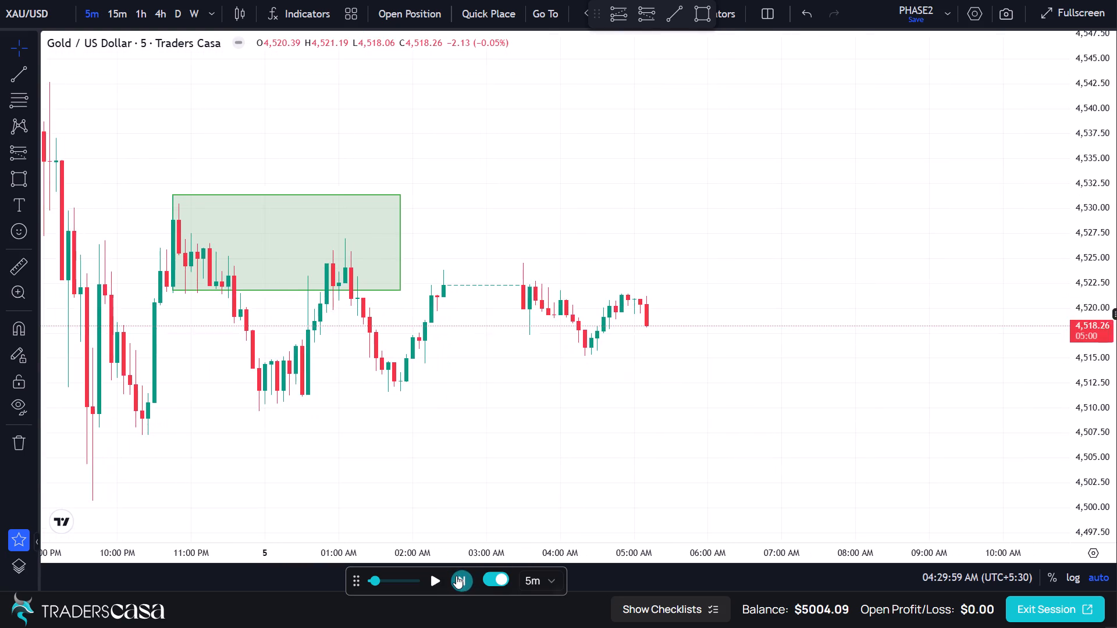
{"action": "triple_click", "coordinate": [456, 576]}
{"action": "left_click", "coordinate": [456, 576]}
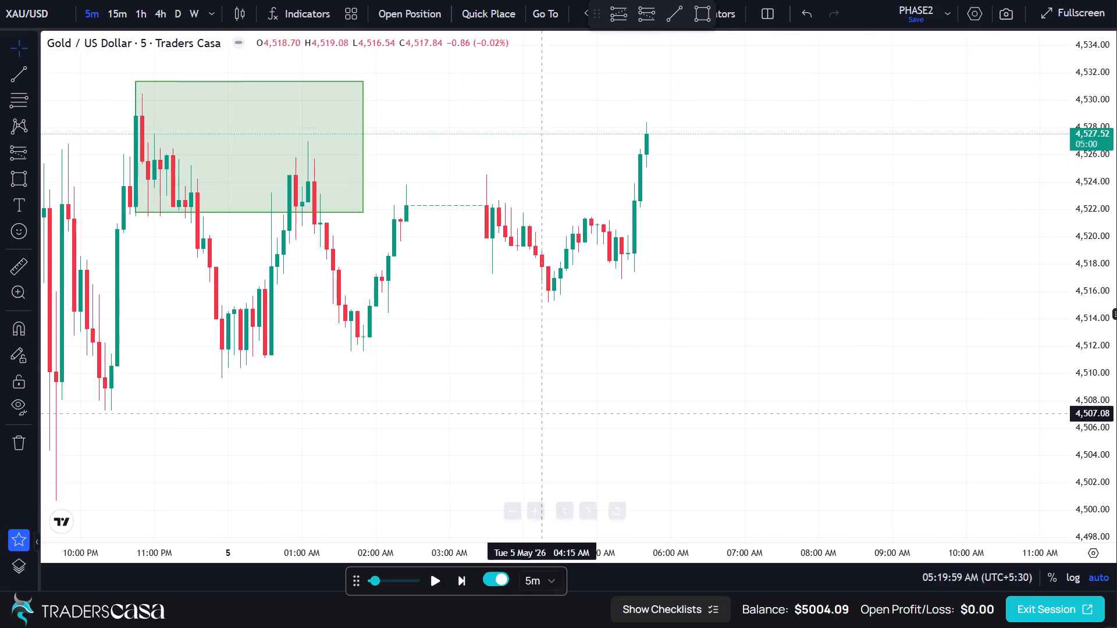
{"action": "scroll", "coordinate": [571, 373], "scroll_direction": "down", "scroll_amount": 4}
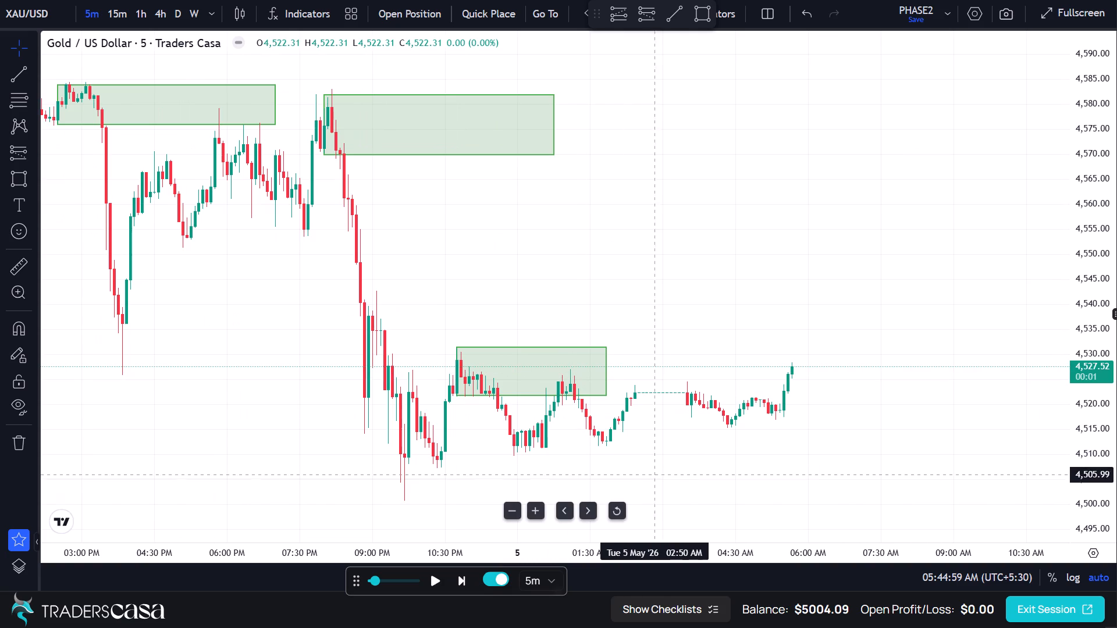
{"action": "left_click_drag", "start_coordinate": [661, 468], "coordinate": [700, 459]}
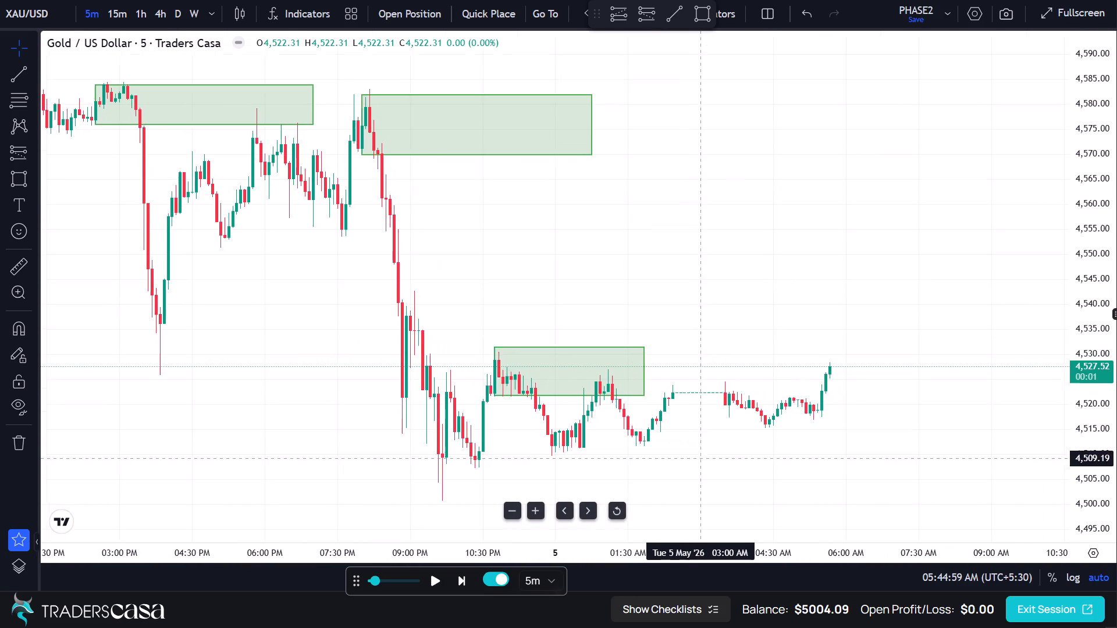
{"action": "left_click_drag", "start_coordinate": [700, 459], "coordinate": [698, 461]}
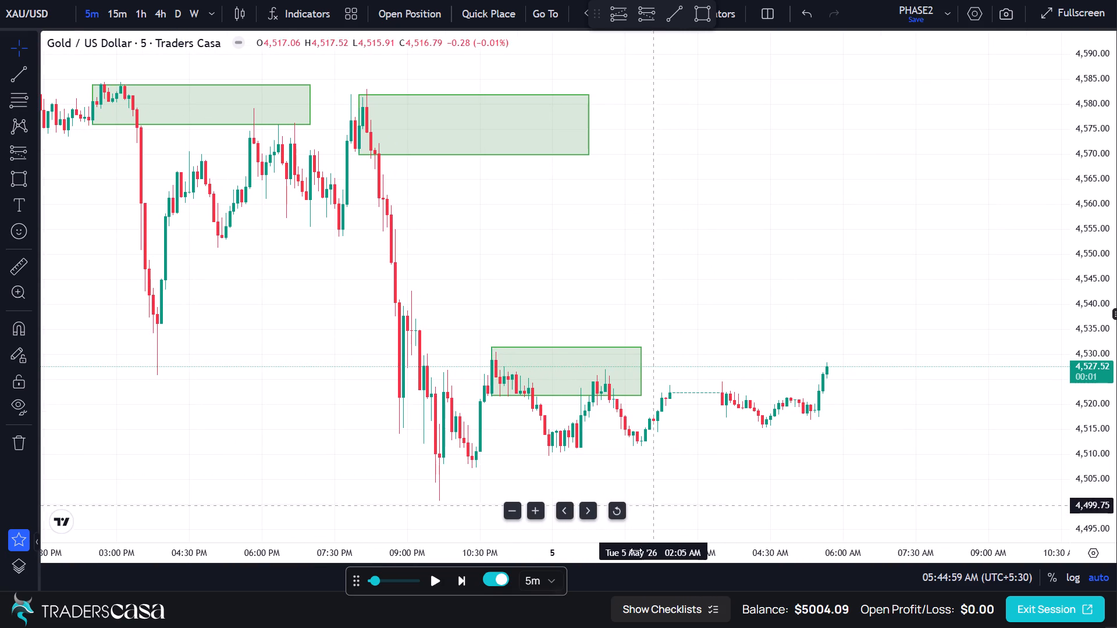
{"action": "left_click", "coordinate": [454, 580]}
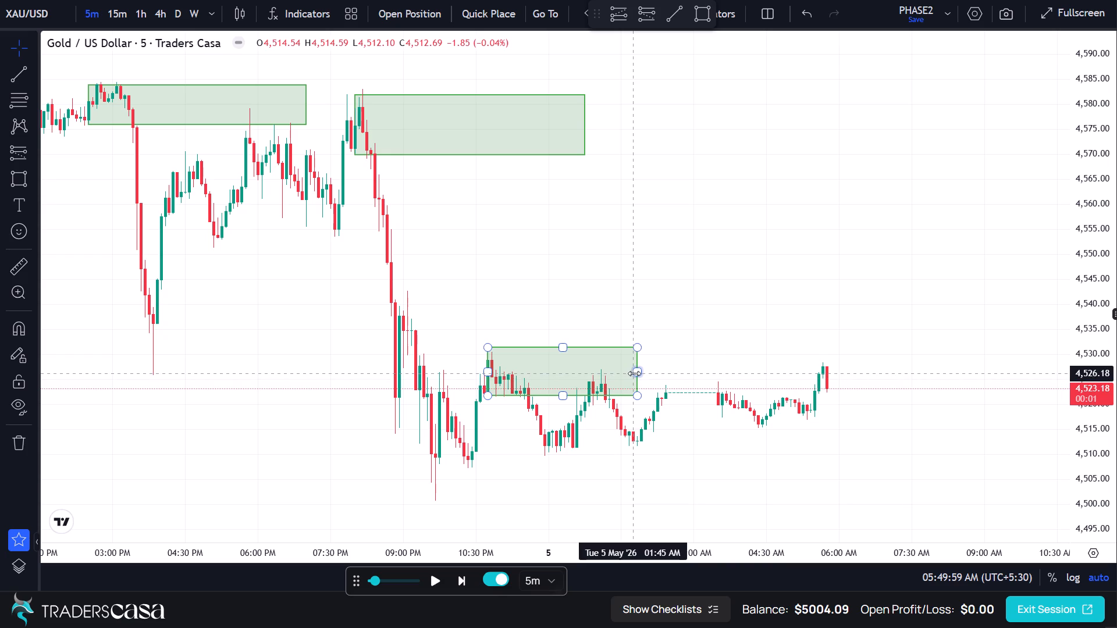
Extend the end of the zone starting at 10:45 PM to about 6:15 AM on May 5.
{"action": "left_click_drag", "start_coordinate": [634, 373], "coordinate": [841, 368]}
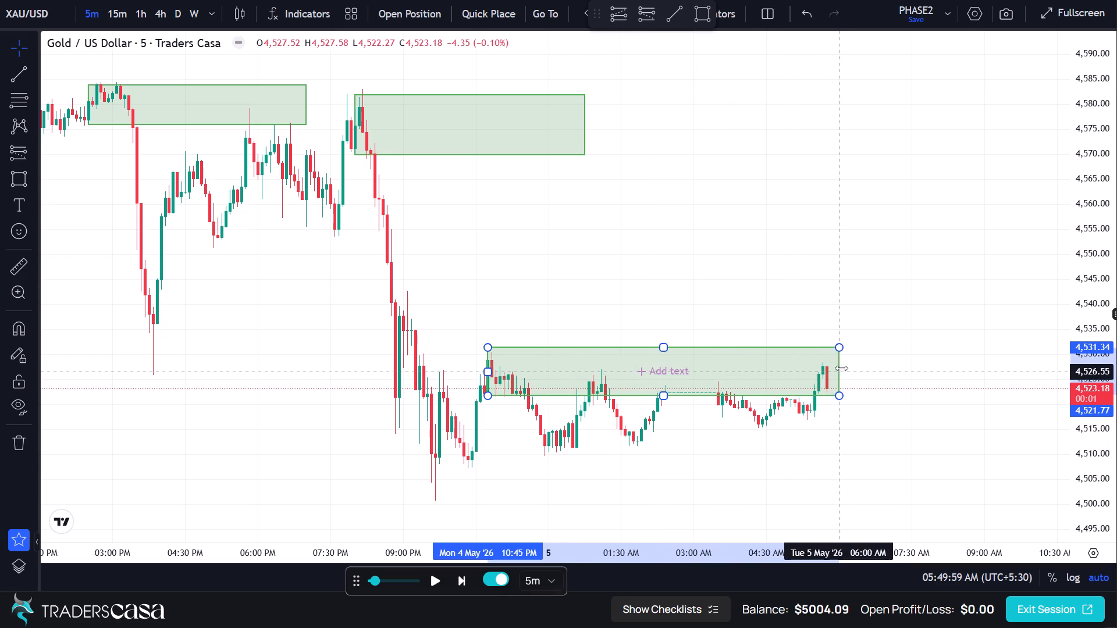
{"action": "left_click_drag", "start_coordinate": [841, 368], "coordinate": [851, 362]}
{"action": "left_click", "coordinate": [821, 324]}
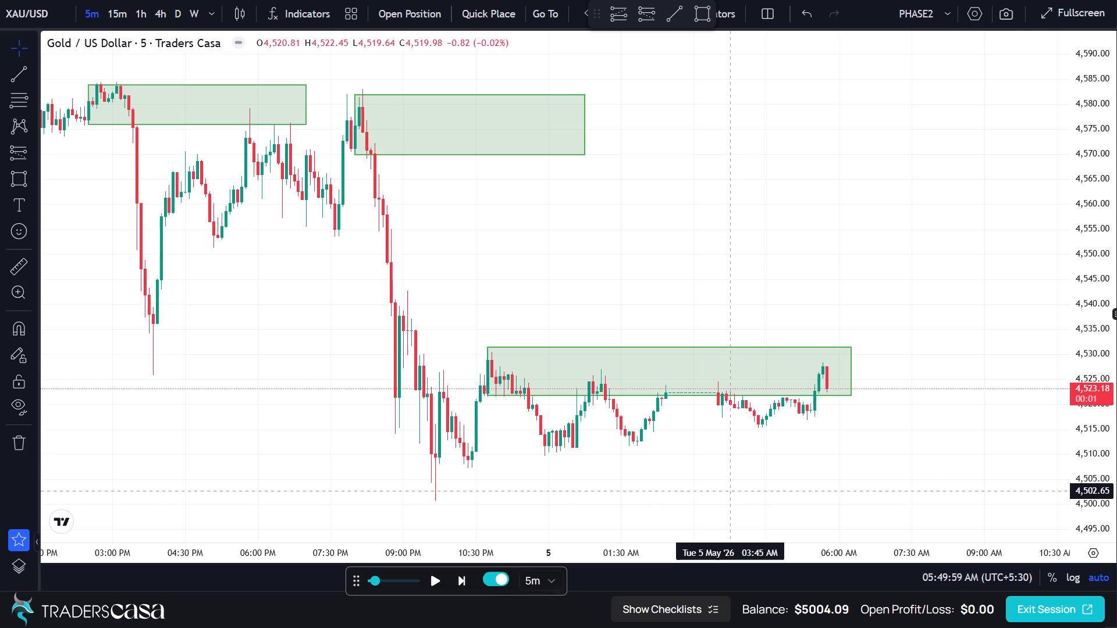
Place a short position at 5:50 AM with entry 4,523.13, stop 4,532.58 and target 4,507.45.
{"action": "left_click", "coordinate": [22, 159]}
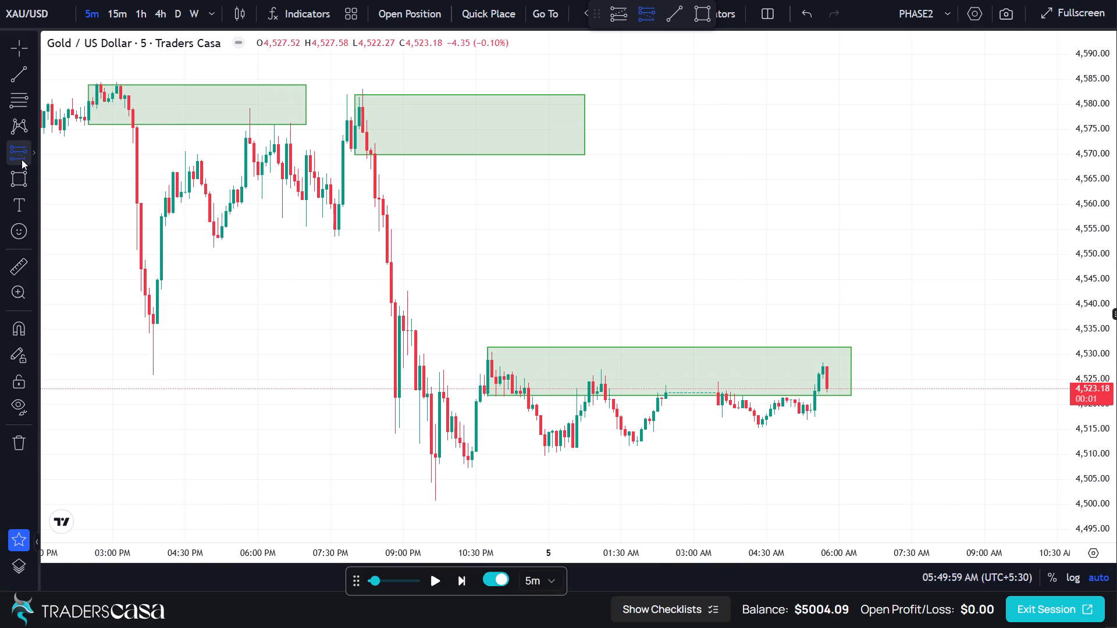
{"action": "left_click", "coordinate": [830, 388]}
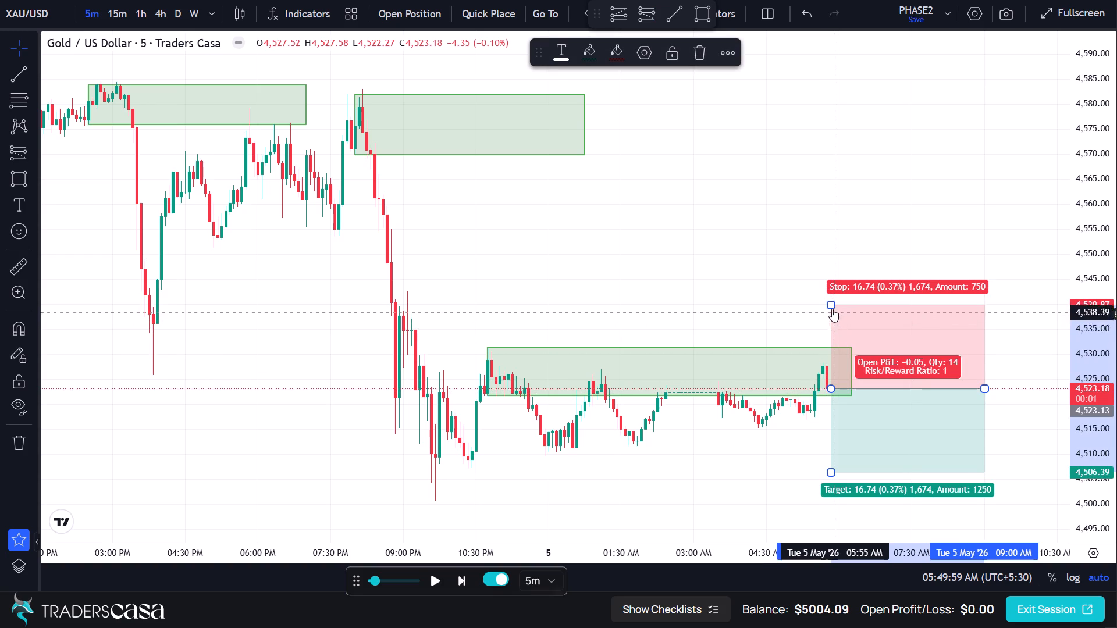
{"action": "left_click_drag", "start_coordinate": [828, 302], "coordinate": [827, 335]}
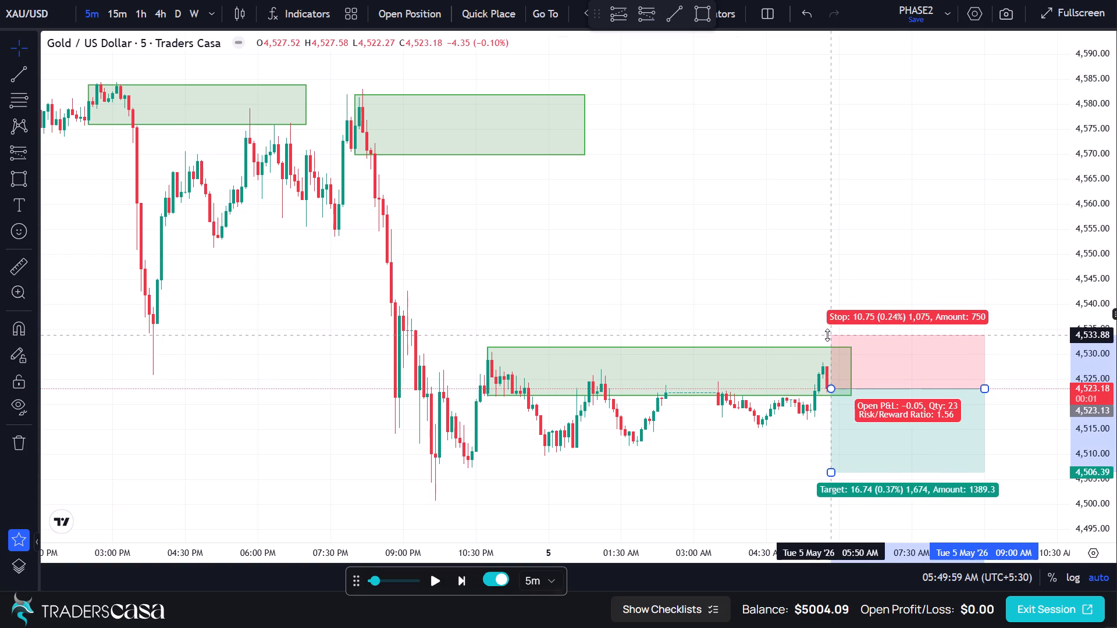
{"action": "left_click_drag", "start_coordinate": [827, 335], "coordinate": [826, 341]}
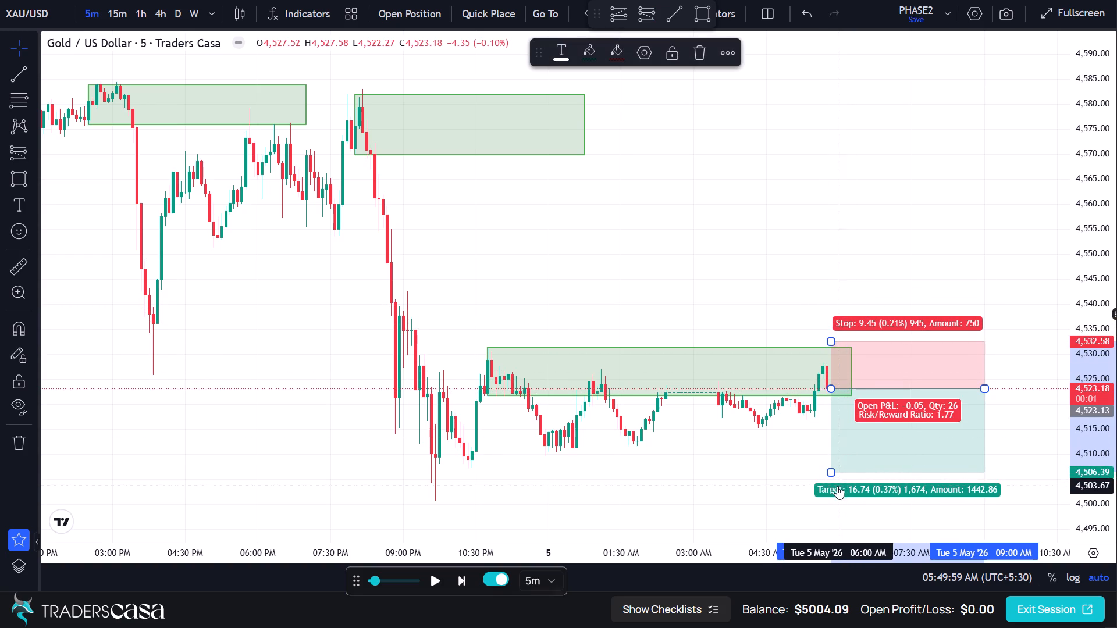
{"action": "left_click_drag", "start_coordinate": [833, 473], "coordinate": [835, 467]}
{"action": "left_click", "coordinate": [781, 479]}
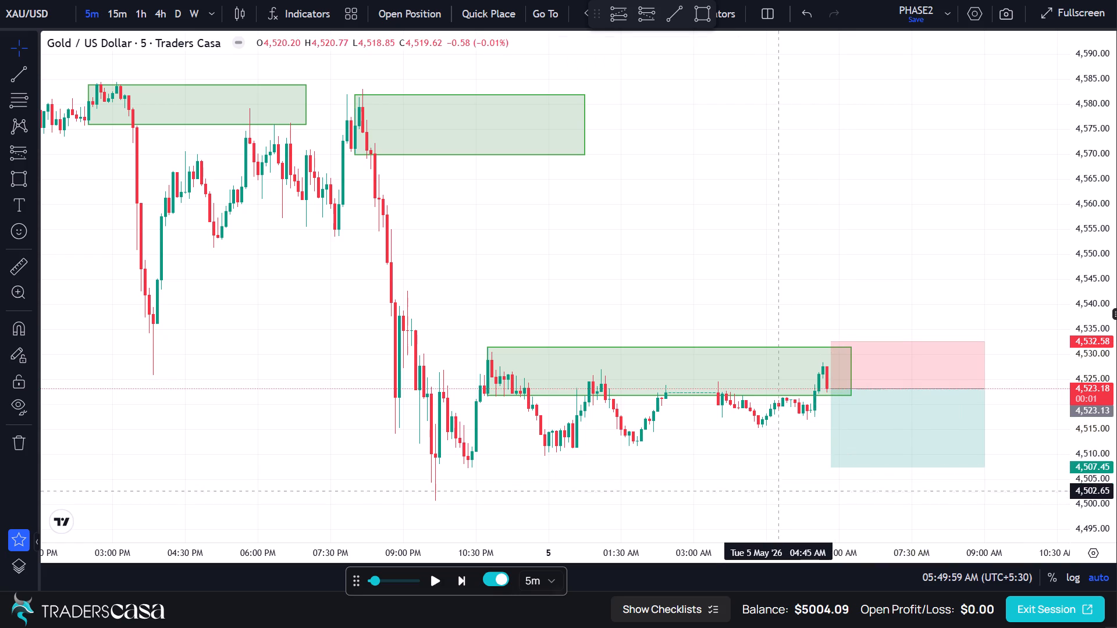
Advance the 5-minute replay to 6:39:59 AM on May 5.
{"action": "left_click", "coordinate": [465, 576]}
{"action": "left_click", "coordinate": [465, 576]}
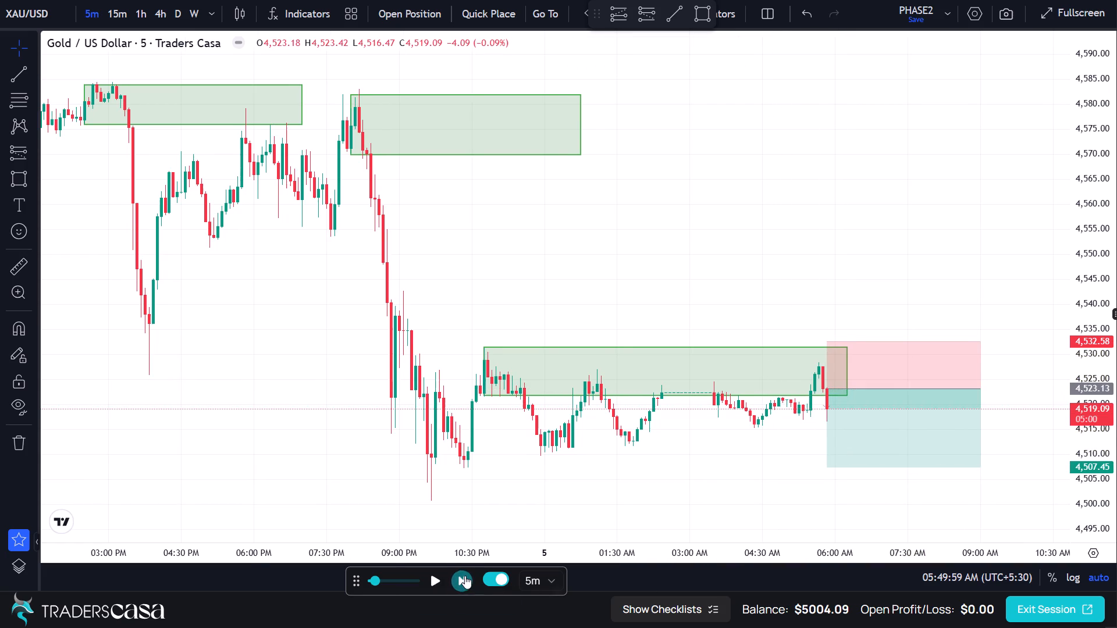
{"action": "left_click", "coordinate": [465, 576]}
{"action": "left_click", "coordinate": [465, 576]}
{"action": "left_click", "coordinate": [465, 576]}
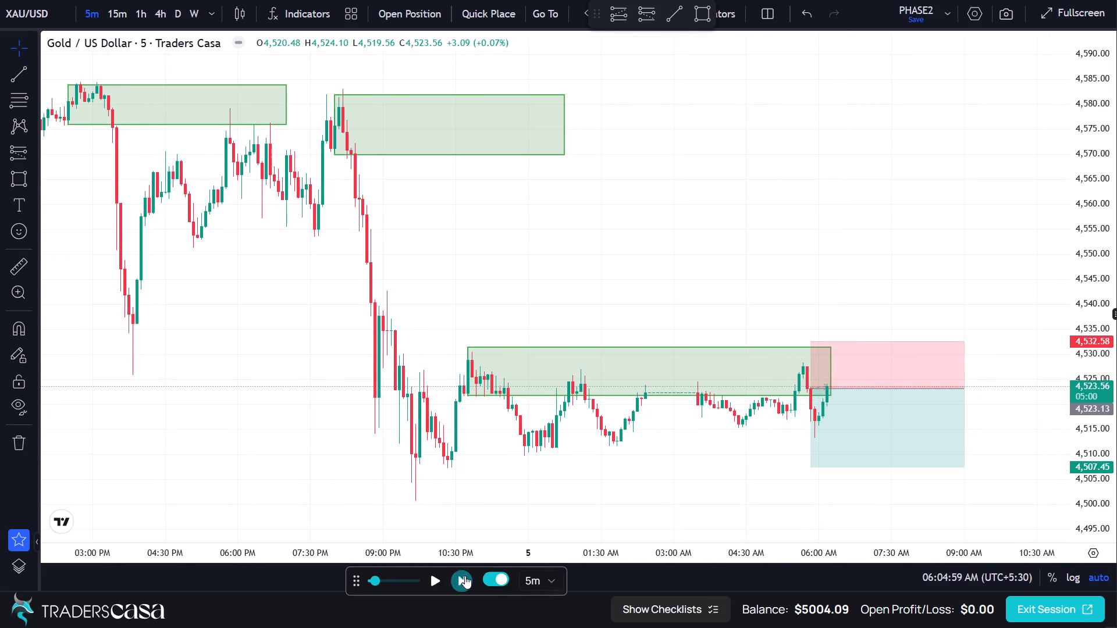
{"action": "left_click", "coordinate": [465, 576]}
{"action": "left_click", "coordinate": [465, 576]}
{"action": "left_click", "coordinate": [465, 576]}
{"action": "left_click", "coordinate": [465, 576]}
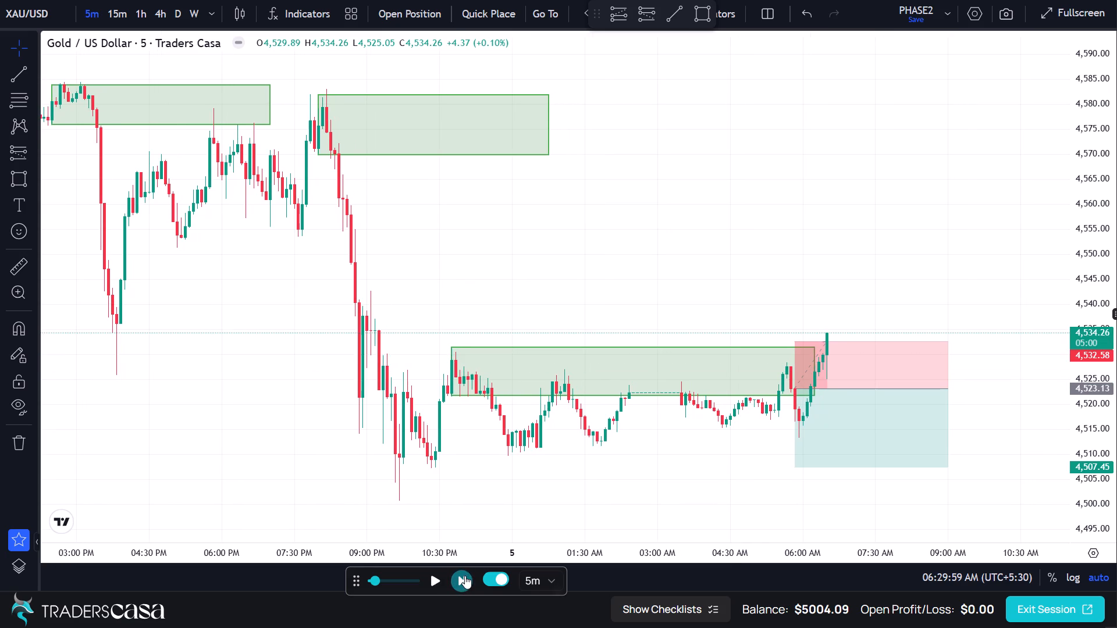
{"action": "left_click", "coordinate": [465, 576]}
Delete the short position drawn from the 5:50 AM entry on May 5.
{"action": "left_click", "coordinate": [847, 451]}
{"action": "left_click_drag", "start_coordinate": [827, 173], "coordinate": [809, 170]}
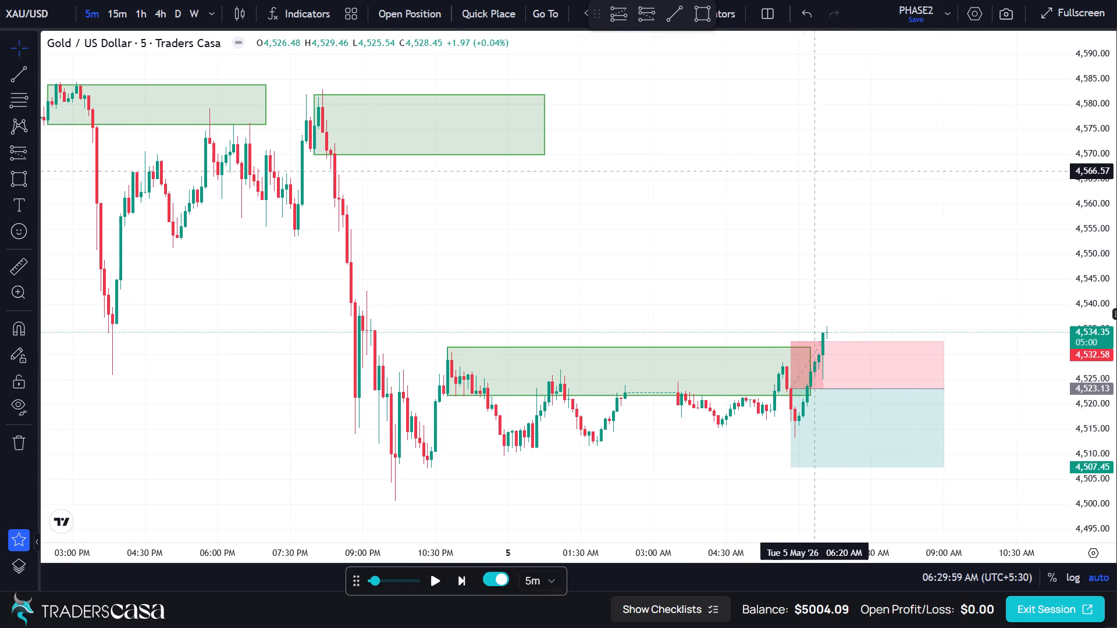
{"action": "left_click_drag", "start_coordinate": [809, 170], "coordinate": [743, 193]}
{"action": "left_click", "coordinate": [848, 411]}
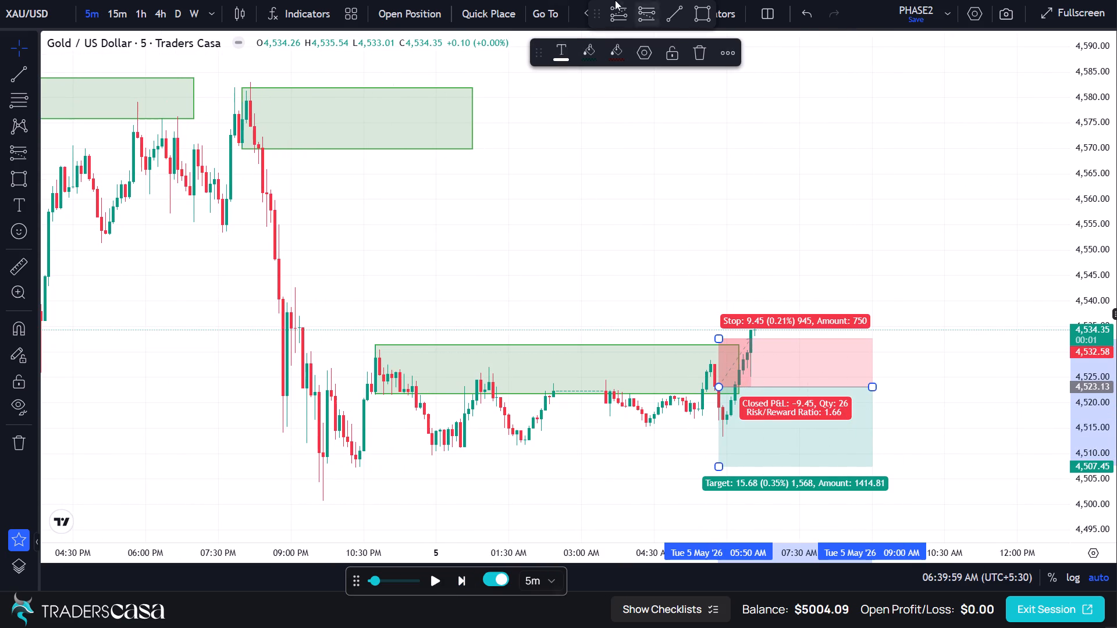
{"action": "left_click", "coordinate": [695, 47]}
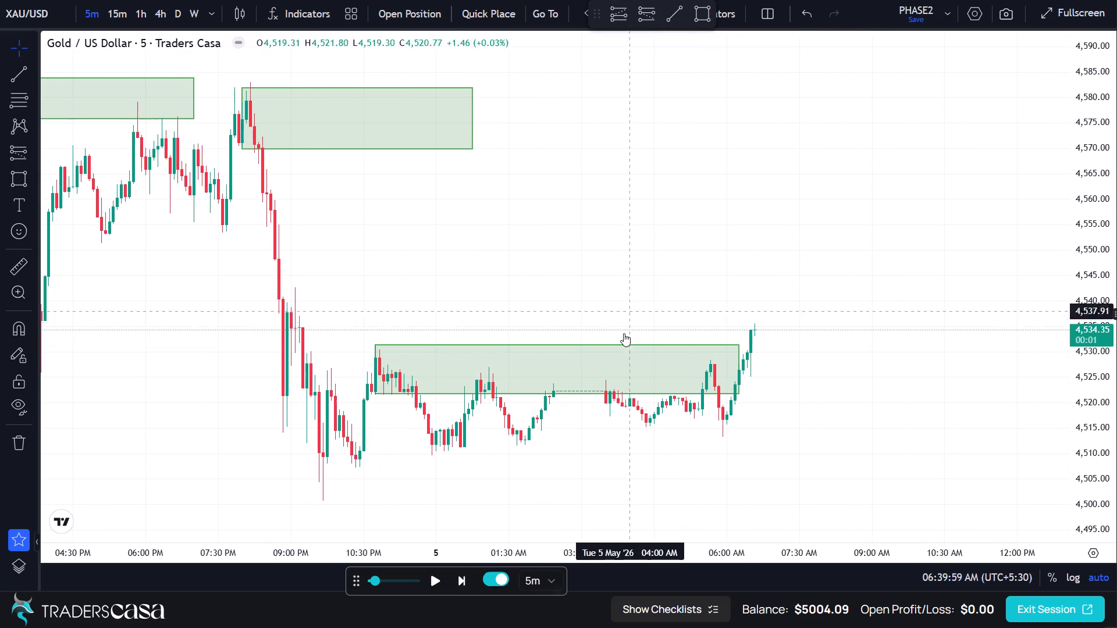
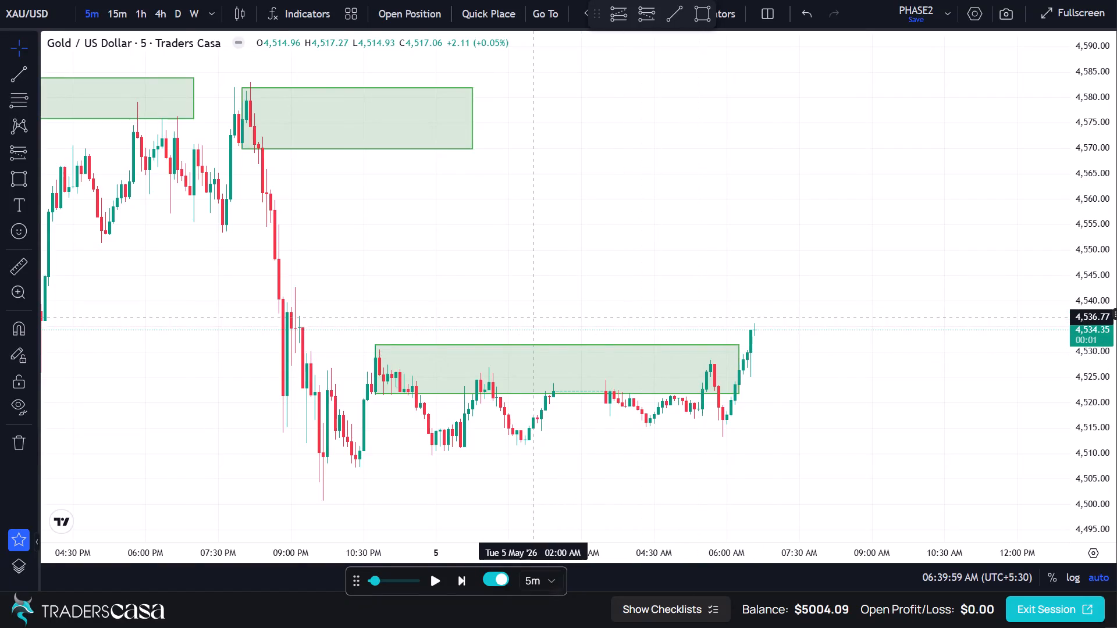
On the 15-minute chart, extend the end of the zone starting at 8:00 PM on May 4 to about 6:45 AM on May 5.
{"action": "scroll", "coordinate": [532, 317], "scroll_direction": "up", "scroll_amount": 2}
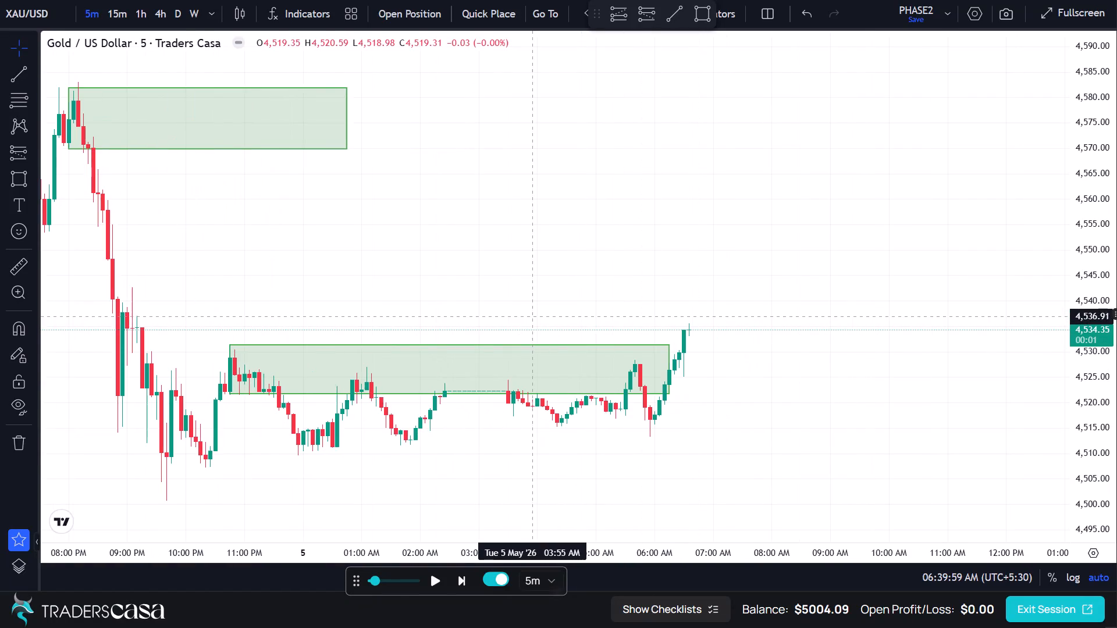
{"action": "left_click", "coordinate": [123, 11]}
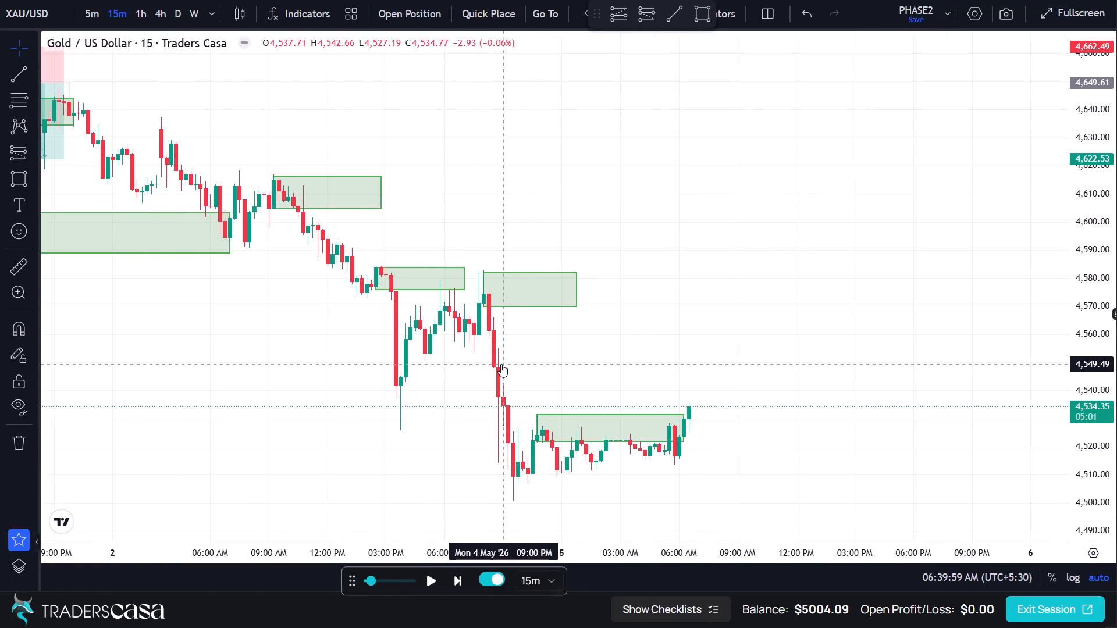
{"action": "scroll", "coordinate": [501, 364], "scroll_direction": "up", "scroll_amount": 2}
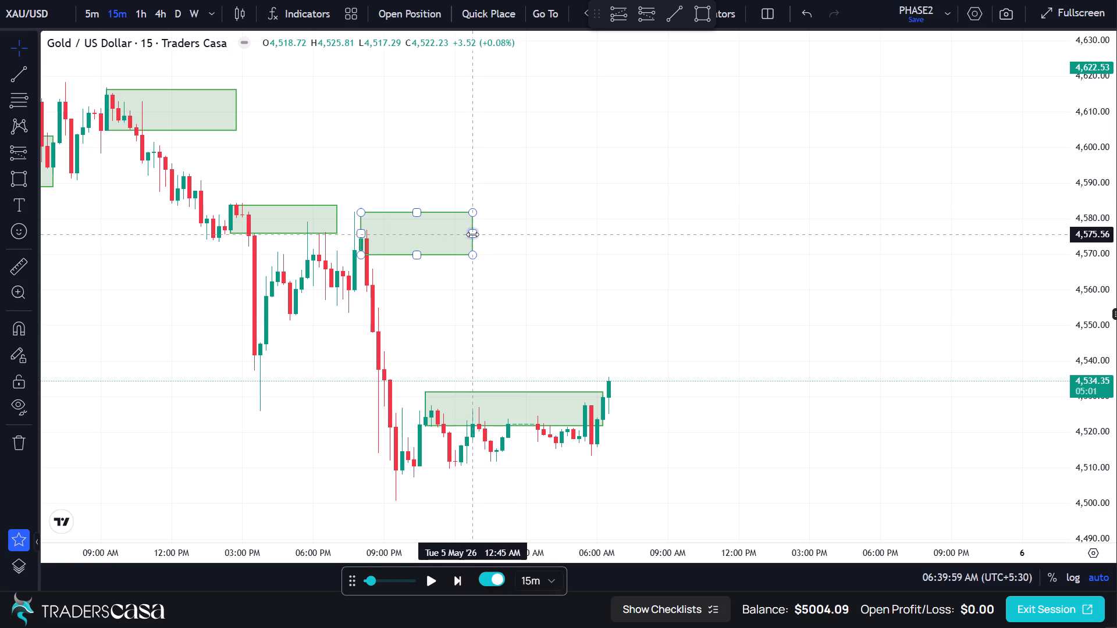
{"action": "left_click_drag", "start_coordinate": [472, 234], "coordinate": [612, 247]}
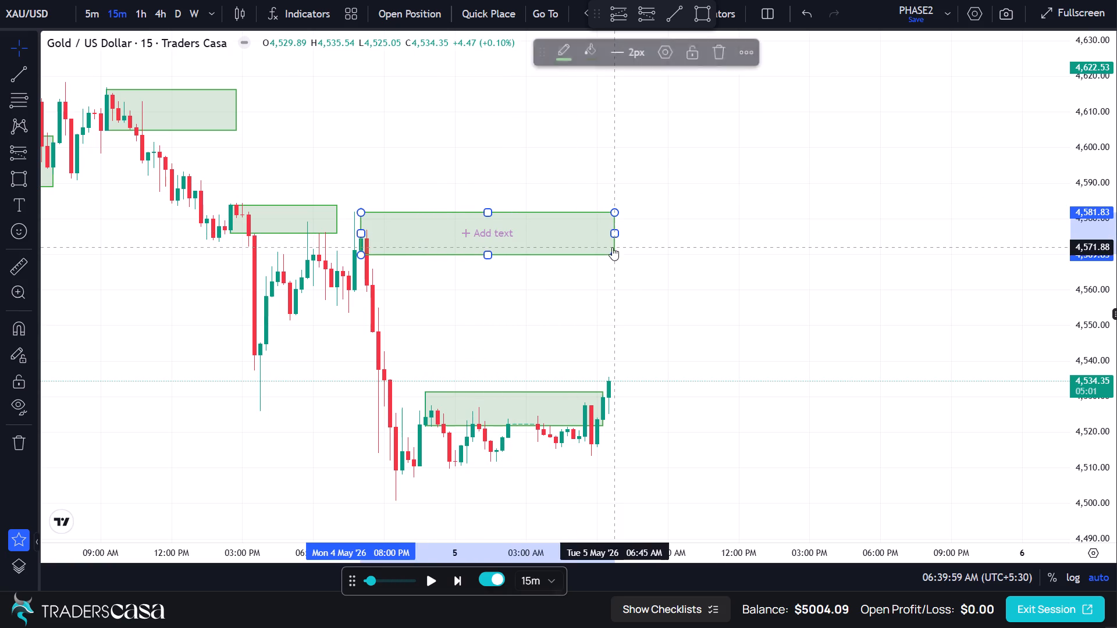
{"action": "left_click", "coordinate": [666, 250]}
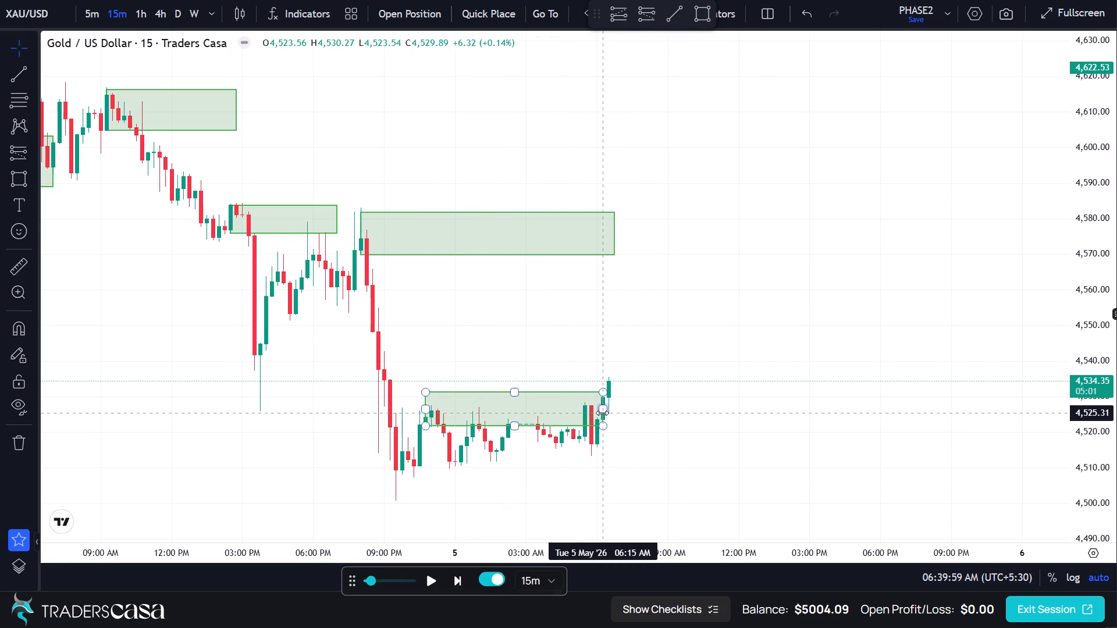
Extend the end of the zone starting at 10:45 PM on May 4 to about 8:45 AM on May 5.
{"action": "left_click_drag", "start_coordinate": [603, 408], "coordinate": [663, 400]}
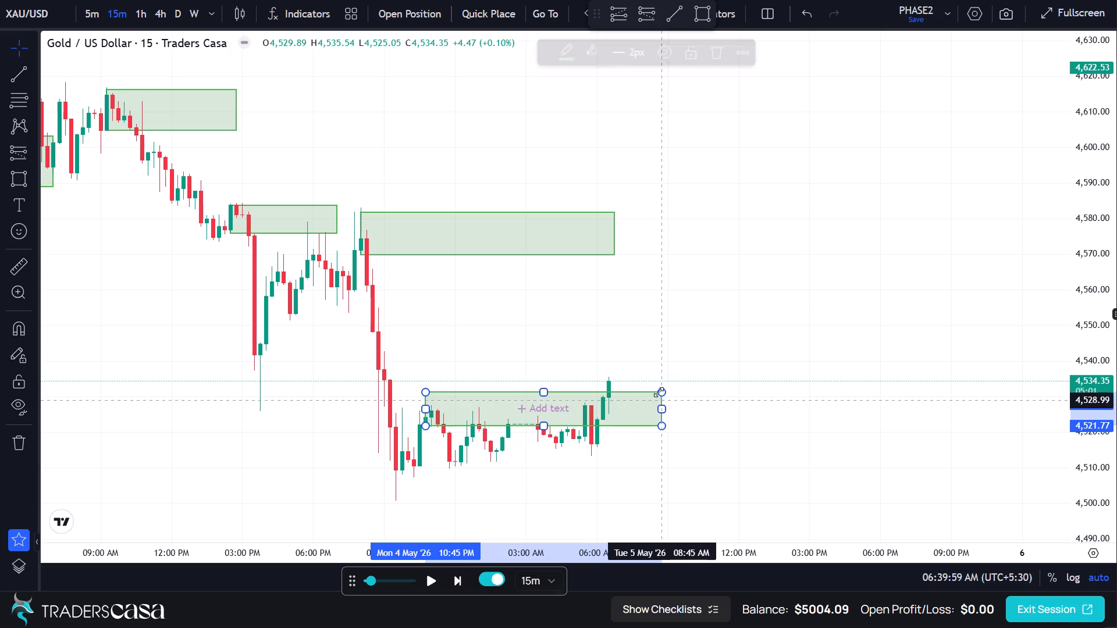
{"action": "left_click", "coordinate": [641, 352]}
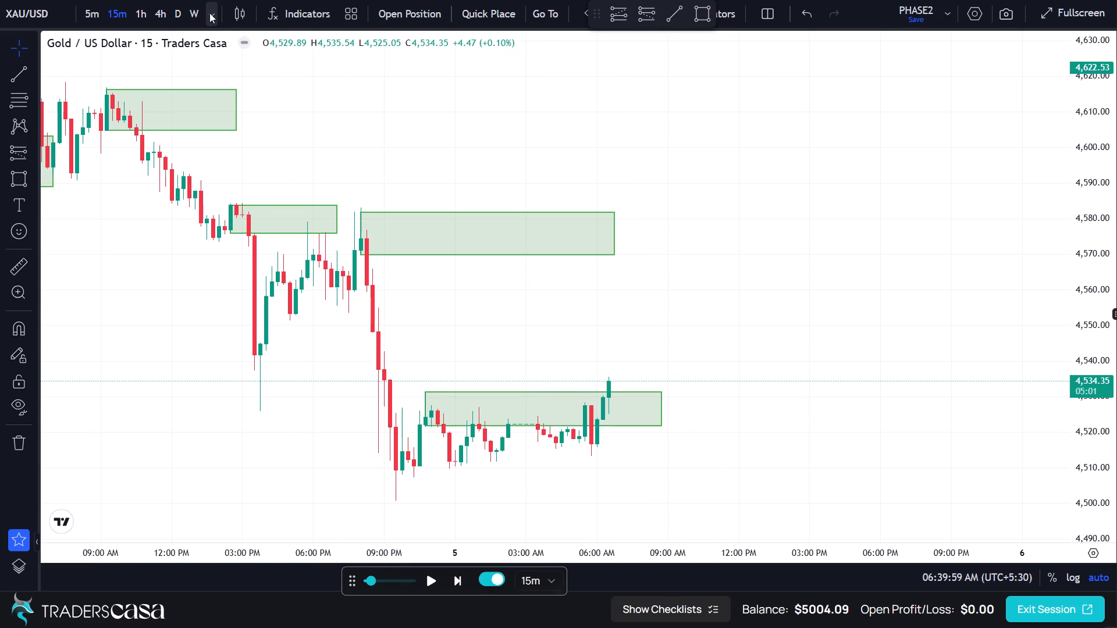
Add the 1-minute interval to the favourite timeframes.
{"action": "left_click", "coordinate": [209, 13]}
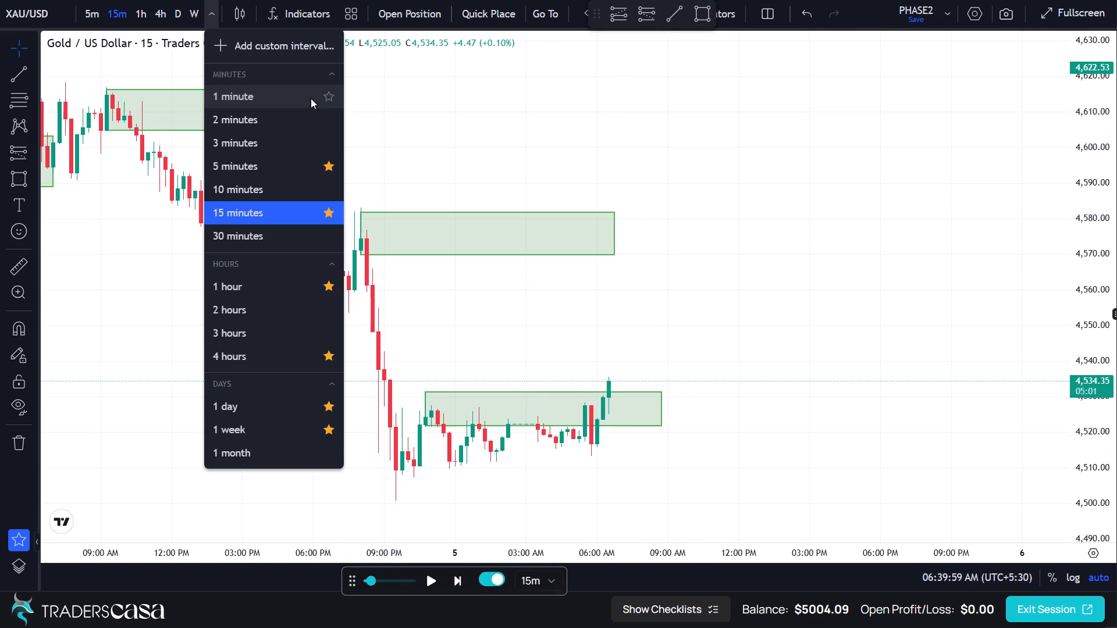
{"action": "left_click", "coordinate": [327, 93]}
{"action": "left_click", "coordinate": [408, 116]}
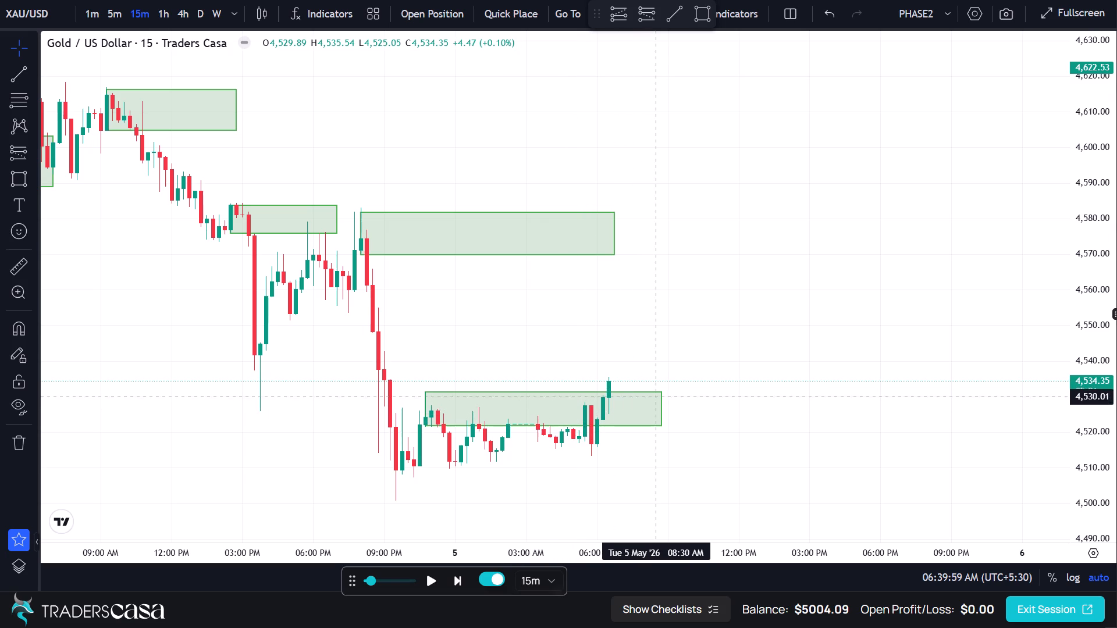
Advance the replay on the 15-minute chart to 9:14:59 AM on May 5.
{"action": "left_click", "coordinate": [460, 581]}
{"action": "left_click", "coordinate": [462, 577]}
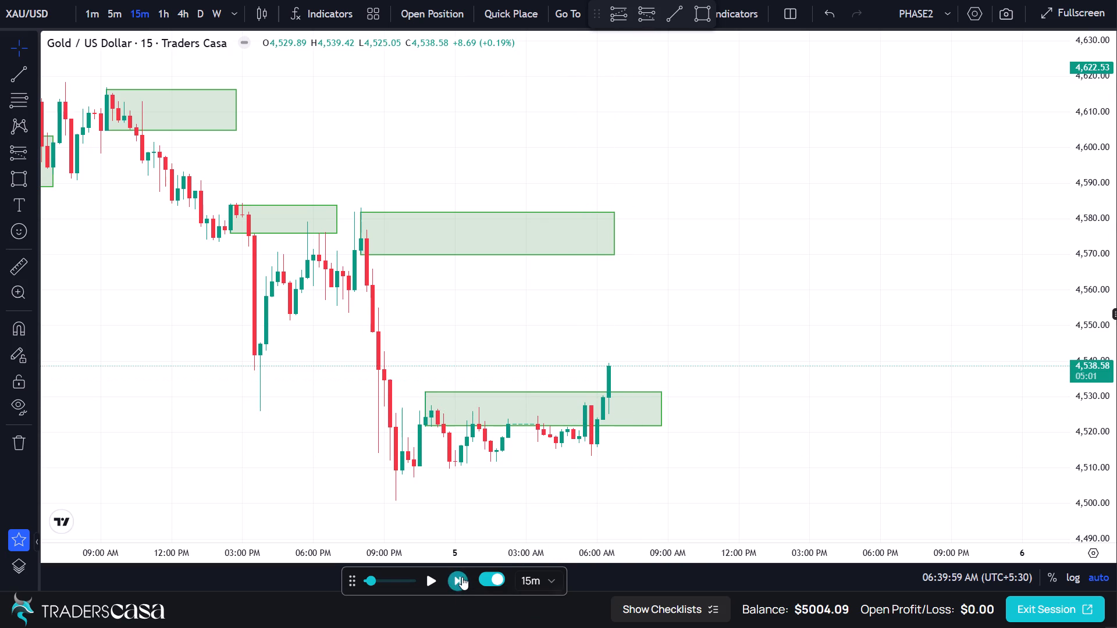
{"action": "left_click", "coordinate": [462, 577]}
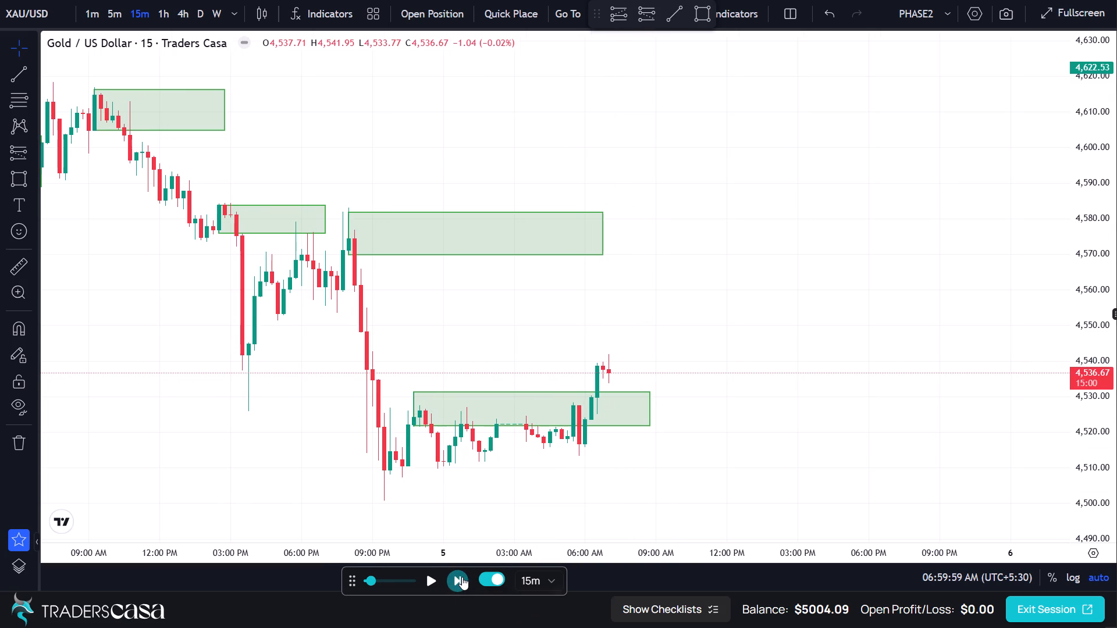
{"action": "left_click", "coordinate": [462, 577]}
{"action": "left_click", "coordinate": [462, 577]}
{"action": "left_click", "coordinate": [462, 577]}
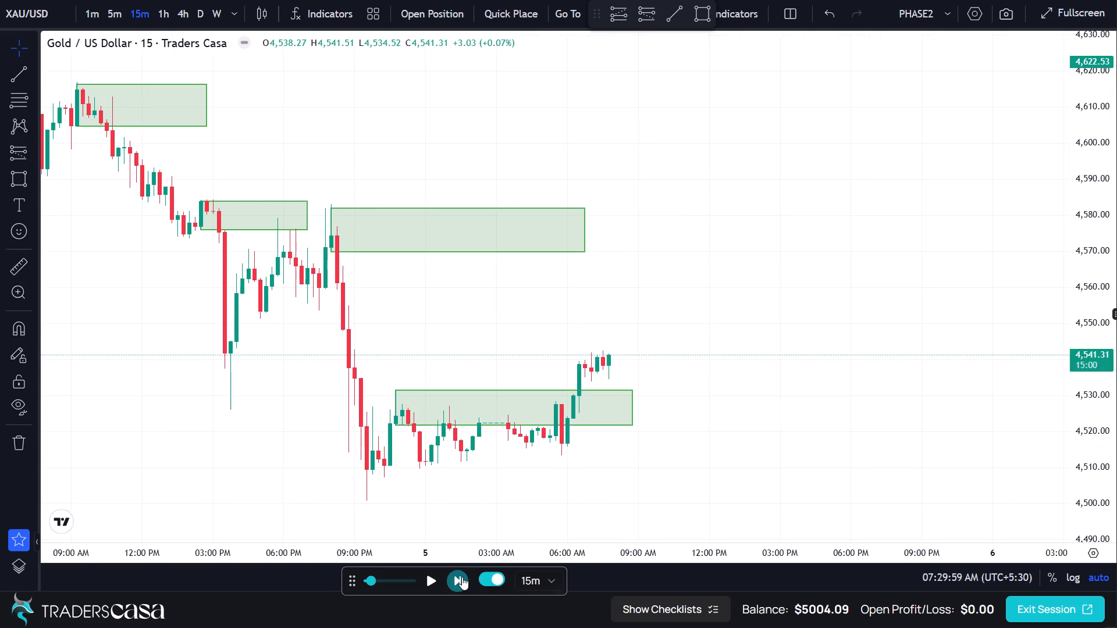
{"action": "left_click", "coordinate": [462, 577]}
{"action": "double_click", "coordinate": [462, 577]}
{"action": "double_click", "coordinate": [462, 577]}
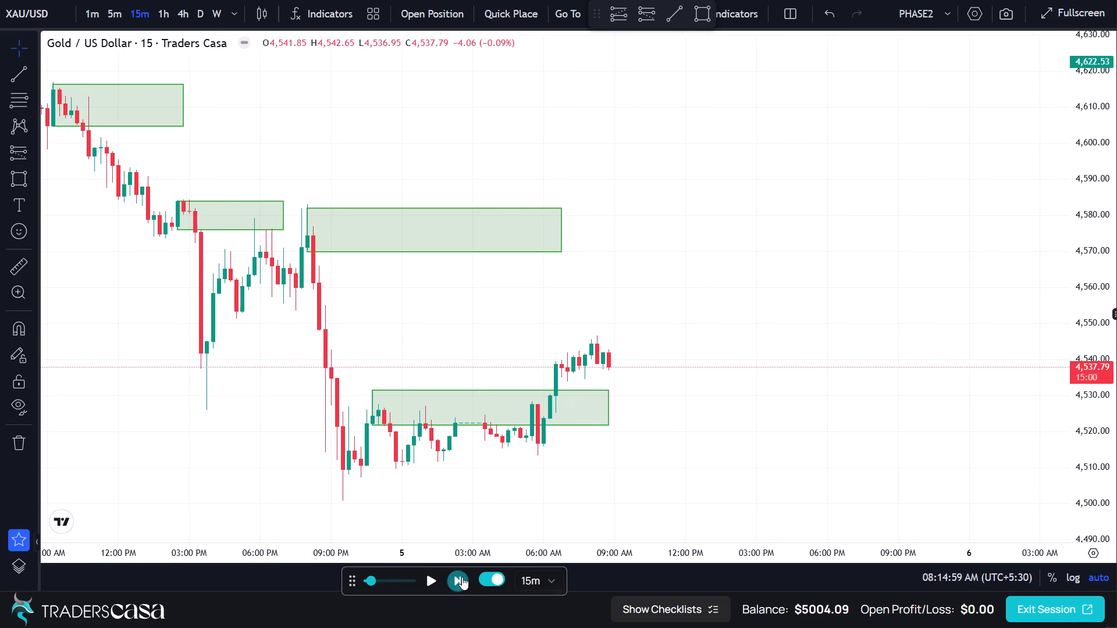
On the 5-minute chart, draw a short position from the 8:20 AM candle on May 5 with entry 4,541.59.
{"action": "scroll", "coordinate": [661, 388], "scroll_direction": "up", "scroll_amount": 1}
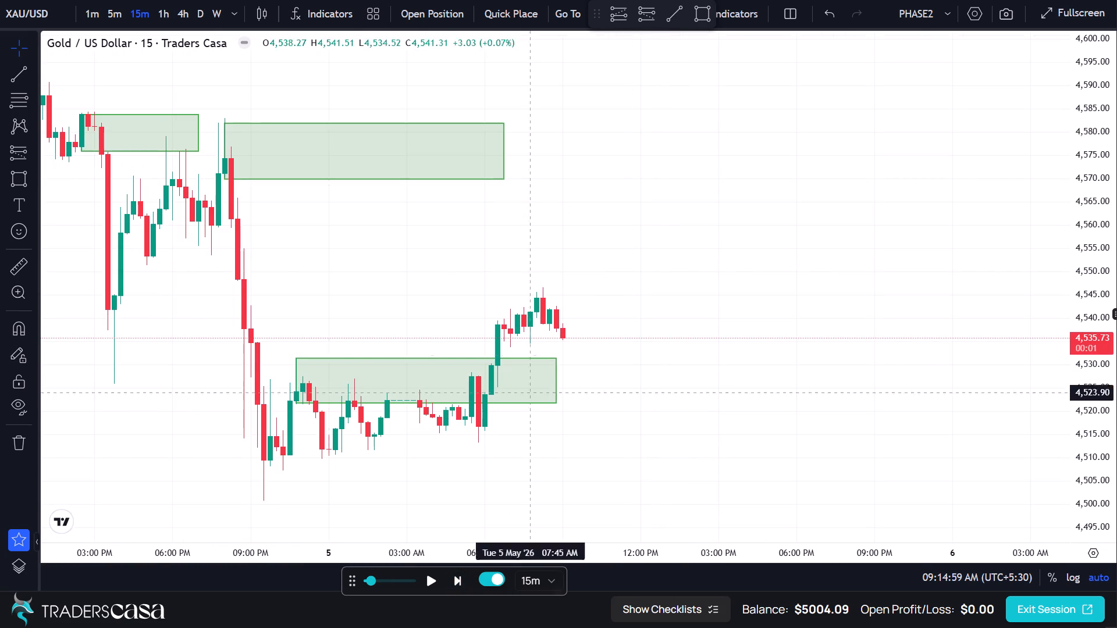
{"action": "left_click", "coordinate": [106, 16]}
{"action": "left_click", "coordinate": [106, 16]}
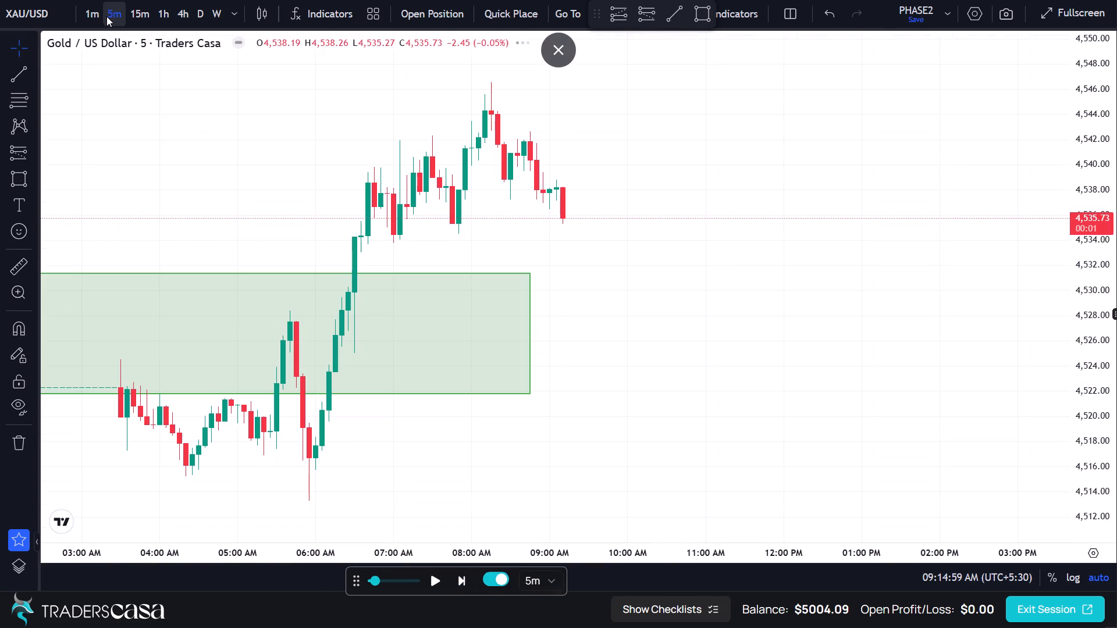
{"action": "scroll", "coordinate": [603, 263], "scroll_direction": "down", "scroll_amount": 2}
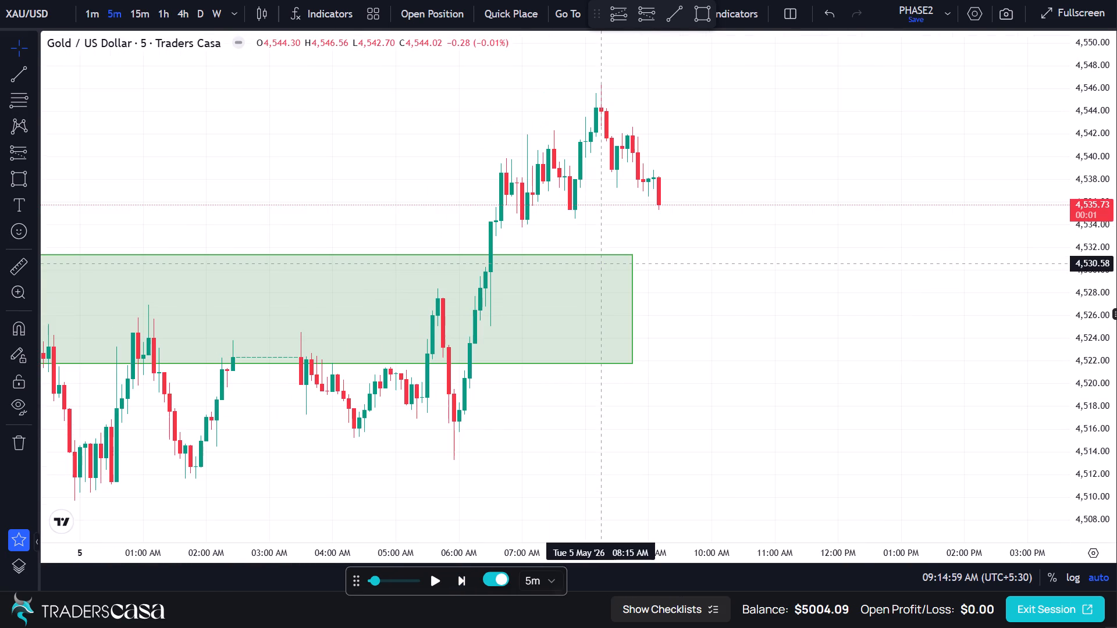
{"action": "left_click_drag", "start_coordinate": [663, 234], "coordinate": [653, 287]}
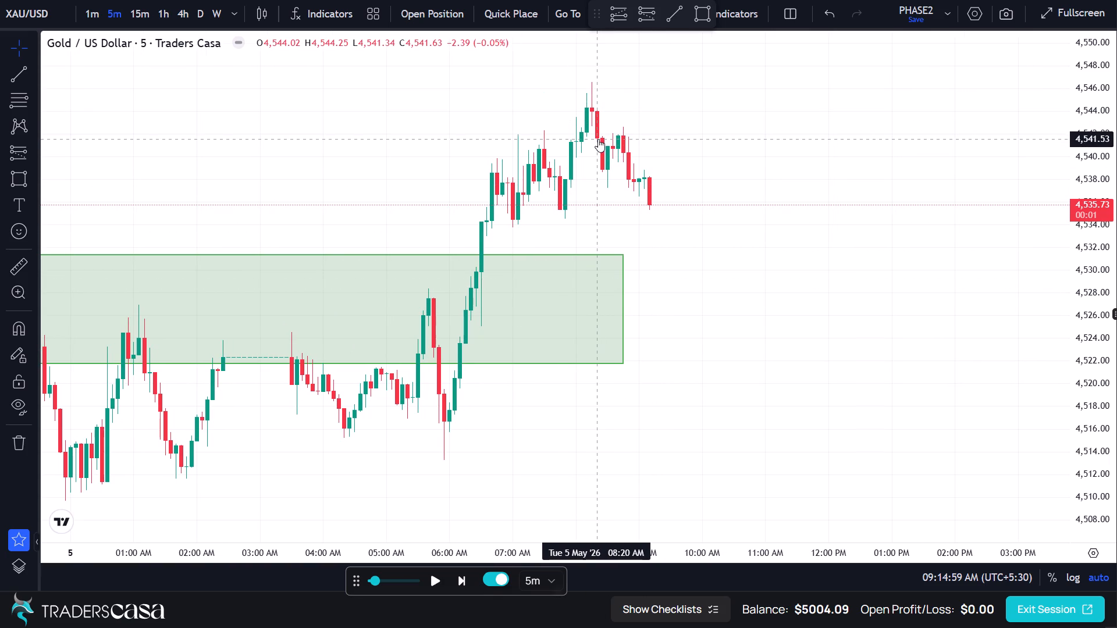
{"action": "left_click", "coordinate": [22, 157]}
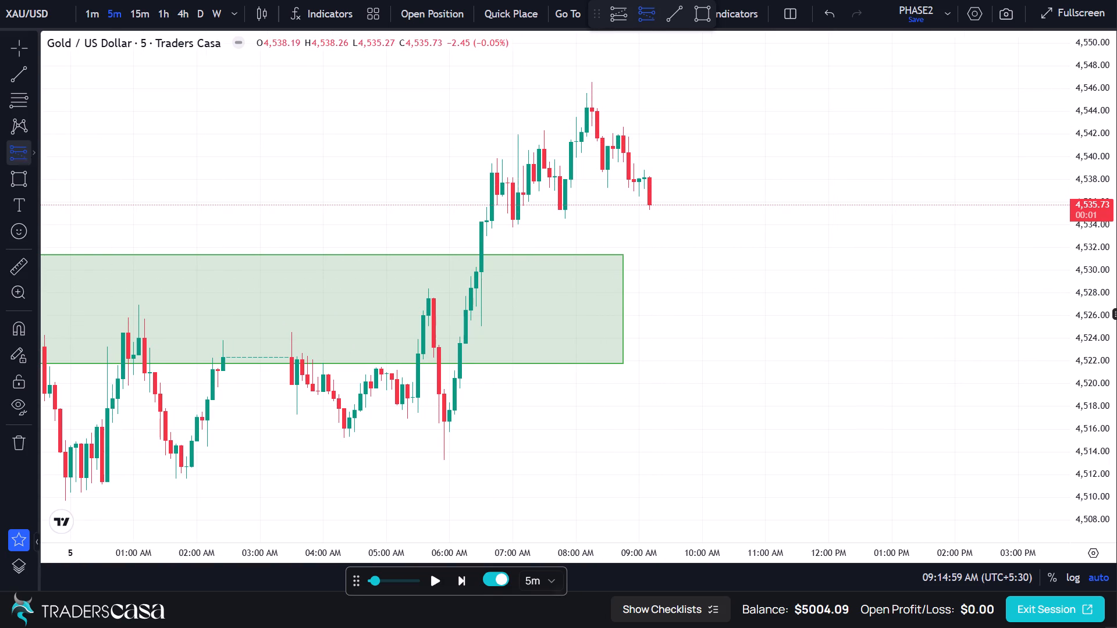
{"action": "left_click", "coordinate": [598, 138]}
{"action": "left_click", "coordinate": [570, 85]}
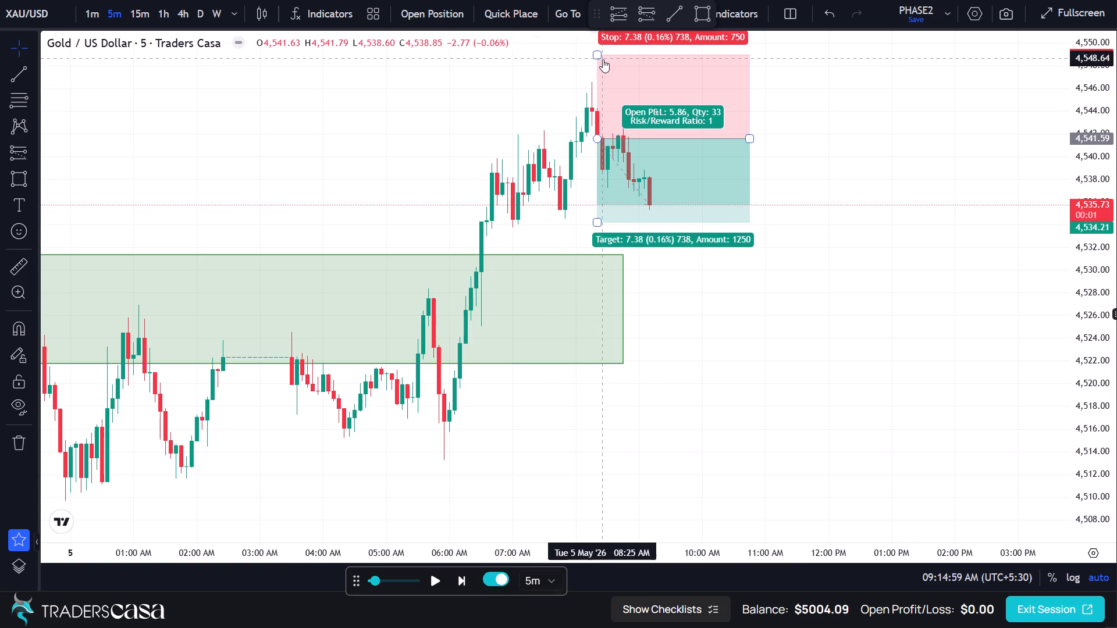
Adjust the short position's stop to 4,548.13 and its target to 4,519.75.
{"action": "left_click_drag", "start_coordinate": [598, 53], "coordinate": [600, 75]}
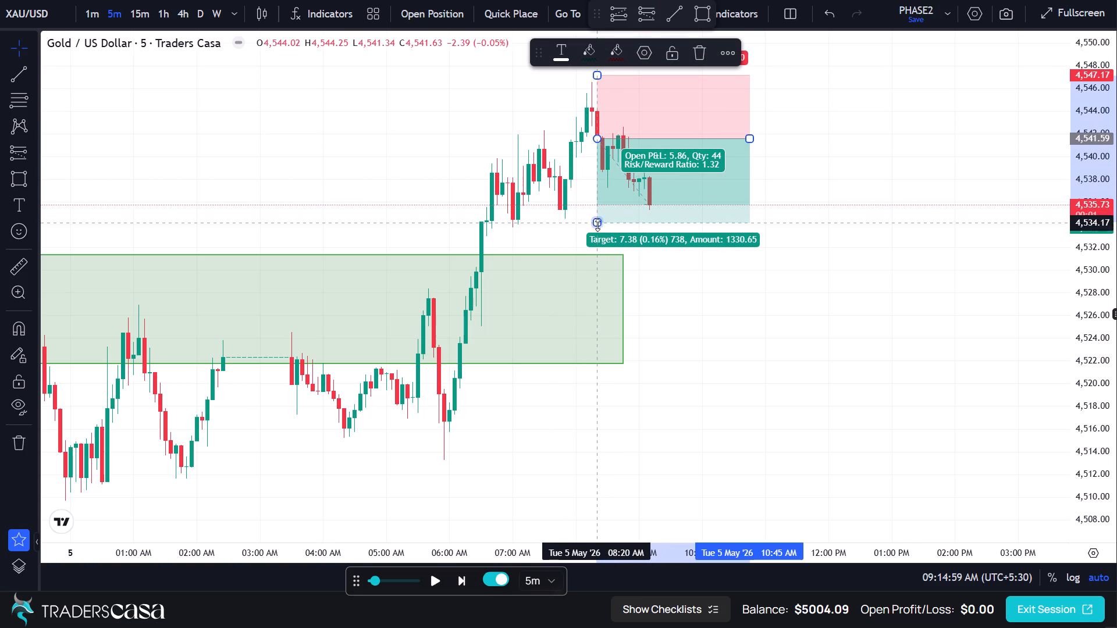
{"action": "left_click_drag", "start_coordinate": [597, 223], "coordinate": [600, 262]}
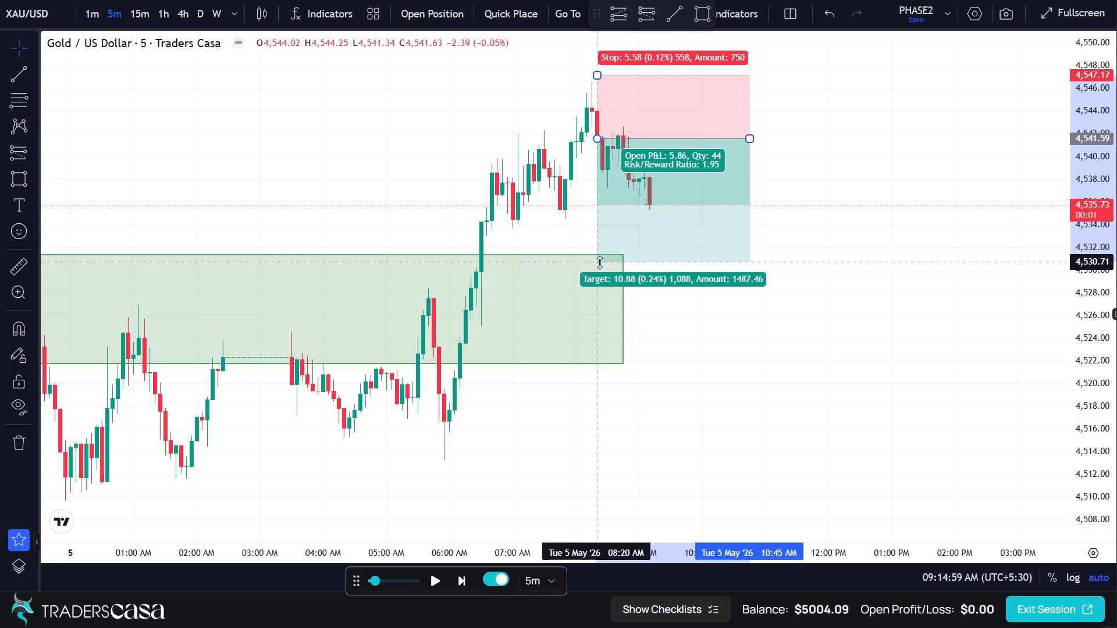
{"action": "left_click_drag", "start_coordinate": [600, 262], "coordinate": [583, 379]}
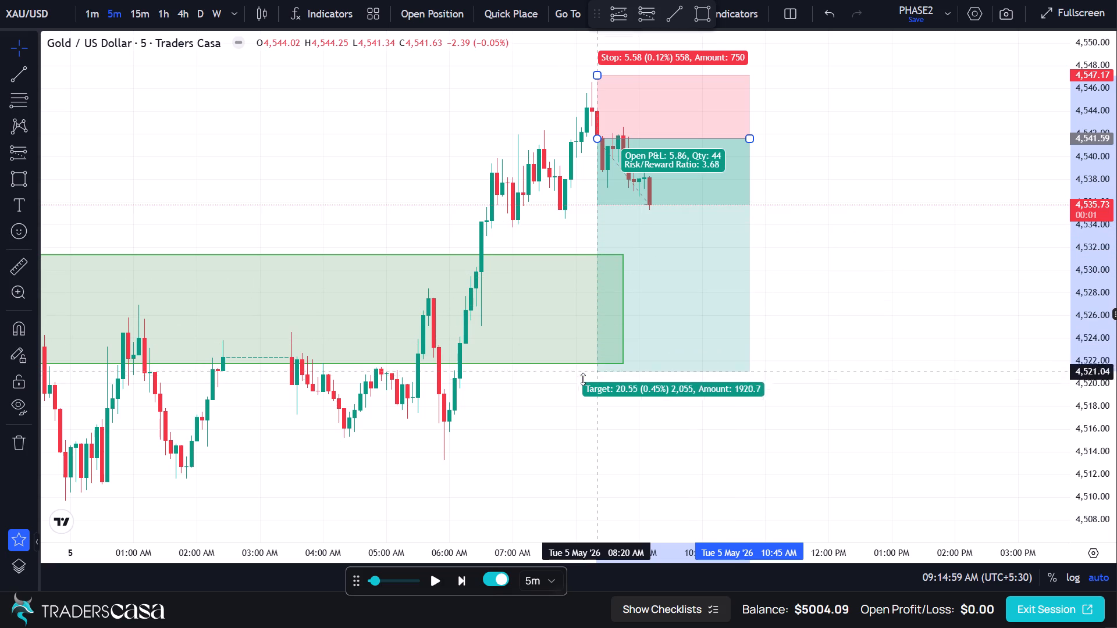
{"action": "left_click_drag", "start_coordinate": [583, 379], "coordinate": [583, 400]}
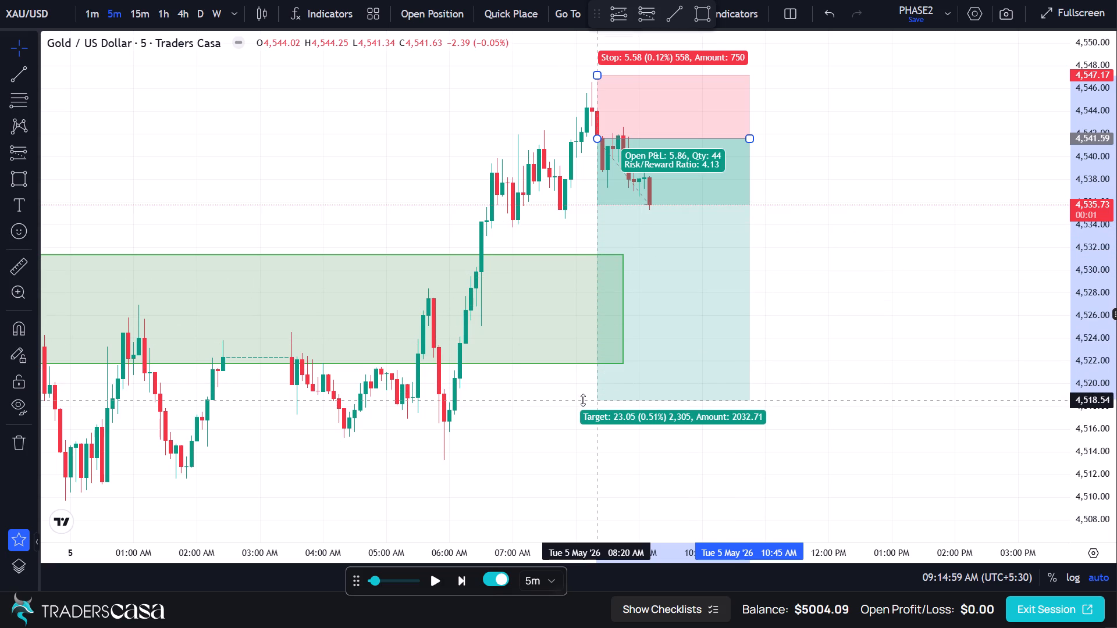
{"action": "left_click_drag", "start_coordinate": [583, 400], "coordinate": [591, 386]}
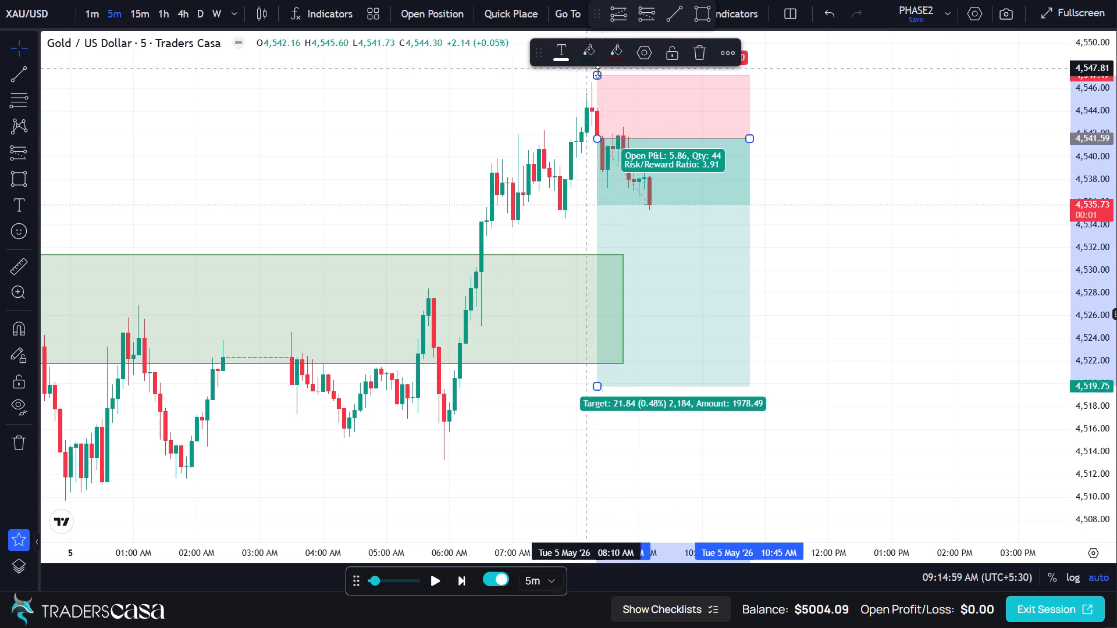
{"action": "left_click_drag", "start_coordinate": [597, 73], "coordinate": [597, 65]}
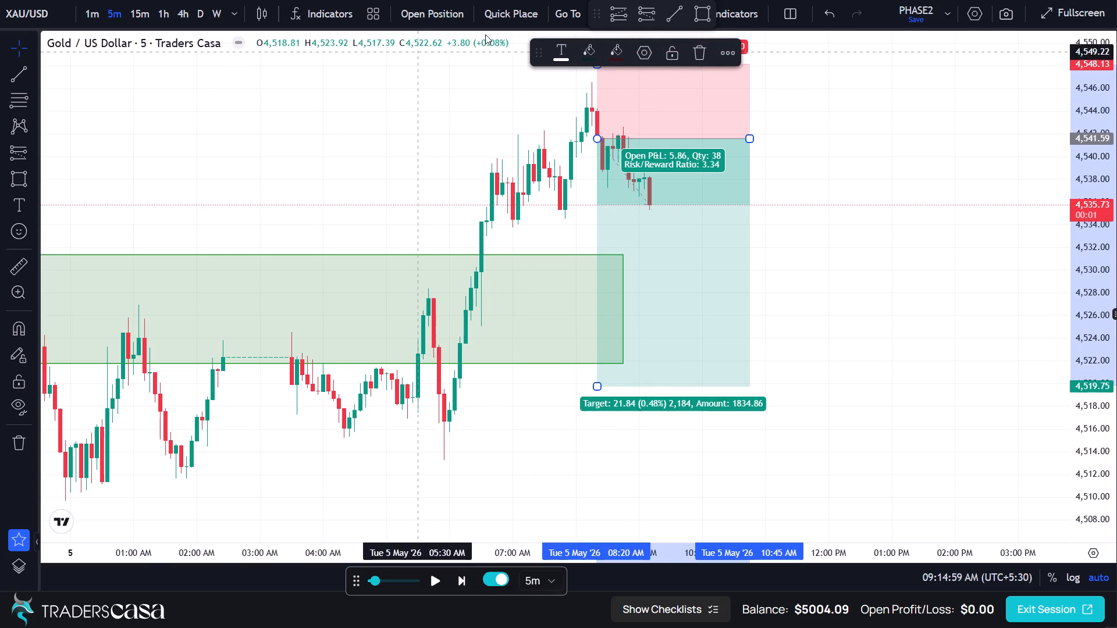
Place a sell limit order with entry 4541.59, take profit 4519.75, stop loss 4548.13 and 1% risk.
{"action": "left_click", "coordinate": [440, 15]}
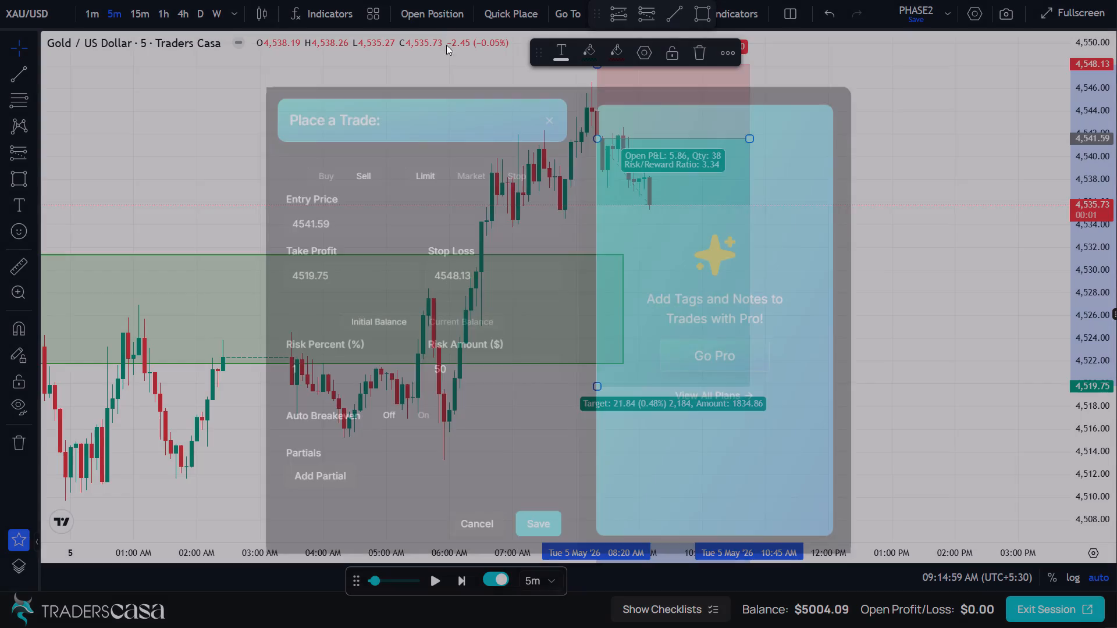
{"action": "left_click", "coordinate": [546, 522]}
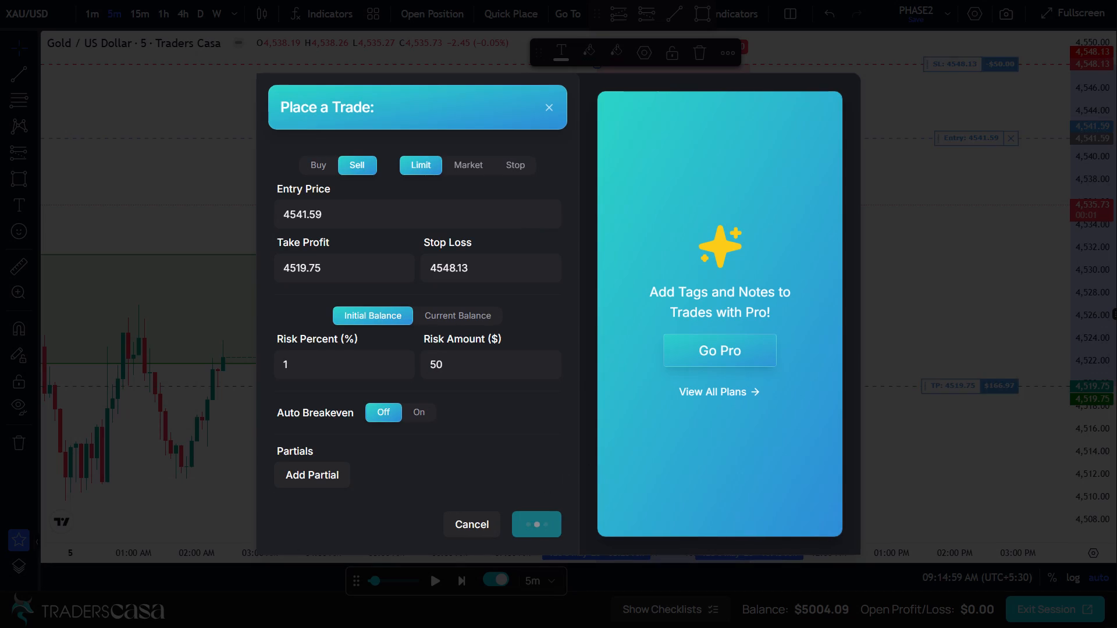
Advance the 5-minute replay to 11:19:59 AM on May 5.
{"action": "left_click", "coordinate": [457, 577]}
{"action": "triple_click", "coordinate": [457, 577]}
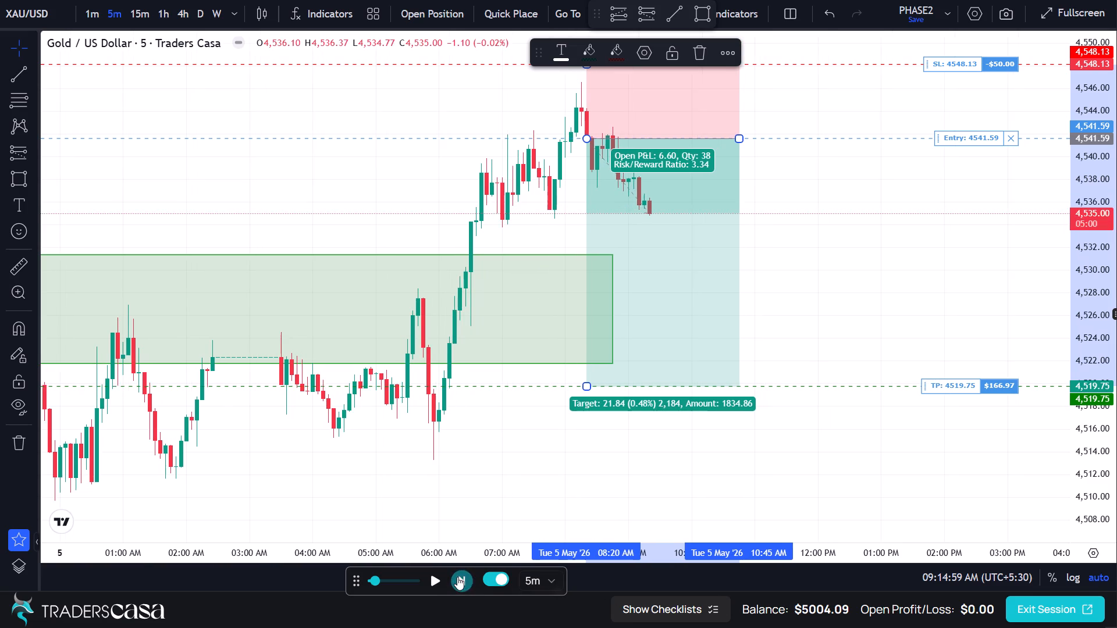
{"action": "triple_click", "coordinate": [457, 577]}
{"action": "triple_click", "coordinate": [457, 577]}
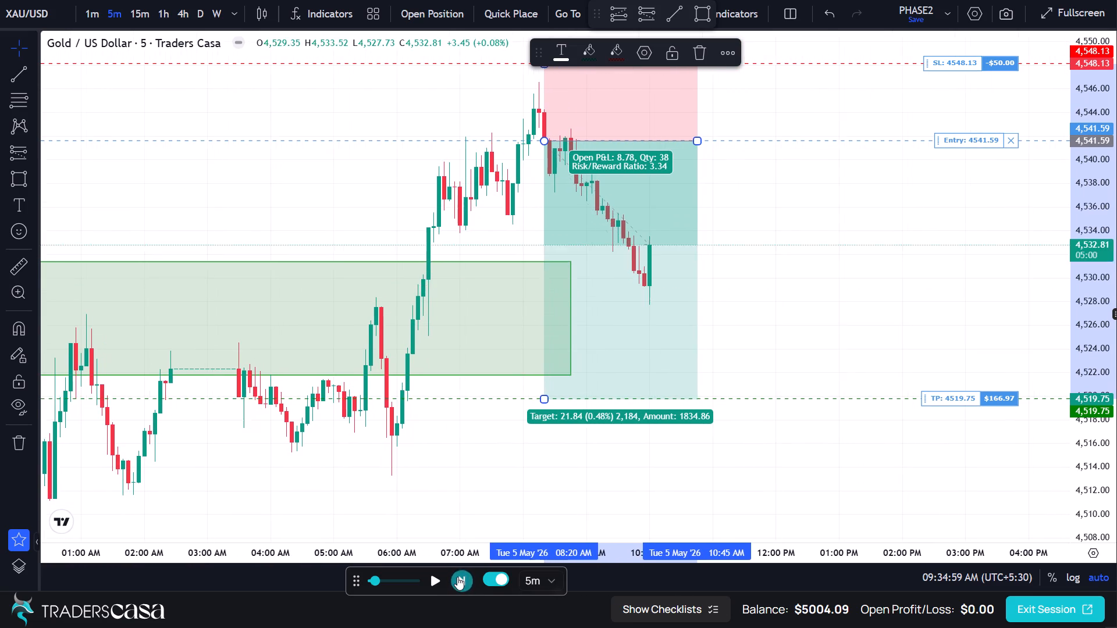
{"action": "triple_click", "coordinate": [457, 577]}
{"action": "triple_click", "coordinate": [457, 577]}
{"action": "triple_click", "coordinate": [457, 577]}
{"action": "triple_click", "coordinate": [457, 577]}
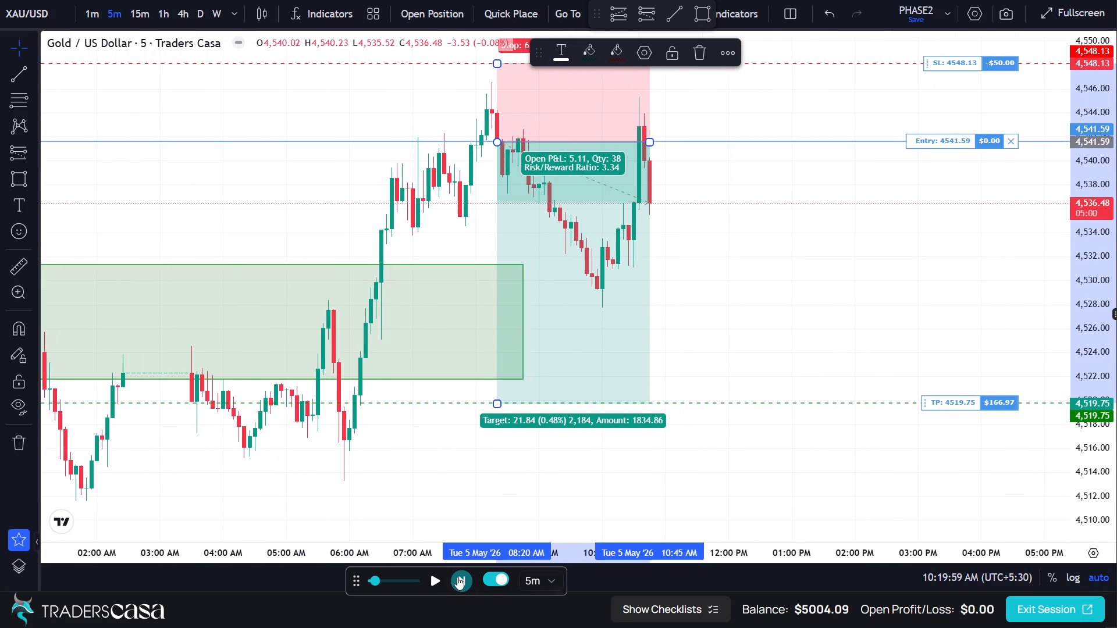
{"action": "triple_click", "coordinate": [457, 577]}
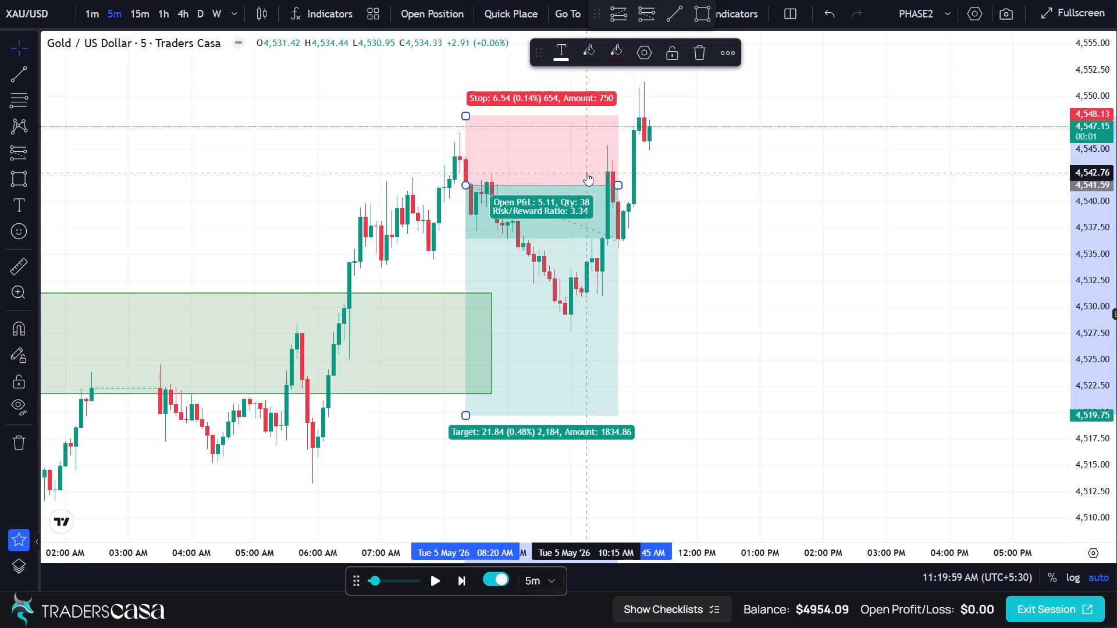
Adjust the target of the short position drawn from 8:20 AM to 4,528.41.
{"action": "left_click", "coordinate": [586, 173]}
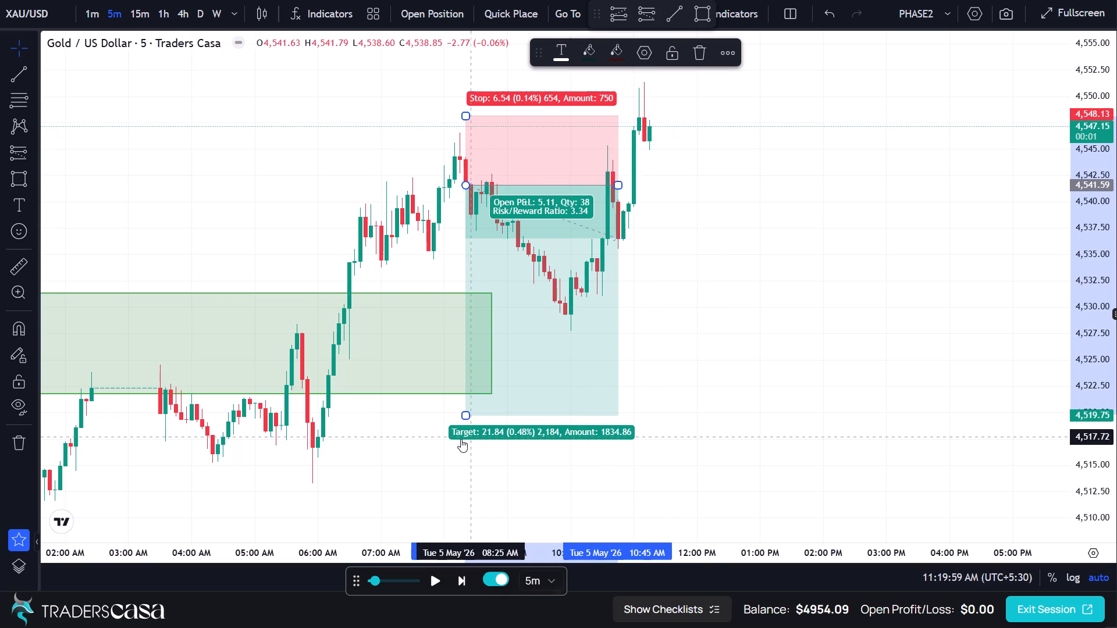
{"action": "left_click_drag", "start_coordinate": [466, 415], "coordinate": [480, 324]}
{"action": "left_click", "coordinate": [721, 295]}
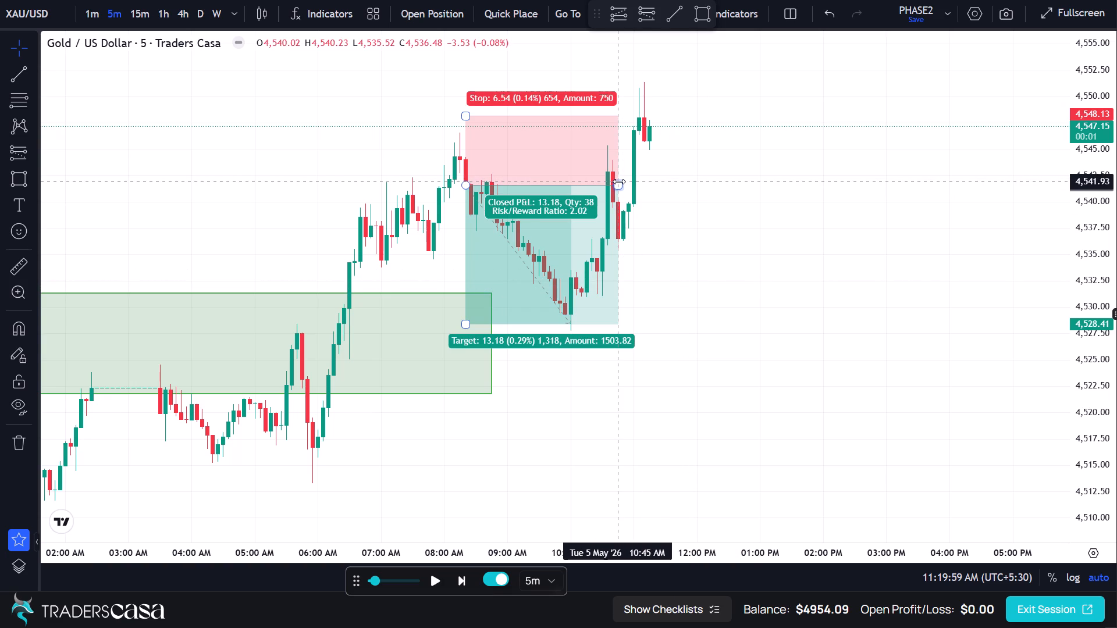
Move the short position drawing to start at 11:10 AM on May 5 with entry 4,545.80 and stop 4,552.34.
{"action": "left_click_drag", "start_coordinate": [584, 184], "coordinate": [698, 152]}
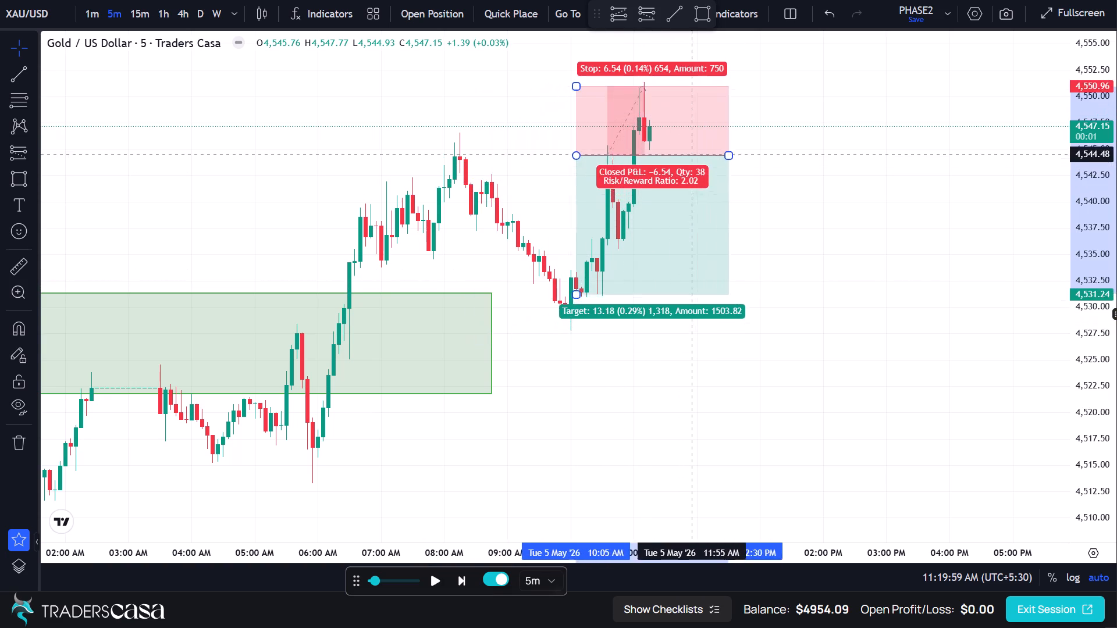
{"action": "left_click_drag", "start_coordinate": [698, 152], "coordinate": [759, 140]}
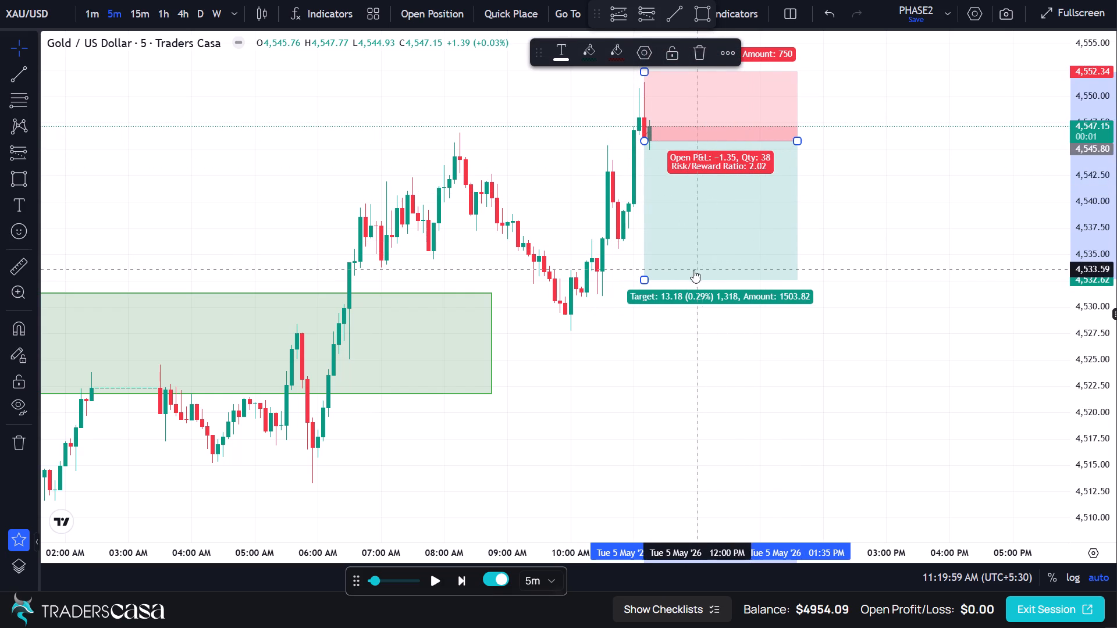
Place a sell stop order with entry 4545.8, take profit 4532.62, stop loss 4552.34 and 1% risk.
{"action": "left_click", "coordinate": [646, 280]}
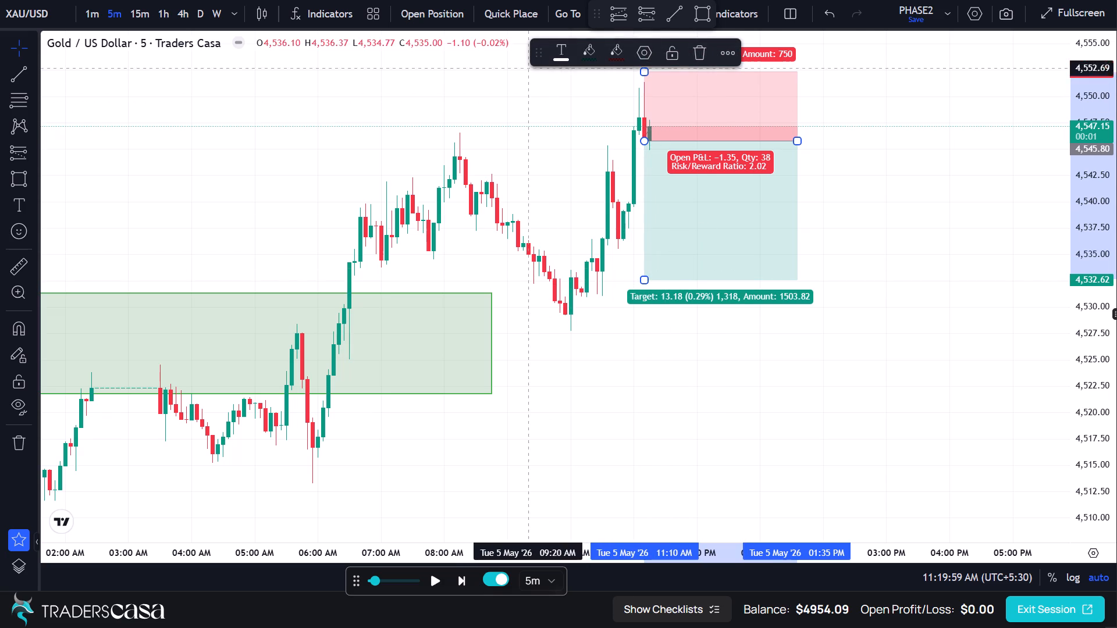
{"action": "left_click", "coordinate": [432, 17]}
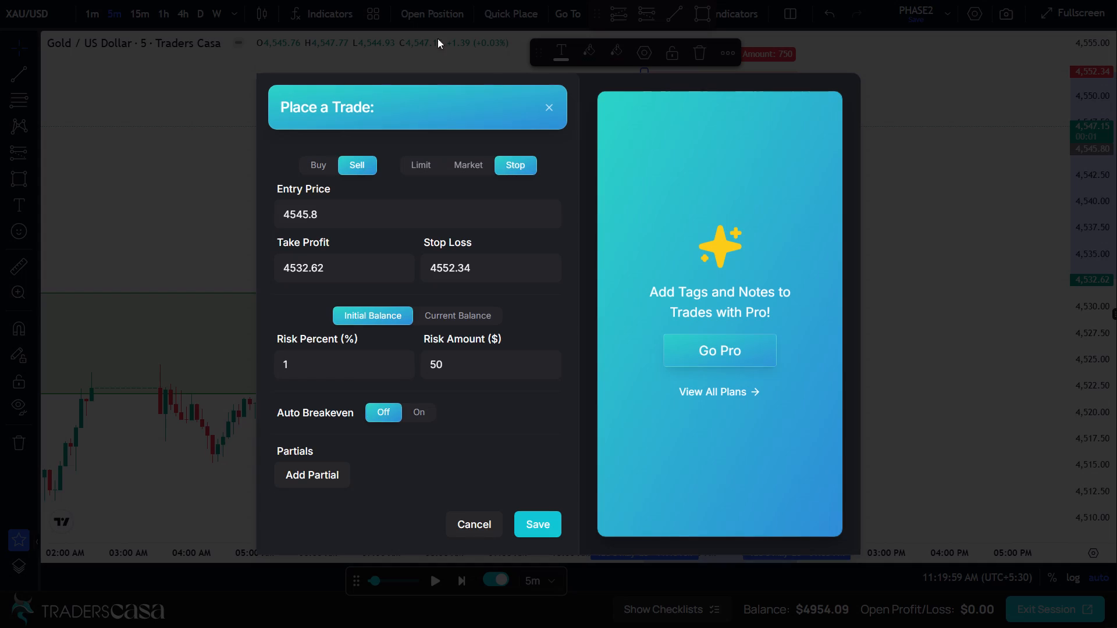
{"action": "left_click", "coordinate": [545, 518]}
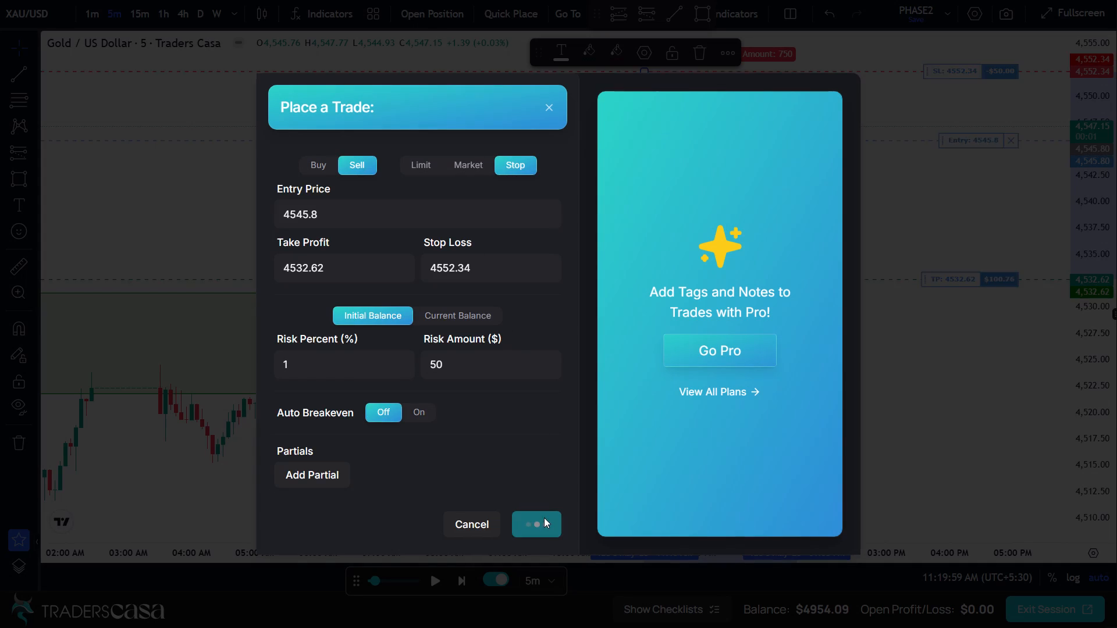
Advance the 5-minute replay to 12:29:59 PM on May 5.
{"action": "left_click", "coordinate": [459, 584]}
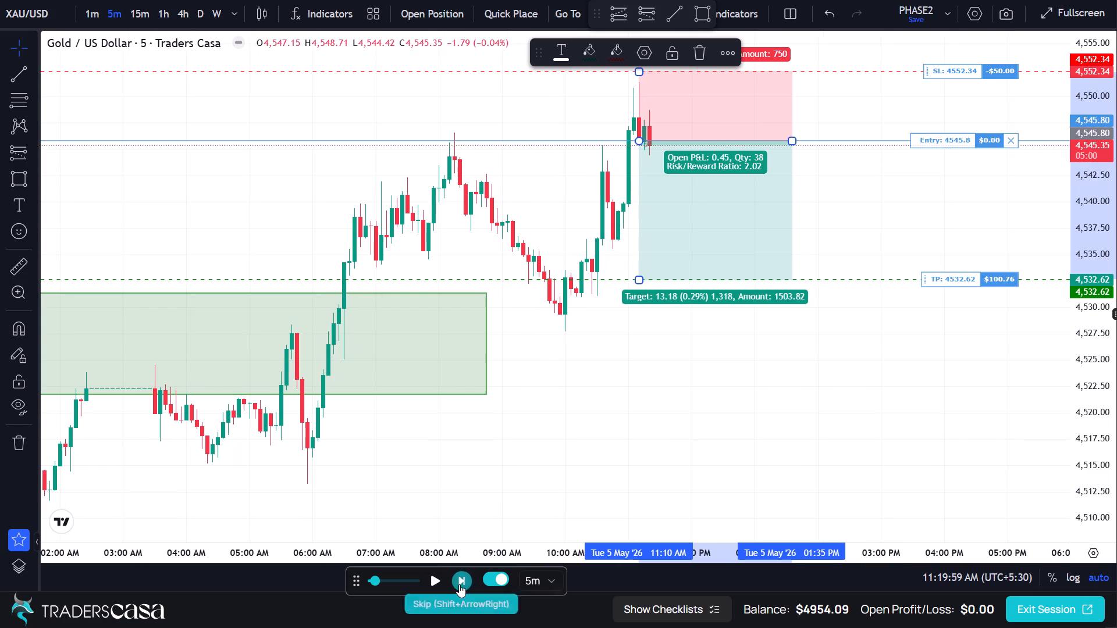
{"action": "triple_click", "coordinate": [459, 584]}
{"action": "triple_click", "coordinate": [459, 584]}
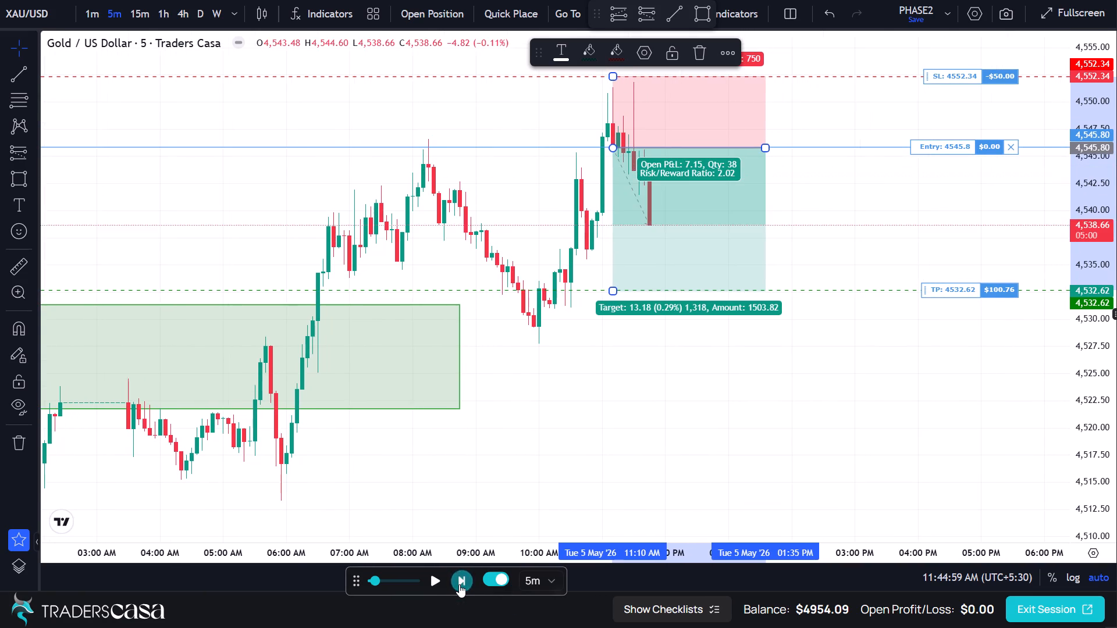
{"action": "triple_click", "coordinate": [459, 584]}
{"action": "left_click", "coordinate": [459, 584]}
{"action": "triple_click", "coordinate": [459, 584]}
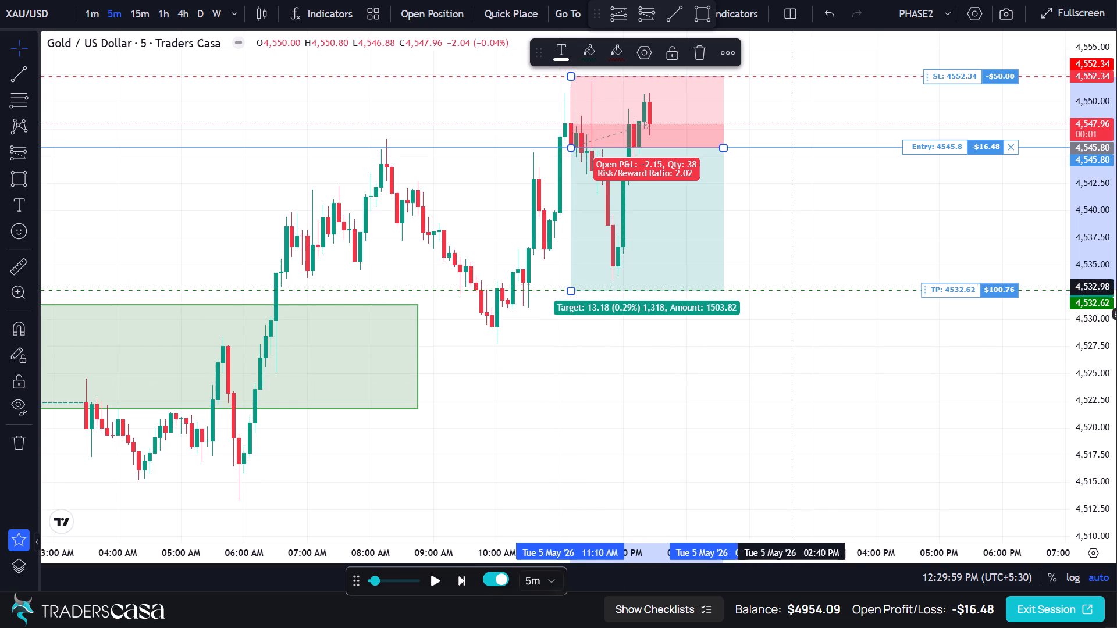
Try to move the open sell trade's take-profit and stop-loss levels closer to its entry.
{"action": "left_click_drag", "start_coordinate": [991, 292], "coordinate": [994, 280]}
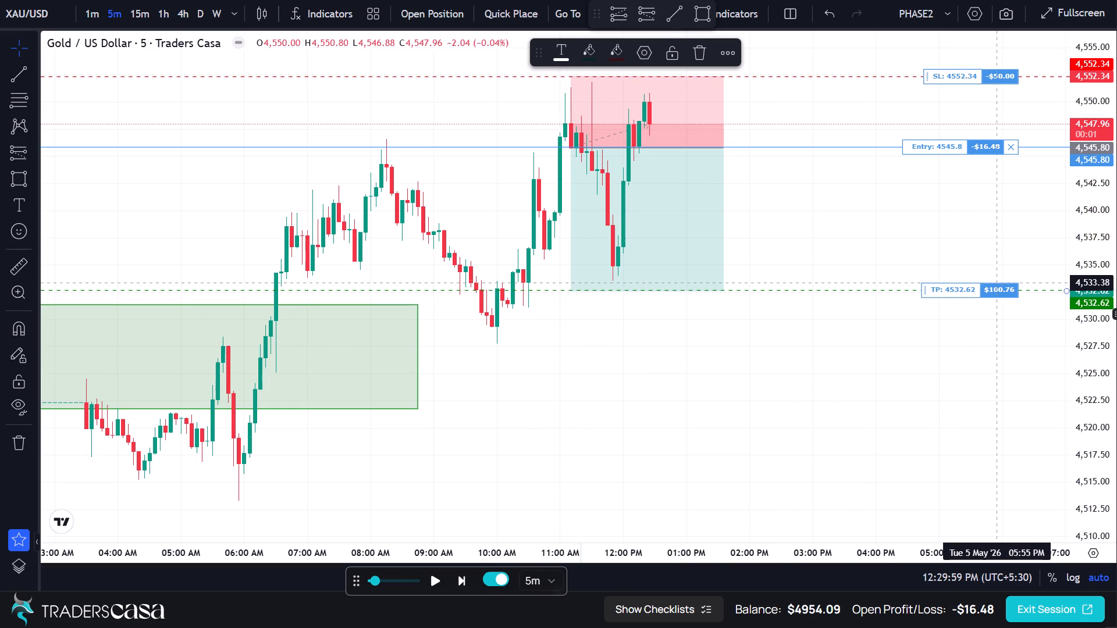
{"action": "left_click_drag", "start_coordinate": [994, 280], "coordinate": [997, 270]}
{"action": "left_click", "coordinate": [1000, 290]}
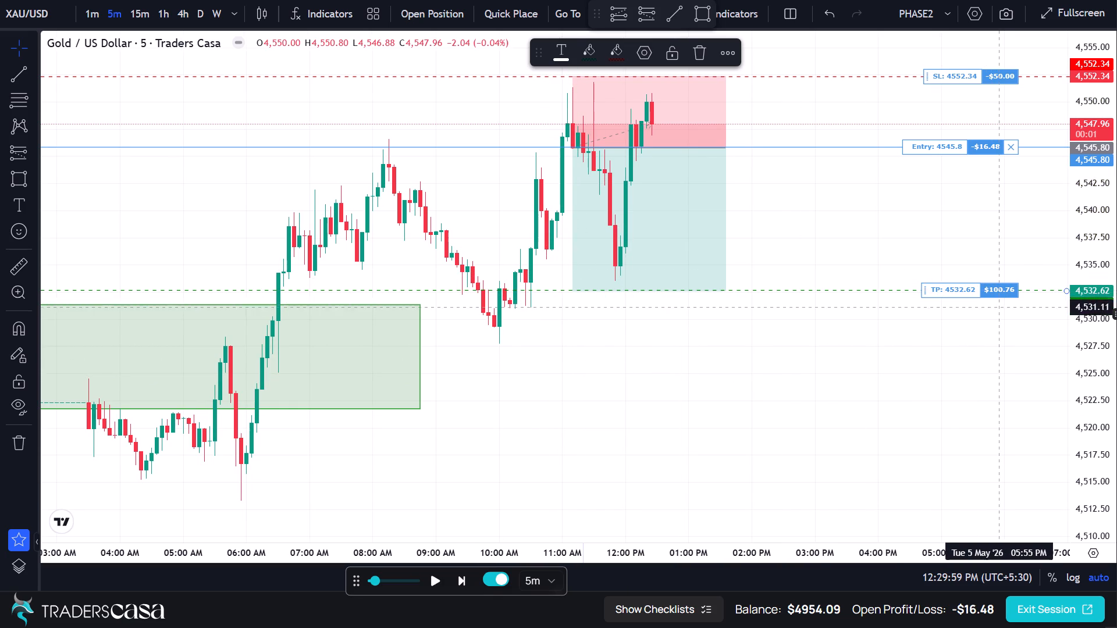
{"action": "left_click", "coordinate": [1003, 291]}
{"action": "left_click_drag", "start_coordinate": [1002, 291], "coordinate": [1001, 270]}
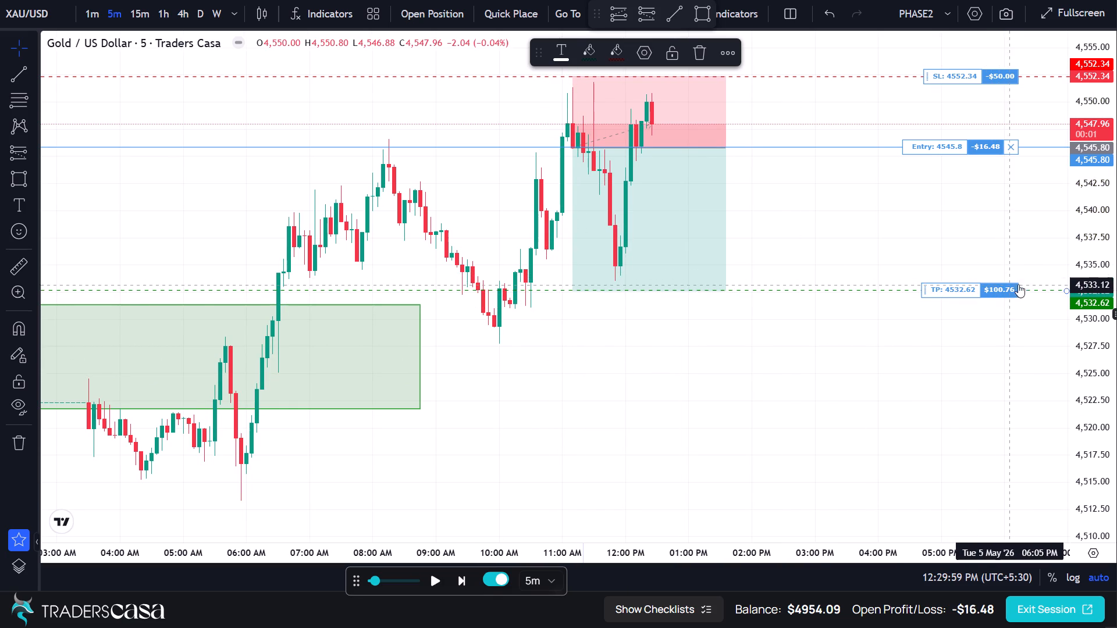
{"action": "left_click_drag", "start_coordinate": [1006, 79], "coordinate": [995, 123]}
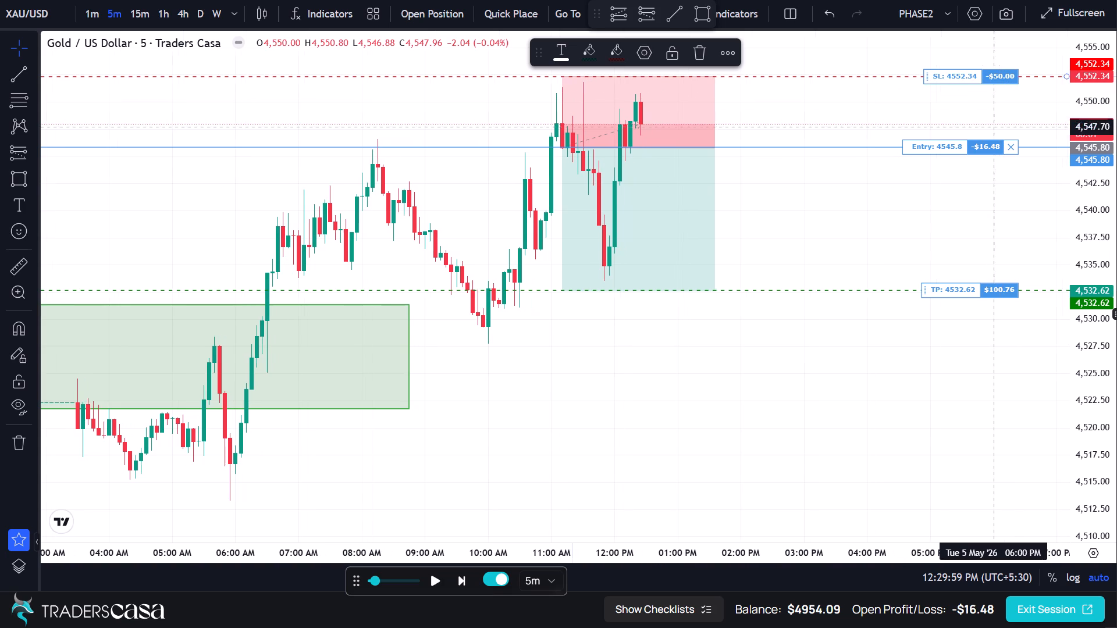
Advance the 5-minute replay to 12:34:59 PM on May 5.
{"action": "left_click", "coordinate": [451, 584]}
{"action": "left_click", "coordinate": [456, 581]}
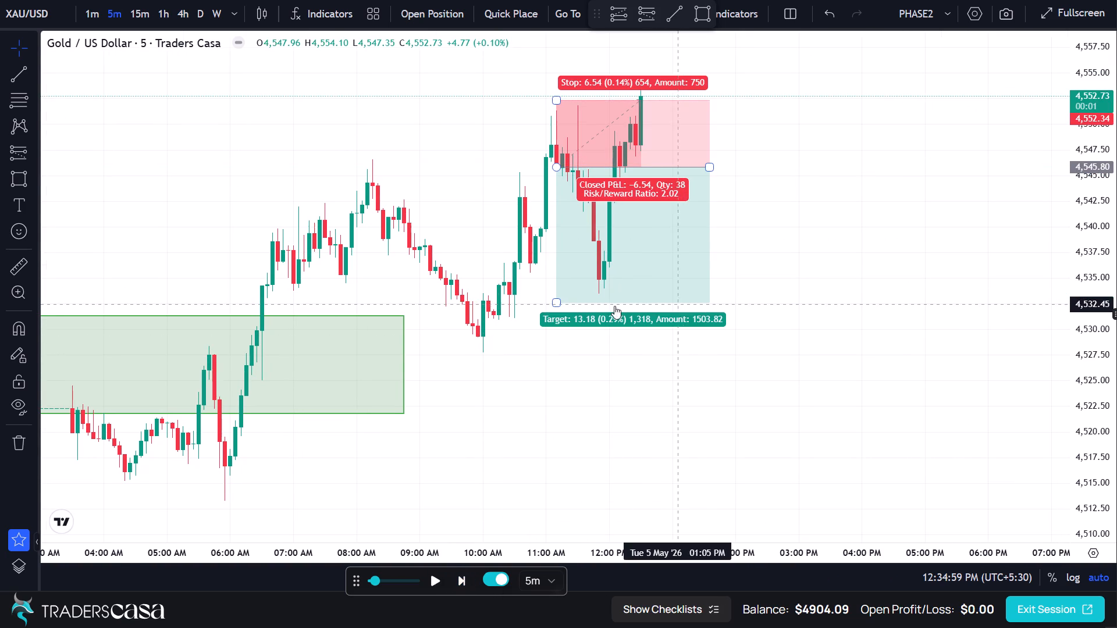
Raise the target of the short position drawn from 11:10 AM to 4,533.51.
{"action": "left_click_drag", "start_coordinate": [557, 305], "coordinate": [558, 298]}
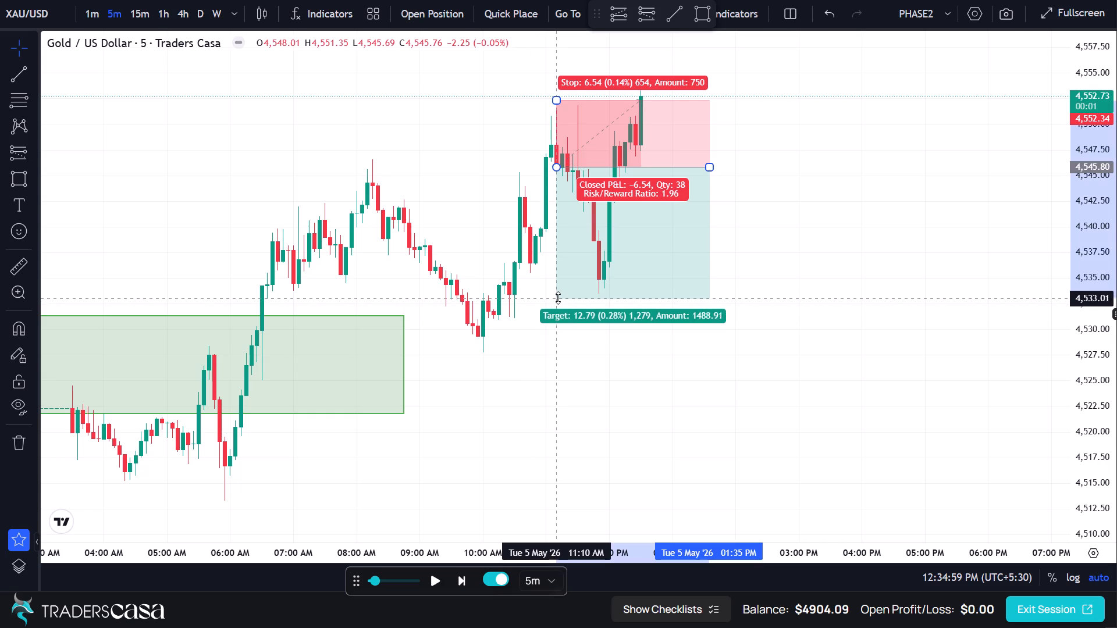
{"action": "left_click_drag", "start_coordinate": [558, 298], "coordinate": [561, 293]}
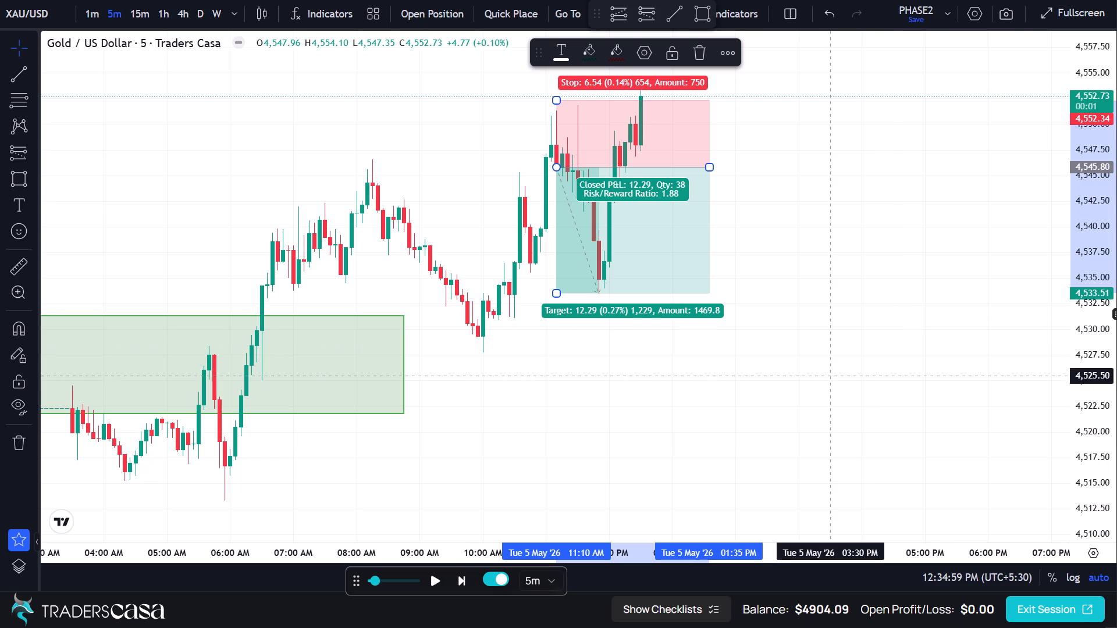
Delete the short position drawing that starts at 11:10 AM on May 5.
{"action": "left_click", "coordinate": [696, 59]}
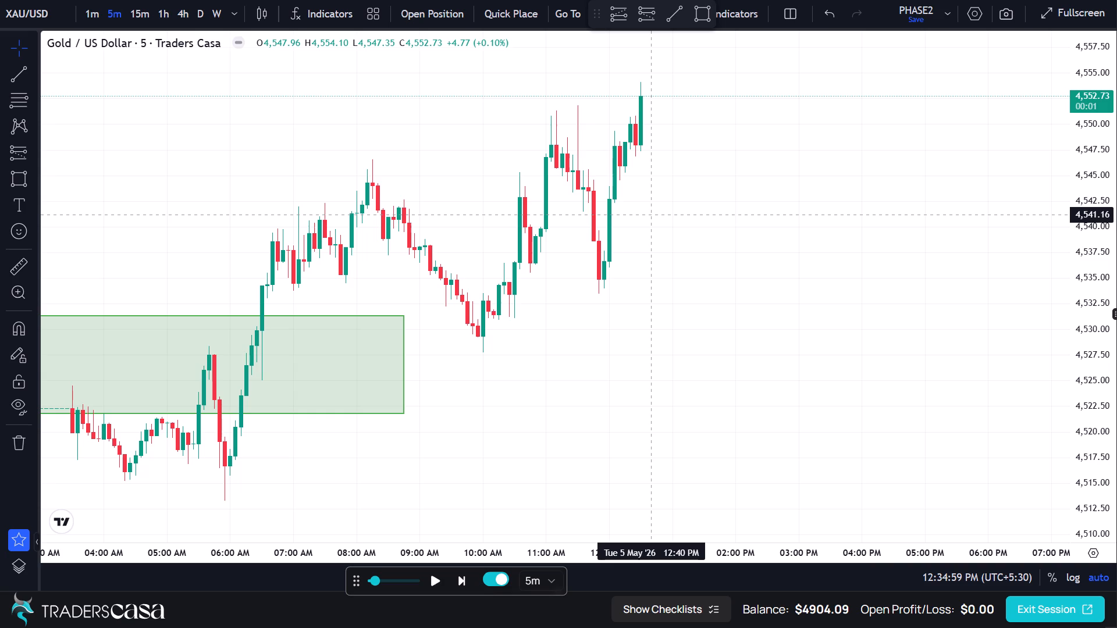
Draw a level trend line from the 11:30 AM high on May 5 at about 4,551.8 to just past 12:40 PM.
{"action": "scroll", "coordinate": [634, 201], "scroll_direction": "down", "scroll_amount": 3}
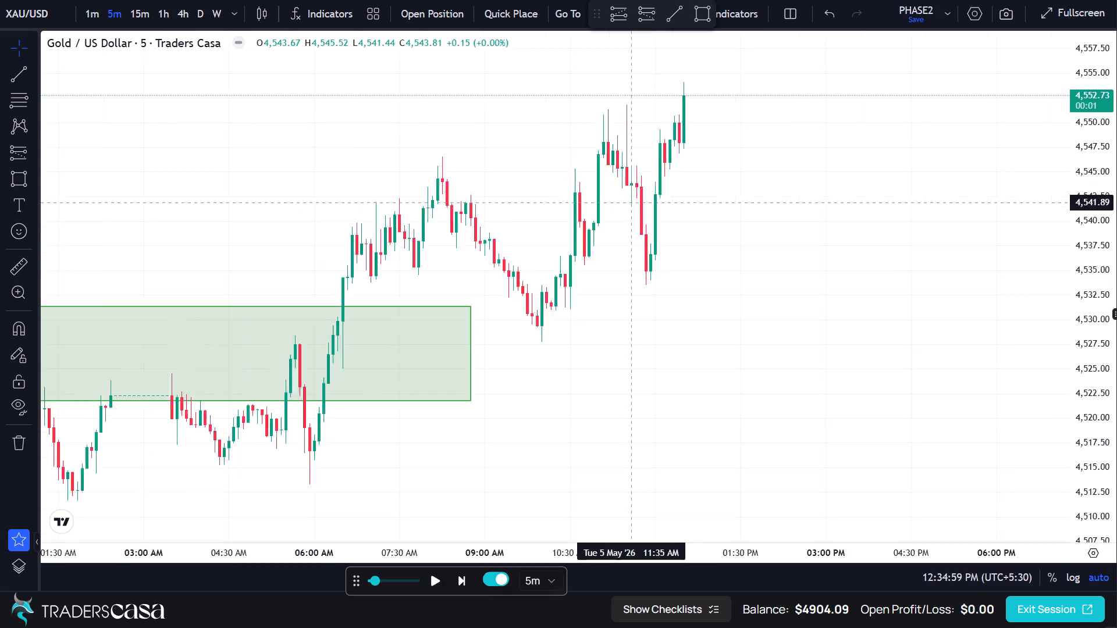
{"action": "scroll", "coordinate": [634, 219], "scroll_direction": "down", "scroll_amount": 11}
{"action": "scroll", "coordinate": [654, 256], "scroll_direction": "up", "scroll_amount": 5}
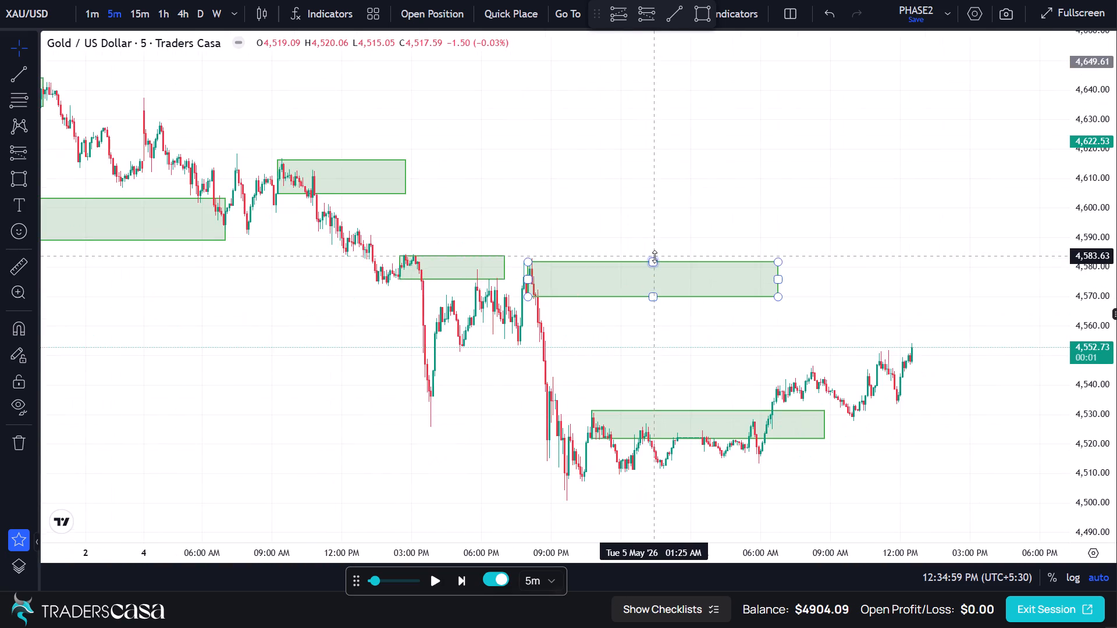
{"action": "scroll", "coordinate": [654, 256], "scroll_direction": "up", "scroll_amount": 8}
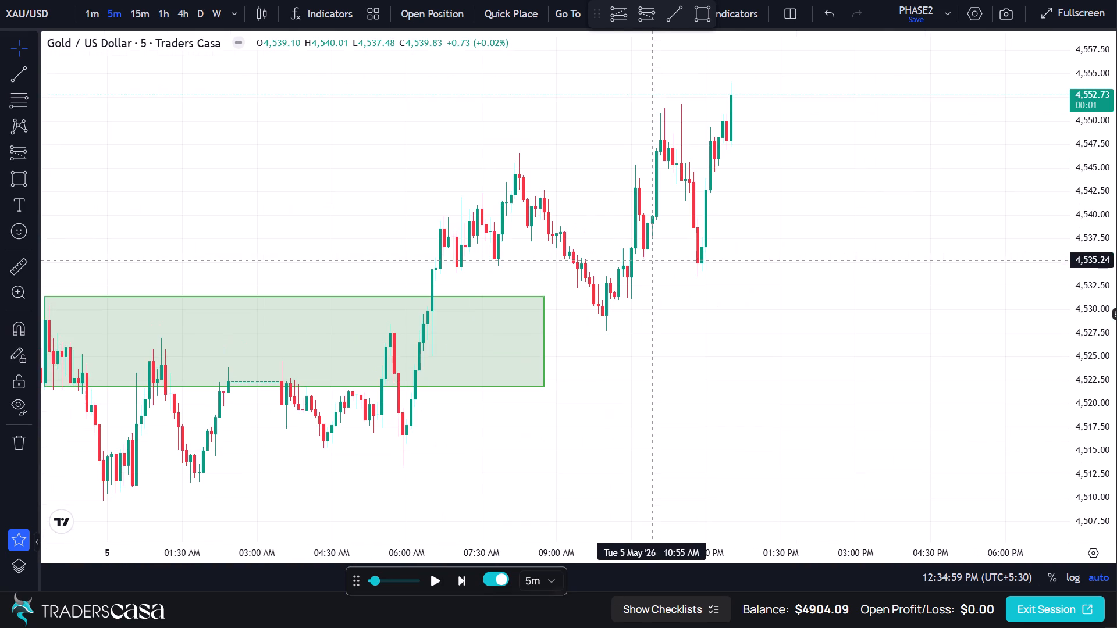
{"action": "scroll", "coordinate": [648, 262], "scroll_direction": "up", "scroll_amount": 1}
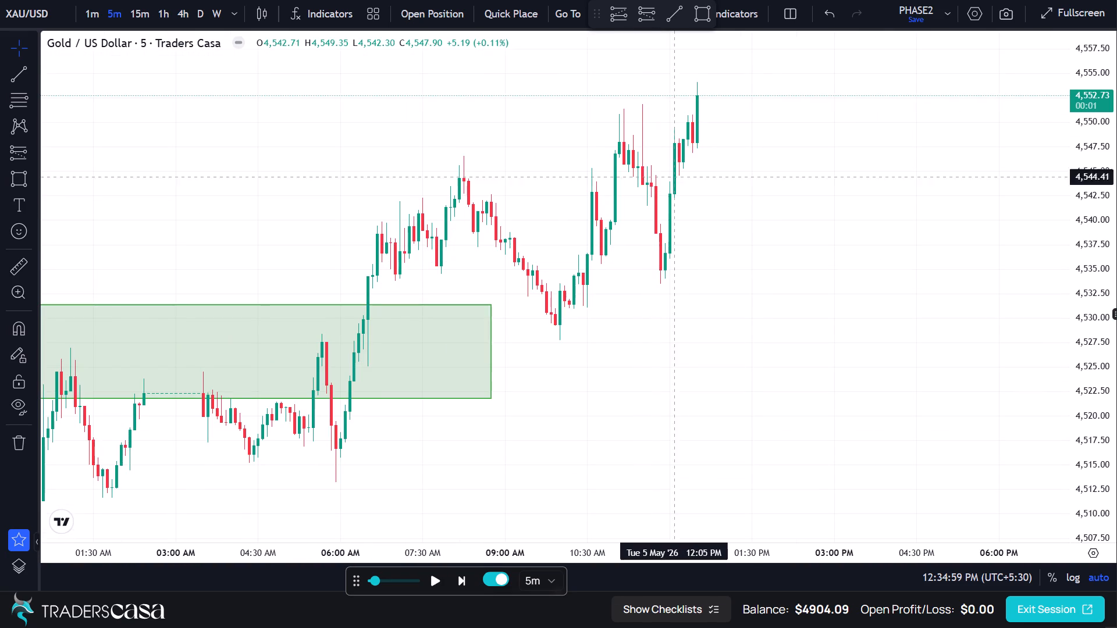
{"action": "left_click", "coordinate": [24, 74]}
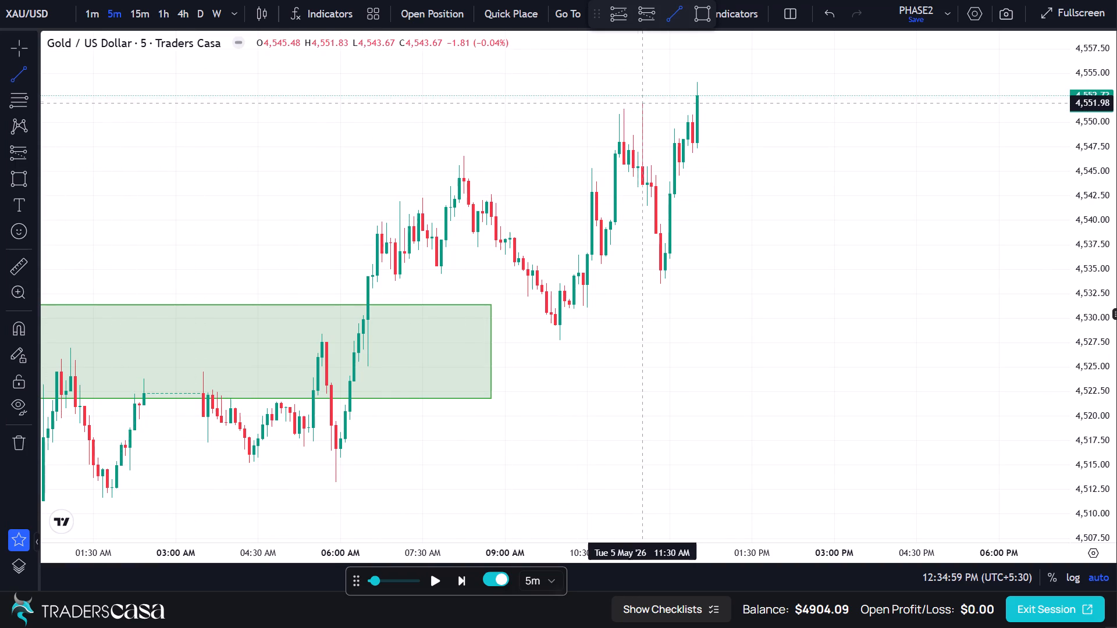
{"action": "left_click_drag", "start_coordinate": [642, 104], "coordinate": [649, 105]}
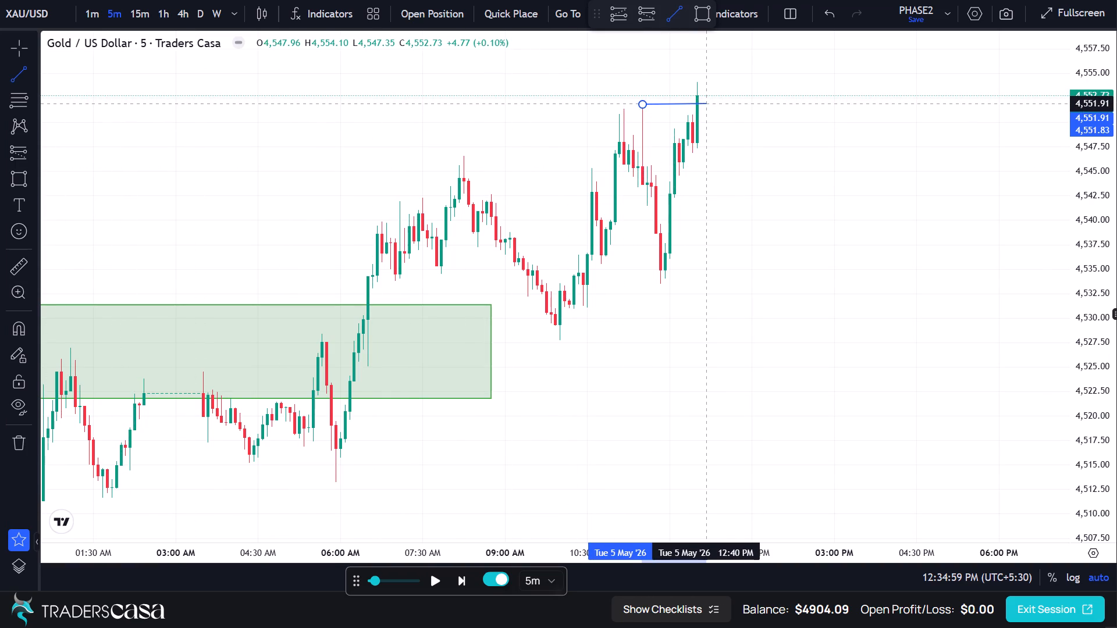
{"action": "left_click", "coordinate": [707, 104]}
{"action": "left_click", "coordinate": [722, 91]}
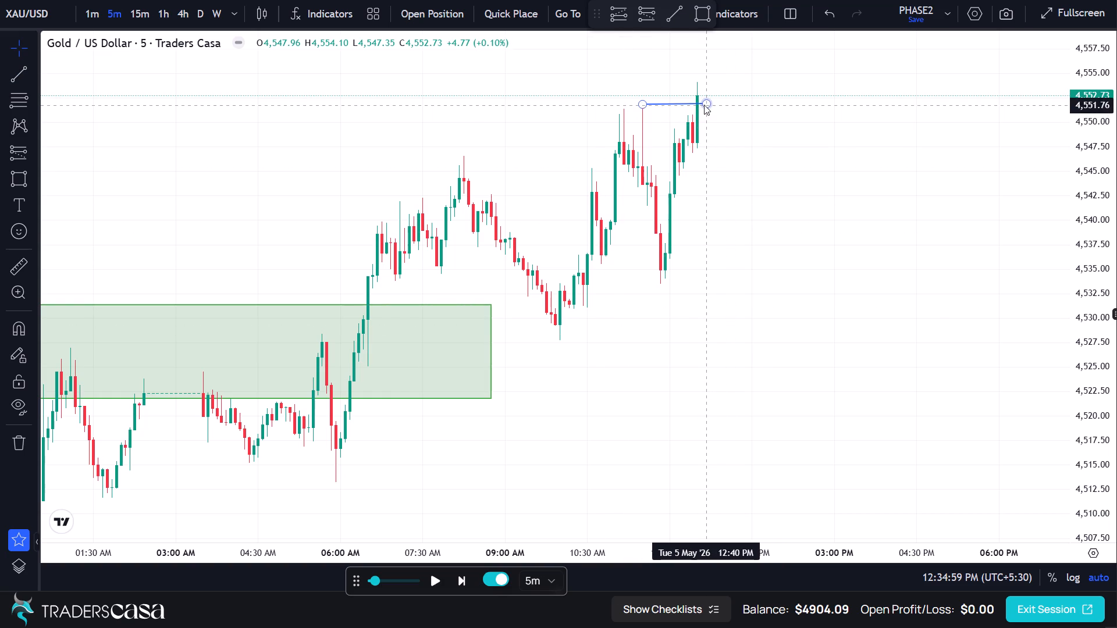
{"action": "left_click_drag", "start_coordinate": [704, 104], "coordinate": [712, 104]}
{"action": "left_click", "coordinate": [734, 94]}
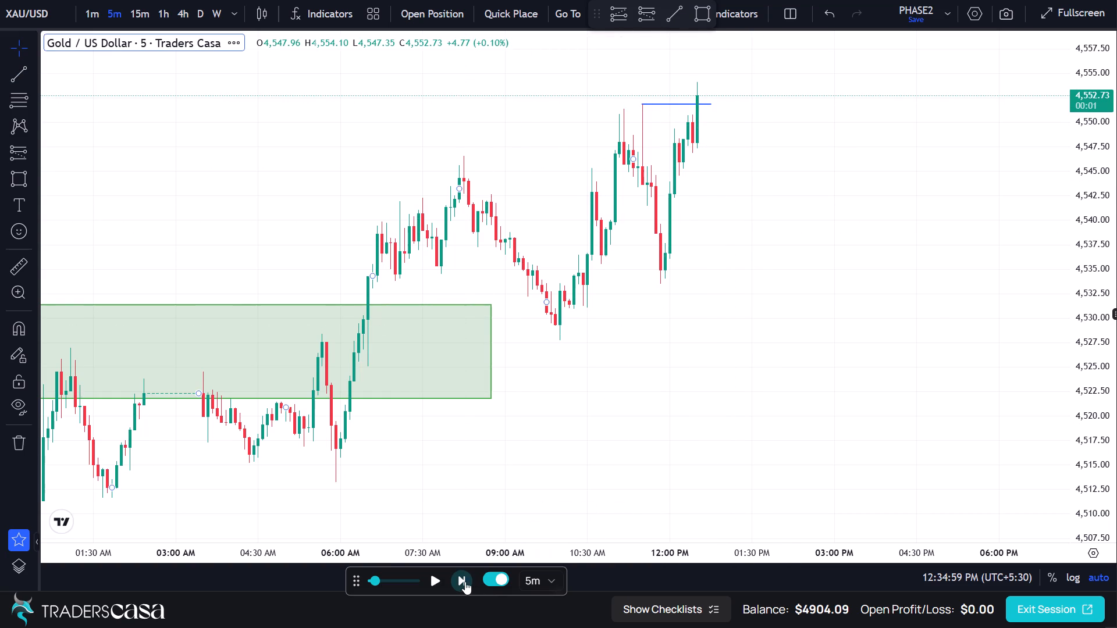
Advance the 5-minute replay to 12:39:59 PM on May 5.
{"action": "left_click", "coordinate": [464, 583]}
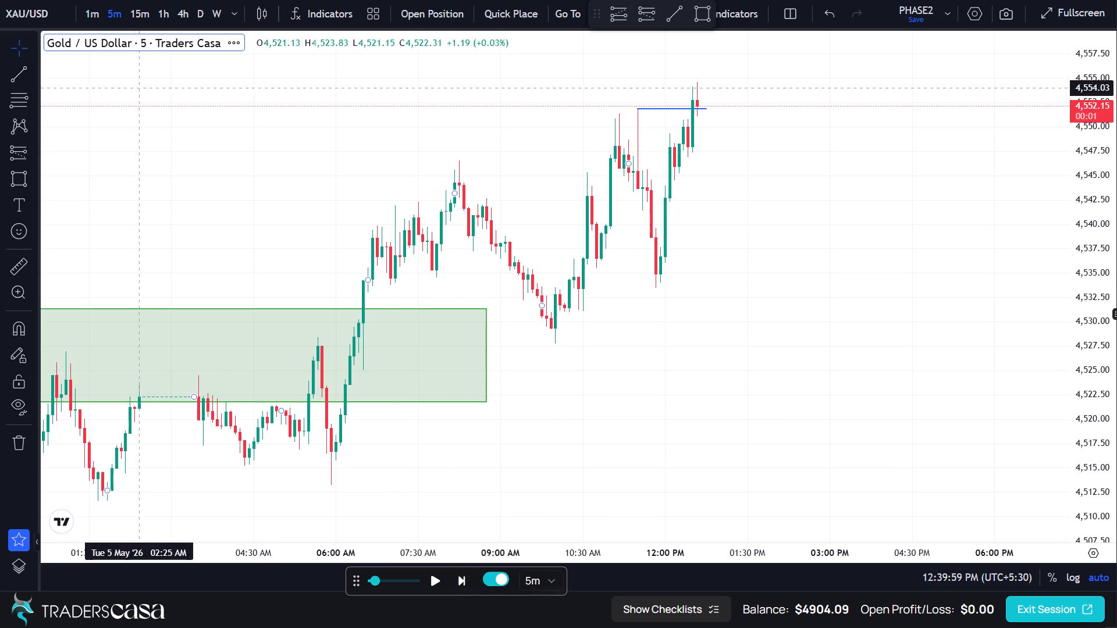
Examine price around the trend line on the 1-minute chart and return to the 5-minute chart.
{"action": "left_click", "coordinate": [93, 20]}
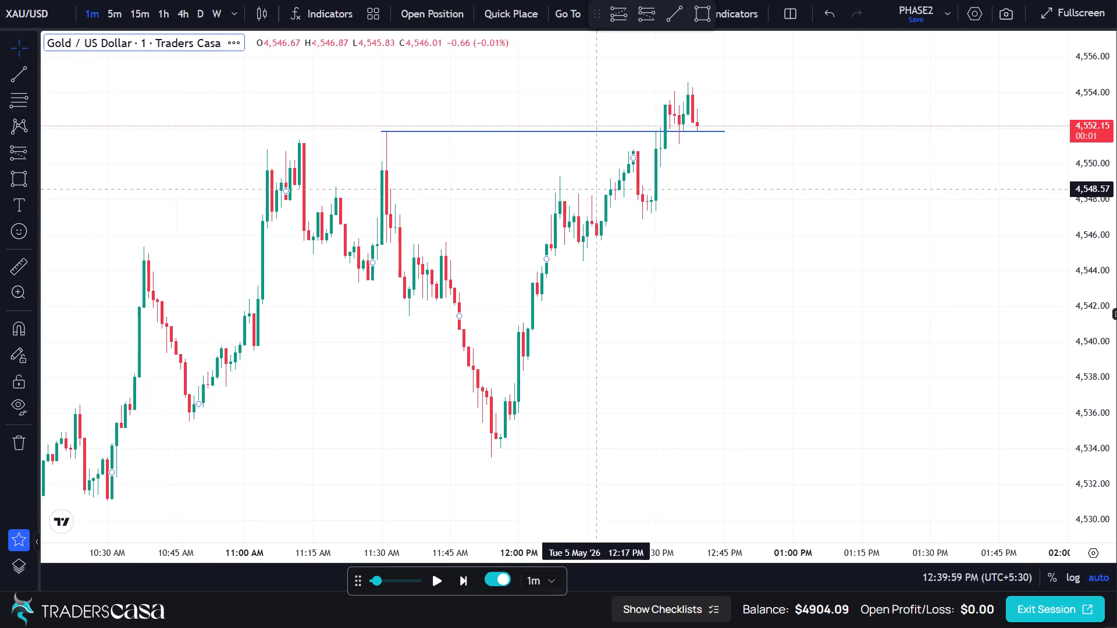
{"action": "scroll", "coordinate": [606, 187], "scroll_direction": "down", "scroll_amount": 1}
{"action": "left_click_drag", "start_coordinate": [754, 177], "coordinate": [700, 192]}
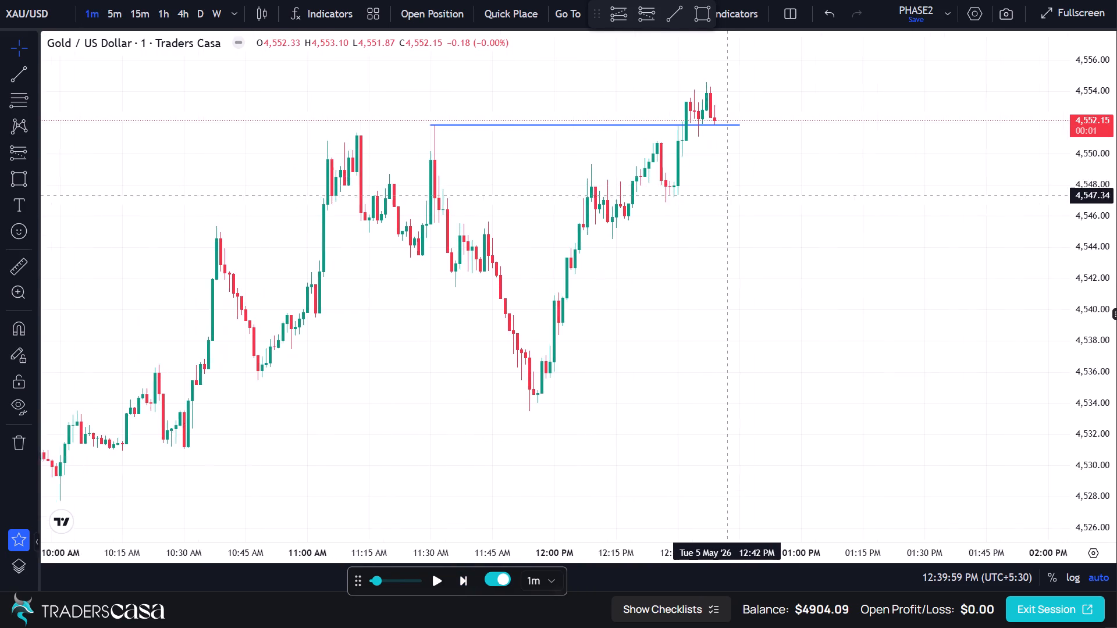
{"action": "left_click_drag", "start_coordinate": [700, 192], "coordinate": [634, 198]}
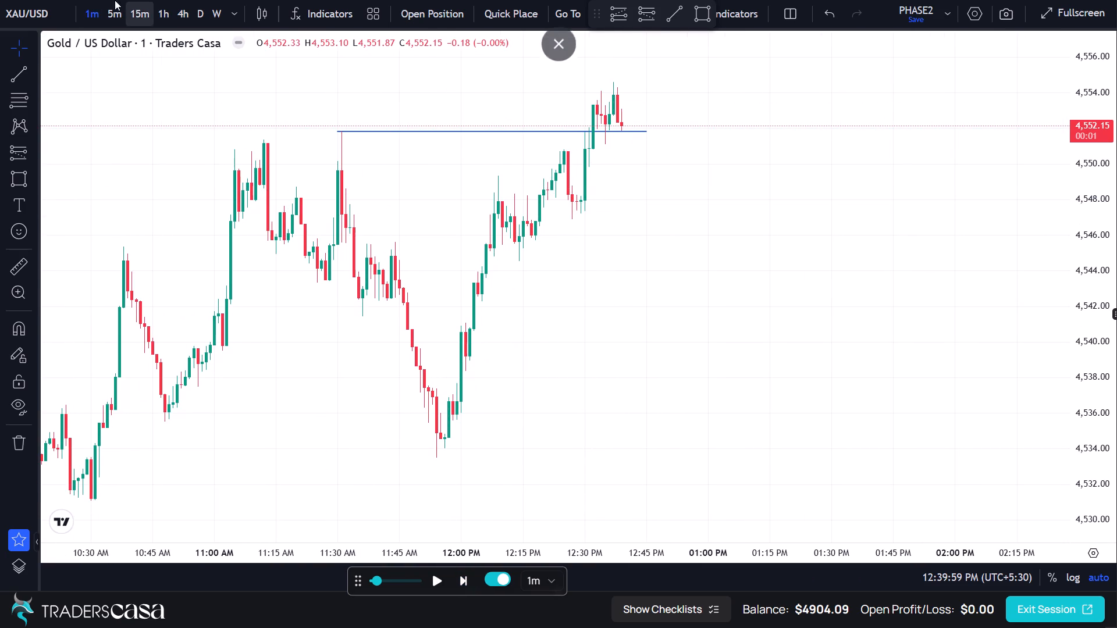
{"action": "left_click", "coordinate": [109, 9]}
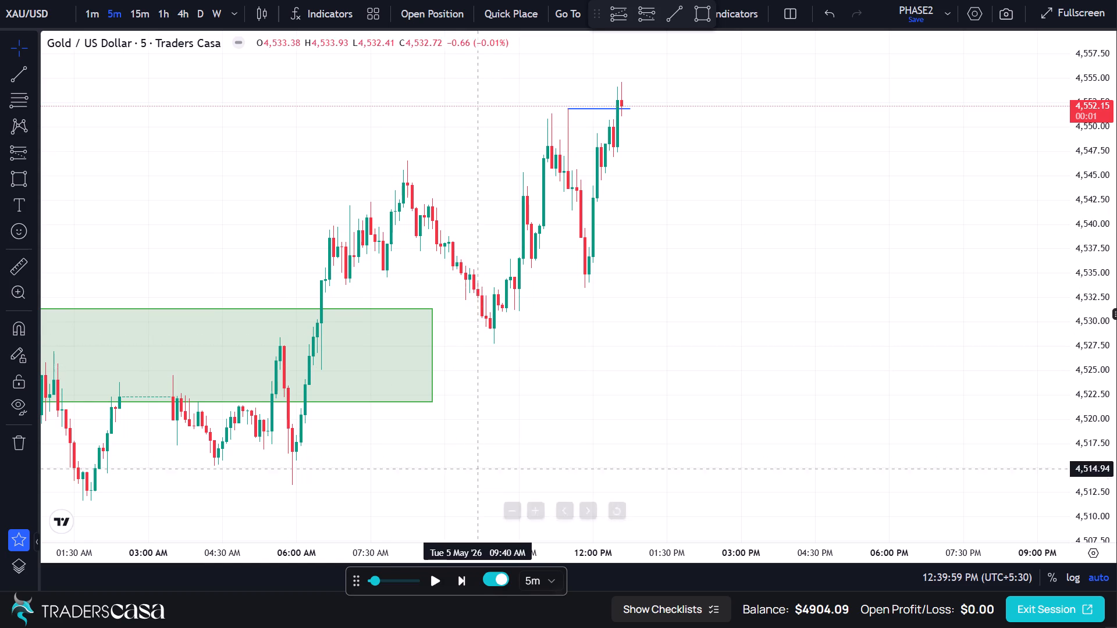
Advance the 5-minute replay to 12:54:59 PM on May 5.
{"action": "left_click_drag", "start_coordinate": [456, 538], "coordinate": [463, 578]}
{"action": "left_click", "coordinate": [459, 580]}
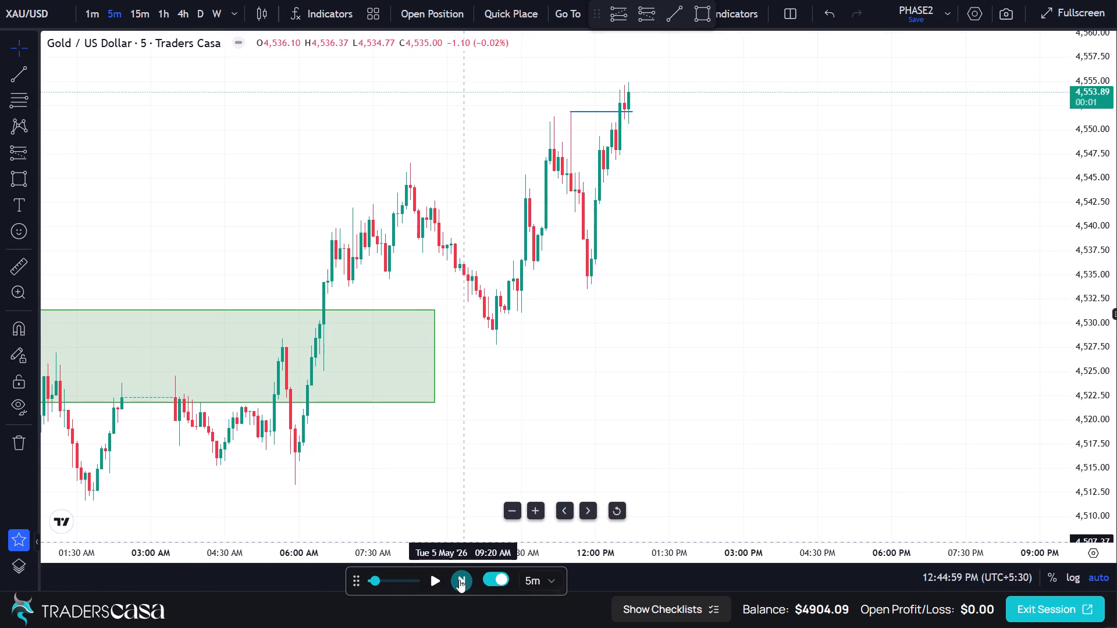
{"action": "left_click", "coordinate": [459, 580]}
{"action": "left_click", "coordinate": [459, 580]}
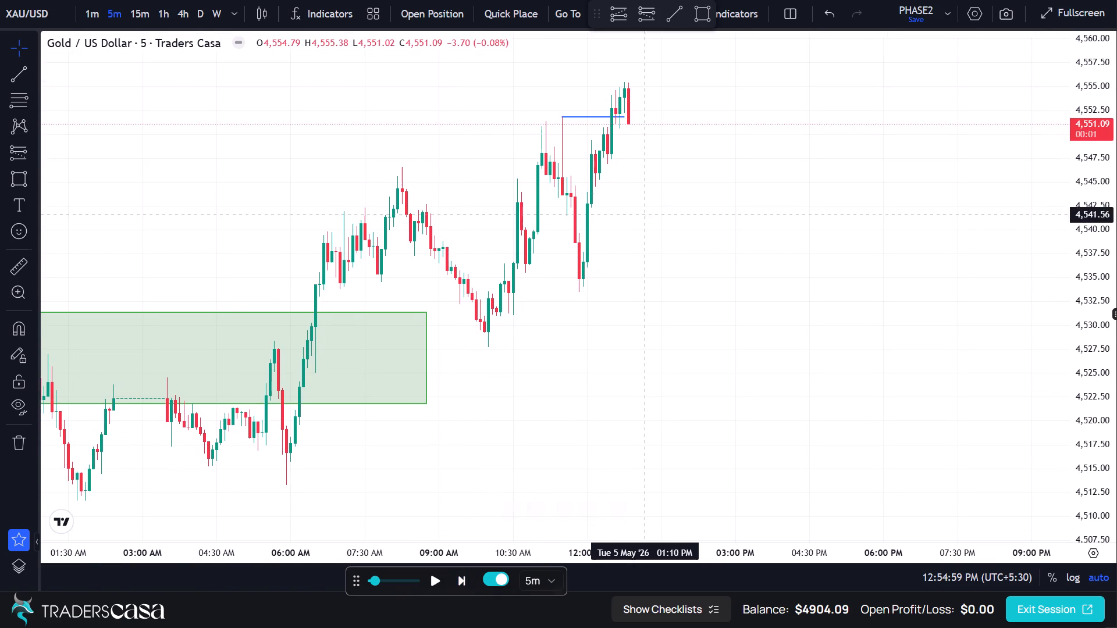
Draw a short position from the 12:50 PM candle on May 5 with entry 4,551.09 and stop 4,556.88.
{"action": "scroll", "coordinate": [656, 165], "scroll_direction": "up", "scroll_amount": 4}
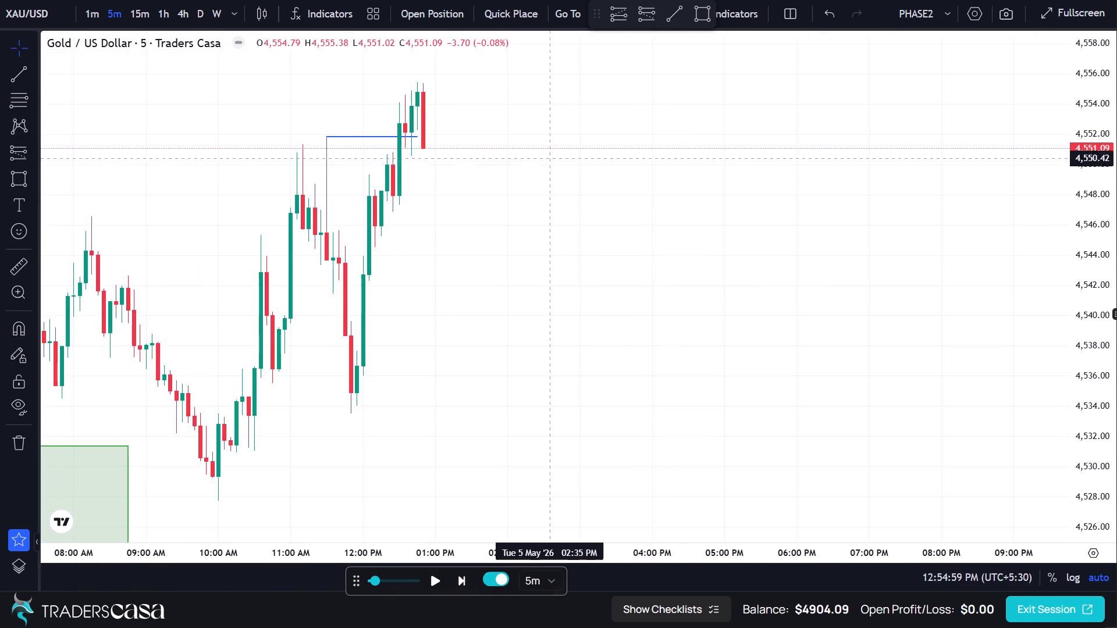
{"action": "left_click_drag", "start_coordinate": [528, 163], "coordinate": [634, 183]}
{"action": "scroll", "coordinate": [585, 198], "scroll_direction": "up", "scroll_amount": 1}
{"action": "left_click_drag", "start_coordinate": [518, 200], "coordinate": [693, 219]}
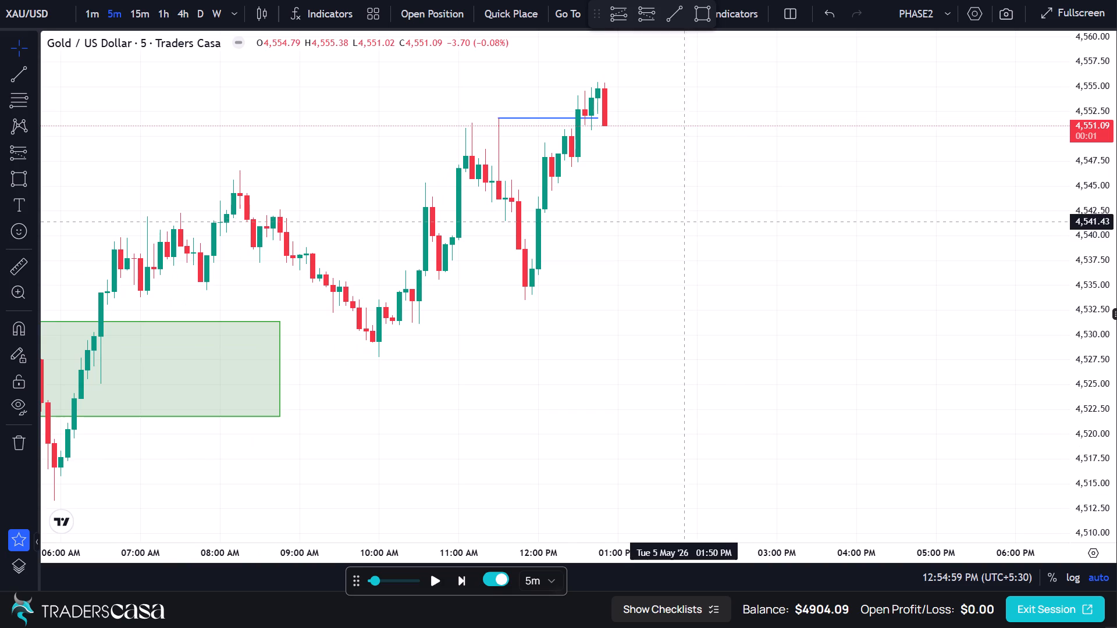
{"action": "left_click", "coordinate": [645, 4]}
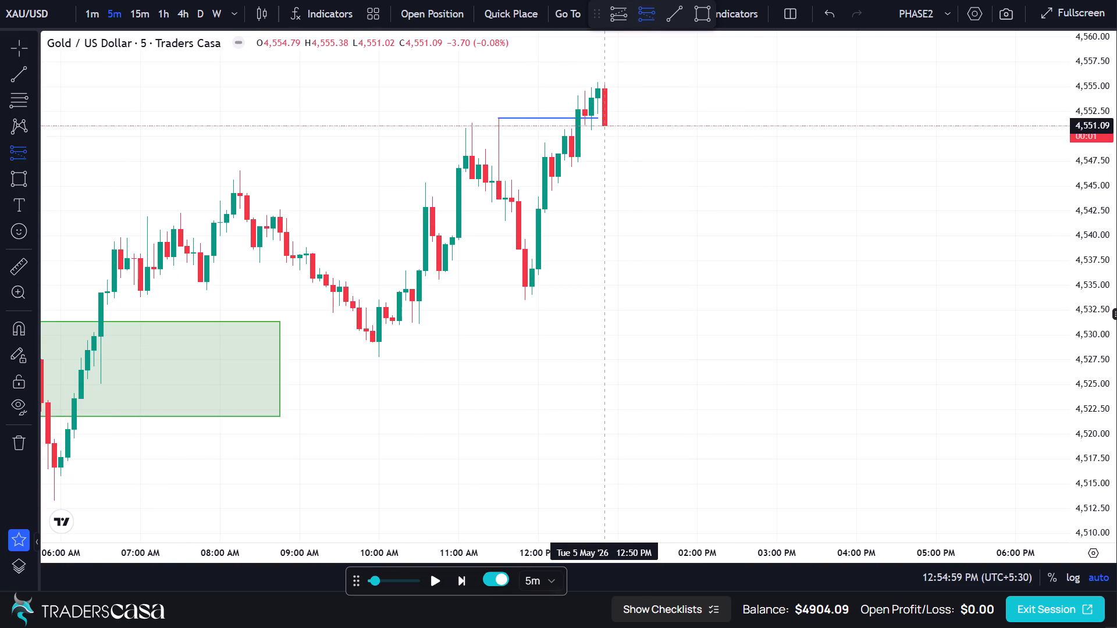
{"action": "left_click", "coordinate": [607, 126]}
{"action": "left_click", "coordinate": [558, 71]}
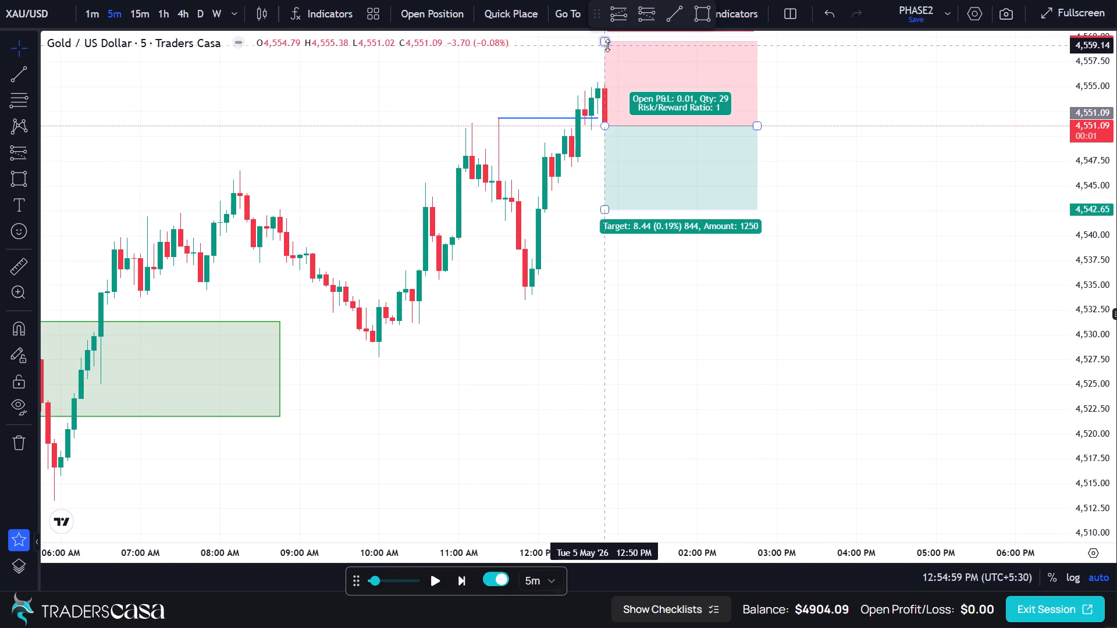
{"action": "left_click_drag", "start_coordinate": [607, 39], "coordinate": [609, 61]}
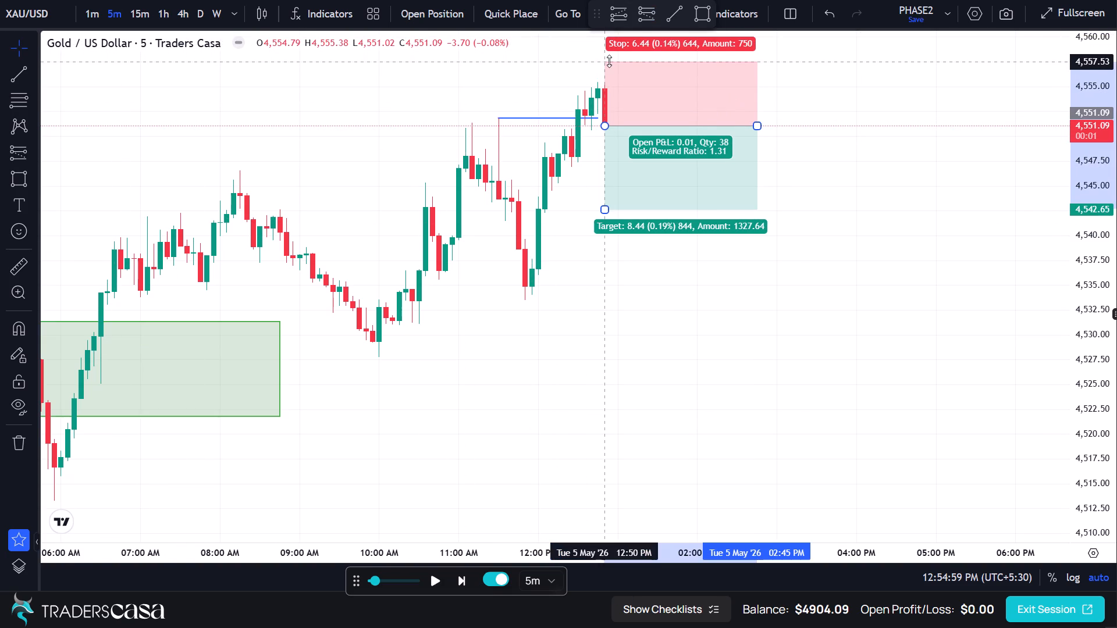
{"action": "left_click_drag", "start_coordinate": [609, 61], "coordinate": [609, 68]}
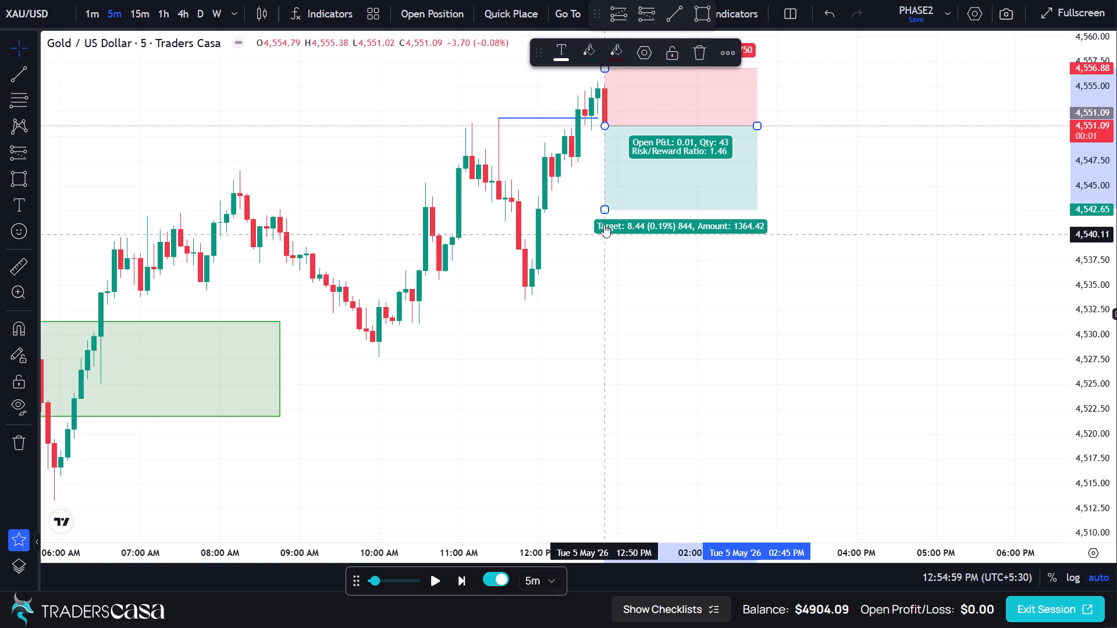
Extend the short position's target from the 12:50 PM candle down to 4,538.72.
{"action": "left_click_drag", "start_coordinate": [604, 207], "coordinate": [608, 248]}
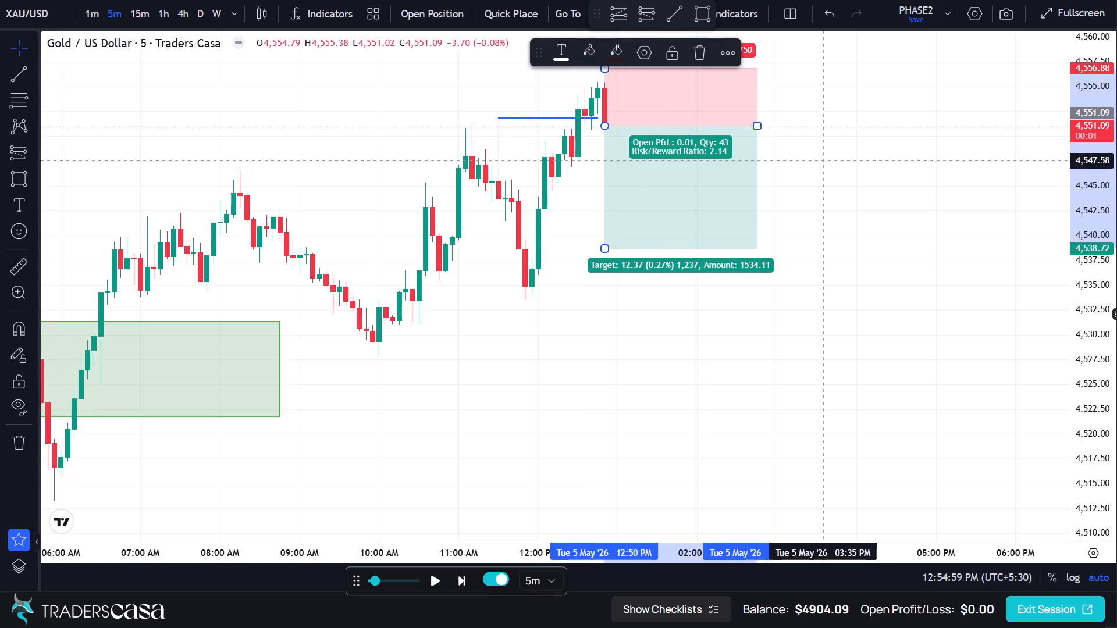
{"action": "left_click", "coordinate": [827, 159]}
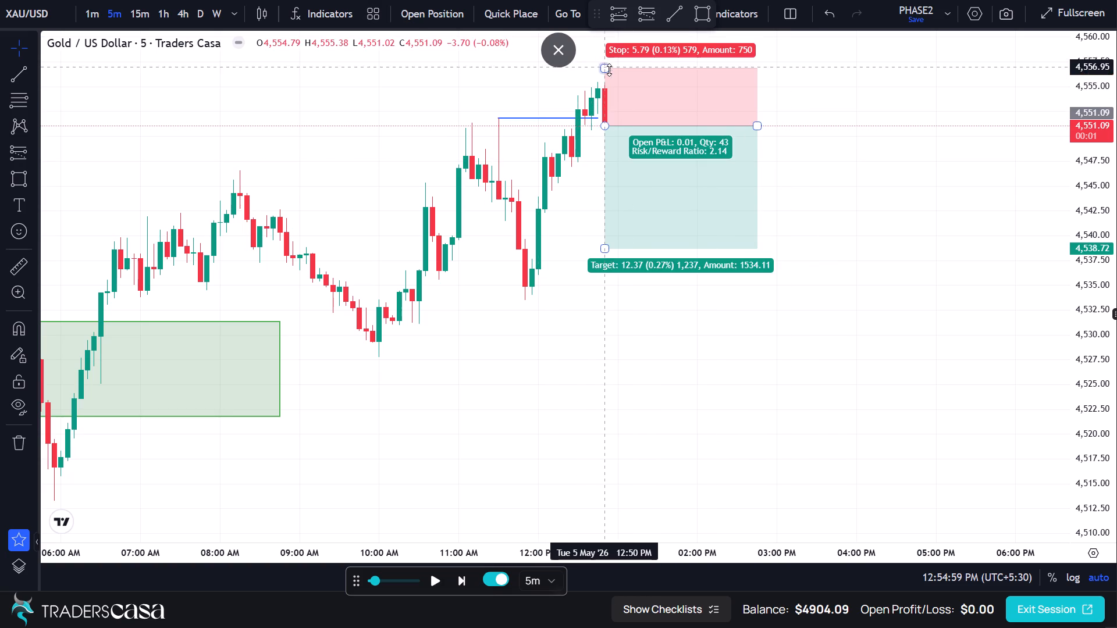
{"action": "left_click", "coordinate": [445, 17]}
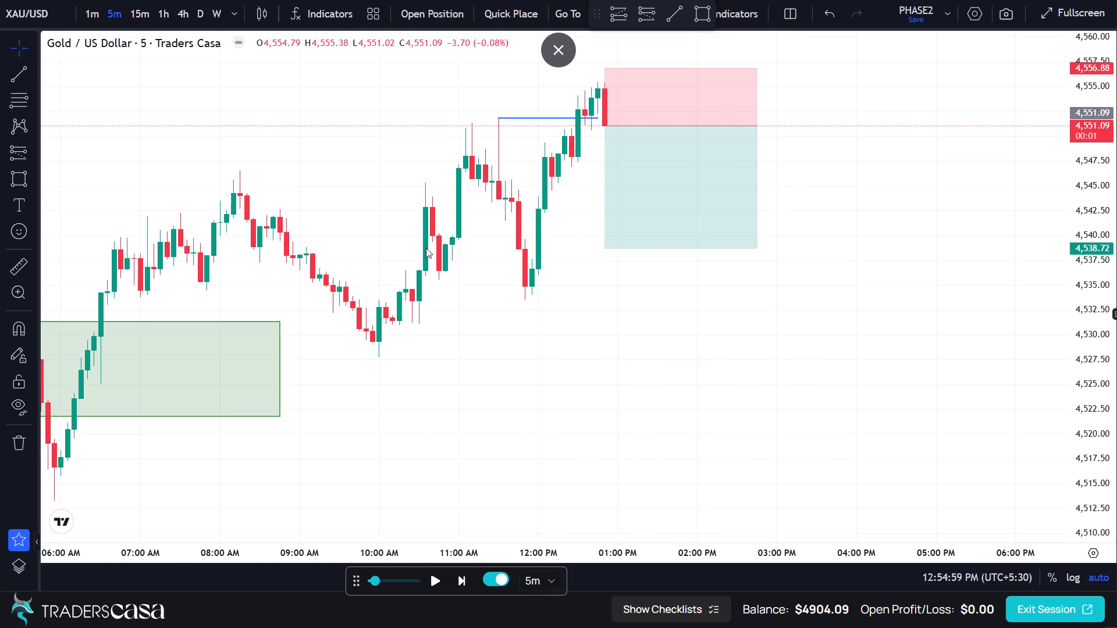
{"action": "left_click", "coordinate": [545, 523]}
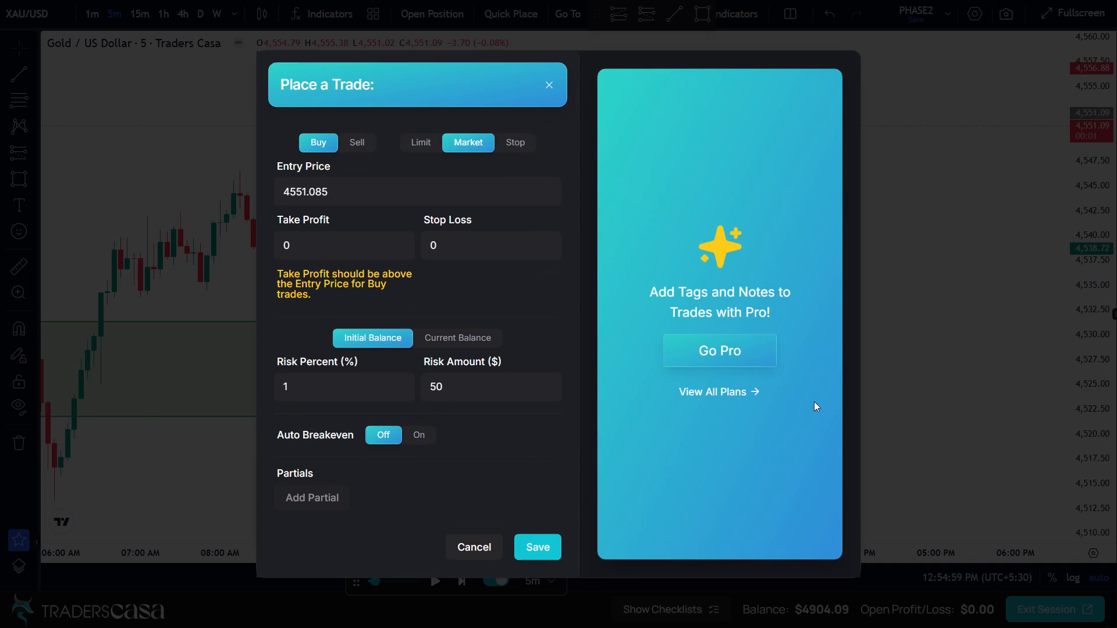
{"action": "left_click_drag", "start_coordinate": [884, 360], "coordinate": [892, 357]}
Place a sell trade from the drawn short position with entry 4551.16, stop loss 4556.95, take profit 4538.79 and $50 risk.
{"action": "left_click", "coordinate": [721, 210]}
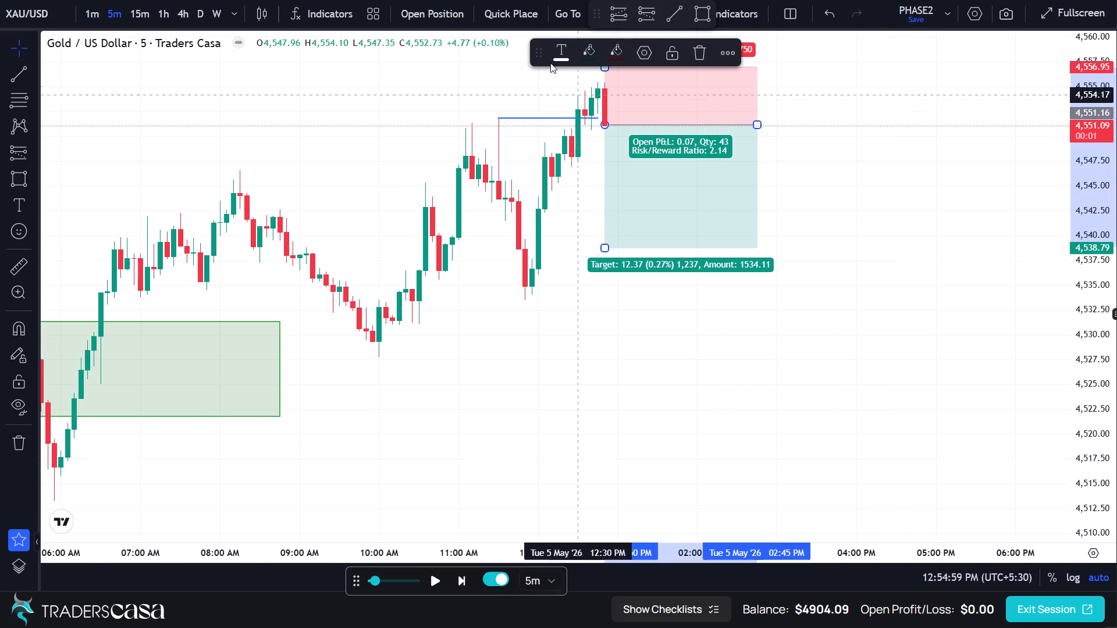
{"action": "left_click", "coordinate": [452, 10]}
{"action": "left_click_drag", "start_coordinate": [554, 506], "coordinate": [556, 518]}
{"action": "left_click", "coordinate": [556, 515]}
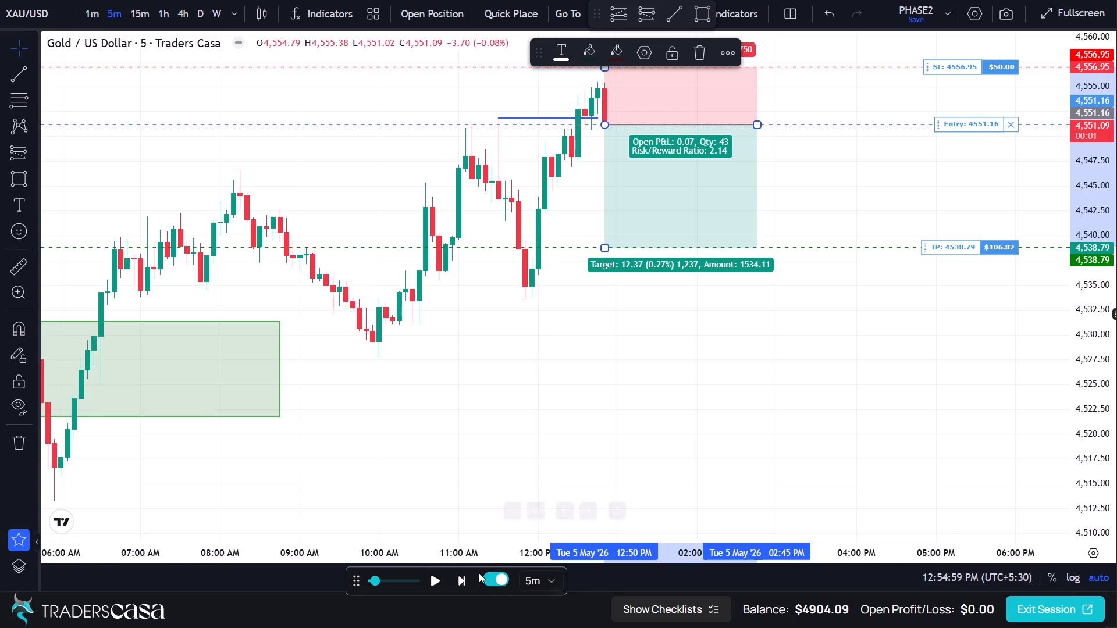
Advance the 5-minute replay three candles to 01:09:59 PM on May 5.
{"action": "left_click", "coordinate": [463, 580]}
{"action": "left_click", "coordinate": [463, 580]}
{"action": "left_click", "coordinate": [463, 580]}
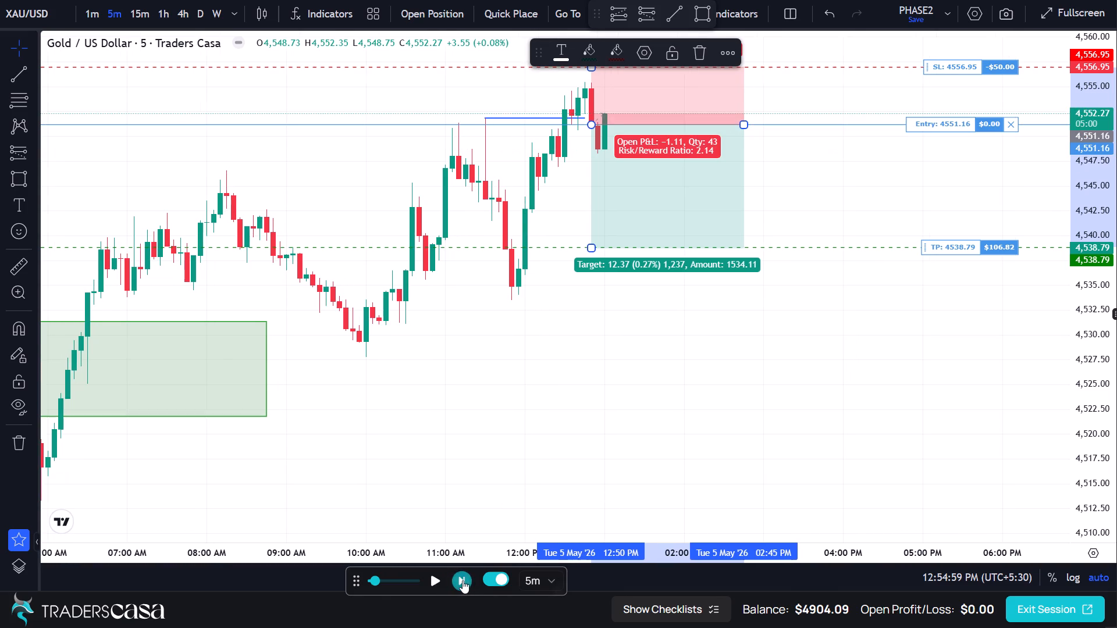
Delete the short position drawing at the 12:50 PM candle.
{"action": "left_click", "coordinate": [694, 247]}
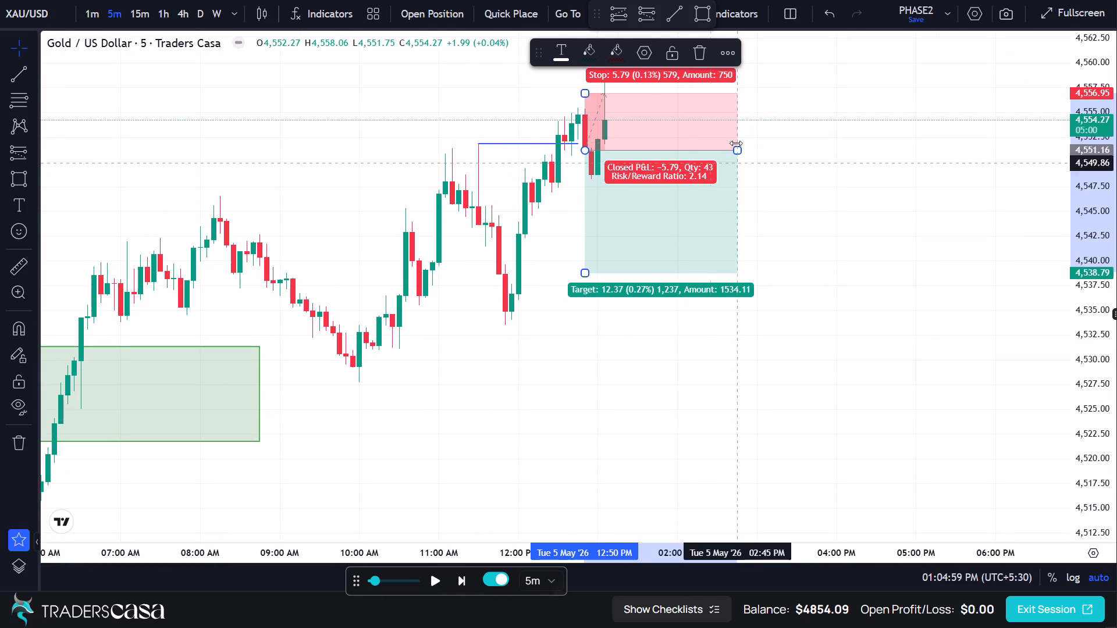
{"action": "left_click", "coordinate": [702, 52]}
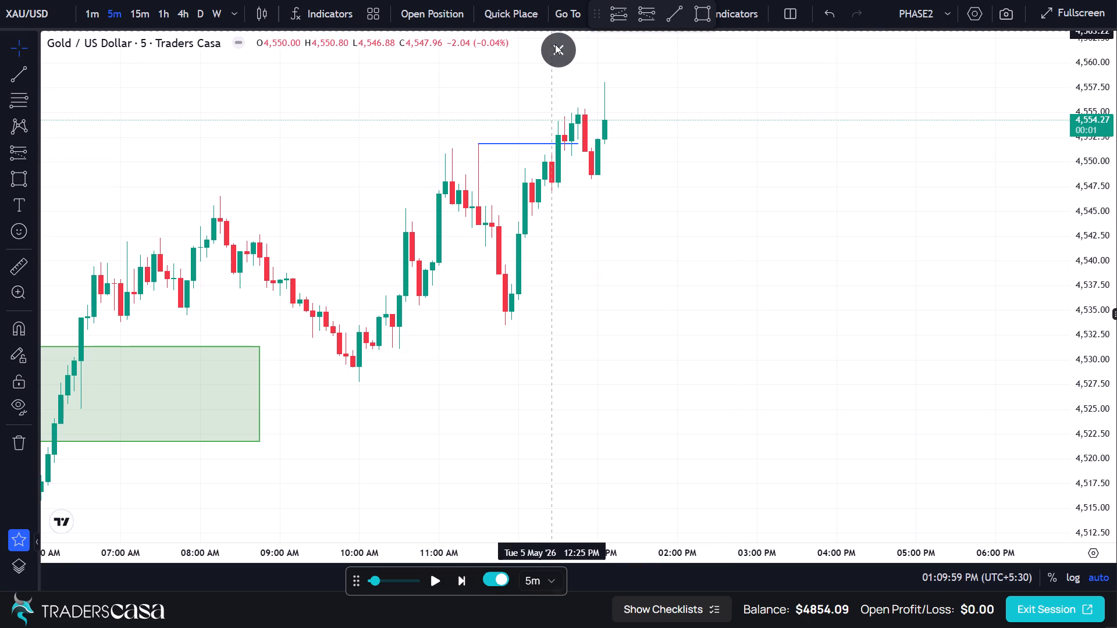
Exit the browser's full-screen view of the backtest chart.
{"action": "left_click", "coordinate": [557, 47]}
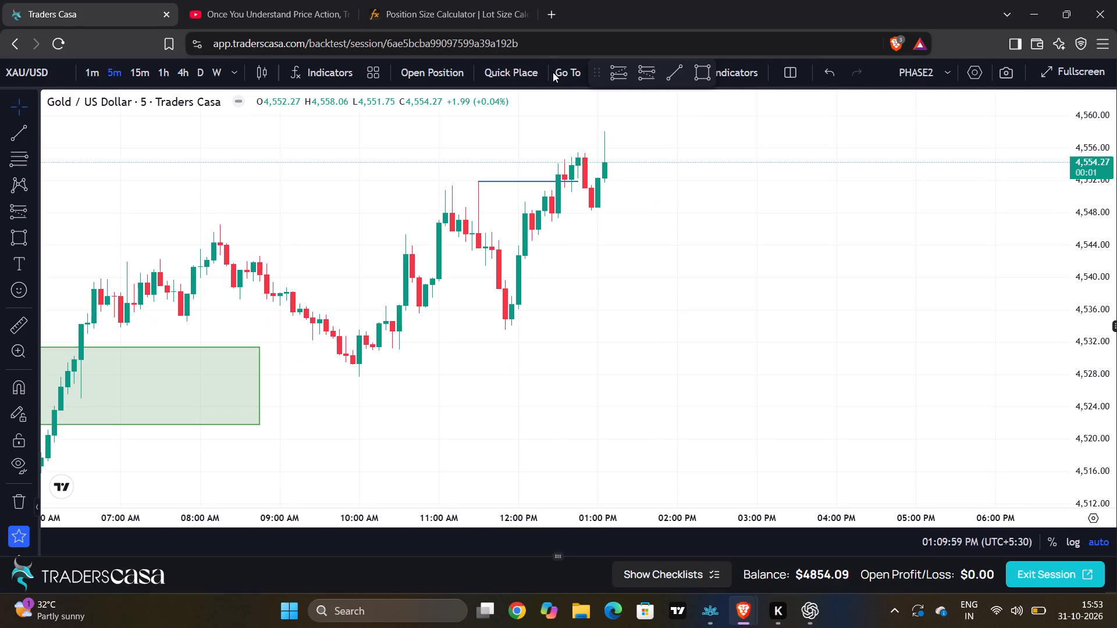
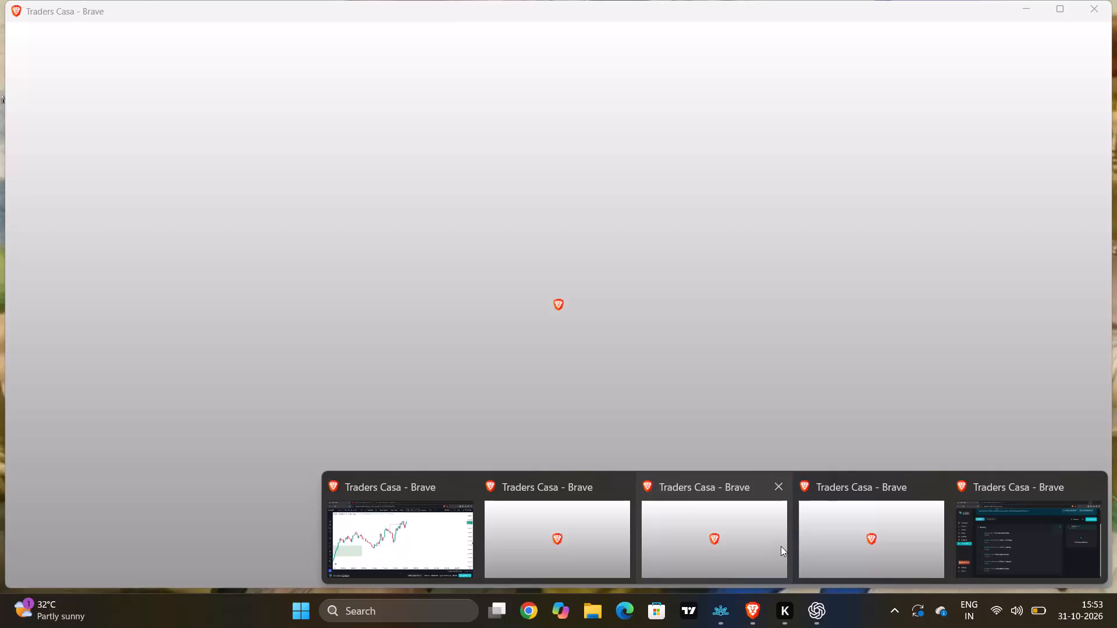
Switch back to the browser window with the XAU/USD backtest chart and show it in full screen.
{"action": "left_click", "coordinate": [436, 553]}
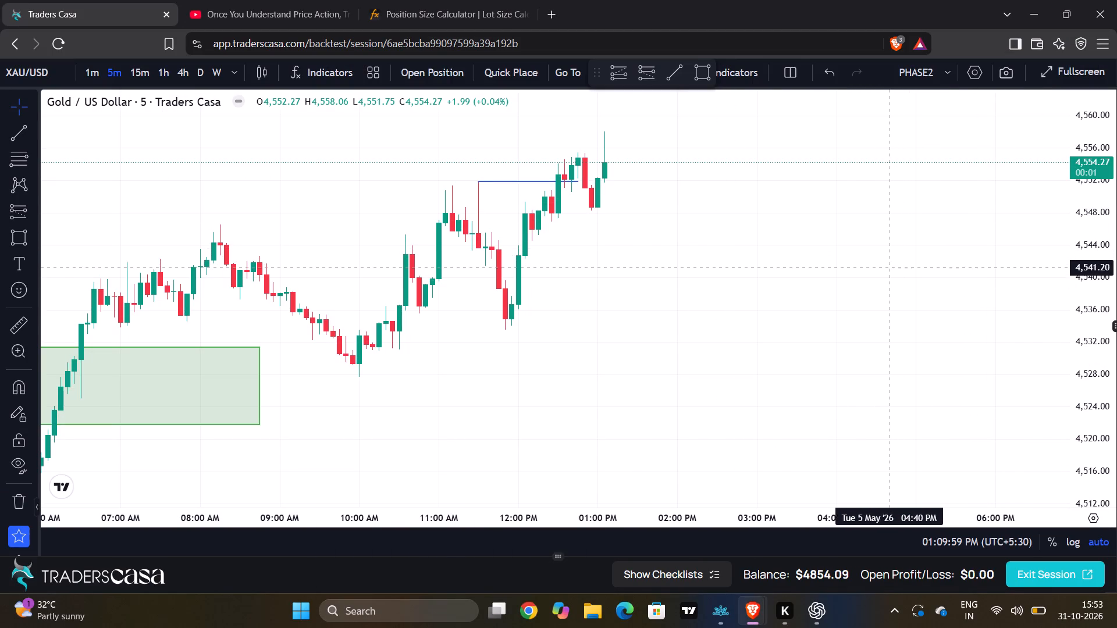
{"action": "key", "text": "F11"}
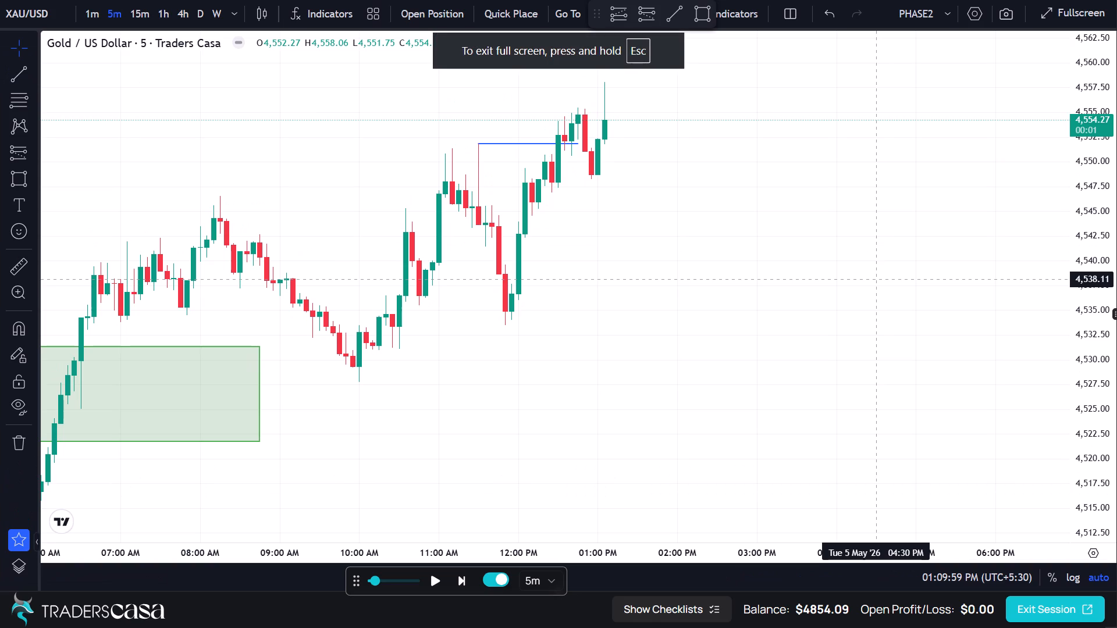
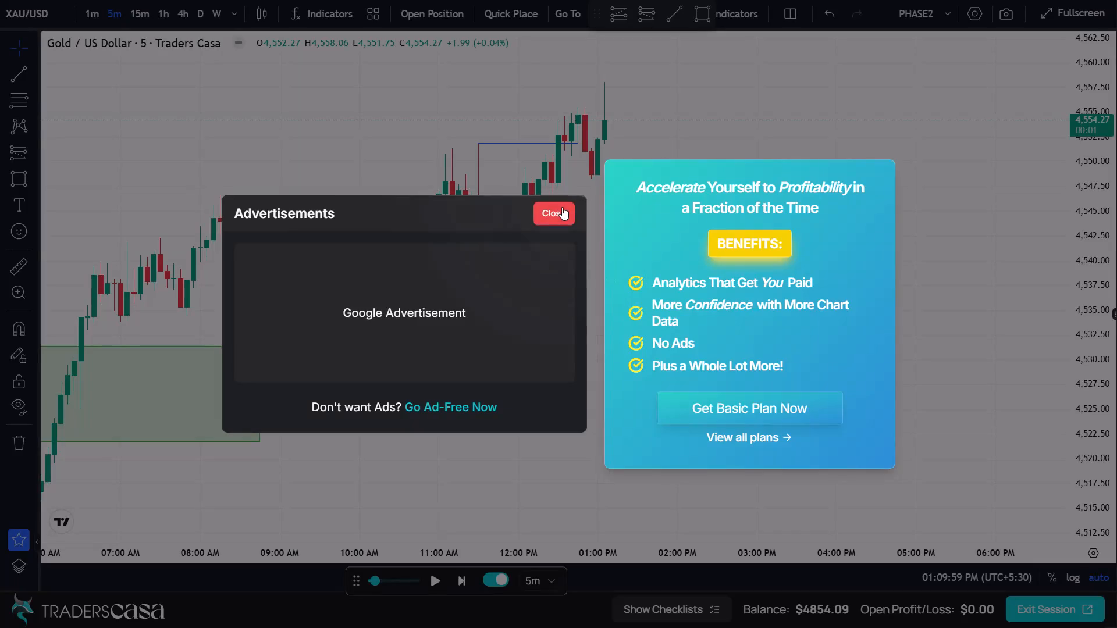
Close the advertisement and switch the XAU/USD chart to the 15-minute timeframe.
{"action": "left_click", "coordinate": [562, 207]}
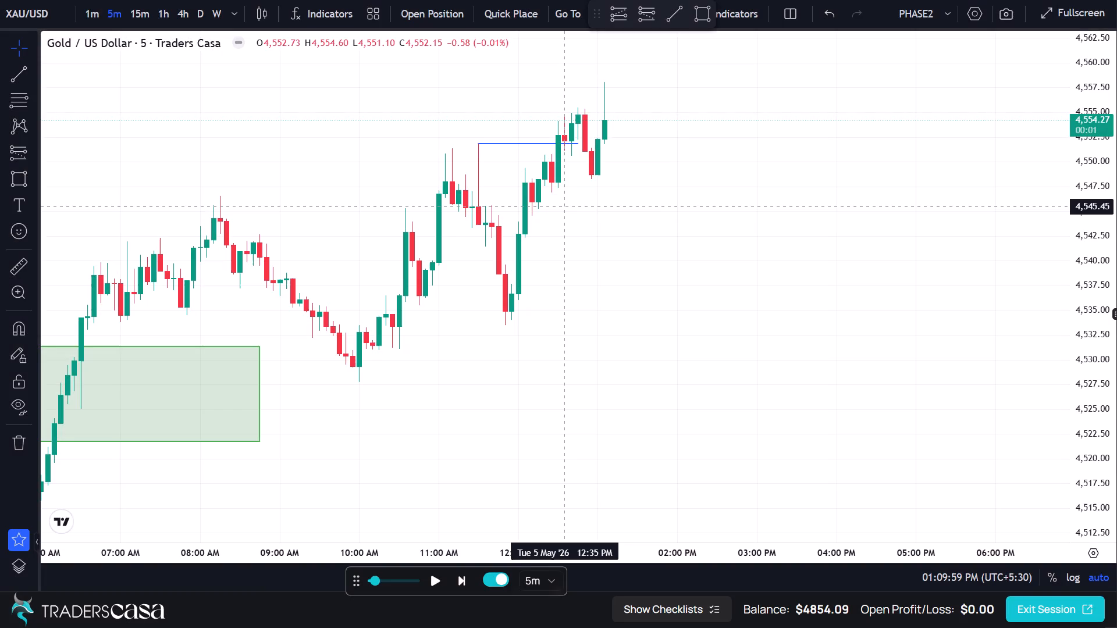
{"action": "scroll", "coordinate": [645, 226], "scroll_direction": "down", "scroll_amount": 2}
{"action": "scroll", "coordinate": [645, 226], "scroll_direction": "up", "scroll_amount": 2}
{"action": "scroll", "coordinate": [645, 226], "scroll_direction": "down", "scroll_amount": 1}
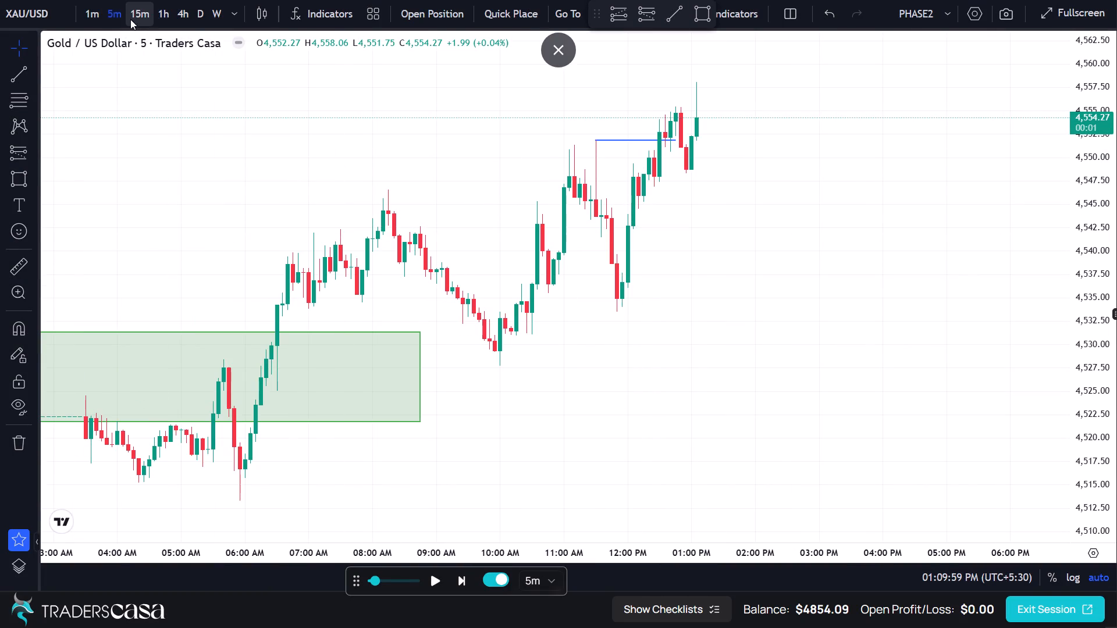
{"action": "left_click", "coordinate": [142, 17]}
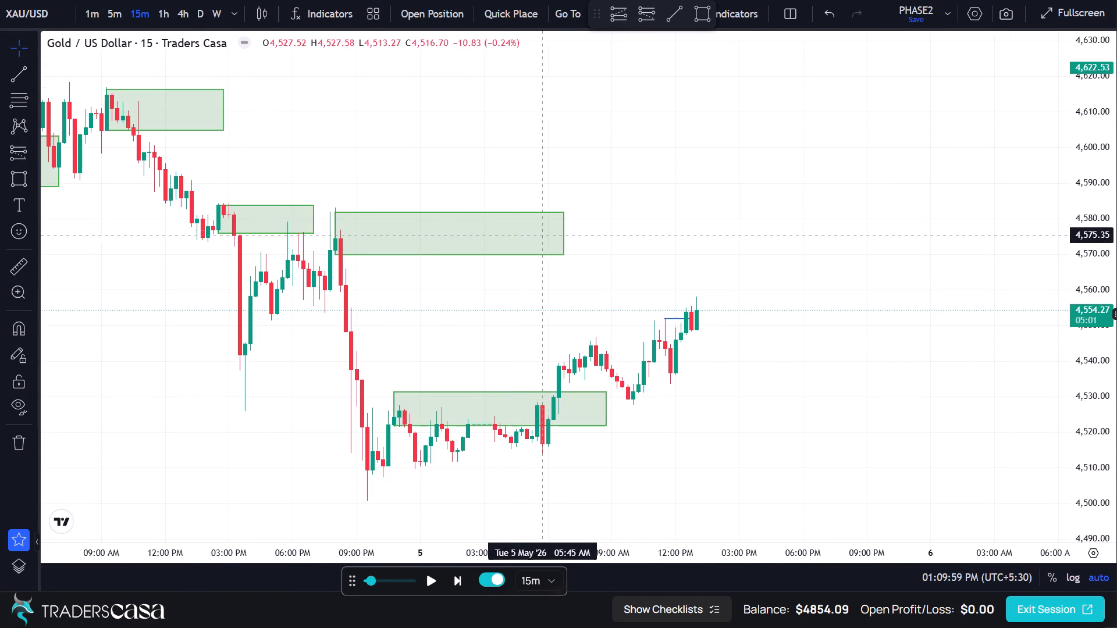
Extend the end of the green zone between 4,569.85 and 4,581.83 to about 5:15 PM on May 5.
{"action": "left_click_drag", "start_coordinate": [563, 234], "coordinate": [706, 234]}
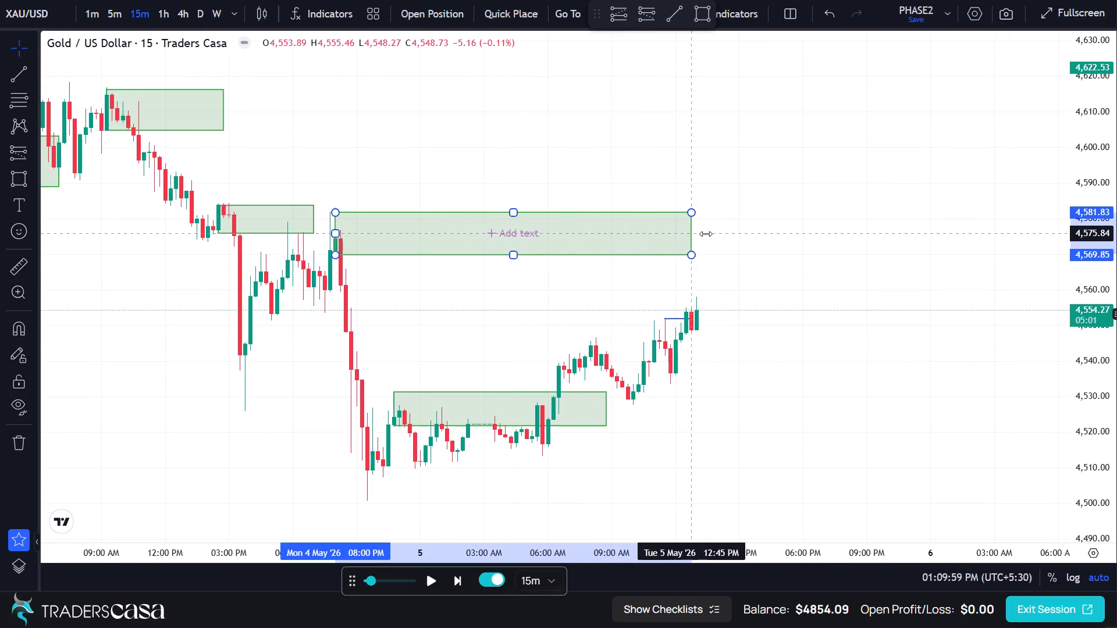
{"action": "left_click_drag", "start_coordinate": [706, 234], "coordinate": [789, 242]}
{"action": "left_click", "coordinate": [773, 312]}
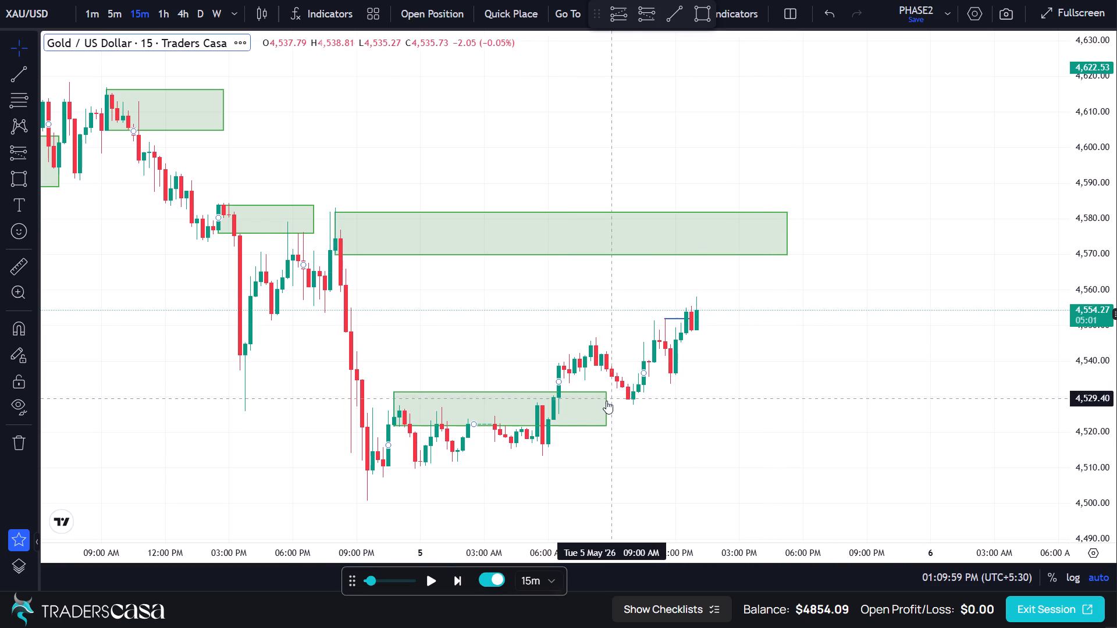
Delete the green zone around 4,522–4,531 and the blue level line at 4,551.83.
{"action": "left_click", "coordinate": [604, 388]}
{"action": "left_click", "coordinate": [719, 65]}
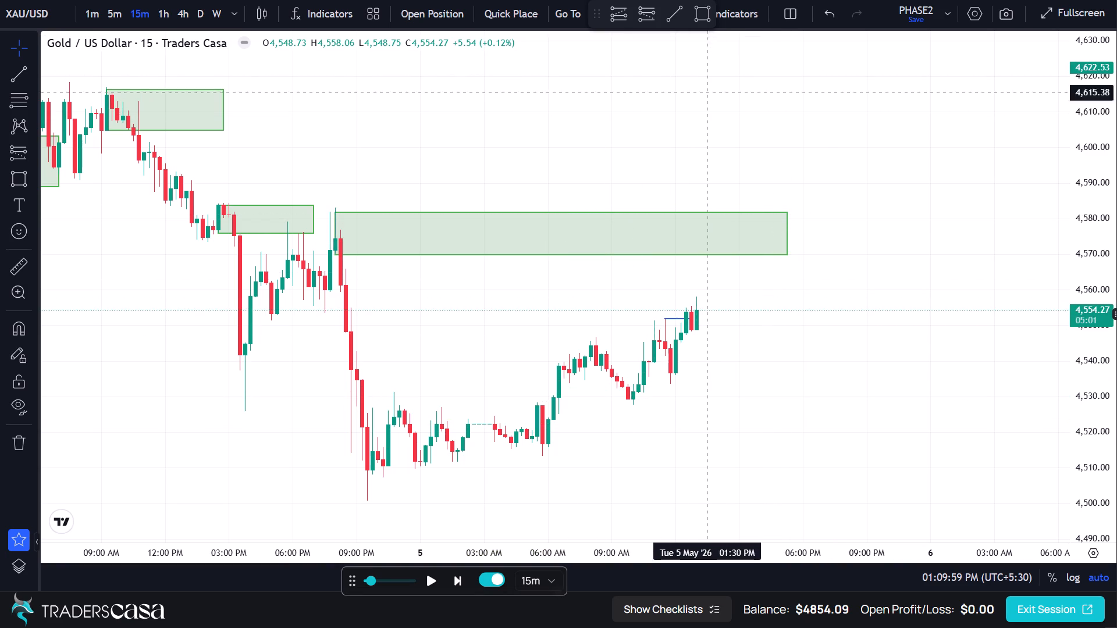
{"action": "left_click", "coordinate": [681, 320]}
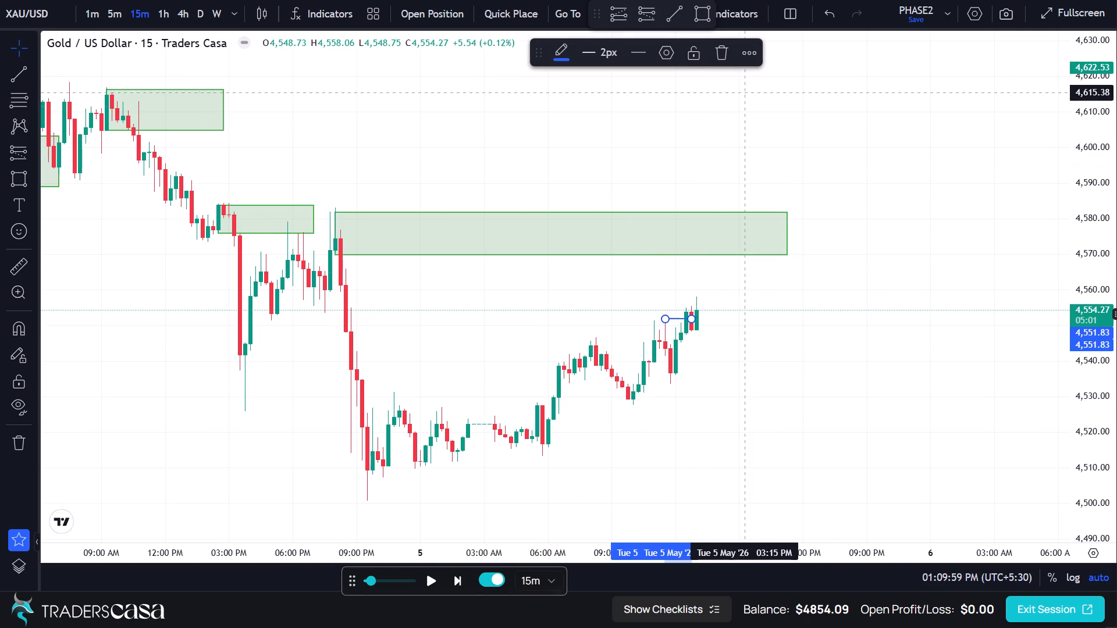
{"action": "left_click", "coordinate": [723, 51]}
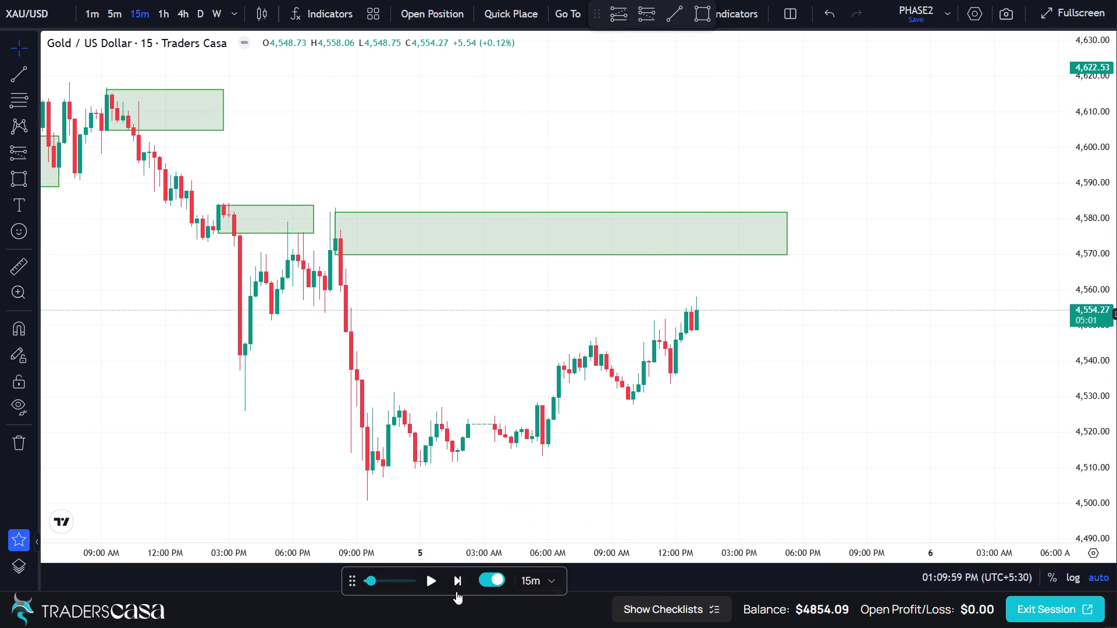
Advance the replay in 15-minute bars to 6:14:59 PM on May 5, when price is in the upper green zone.
{"action": "double_click", "coordinate": [458, 588]}
{"action": "triple_click", "coordinate": [458, 581]}
{"action": "triple_click", "coordinate": [458, 581]}
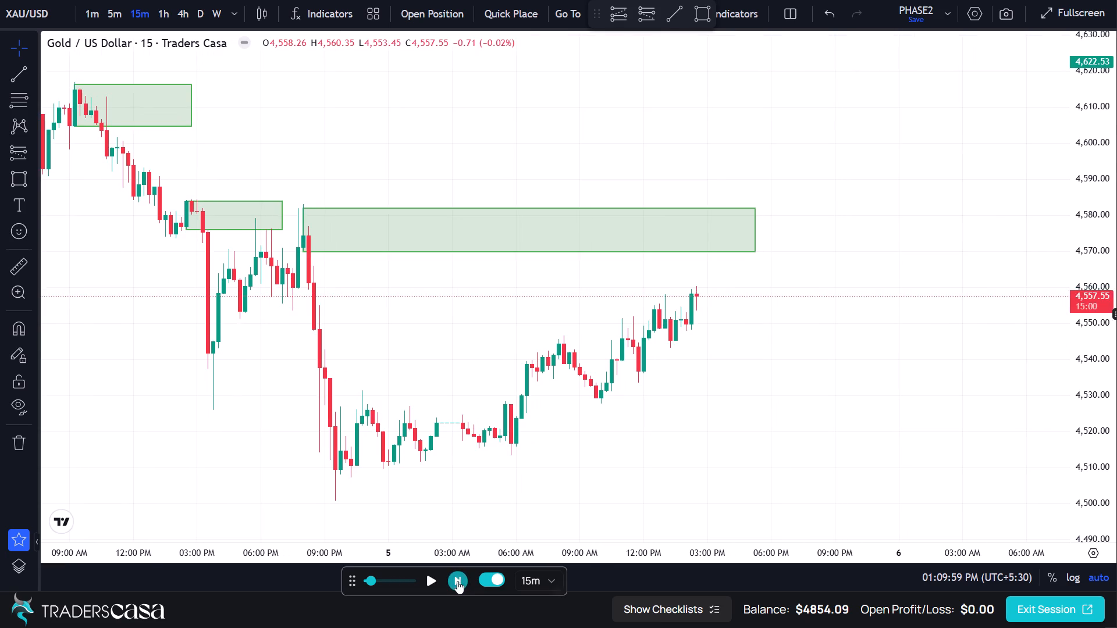
{"action": "triple_click", "coordinate": [457, 581]}
{"action": "triple_click", "coordinate": [456, 581]}
{"action": "triple_click", "coordinate": [456, 581]}
{"action": "triple_click", "coordinate": [456, 581]}
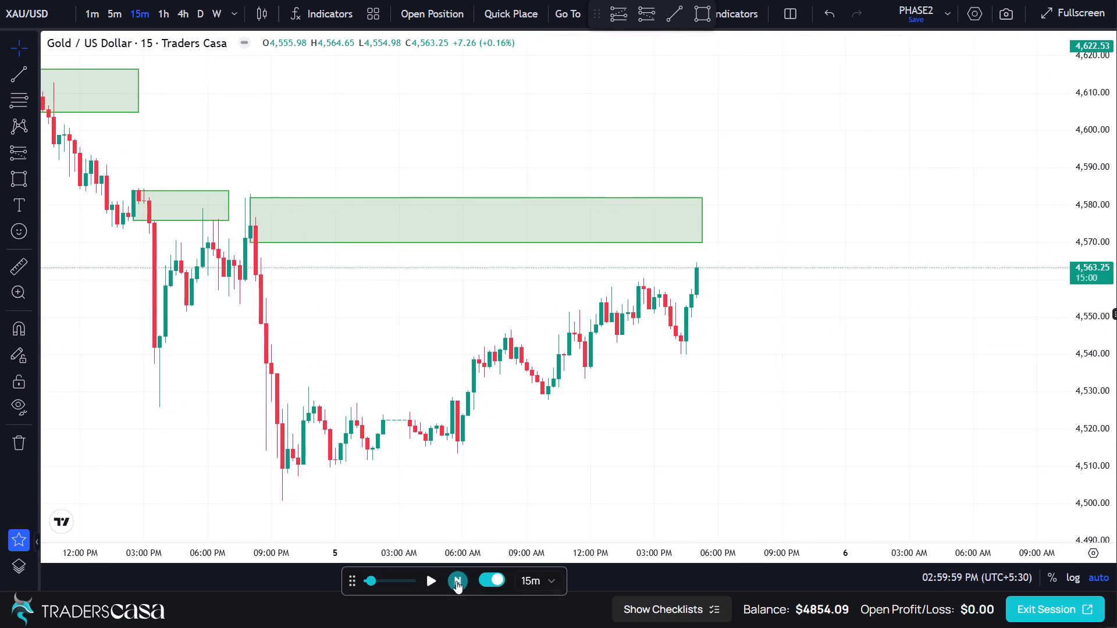
{"action": "left_click", "coordinate": [456, 581]}
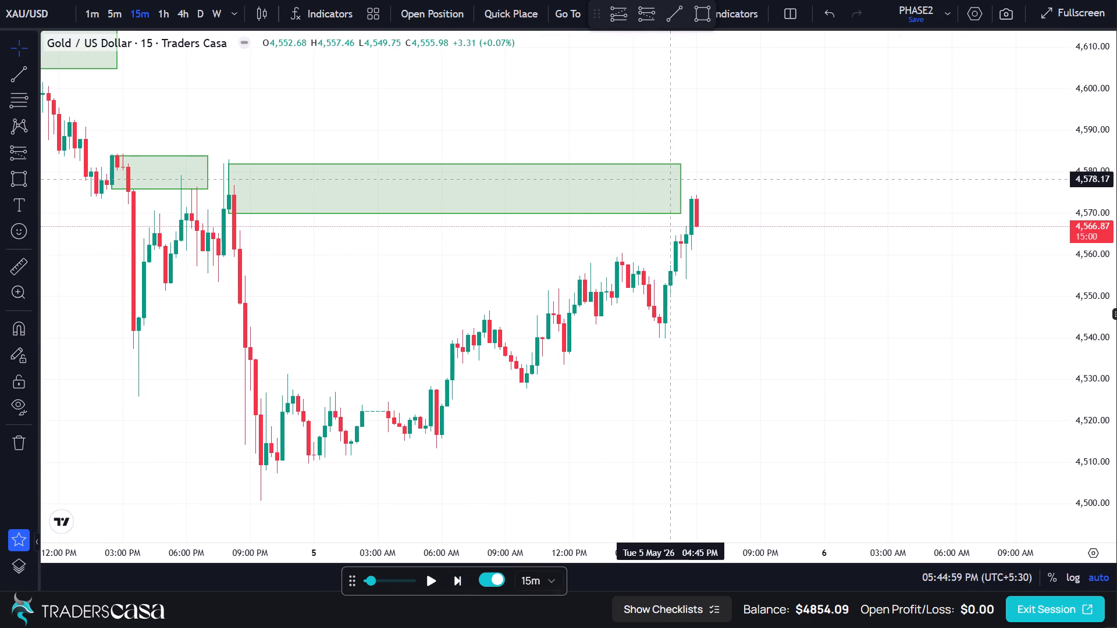
Extend the end of the green zone between 4,569.85 and 4,581.83 to 12:00 AM on May 6.
{"action": "left_click_drag", "start_coordinate": [681, 188], "coordinate": [827, 198]}
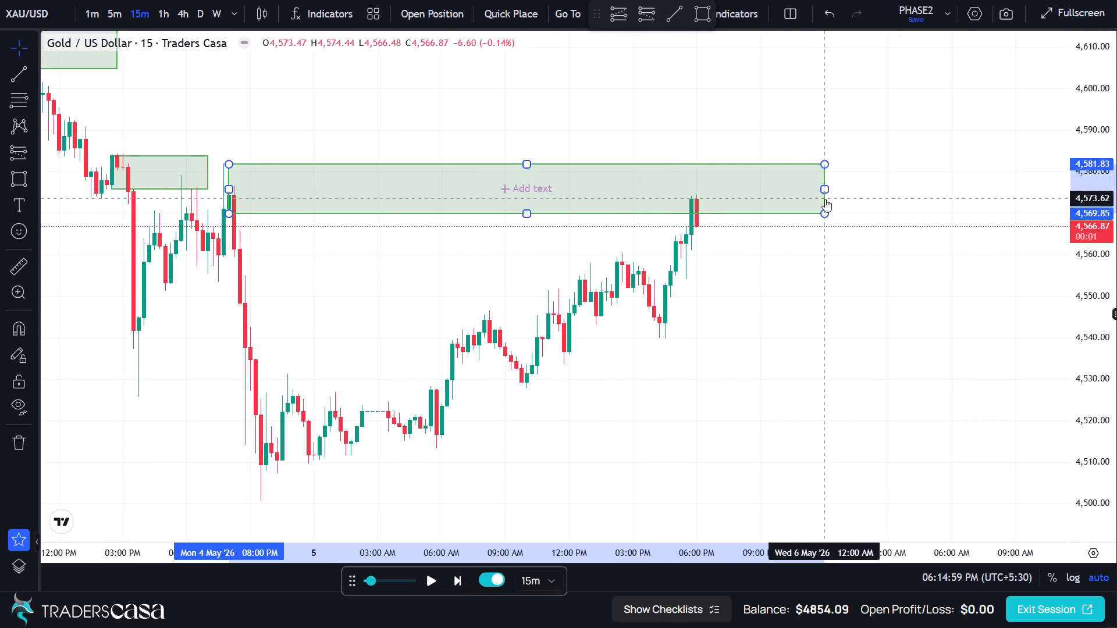
{"action": "left_click", "coordinate": [760, 138]}
On the 5-minute chart, draw a short position at 6:00 PM with entry 4,568.96, stop 4,575.76 and target 4,555.18.
{"action": "left_click", "coordinate": [117, 10]}
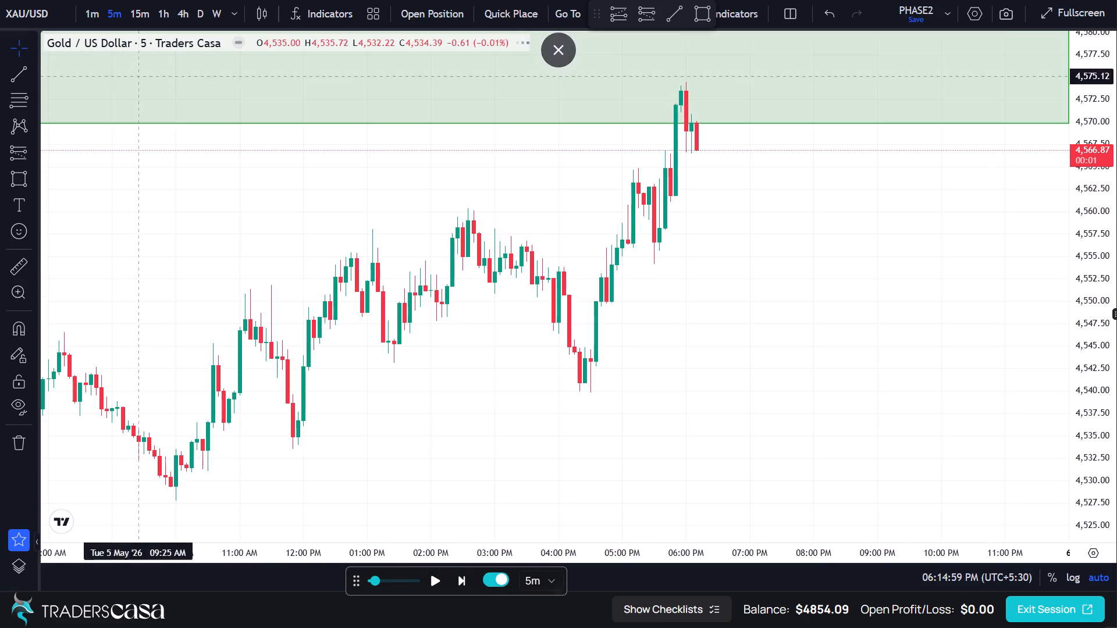
{"action": "scroll", "coordinate": [641, 243], "scroll_direction": "down", "scroll_amount": 2}
{"action": "left_click_drag", "start_coordinate": [760, 227], "coordinate": [760, 299]}
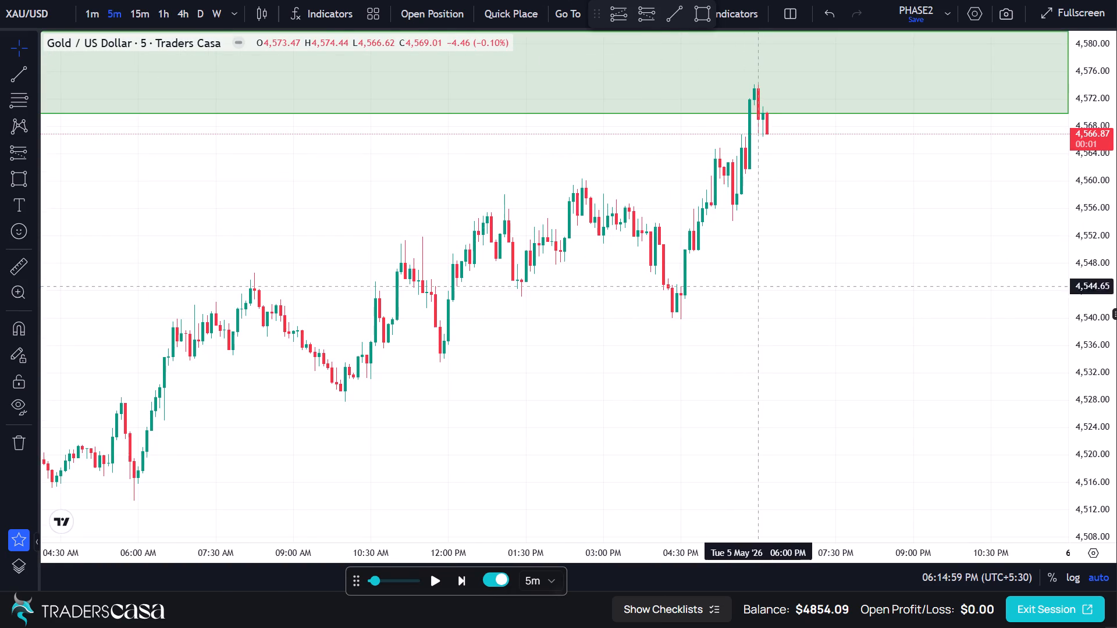
{"action": "left_click_drag", "start_coordinate": [760, 299], "coordinate": [764, 403]}
{"action": "scroll", "coordinate": [782, 301], "scroll_direction": "up", "scroll_amount": 2}
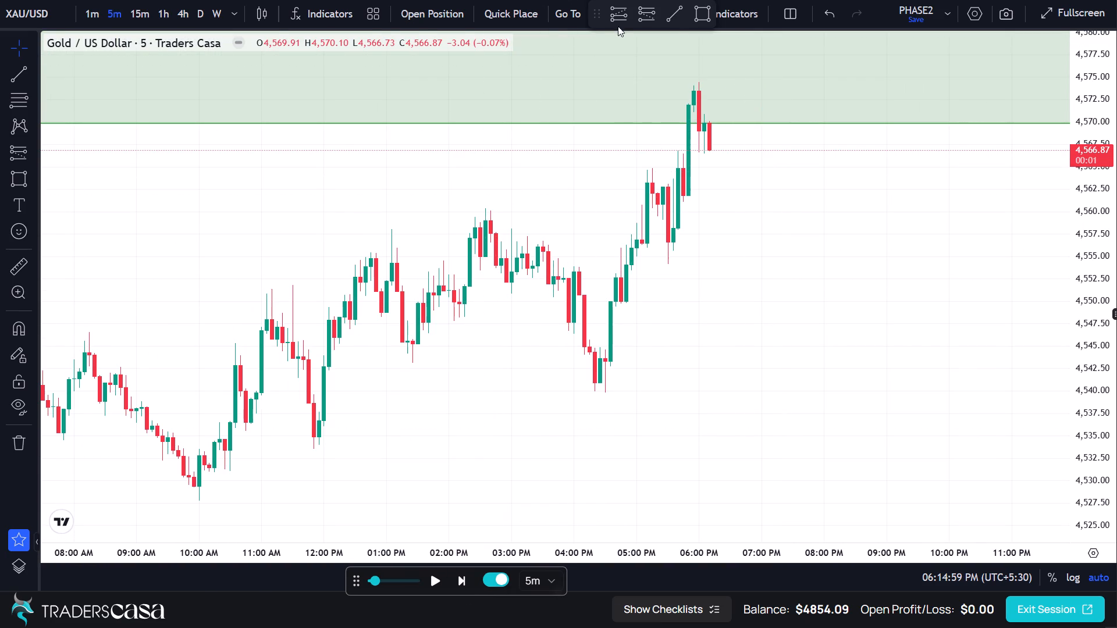
{"action": "left_click", "coordinate": [639, 18]}
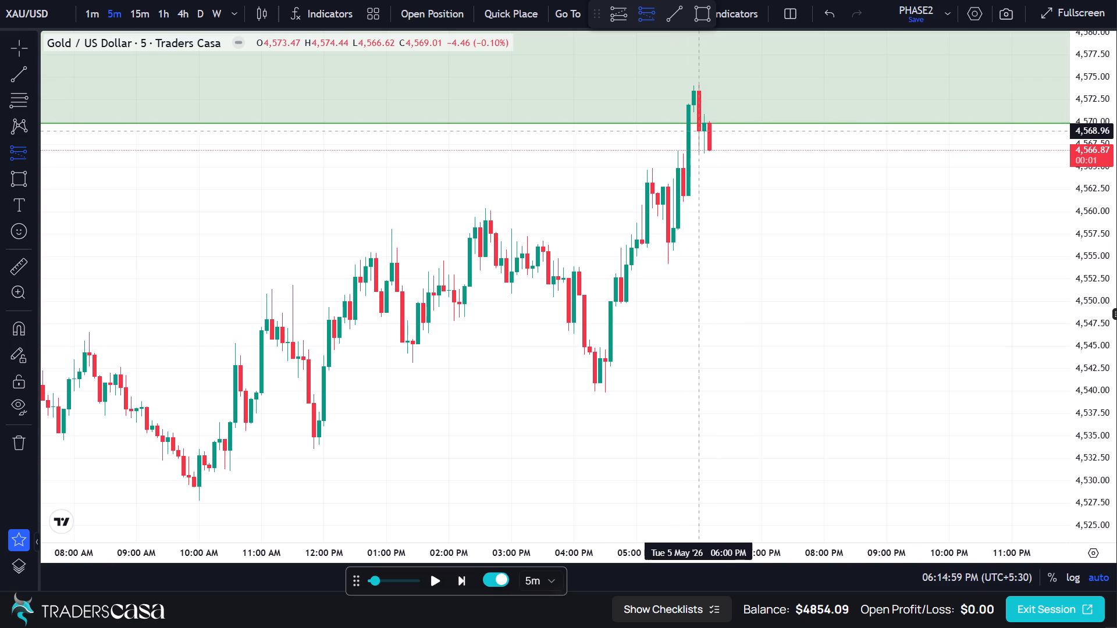
{"action": "left_click", "coordinate": [699, 131]}
{"action": "left_click", "coordinate": [640, 136]}
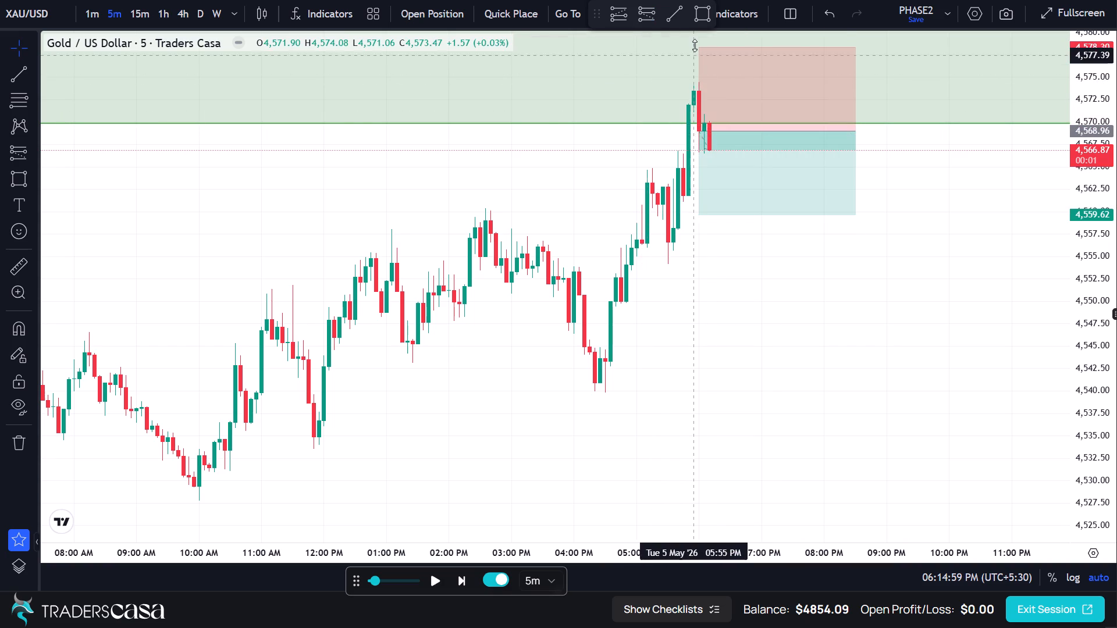
{"action": "left_click_drag", "start_coordinate": [700, 47], "coordinate": [700, 66]}
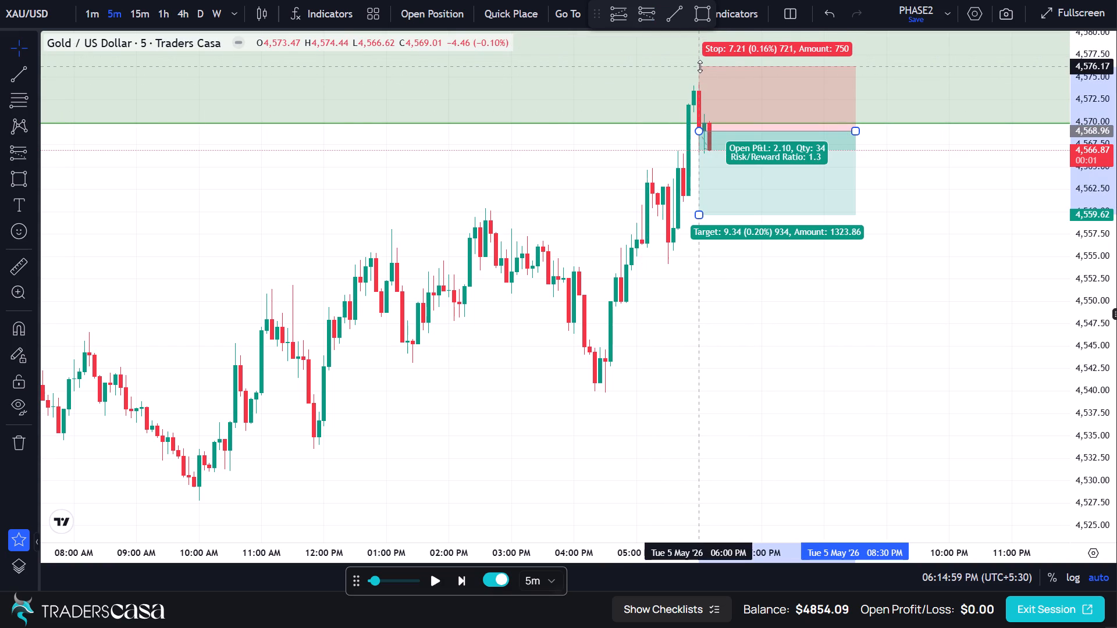
{"action": "left_click_drag", "start_coordinate": [700, 66], "coordinate": [700, 70]}
{"action": "left_click_drag", "start_coordinate": [701, 217], "coordinate": [701, 230]}
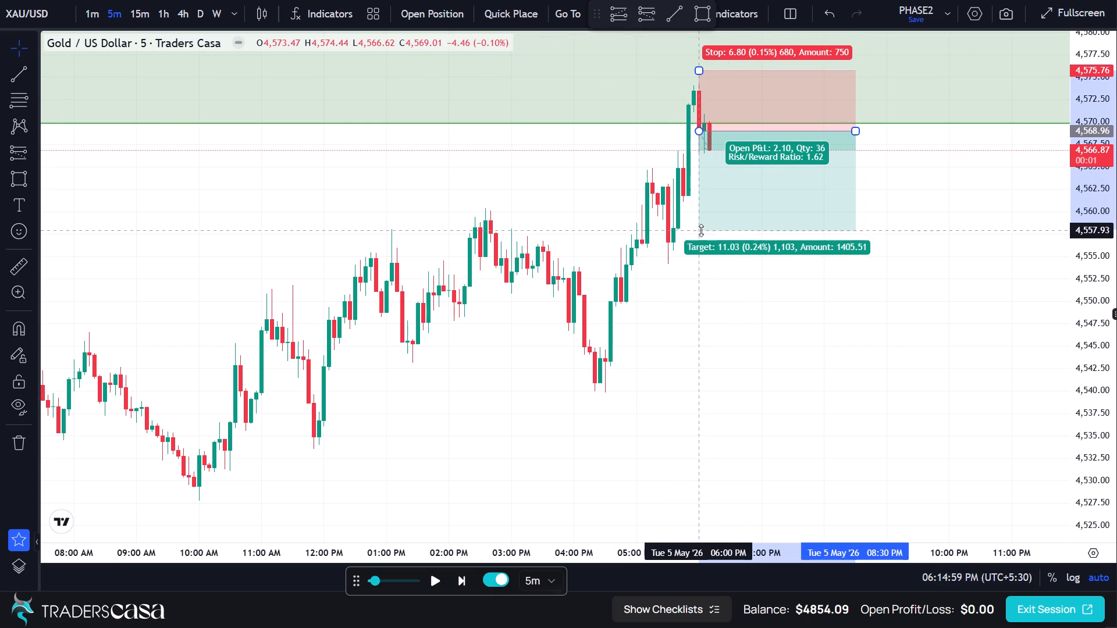
{"action": "left_click_drag", "start_coordinate": [701, 230], "coordinate": [701, 237]}
{"action": "left_click_drag", "start_coordinate": [701, 237], "coordinate": [698, 258]}
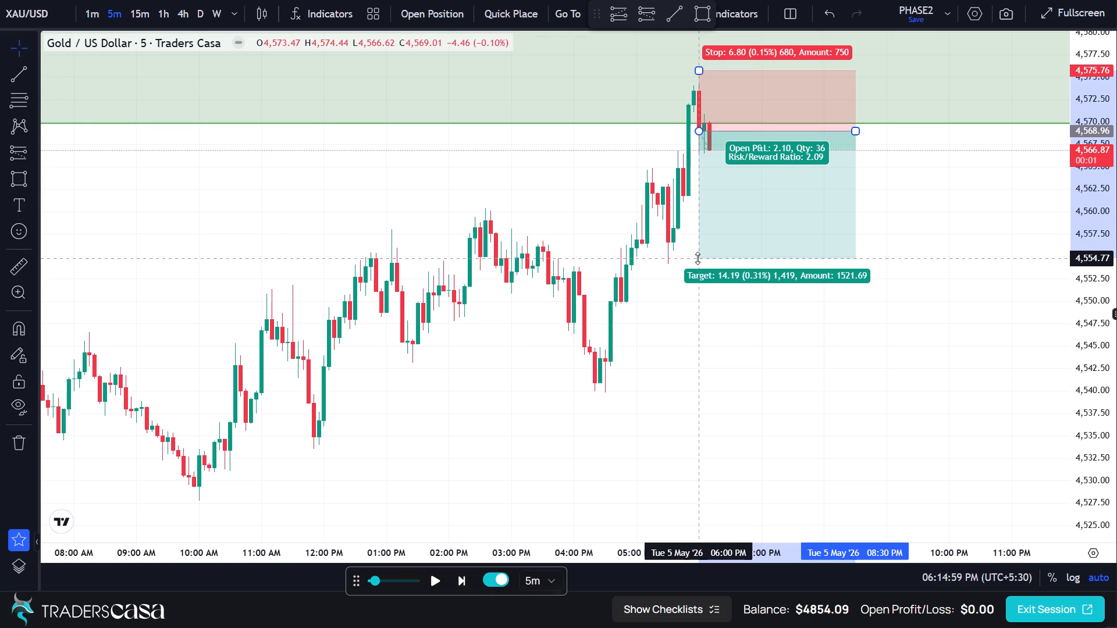
{"action": "left_click_drag", "start_coordinate": [698, 258], "coordinate": [702, 251]}
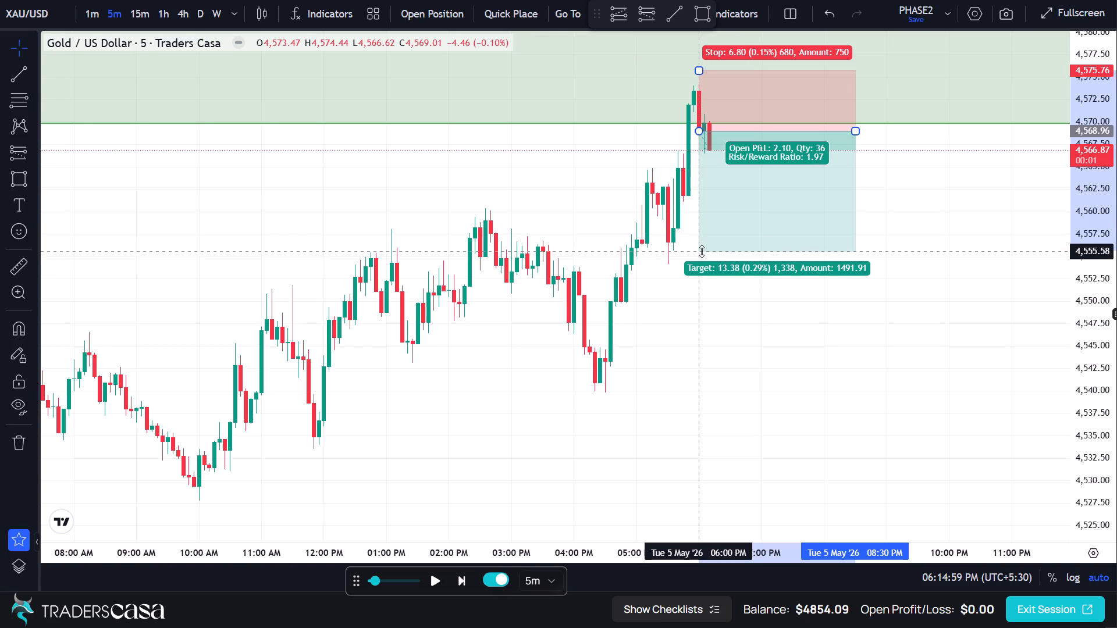
{"action": "left_click_drag", "start_coordinate": [702, 251], "coordinate": [702, 255]}
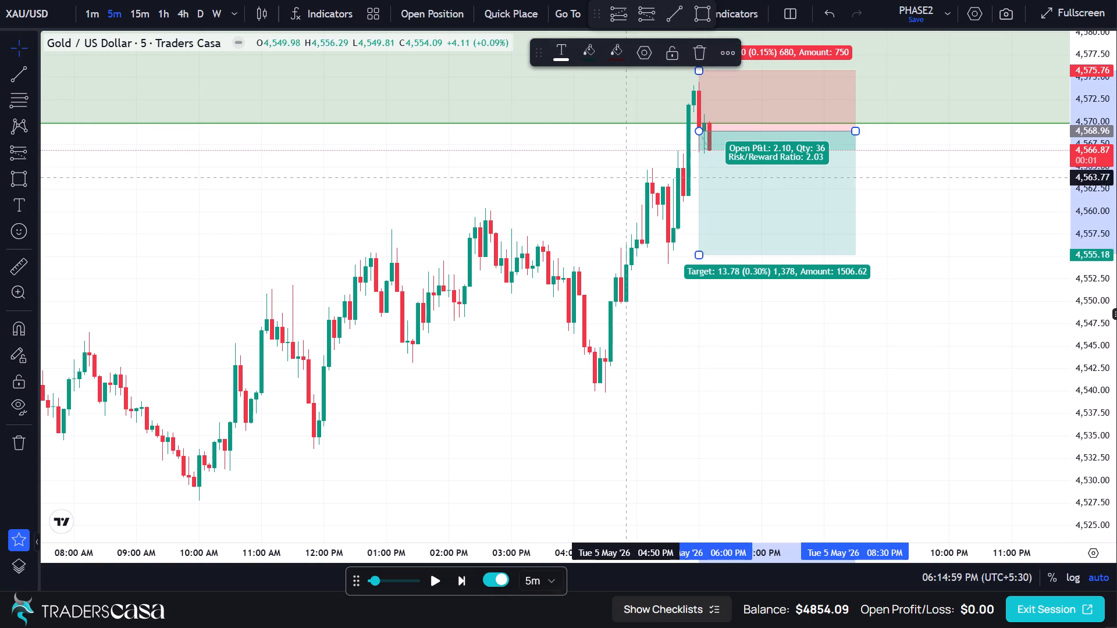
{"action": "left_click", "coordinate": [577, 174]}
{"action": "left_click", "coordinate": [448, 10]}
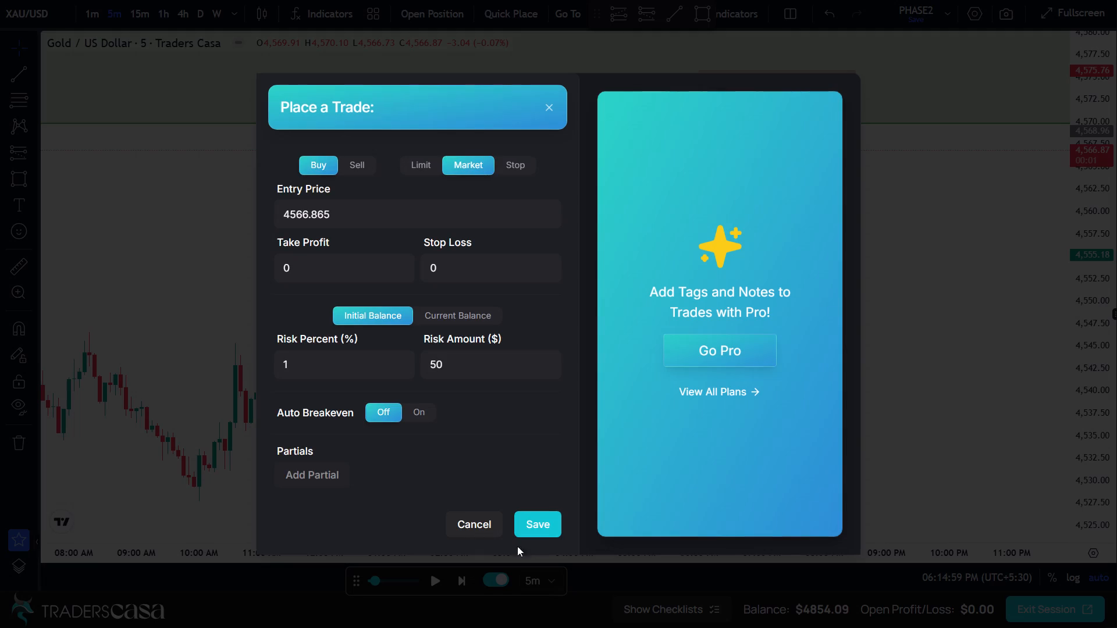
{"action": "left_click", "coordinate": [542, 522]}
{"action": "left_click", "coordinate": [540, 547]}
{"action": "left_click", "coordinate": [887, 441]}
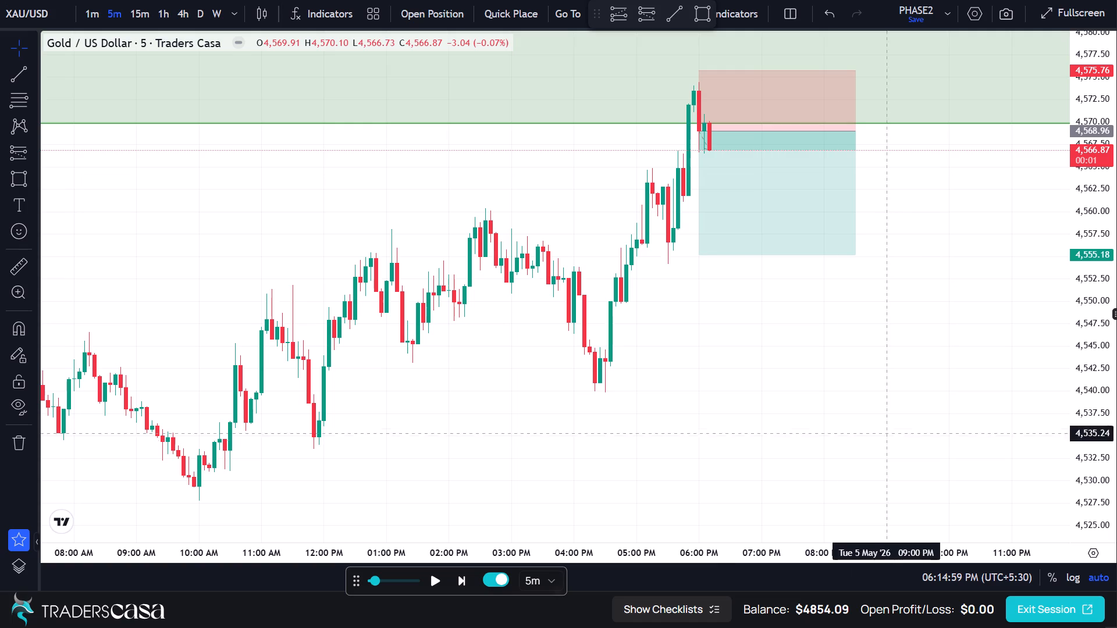
Shift the short position to entry 4,569.04 and place the trade from it with stop loss 4,575.84 and take profit 4,555.26.
{"action": "left_click", "coordinate": [782, 238]}
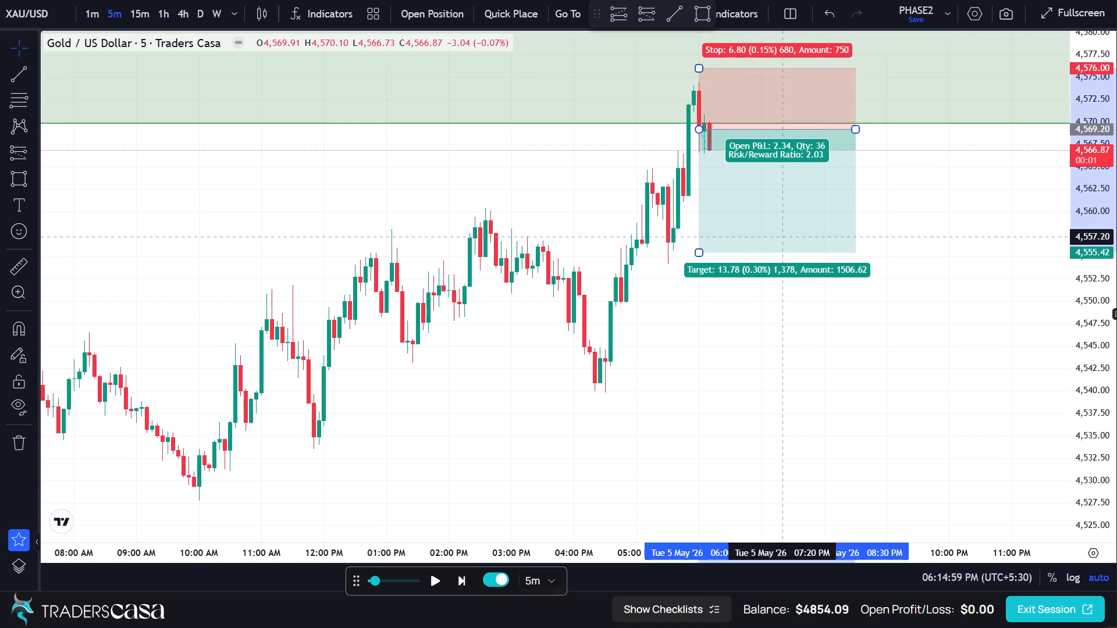
{"action": "left_click", "coordinate": [467, 6]}
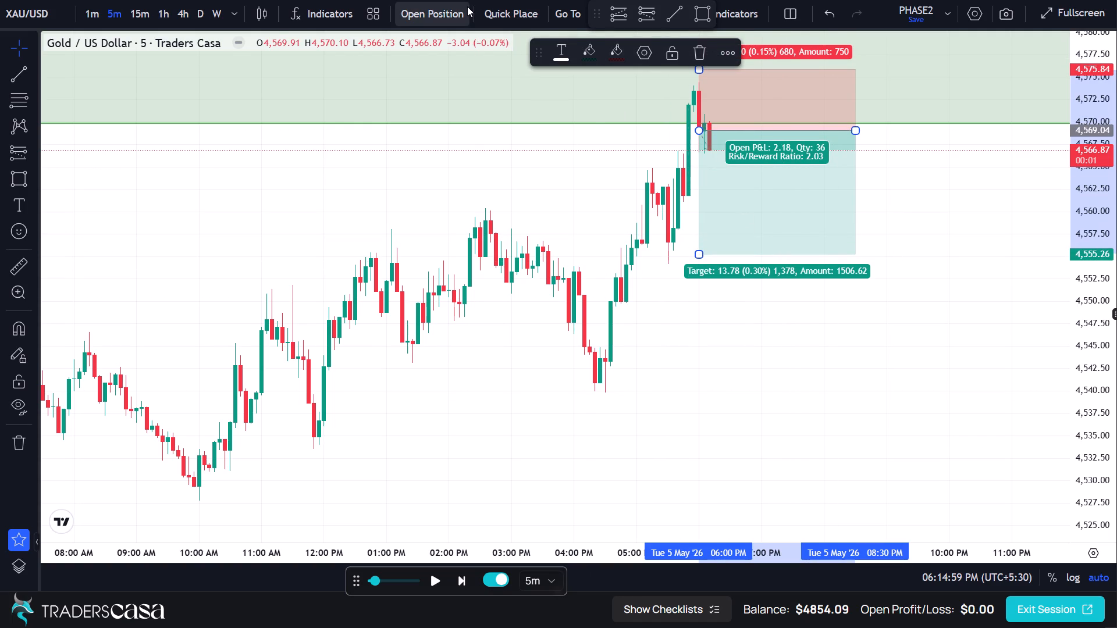
{"action": "left_click", "coordinate": [548, 518]}
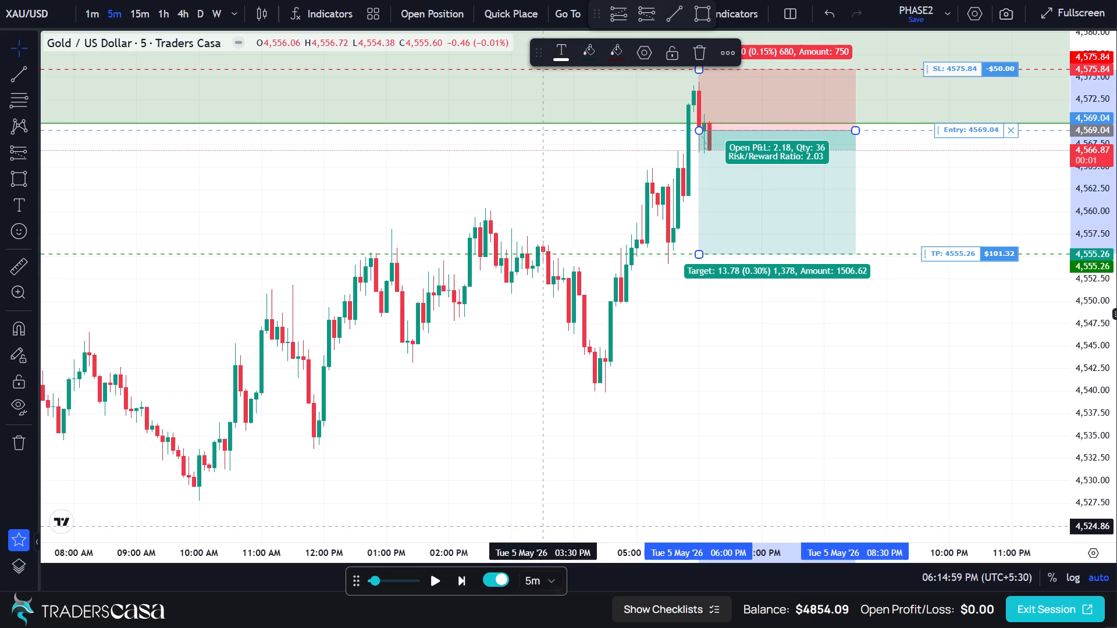
Advance the replay in 5-minute bars to 6:39:59 PM to play out the short trade.
{"action": "left_click", "coordinate": [455, 576]}
{"action": "double_click", "coordinate": [454, 576]}
{"action": "double_click", "coordinate": [458, 577]}
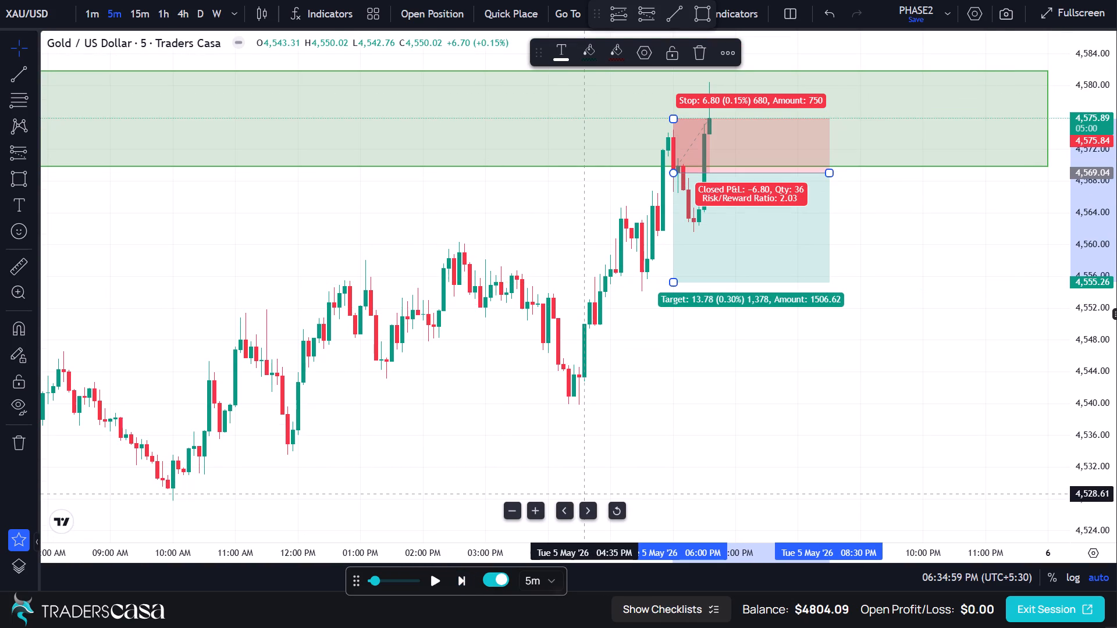
Delete the short position drawing of the closed trade from the chart.
{"action": "left_click", "coordinate": [745, 284]}
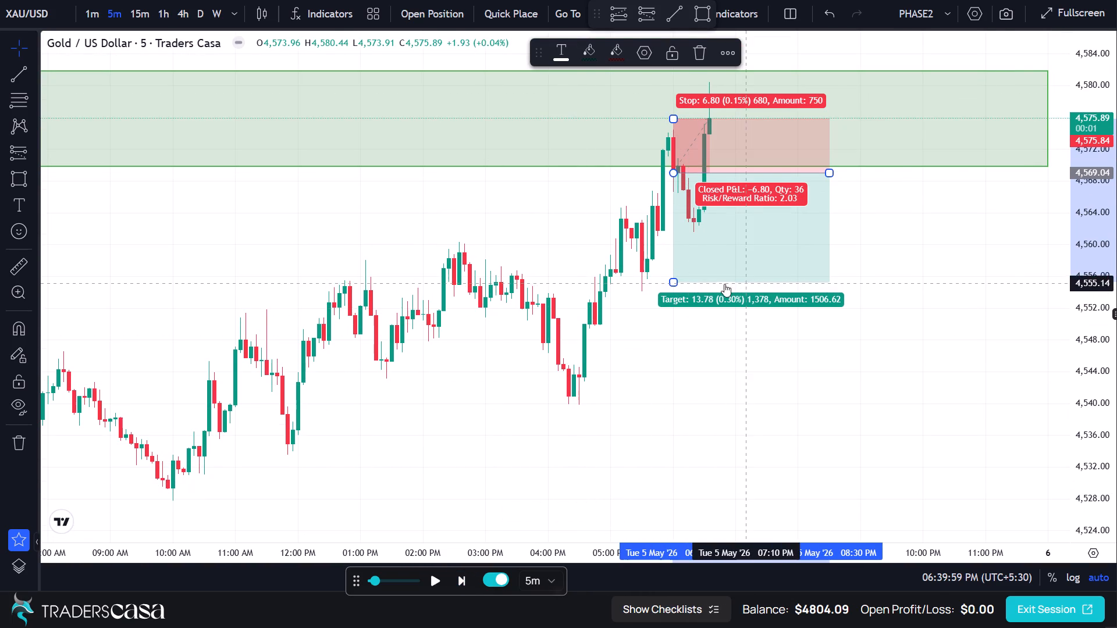
{"action": "left_click", "coordinate": [697, 58]}
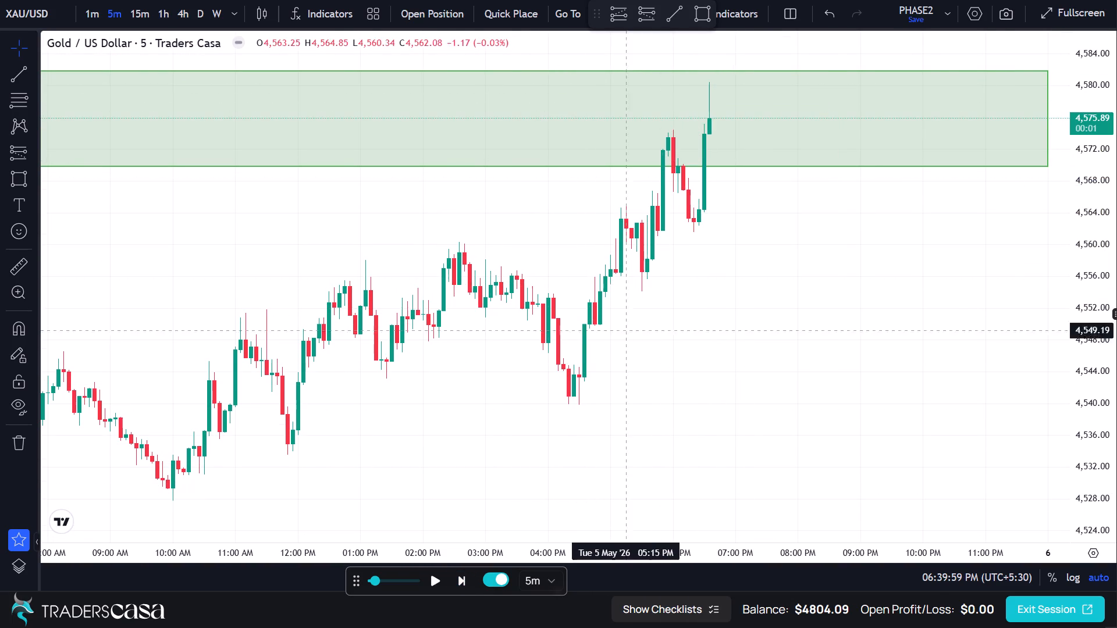
Advance the replay in 5-minute bars to 6:54:59 PM on May 5.
{"action": "left_click", "coordinate": [469, 575]}
{"action": "left_click", "coordinate": [470, 573]}
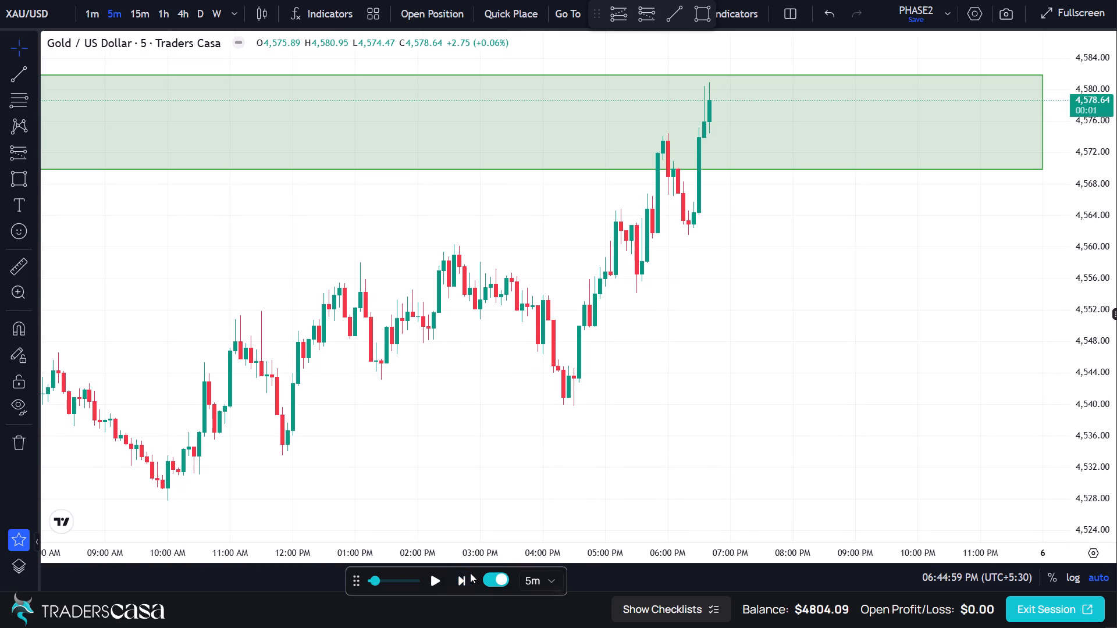
{"action": "left_click", "coordinate": [465, 580]}
{"action": "left_click", "coordinate": [465, 580]}
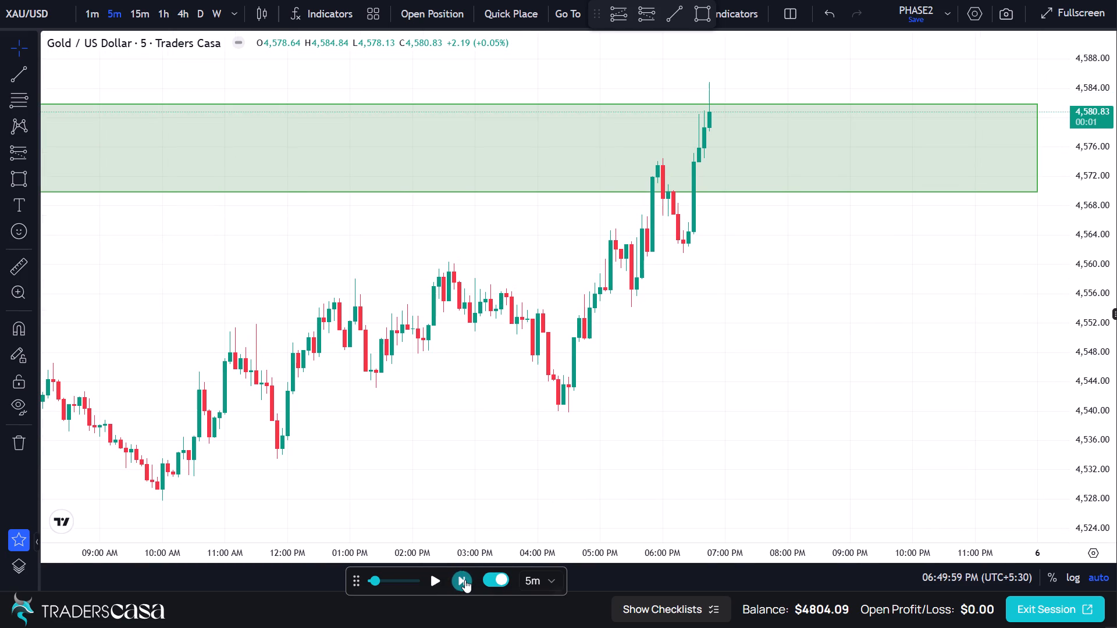
Draw a short position from the latest candle with entry 4,576.50, stop 4,585.76 and target about 4,560.01.
{"action": "scroll", "coordinate": [678, 312], "scroll_direction": "up", "scroll_amount": 1}
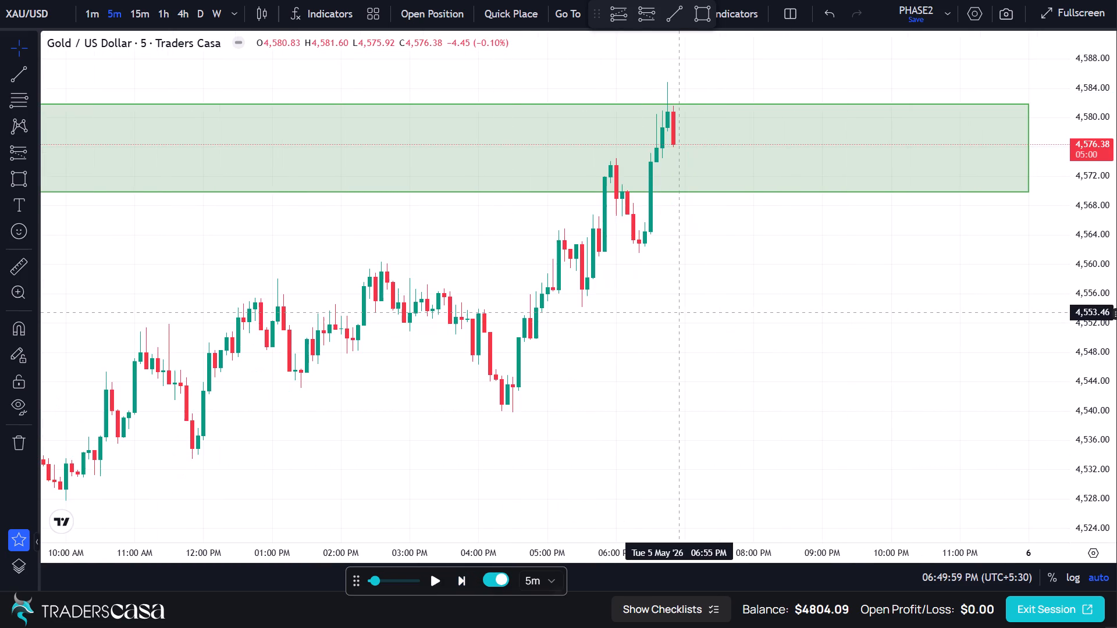
{"action": "scroll", "coordinate": [677, 312], "scroll_direction": "up", "scroll_amount": 1}
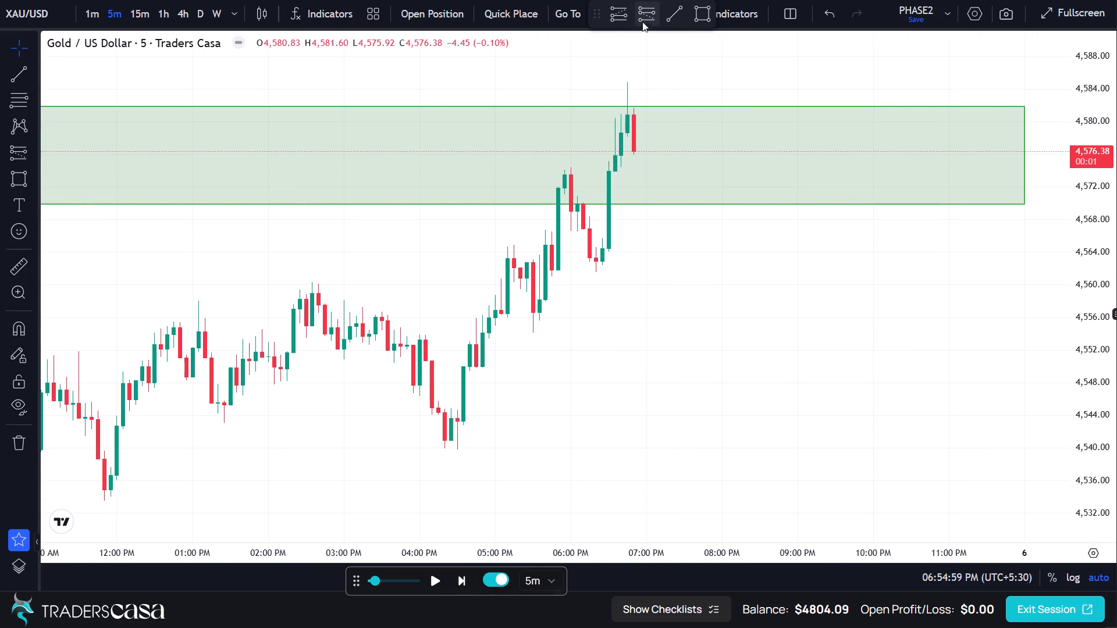
{"action": "left_click", "coordinate": [645, 17]}
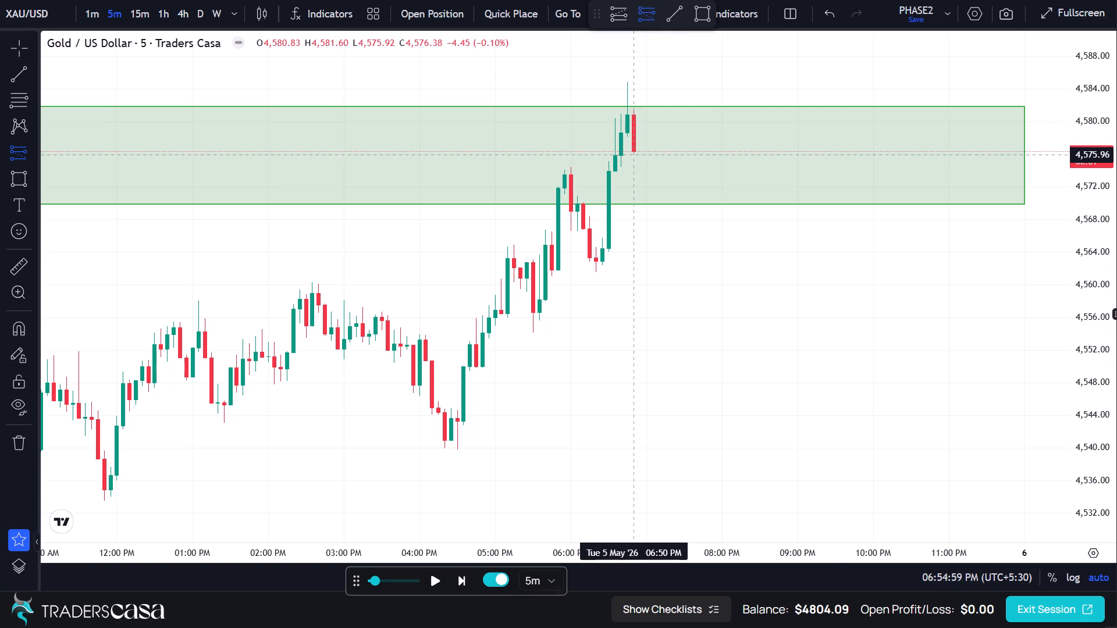
{"action": "left_click", "coordinate": [636, 150]}
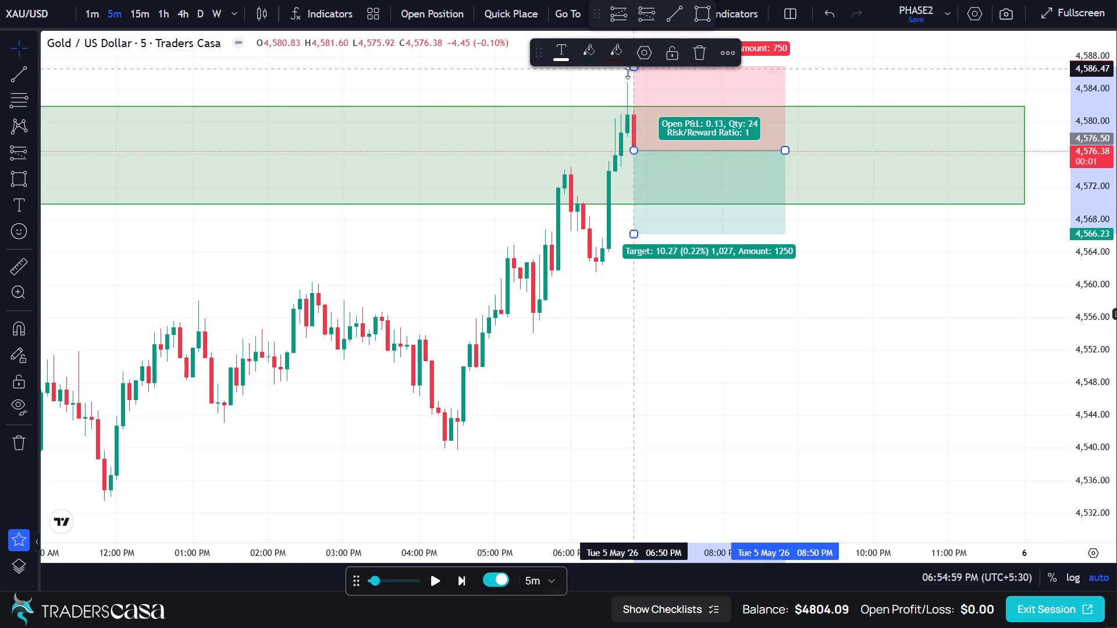
{"action": "left_click", "coordinate": [614, 78]}
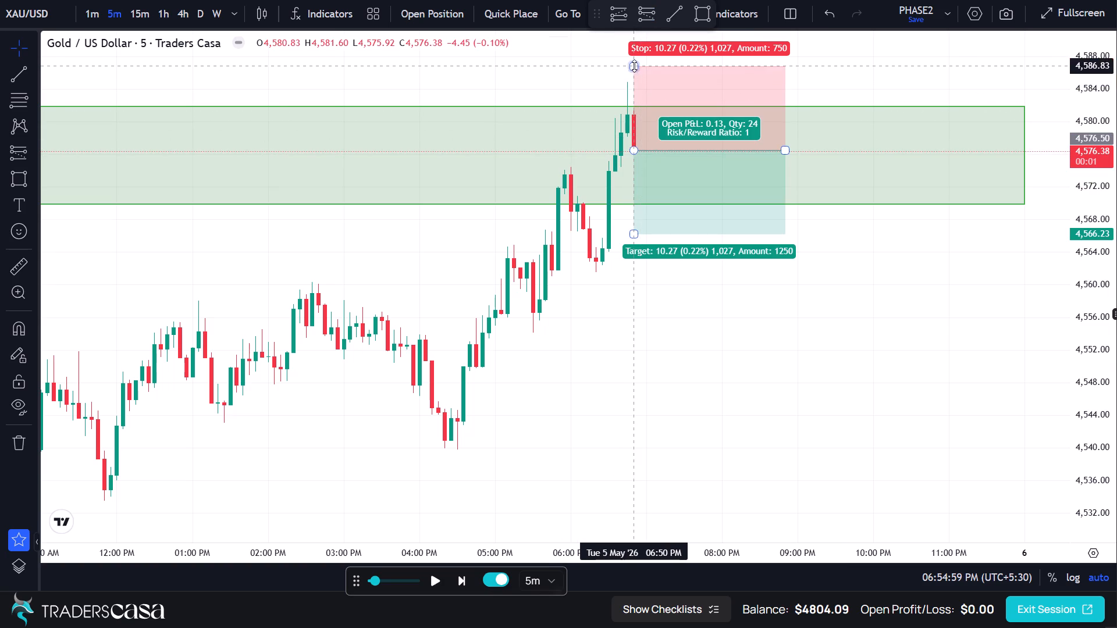
{"action": "left_click_drag", "start_coordinate": [634, 66], "coordinate": [630, 74]}
{"action": "left_click_drag", "start_coordinate": [637, 234], "coordinate": [630, 252]}
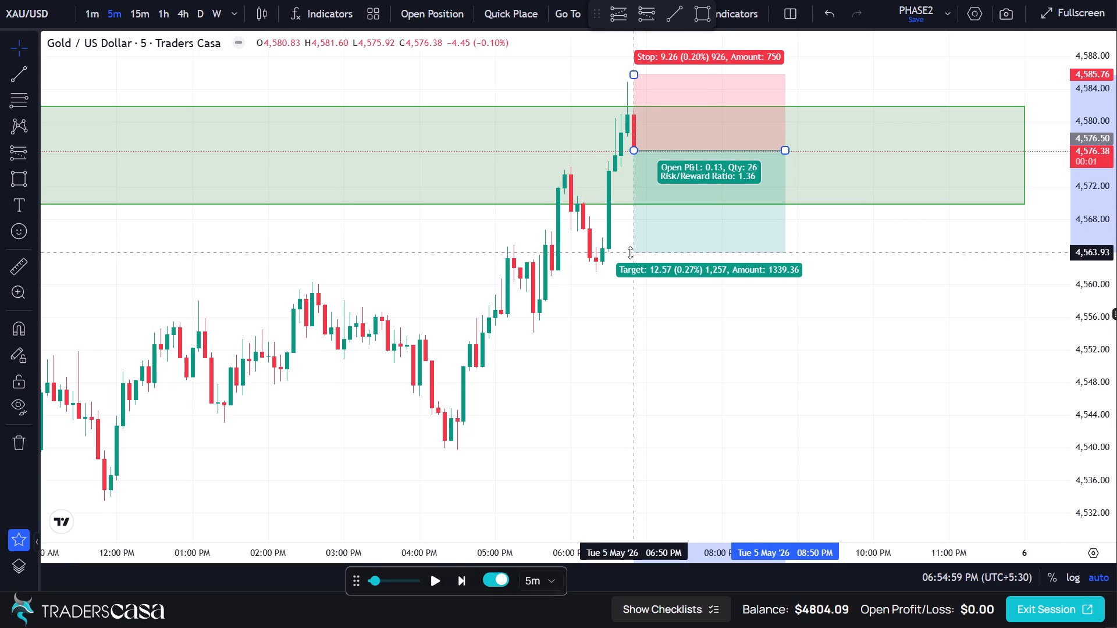
{"action": "left_click_drag", "start_coordinate": [630, 252], "coordinate": [631, 267]}
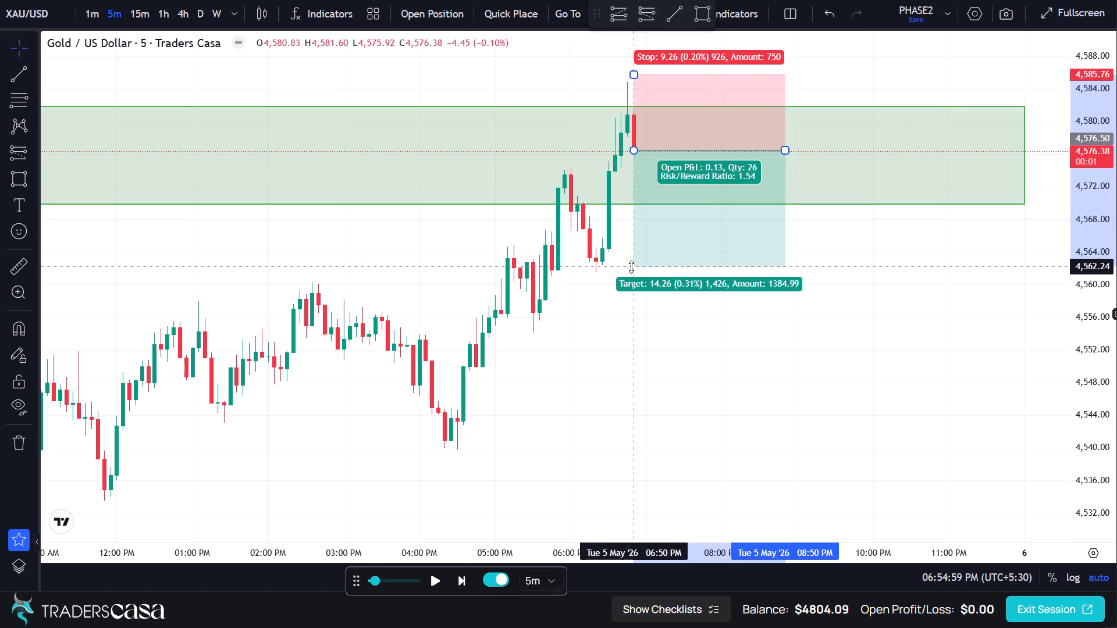
{"action": "left_click_drag", "start_coordinate": [631, 267], "coordinate": [631, 286]}
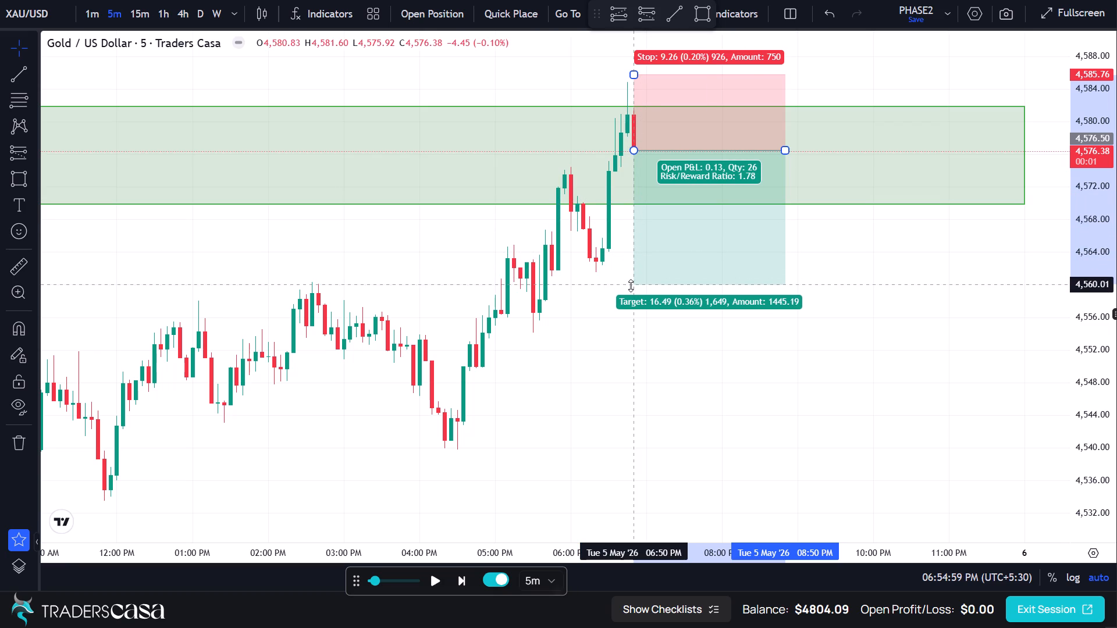
{"action": "left_click_drag", "start_coordinate": [631, 286], "coordinate": [635, 284]}
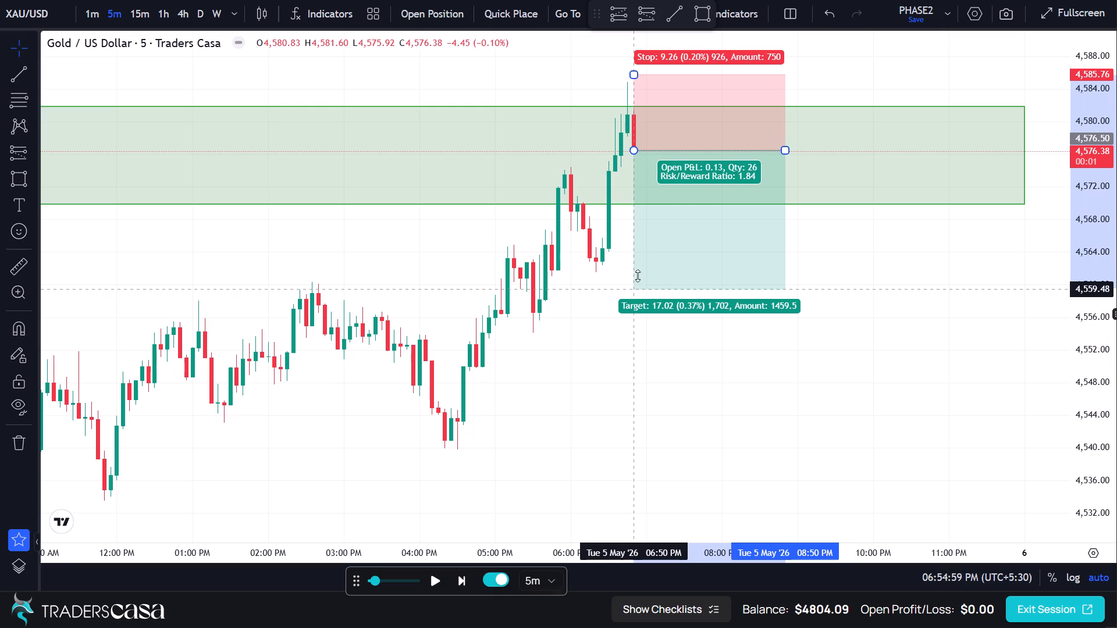
Tighten the short position's stop to 4,583.36 and its target to 4,562.24.
{"action": "left_click_drag", "start_coordinate": [636, 77], "coordinate": [634, 95]}
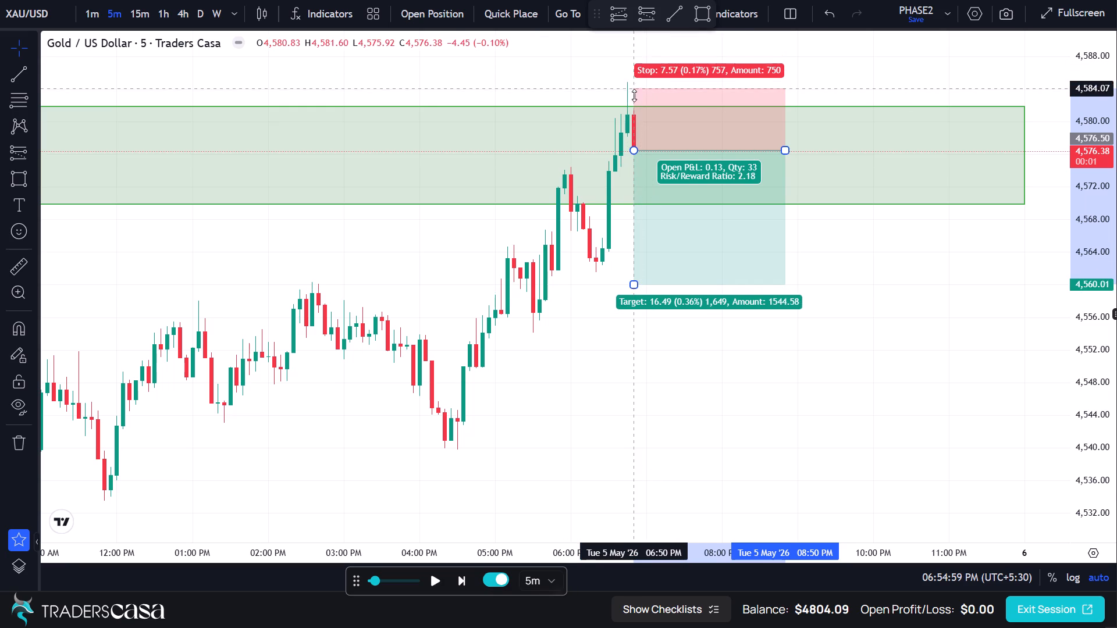
{"action": "left_click_drag", "start_coordinate": [634, 95], "coordinate": [636, 95]}
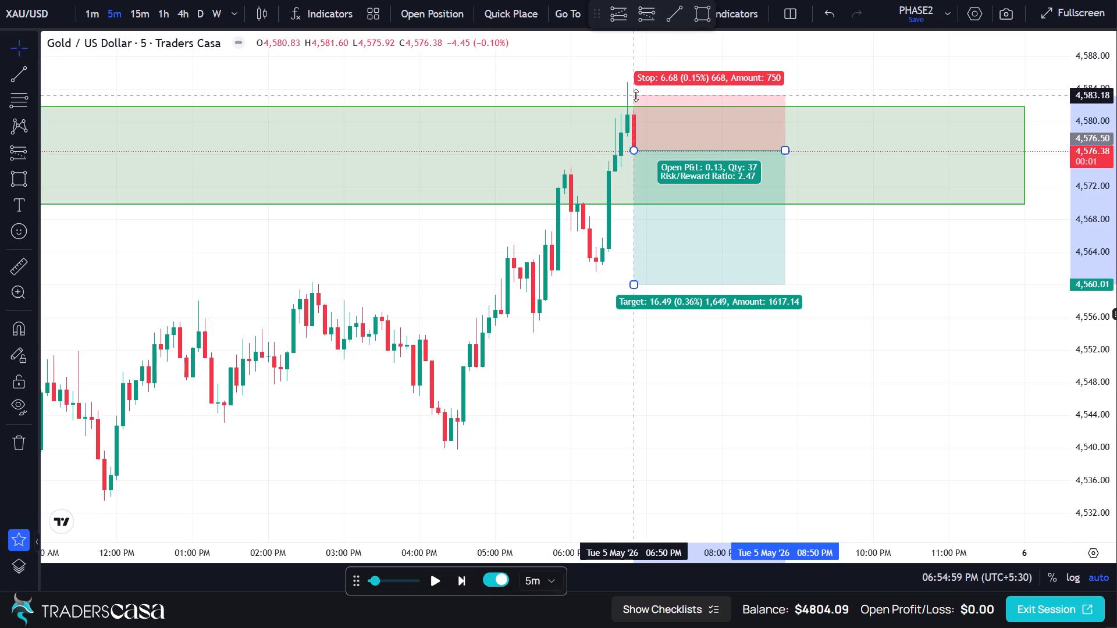
{"action": "left_click_drag", "start_coordinate": [636, 95], "coordinate": [638, 94]}
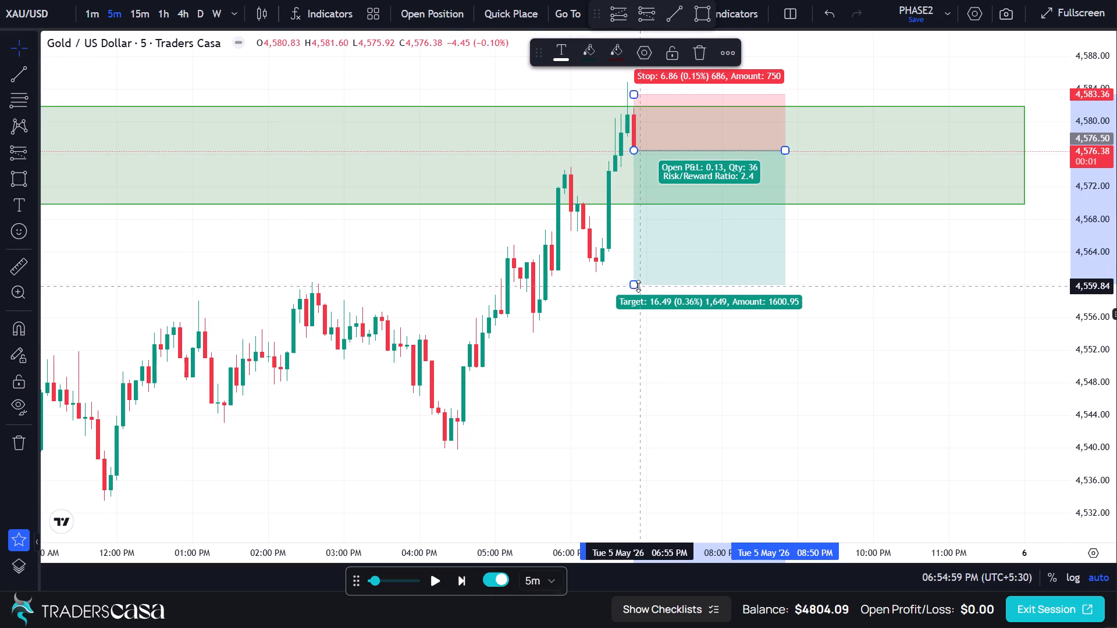
{"action": "left_click_drag", "start_coordinate": [634, 284], "coordinate": [639, 268]}
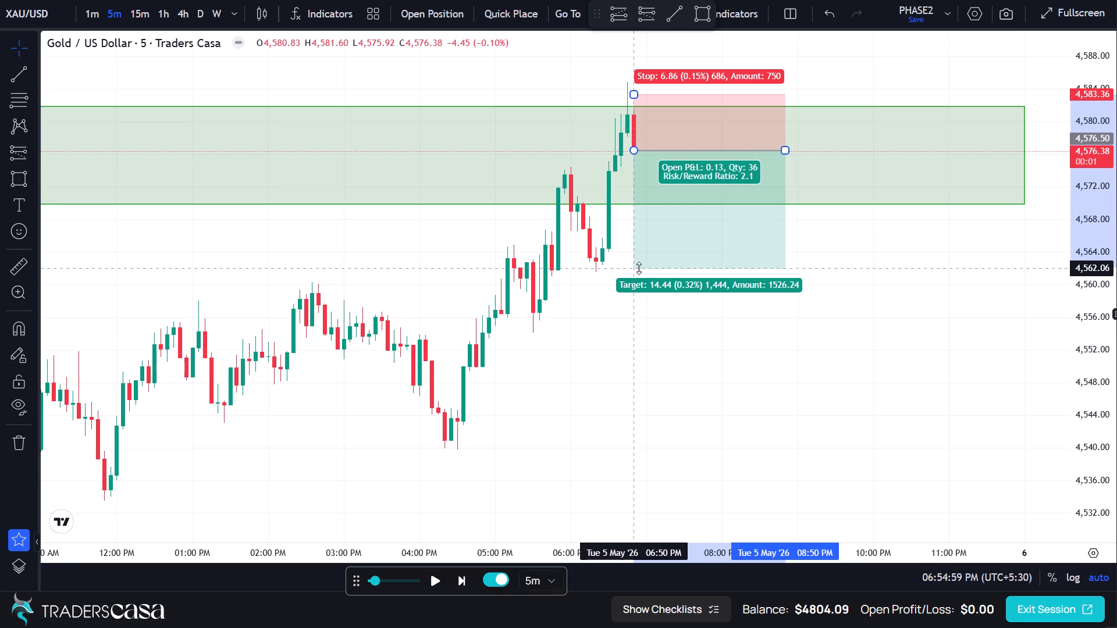
{"action": "left_click_drag", "start_coordinate": [639, 268], "coordinate": [640, 266]}
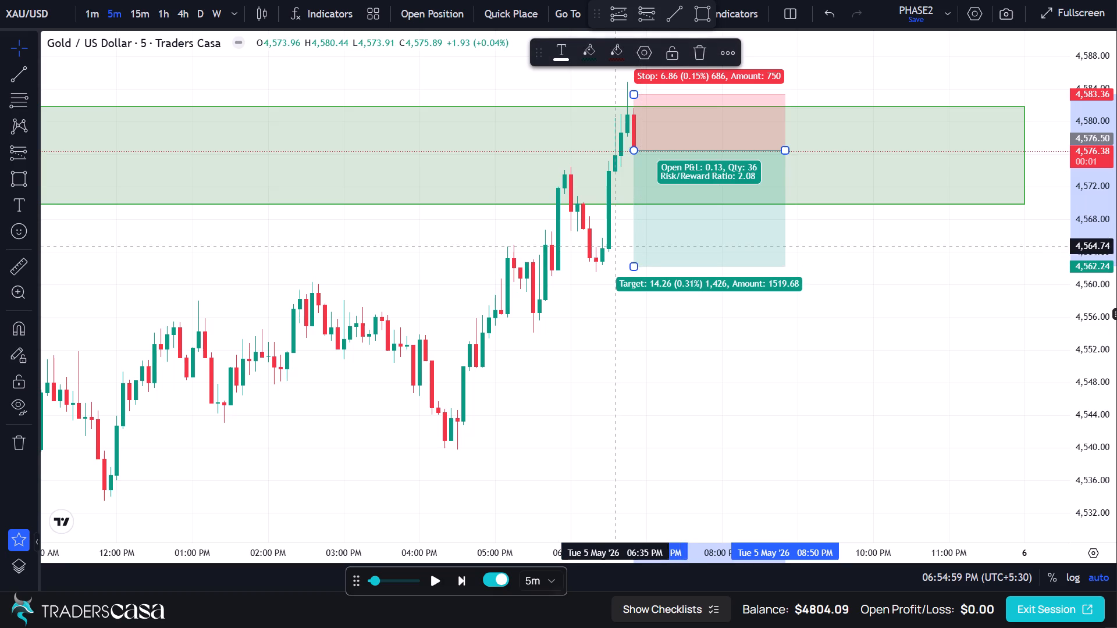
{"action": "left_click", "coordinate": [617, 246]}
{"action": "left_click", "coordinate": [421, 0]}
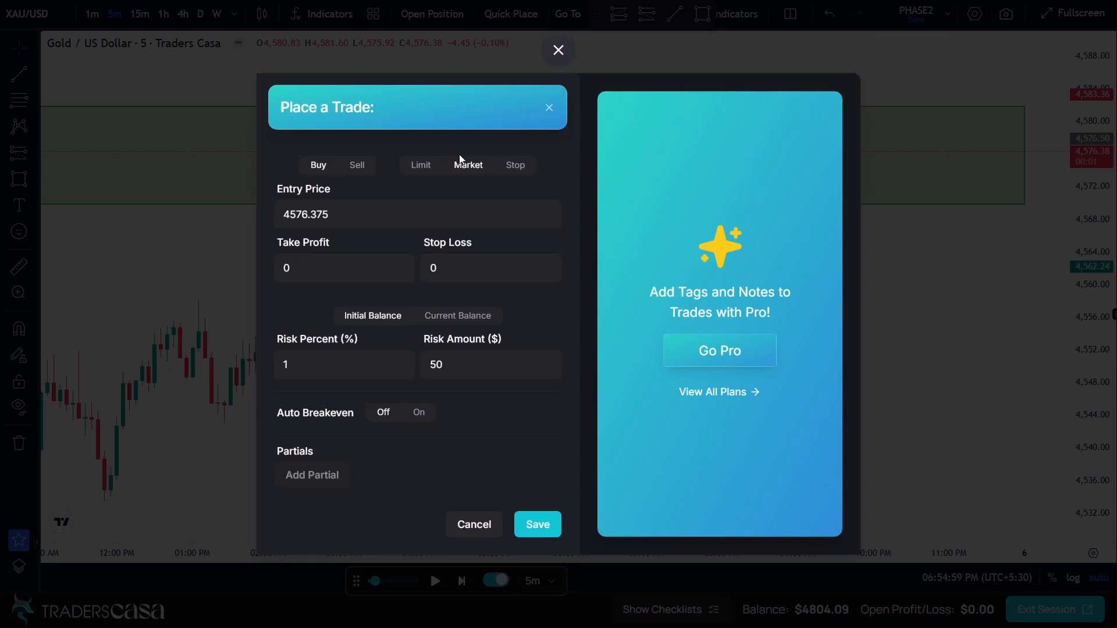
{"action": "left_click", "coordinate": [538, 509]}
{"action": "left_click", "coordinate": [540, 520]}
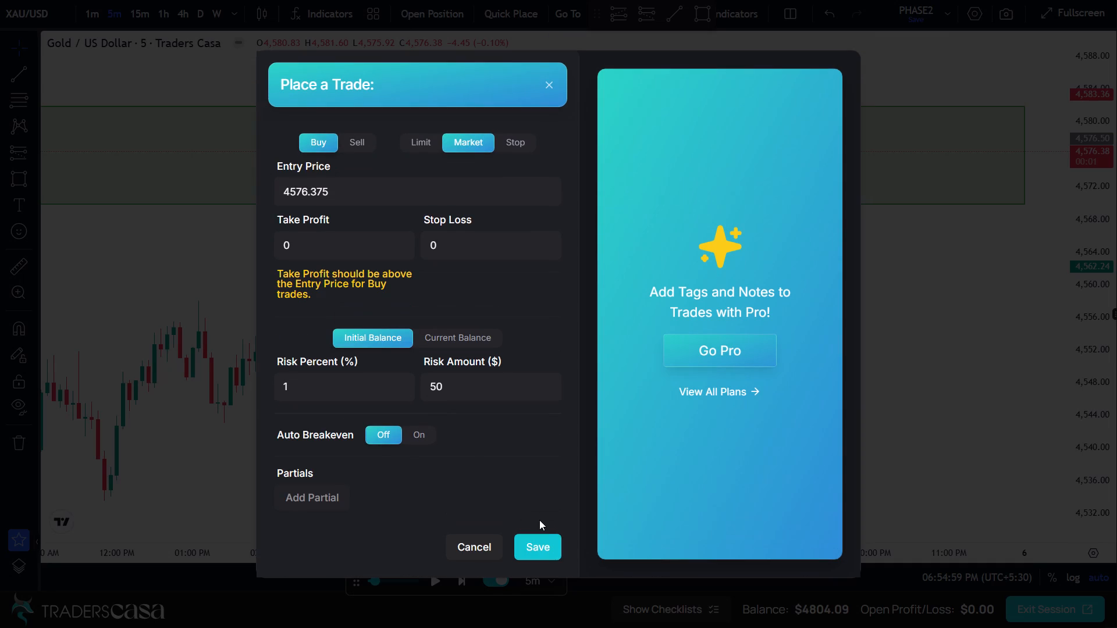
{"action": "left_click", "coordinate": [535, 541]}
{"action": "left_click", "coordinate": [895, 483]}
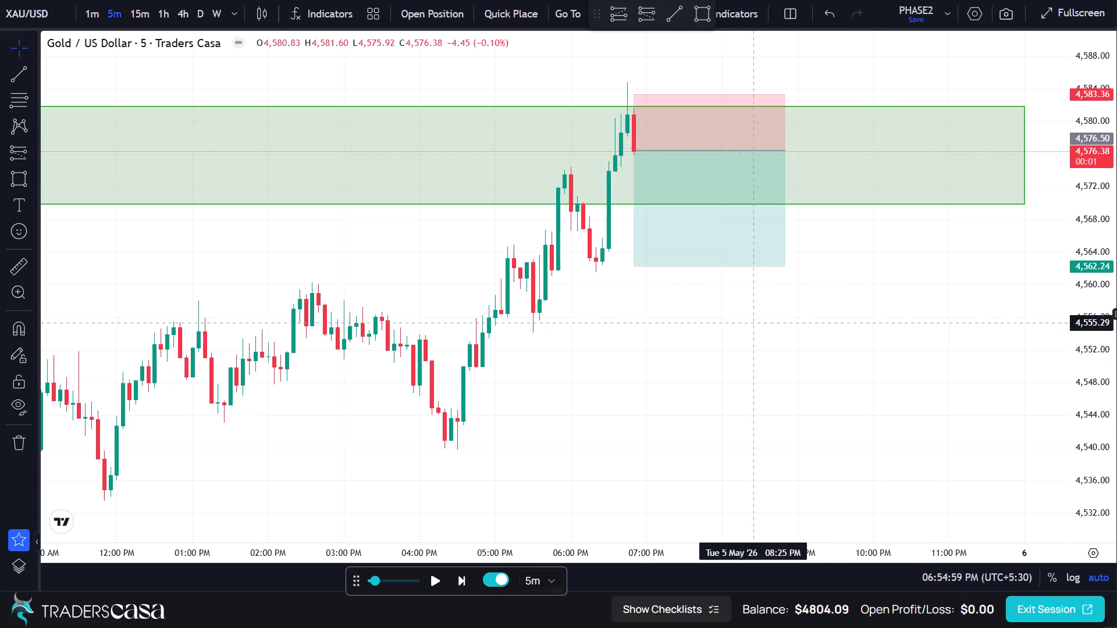
Shift the short position to entry 4,576.59 and place the sell limit trade from it with stop loss 4,583.45 and take profit 4,562.33.
{"action": "left_click", "coordinate": [695, 245]}
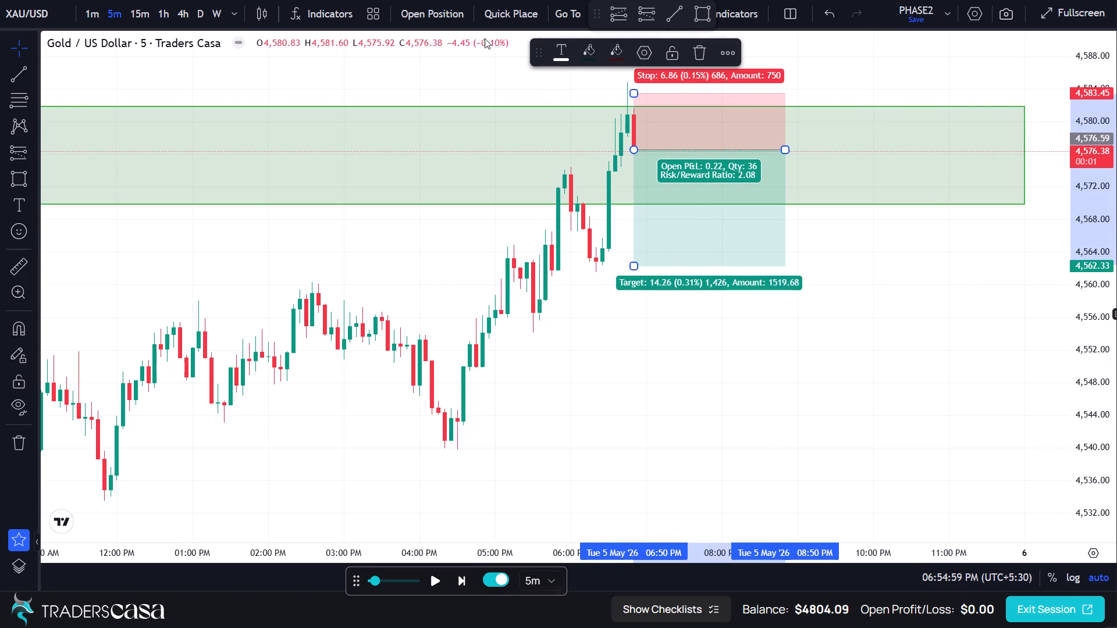
{"action": "left_click", "coordinate": [449, 11]}
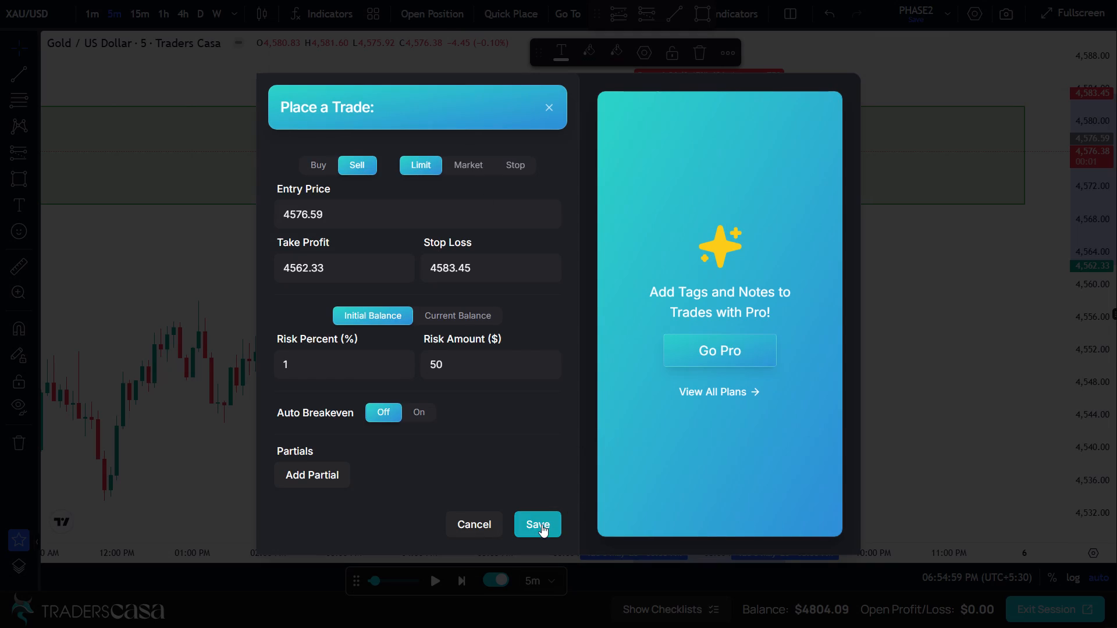
{"action": "left_click", "coordinate": [542, 524]}
Advance the replay in 5-minute bars to about 8:00 PM on May 5 to play out the short trade.
{"action": "left_click", "coordinate": [467, 579]}
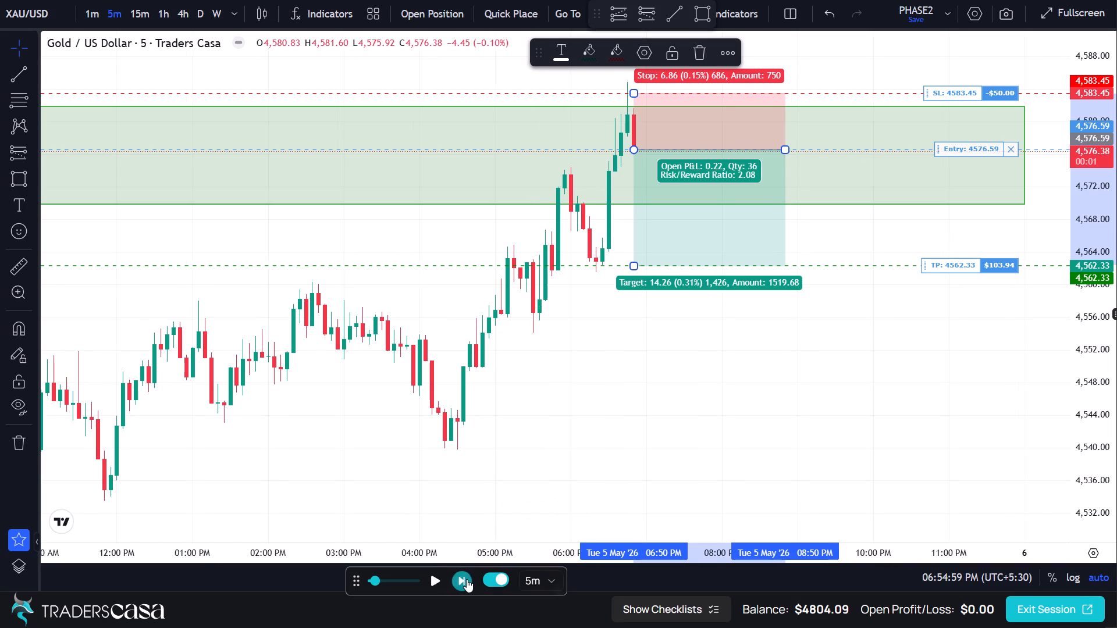
{"action": "left_click", "coordinate": [467, 579]}
{"action": "triple_click", "coordinate": [467, 579]}
{"action": "triple_click", "coordinate": [467, 579]}
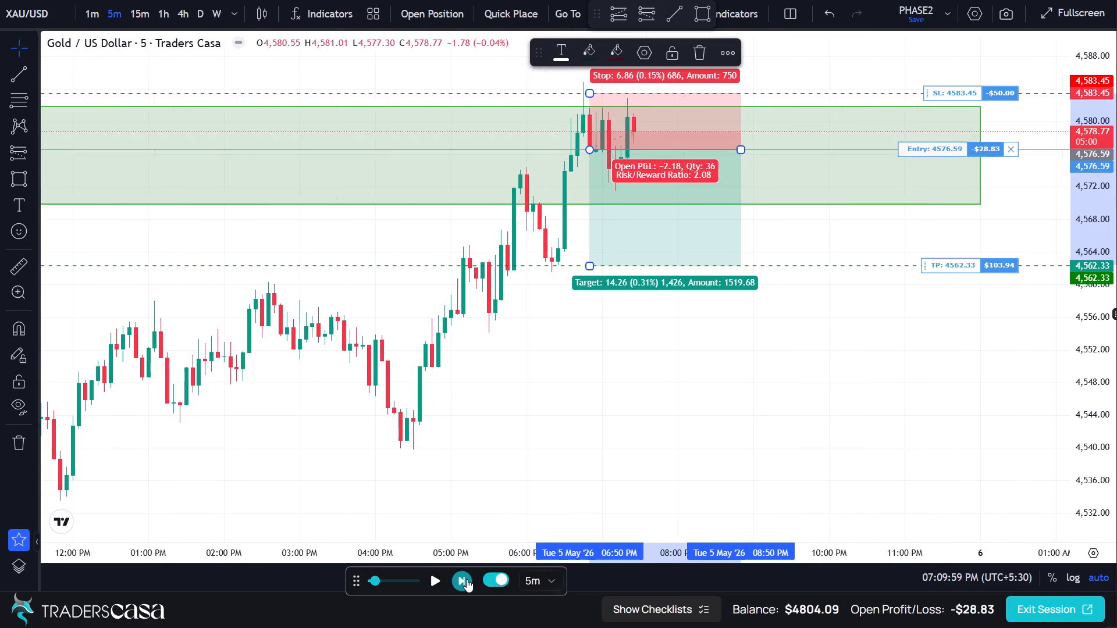
{"action": "triple_click", "coordinate": [467, 579]}
{"action": "triple_click", "coordinate": [467, 579]}
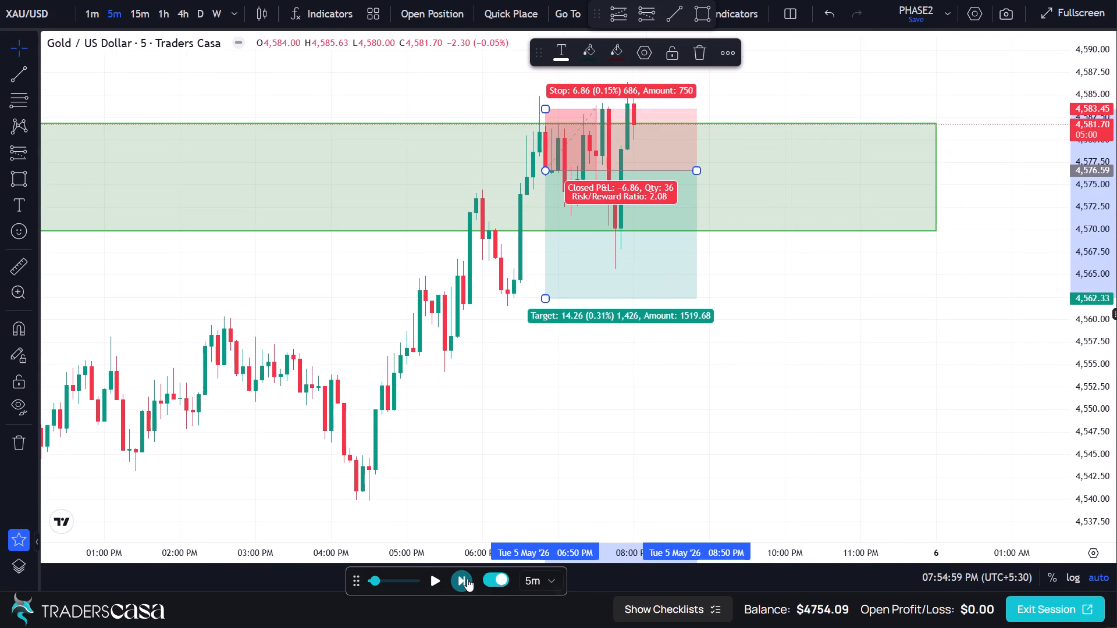
Advance the replay in 5-minute bars to 9:59:59 PM on May 5.
{"action": "left_click", "coordinate": [468, 577]}
{"action": "left_click", "coordinate": [468, 576]}
{"action": "double_click", "coordinate": [468, 576]}
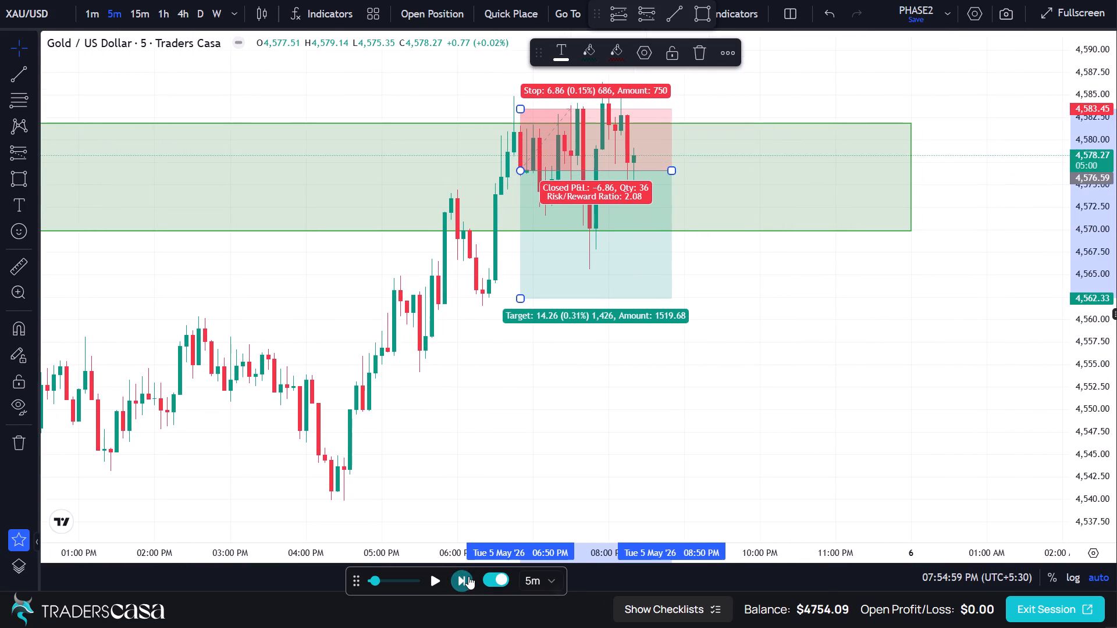
{"action": "triple_click", "coordinate": [468, 576]}
{"action": "triple_click", "coordinate": [469, 575]}
{"action": "triple_click", "coordinate": [469, 575]}
{"action": "triple_click", "coordinate": [469, 575]}
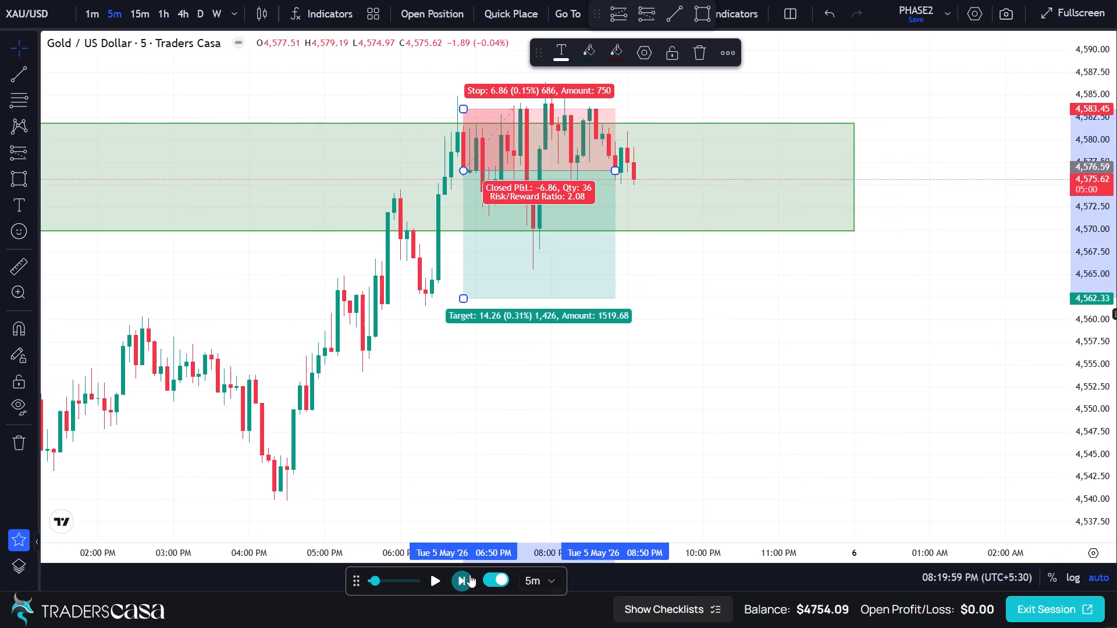
{"action": "triple_click", "coordinate": [469, 573]}
{"action": "double_click", "coordinate": [469, 573]}
{"action": "left_click", "coordinate": [469, 573]}
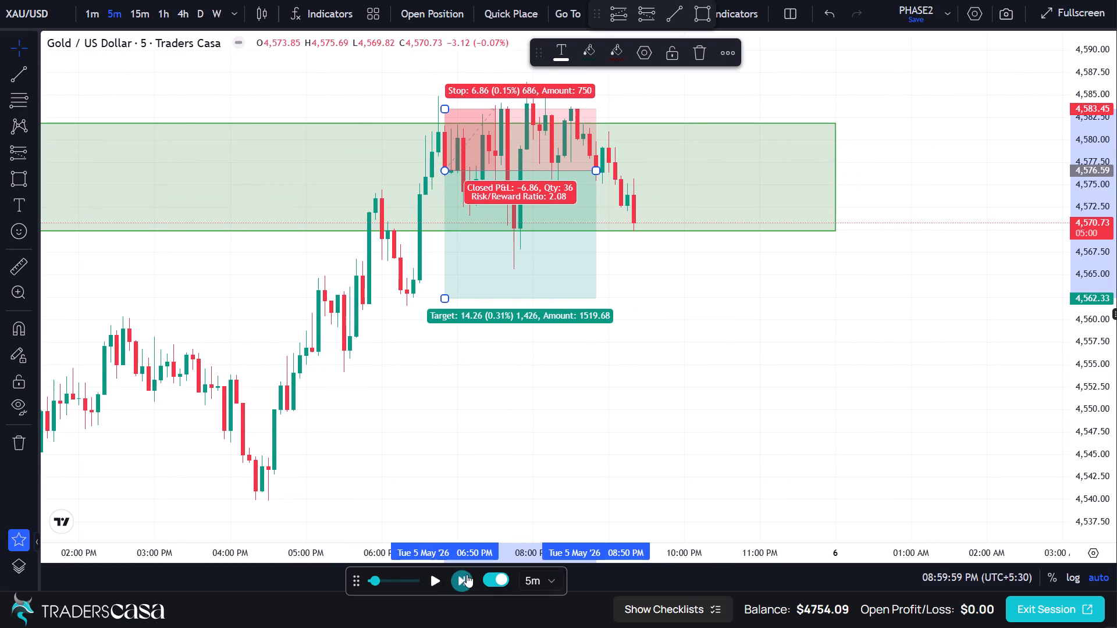
{"action": "triple_click", "coordinate": [466, 575]}
{"action": "triple_click", "coordinate": [464, 575]}
{"action": "left_click", "coordinate": [464, 575]}
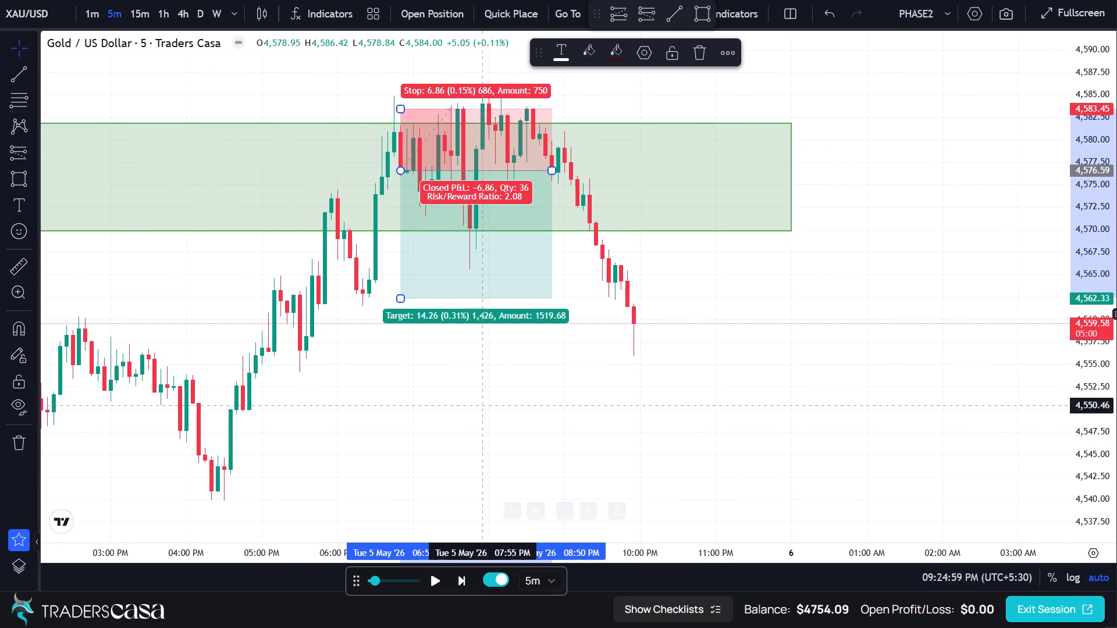
Delete the short position drawing of the closed trade from the chart.
{"action": "left_click", "coordinate": [545, 276]}
{"action": "left_click", "coordinate": [693, 55]}
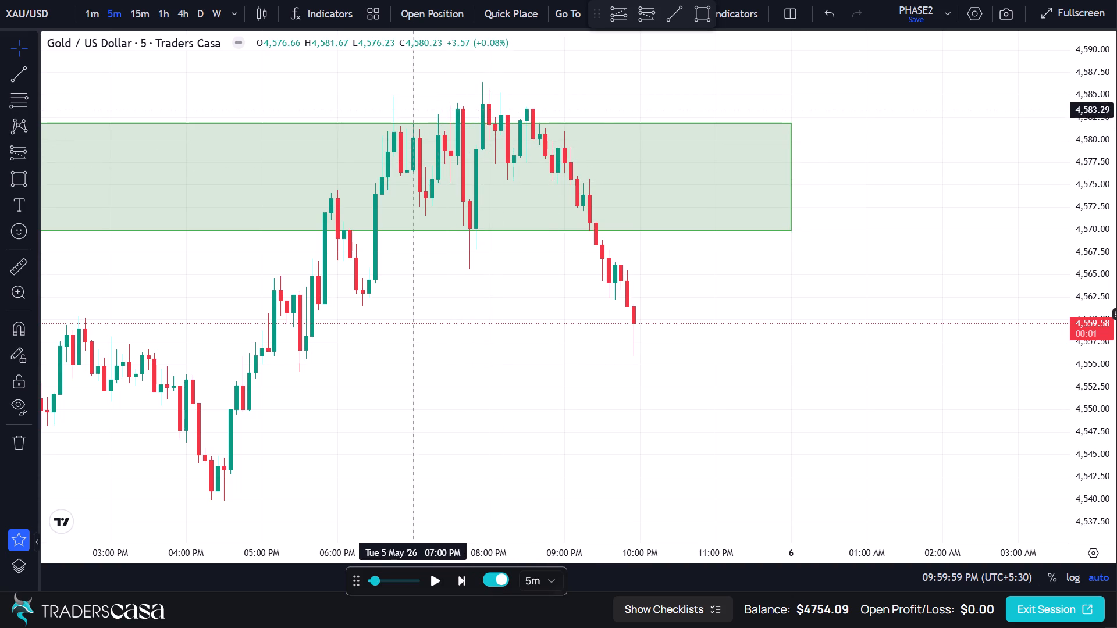
Draw a near-horizontal trend line at about 4,584.5 from the 6:45 PM high to the candle just after 8:00 PM.
{"action": "left_click", "coordinate": [19, 69]}
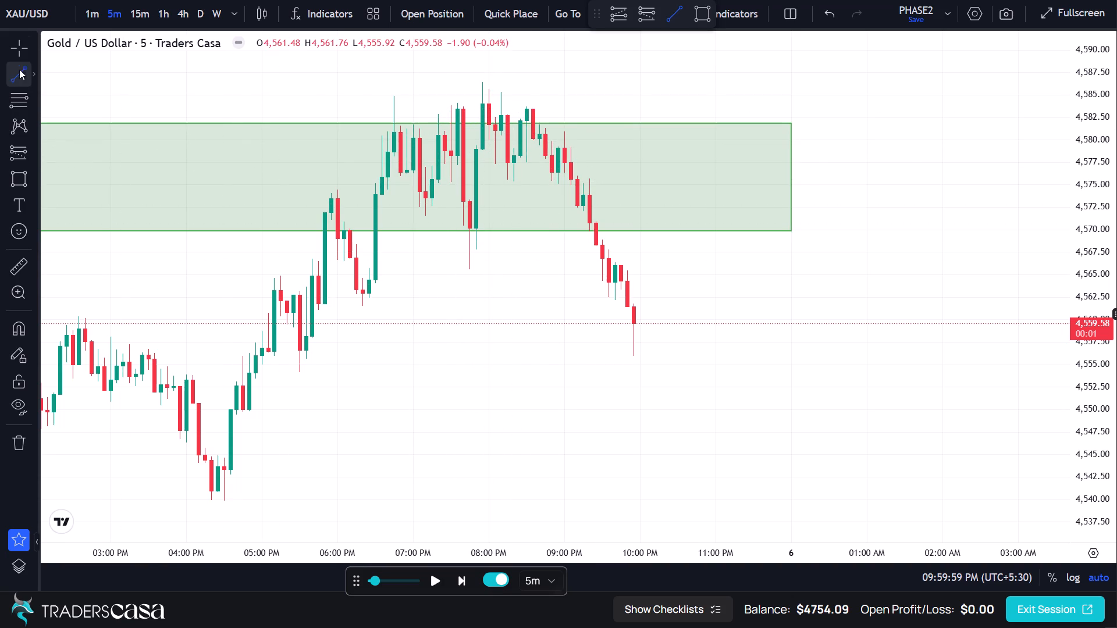
{"action": "left_click", "coordinate": [395, 99]}
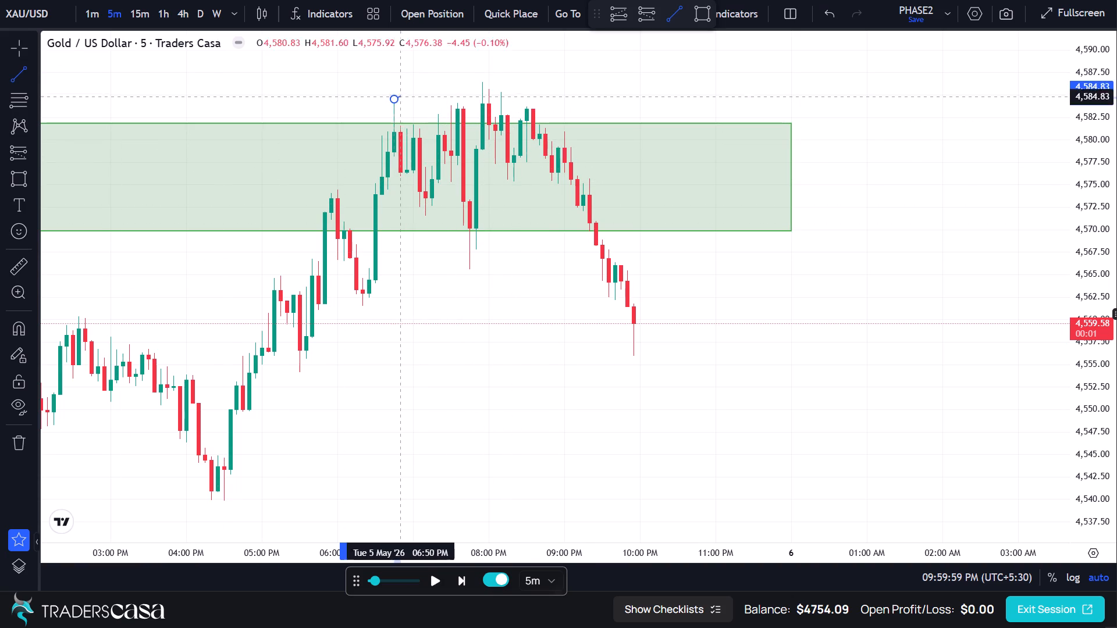
{"action": "left_click", "coordinate": [501, 98]}
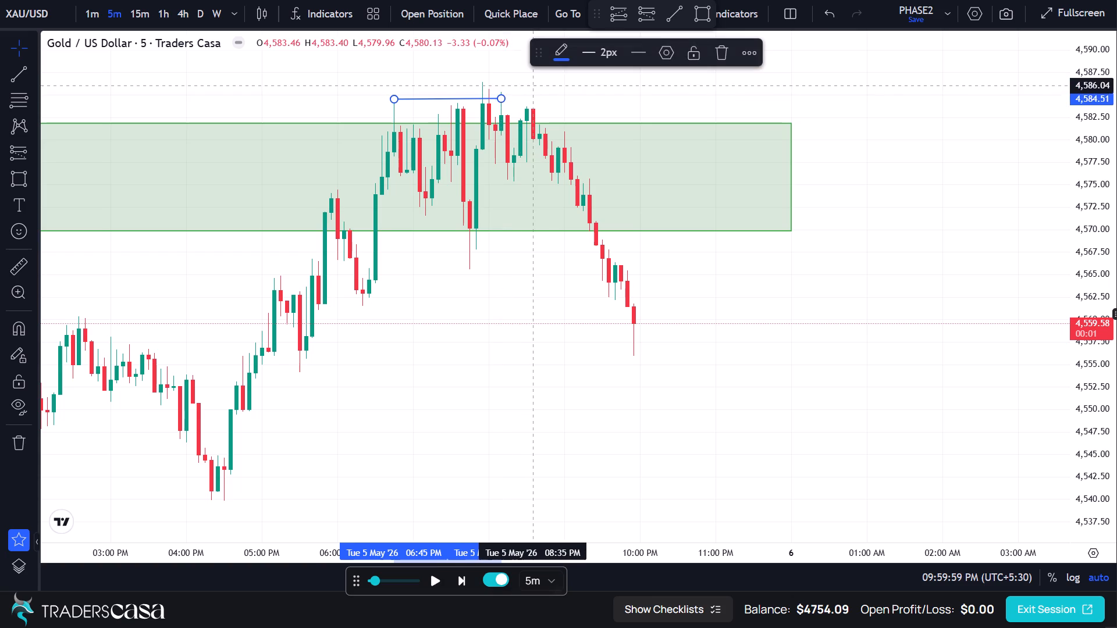
{"action": "left_click", "coordinate": [536, 93]}
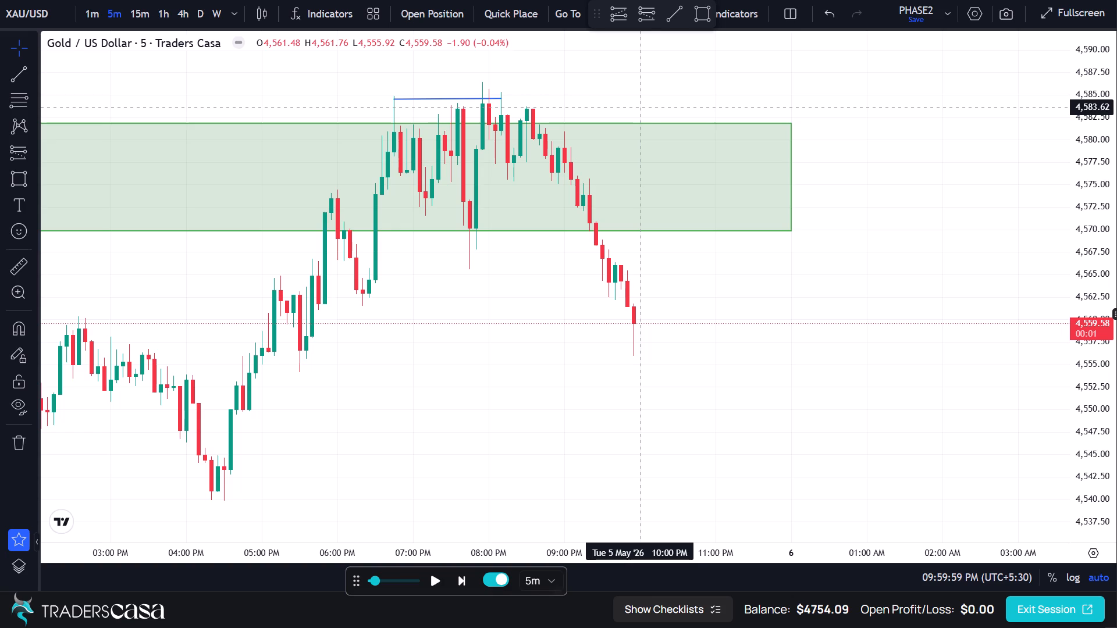
Place a short position drawing with its entry at about 4,581.92 on the 8:00 PM candle of May 5.
{"action": "left_click", "coordinate": [643, 7]}
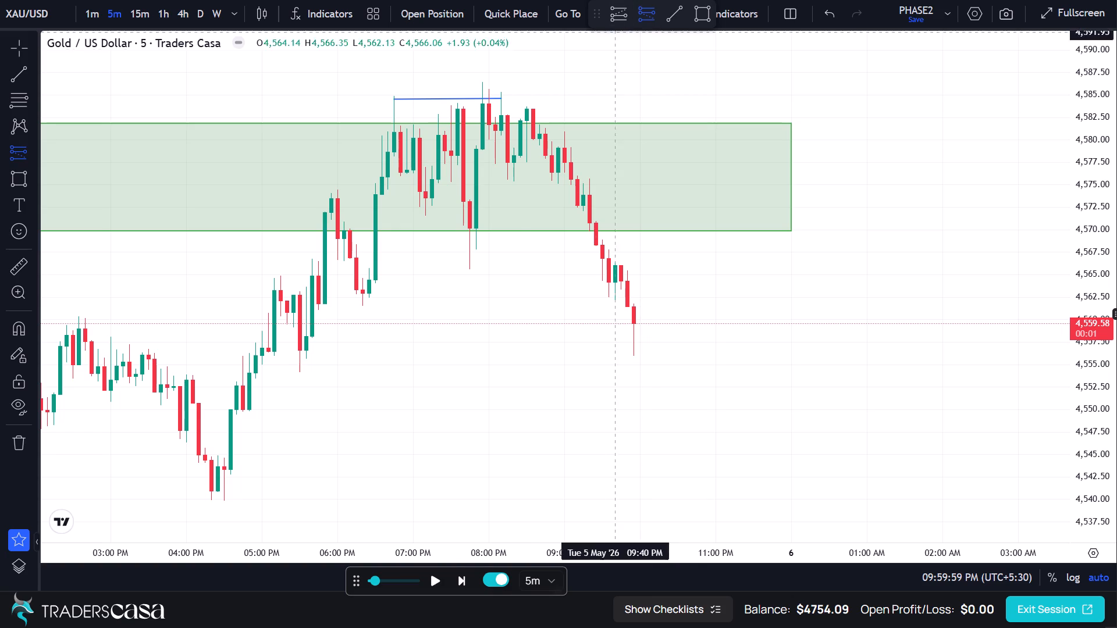
{"action": "left_click", "coordinate": [489, 123]}
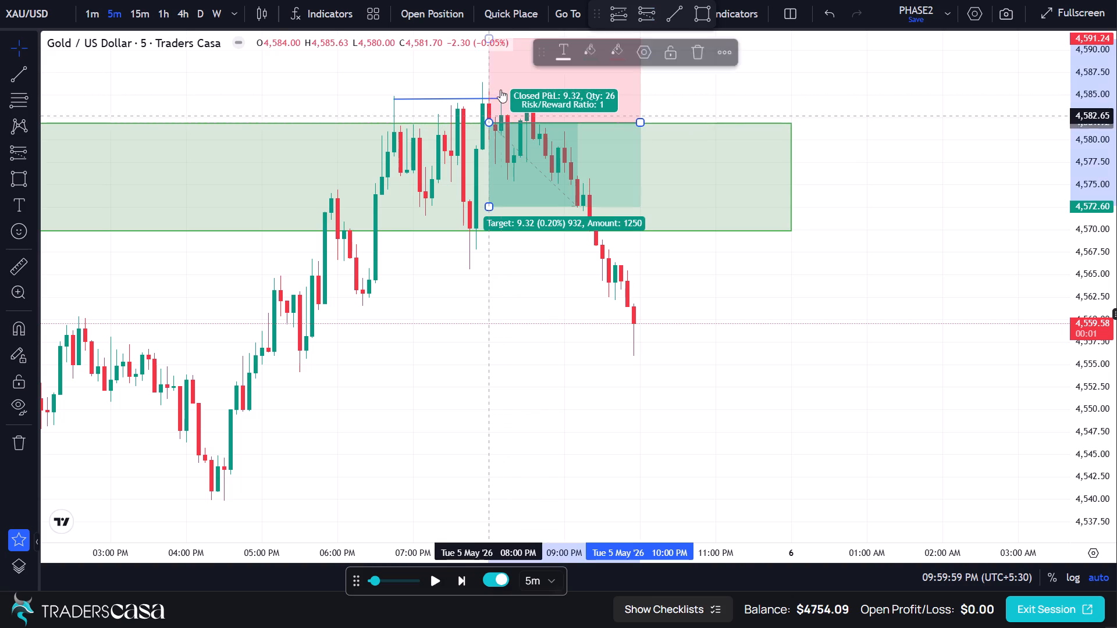
{"action": "left_click", "coordinate": [464, 71]}
Adjust the short position's stop to about 4,587.66 and its target to about 4,558.71.
{"action": "left_click_drag", "start_coordinate": [464, 70], "coordinate": [385, 170]}
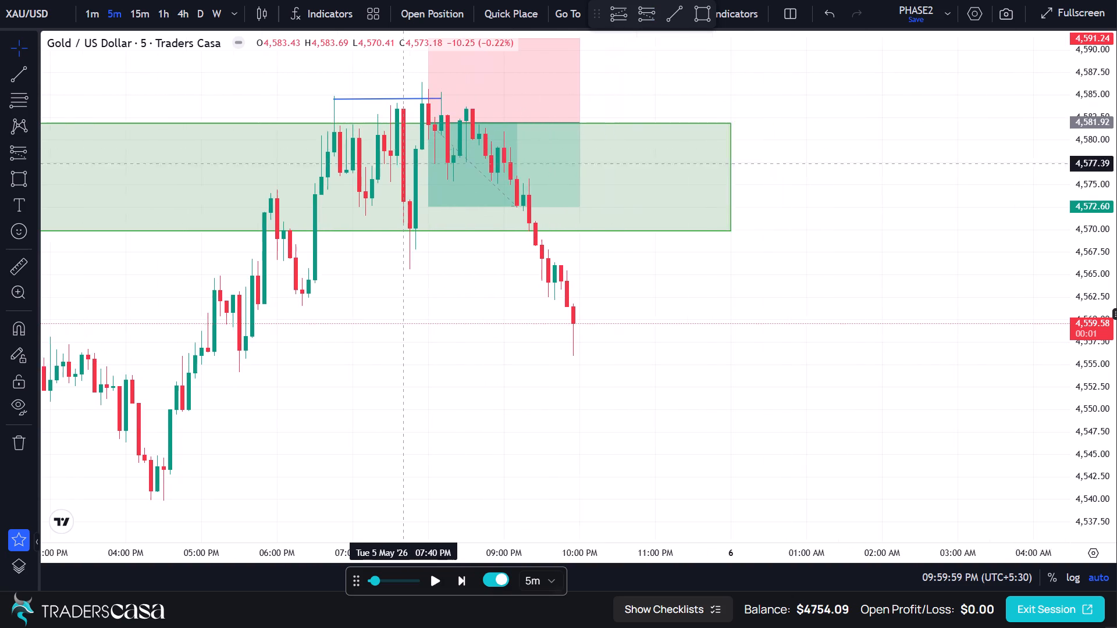
{"action": "left_click_drag", "start_coordinate": [385, 170], "coordinate": [606, 222]}
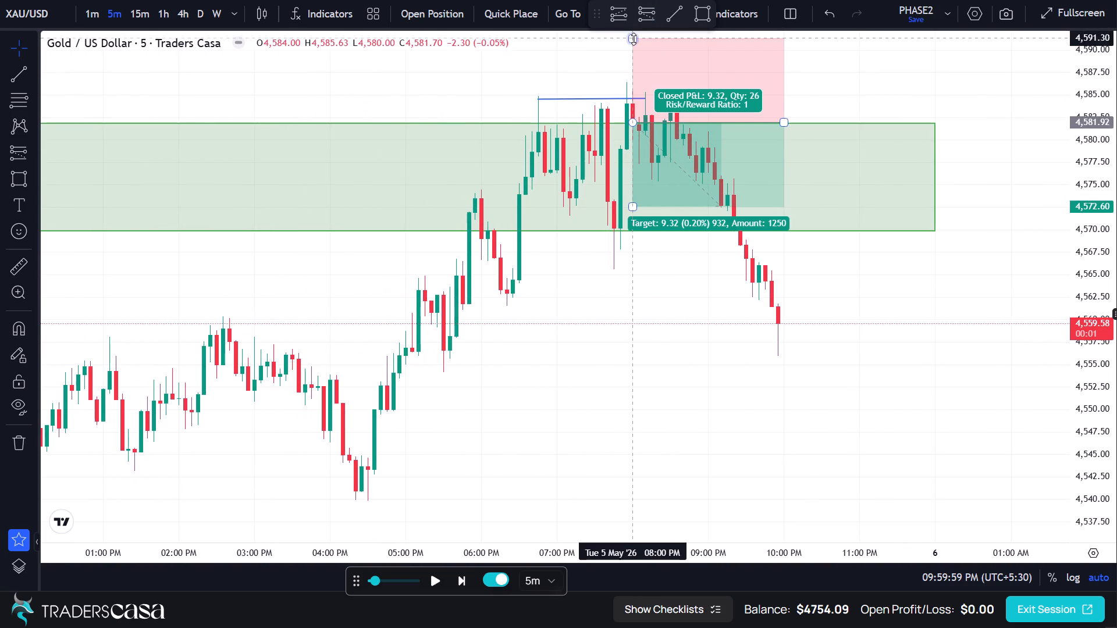
{"action": "left_click_drag", "start_coordinate": [634, 40], "coordinate": [636, 71]}
{"action": "left_click_drag", "start_coordinate": [629, 204], "coordinate": [631, 204]}
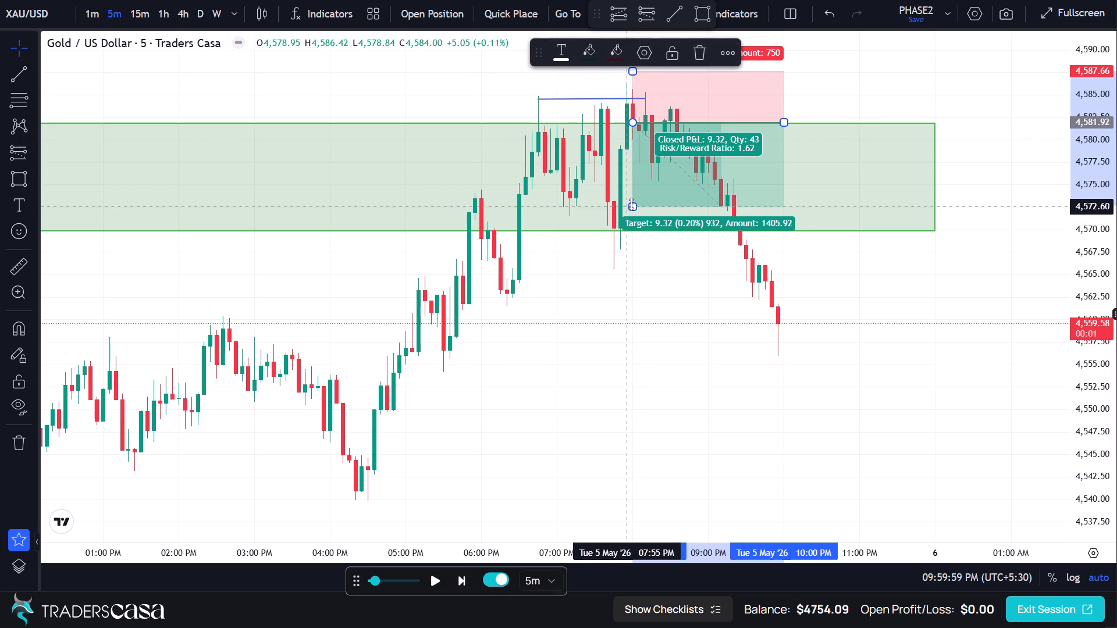
{"action": "left_click_drag", "start_coordinate": [631, 204], "coordinate": [616, 306]}
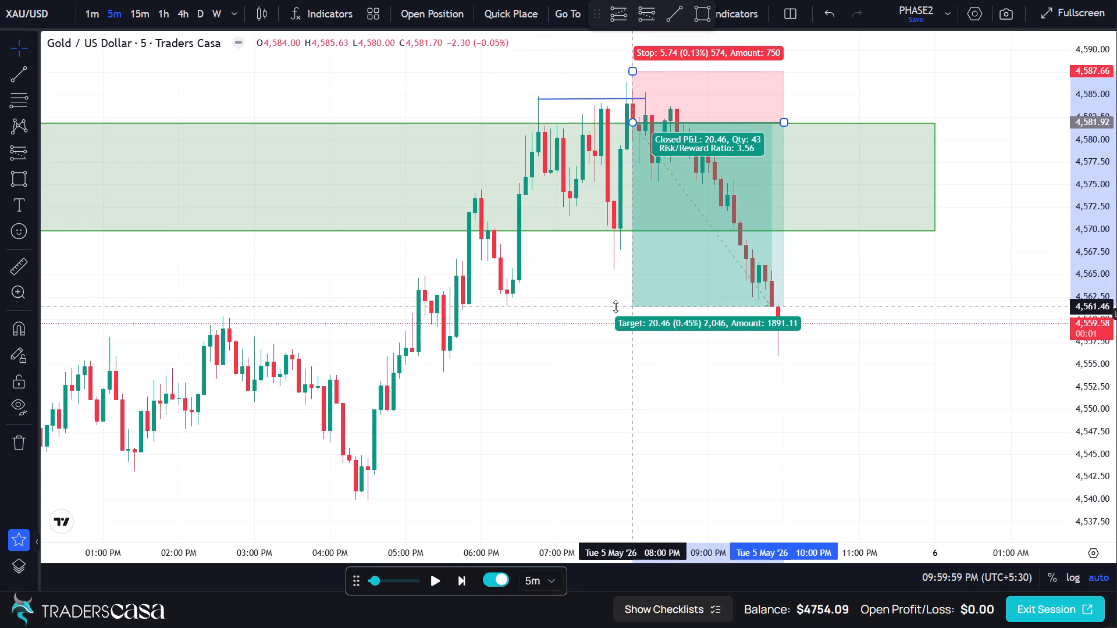
{"action": "left_click_drag", "start_coordinate": [616, 306], "coordinate": [604, 318]}
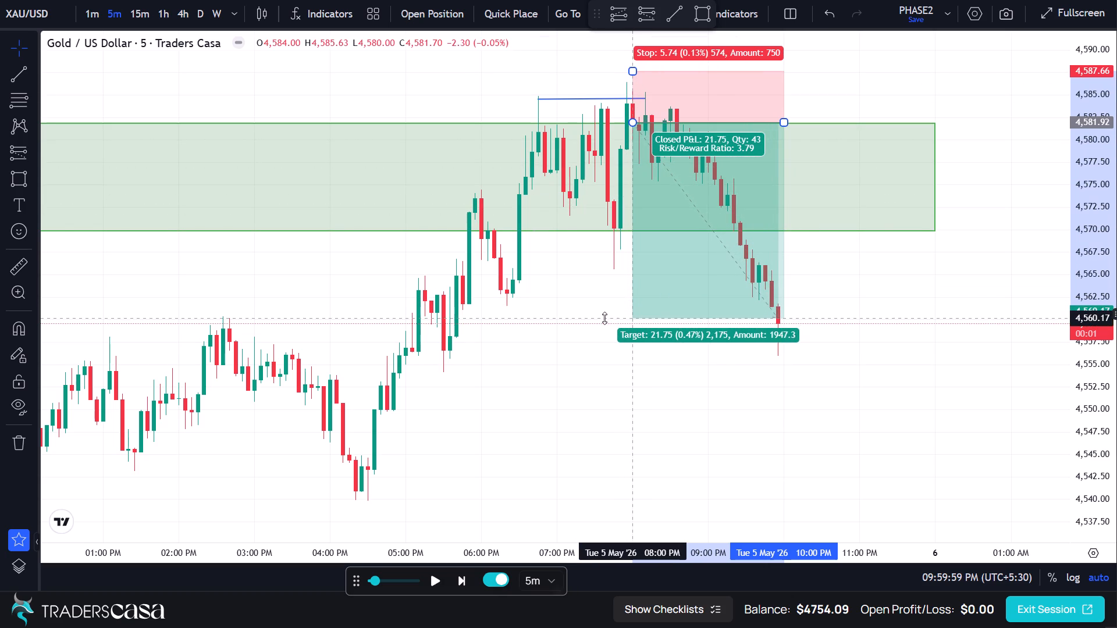
{"action": "left_click_drag", "start_coordinate": [604, 318], "coordinate": [589, 330]}
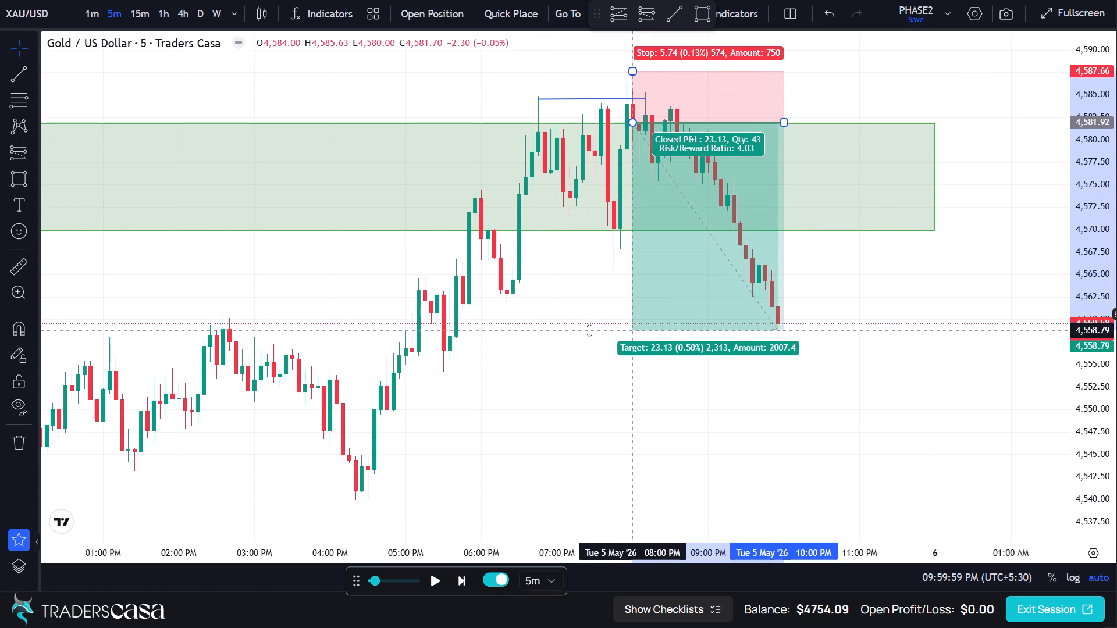
{"action": "left_click_drag", "start_coordinate": [589, 330], "coordinate": [590, 331]}
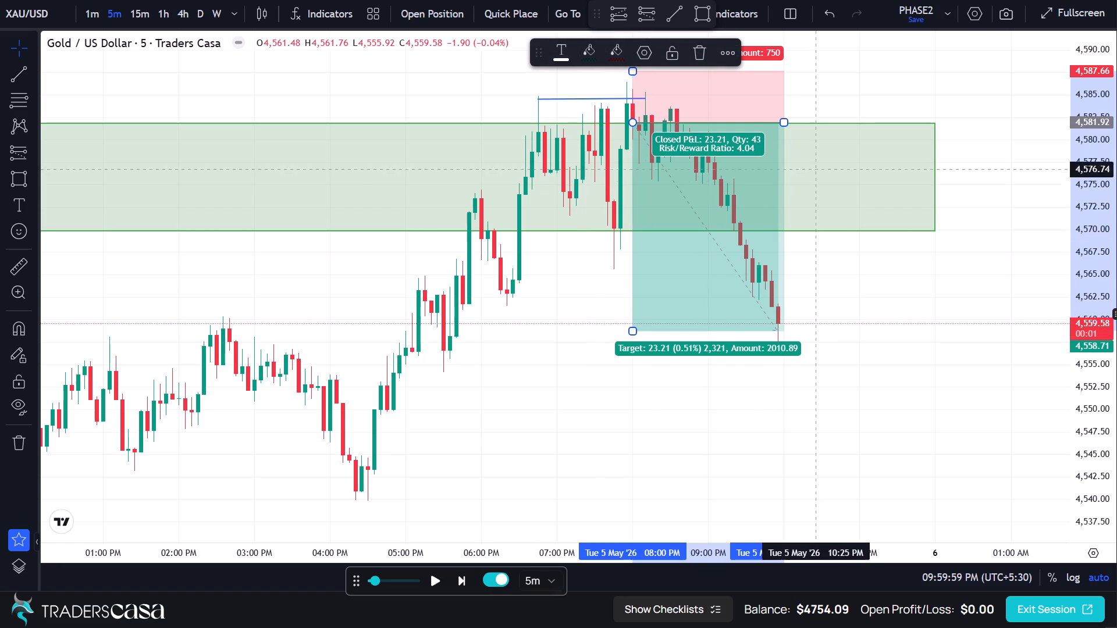
Shorten the short position drawing so its far edge ends at the latest candle, just before 10:00 PM.
{"action": "left_click_drag", "start_coordinate": [782, 122], "coordinate": [783, 131]}
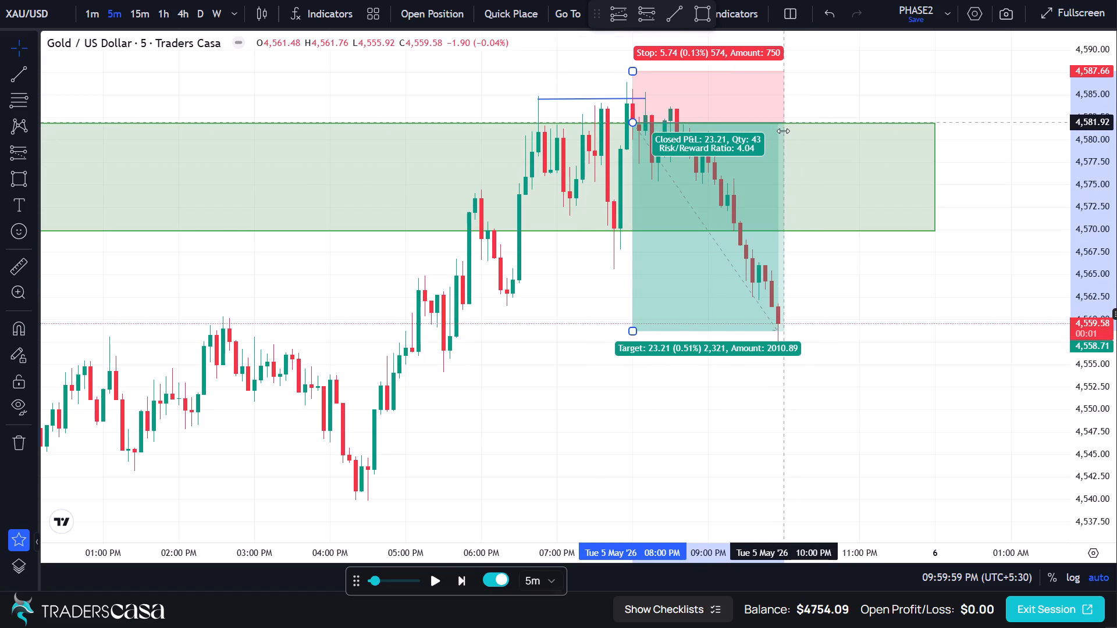
{"action": "left_click_drag", "start_coordinate": [783, 131], "coordinate": [780, 132]}
{"action": "left_click", "coordinate": [840, 277]}
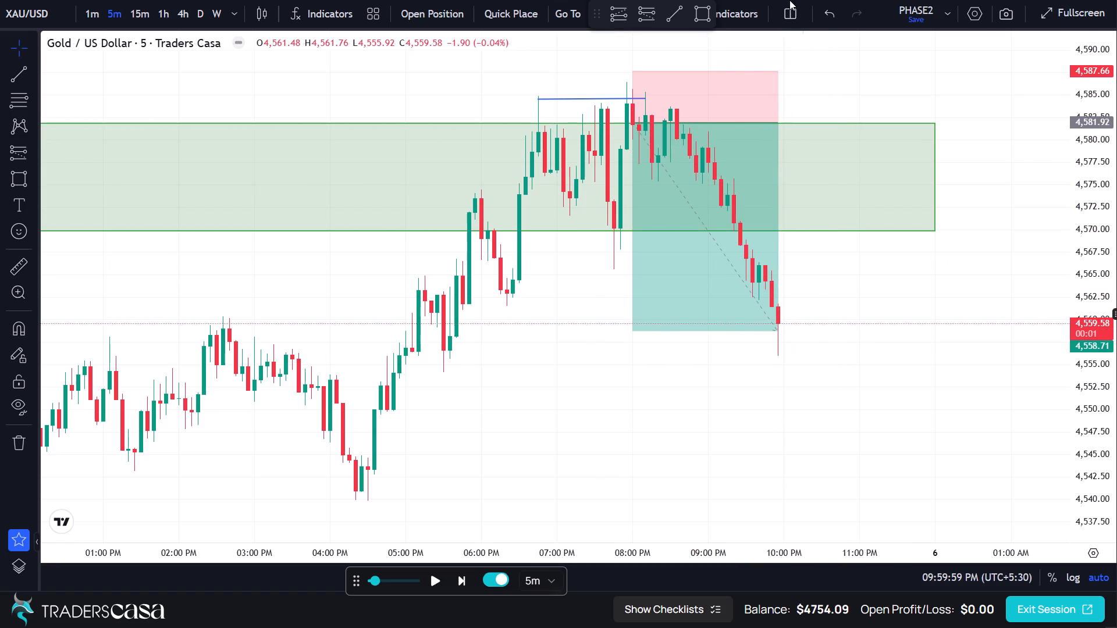
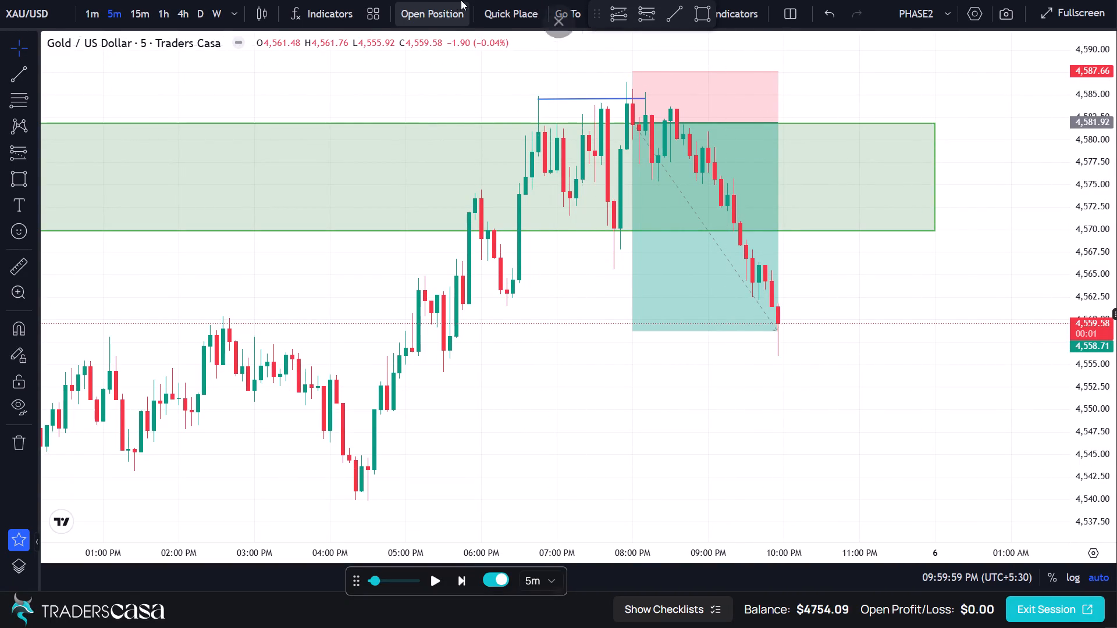
Exit the browser's full-screen view of the XAU/USD chart.
{"action": "left_click", "coordinate": [562, 51]}
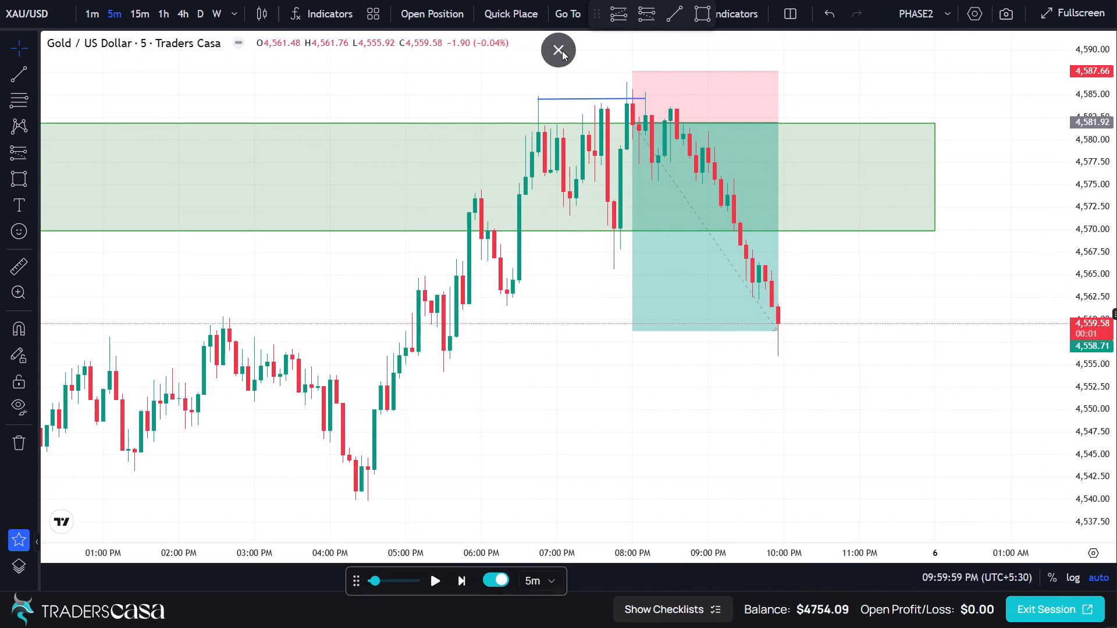
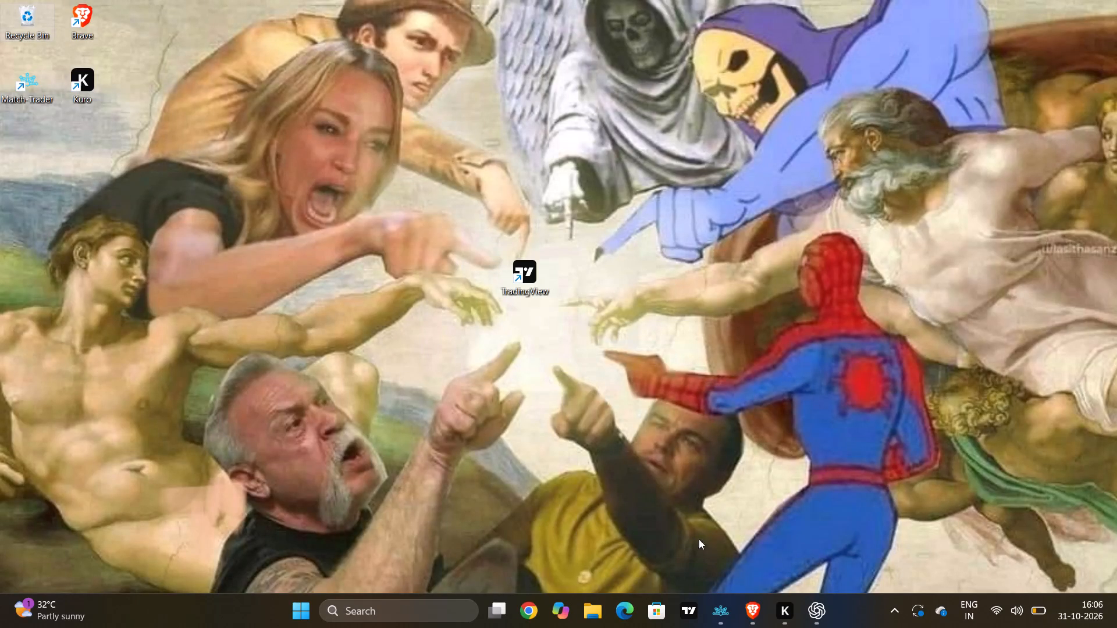
Launch the TradingView desktop app.
{"action": "left_click", "coordinate": [693, 610]}
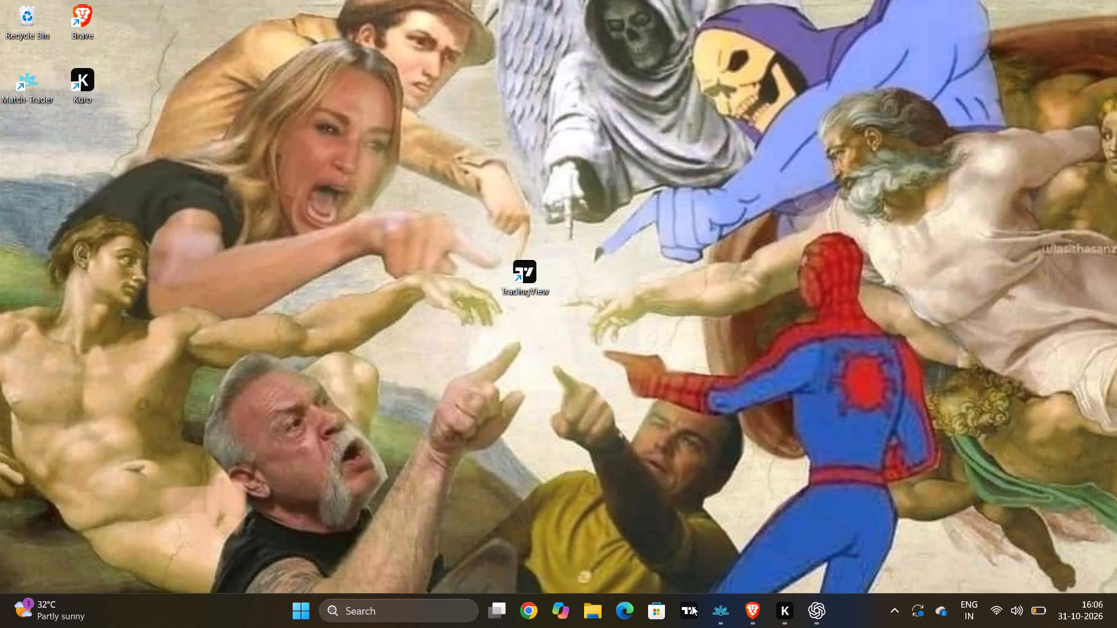
{"action": "left_click", "coordinate": [691, 607]}
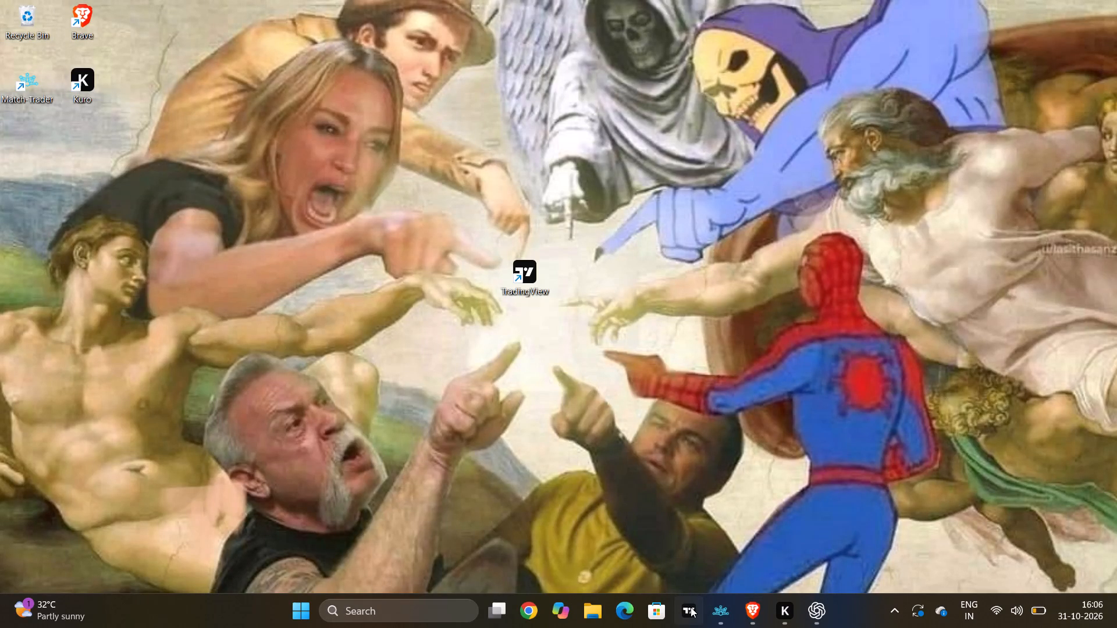
{"action": "double_click", "coordinate": [691, 607]}
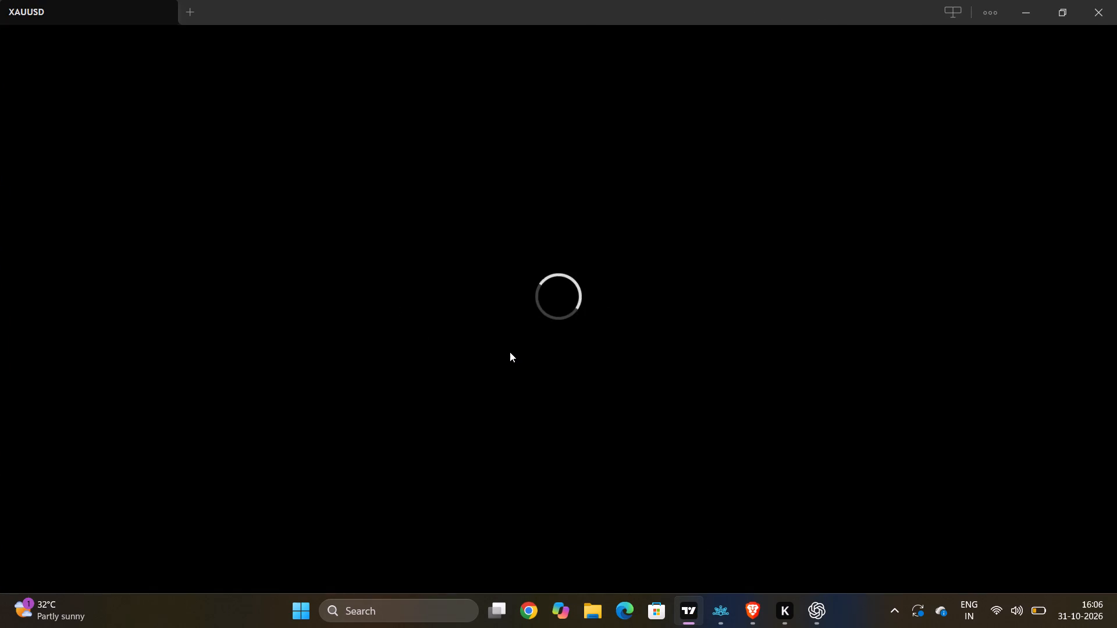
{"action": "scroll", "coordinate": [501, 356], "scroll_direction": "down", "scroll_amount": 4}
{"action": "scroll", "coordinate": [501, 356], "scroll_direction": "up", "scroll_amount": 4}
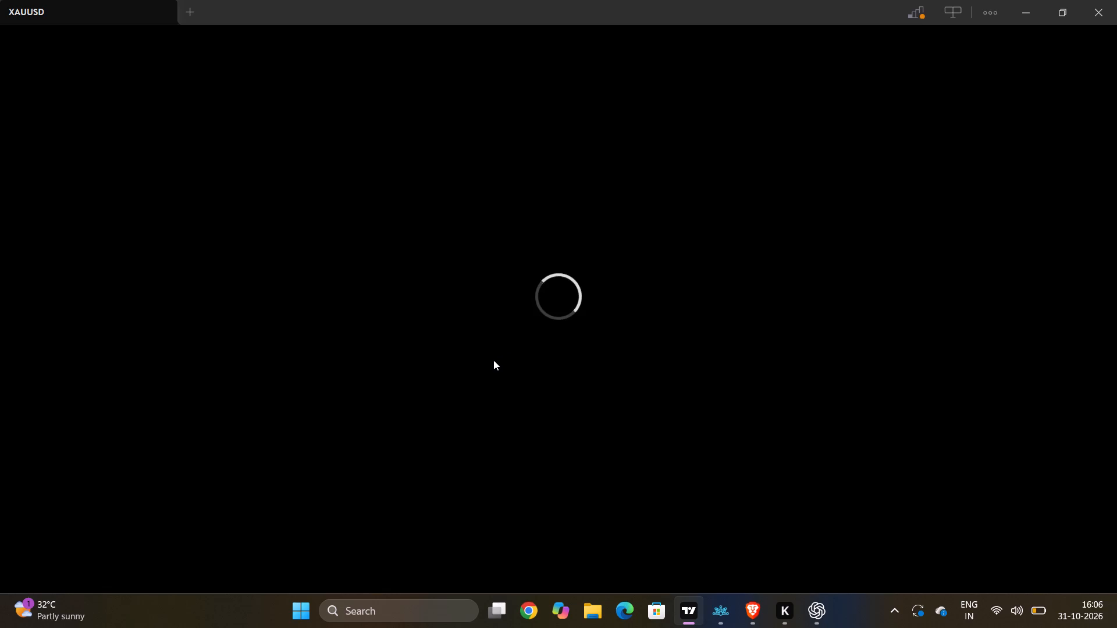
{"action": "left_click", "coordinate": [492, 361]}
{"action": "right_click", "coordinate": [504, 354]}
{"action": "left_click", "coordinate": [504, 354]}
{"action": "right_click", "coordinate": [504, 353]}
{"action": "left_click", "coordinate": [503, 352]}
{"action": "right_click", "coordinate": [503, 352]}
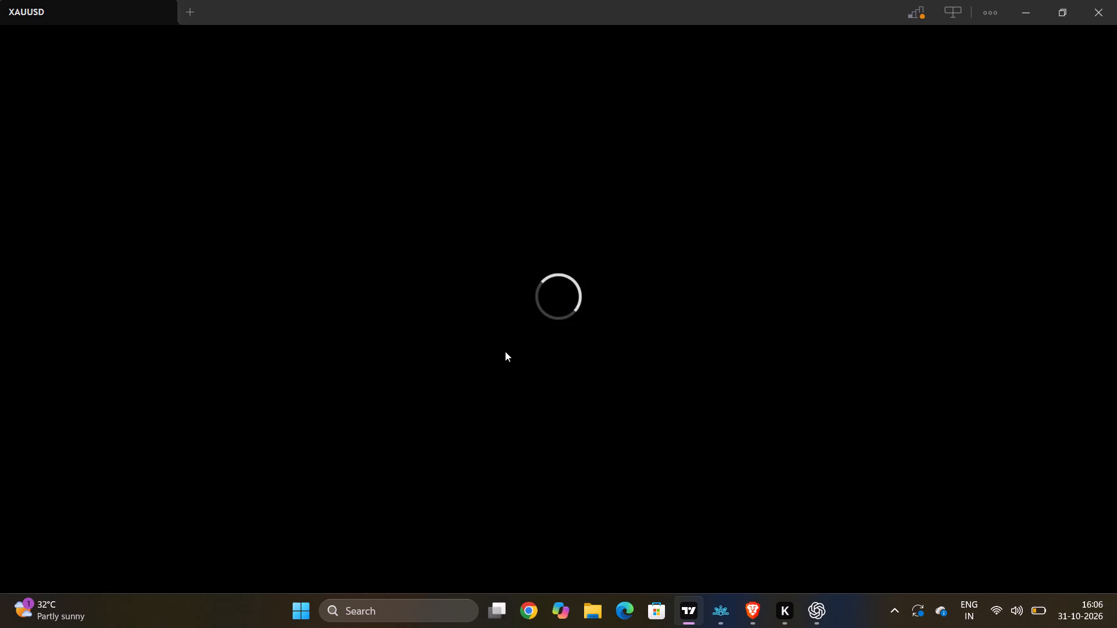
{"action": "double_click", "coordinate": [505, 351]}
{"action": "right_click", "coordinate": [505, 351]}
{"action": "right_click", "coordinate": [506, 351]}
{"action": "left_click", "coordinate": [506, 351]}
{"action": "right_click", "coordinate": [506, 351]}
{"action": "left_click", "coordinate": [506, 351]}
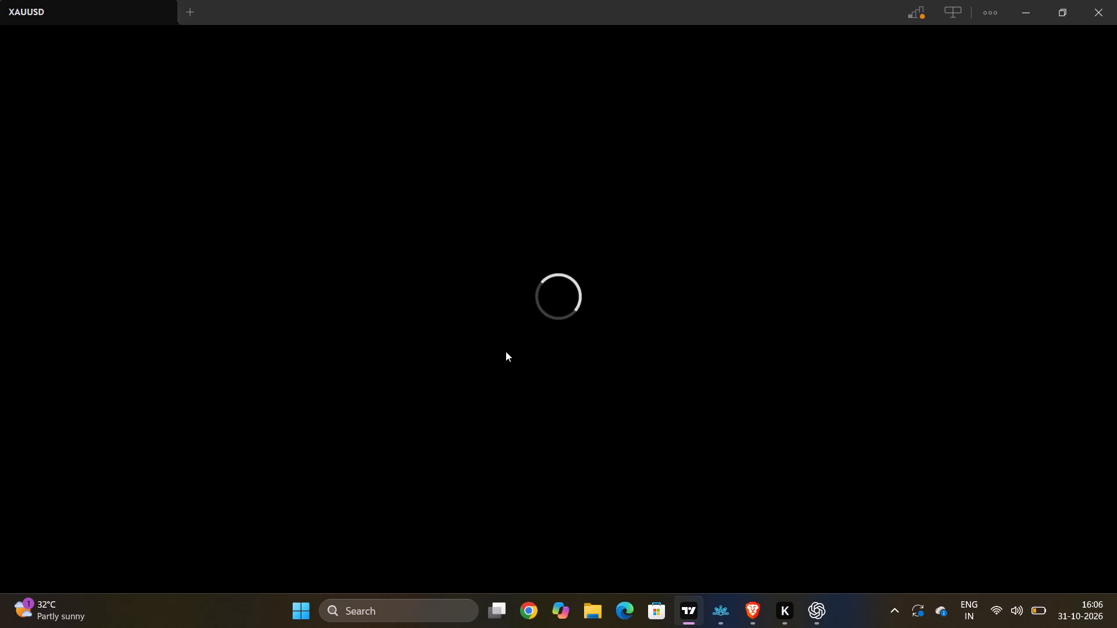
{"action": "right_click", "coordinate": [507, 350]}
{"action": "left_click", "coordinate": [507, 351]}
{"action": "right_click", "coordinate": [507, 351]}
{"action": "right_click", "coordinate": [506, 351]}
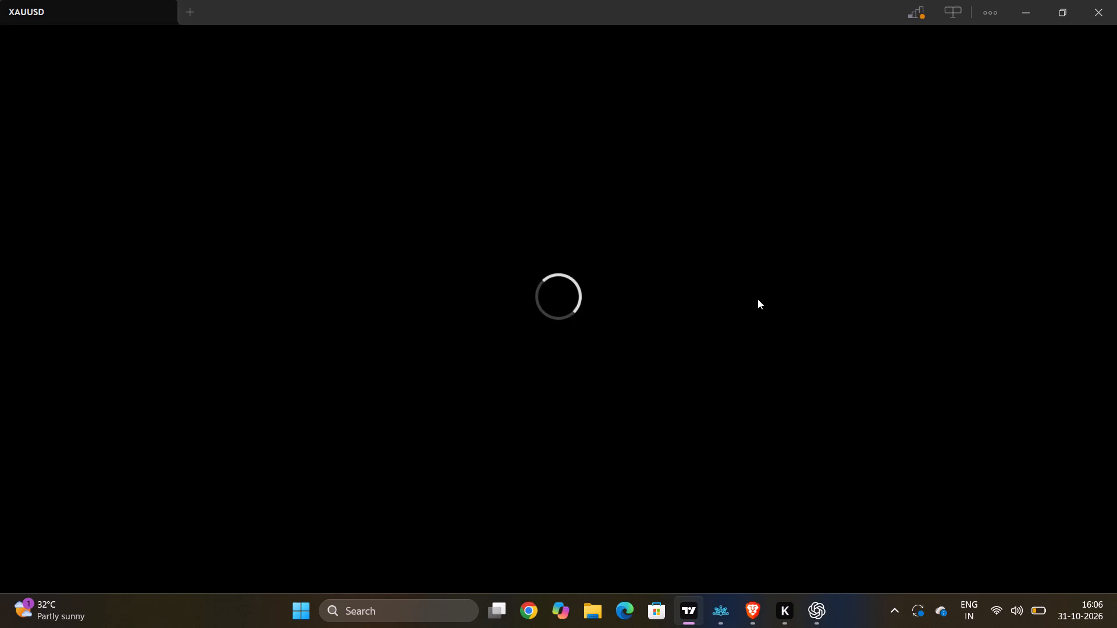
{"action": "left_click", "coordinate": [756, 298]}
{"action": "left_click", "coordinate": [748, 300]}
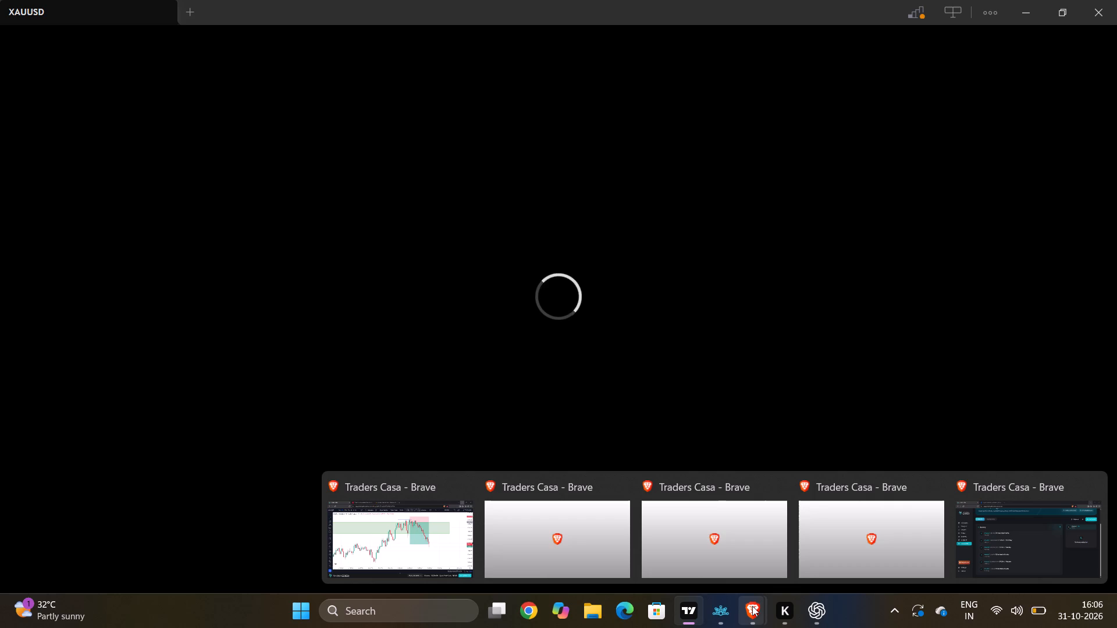
Close two of the blank Traders Casa windows belonging to the Brave browser.
{"action": "left_click", "coordinate": [931, 481]}
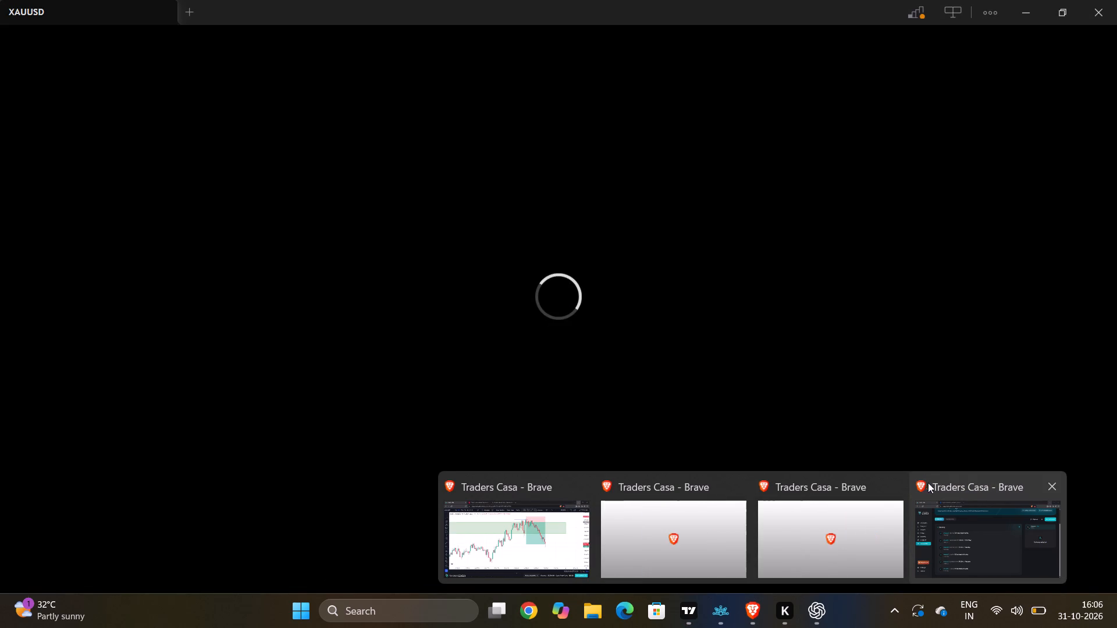
{"action": "left_click", "coordinate": [895, 488]}
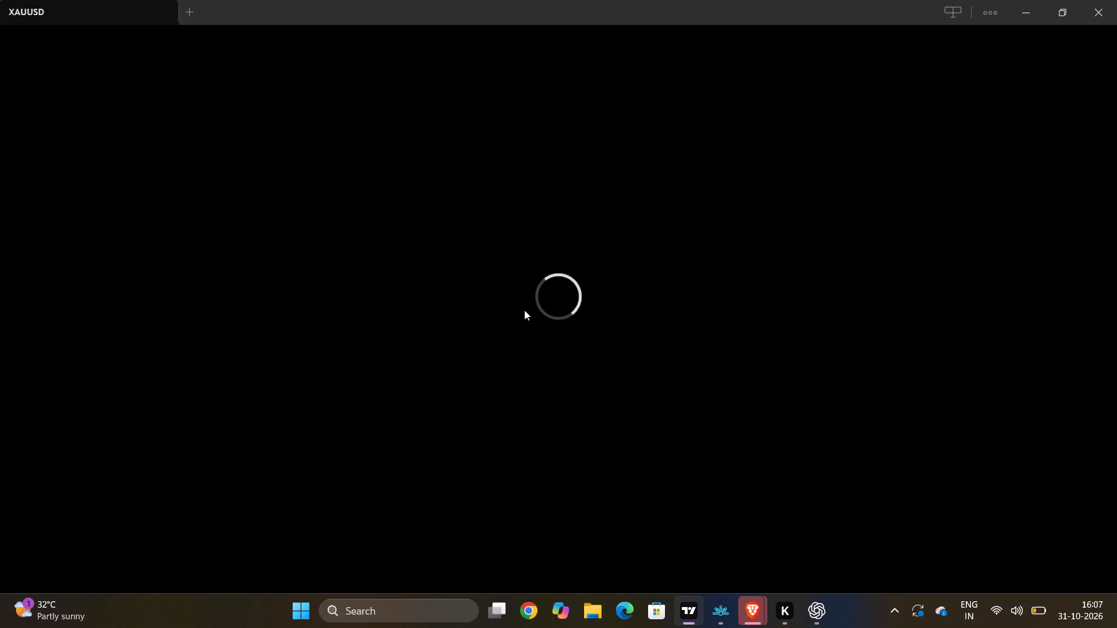
Check the battery status in the system quick settings and dismiss them.
{"action": "left_click", "coordinate": [1042, 609]}
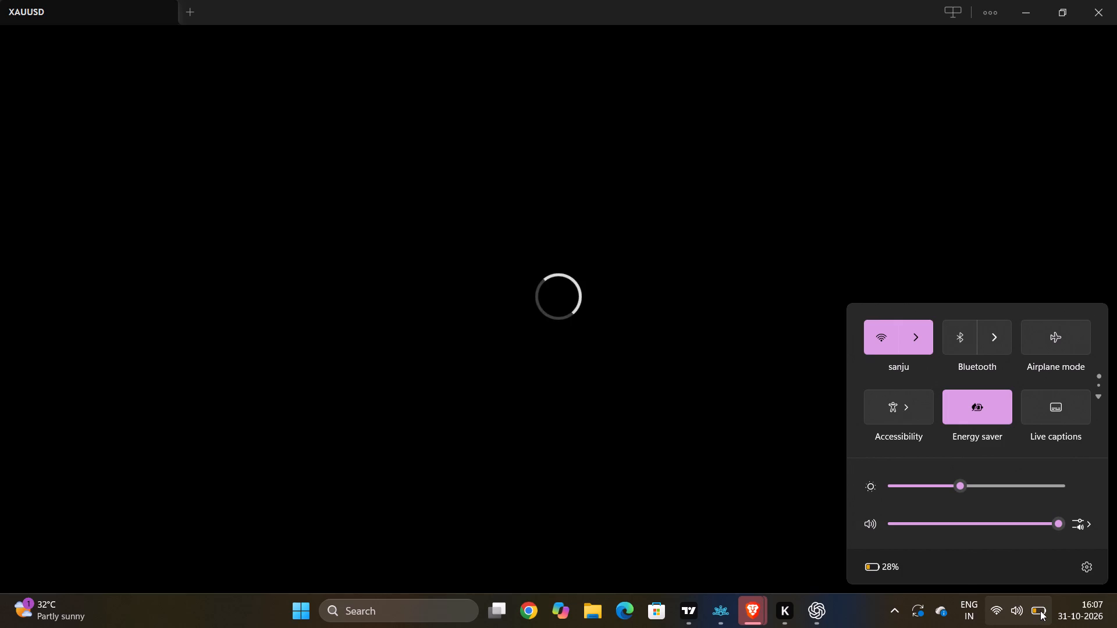
{"action": "left_click", "coordinate": [1040, 611]}
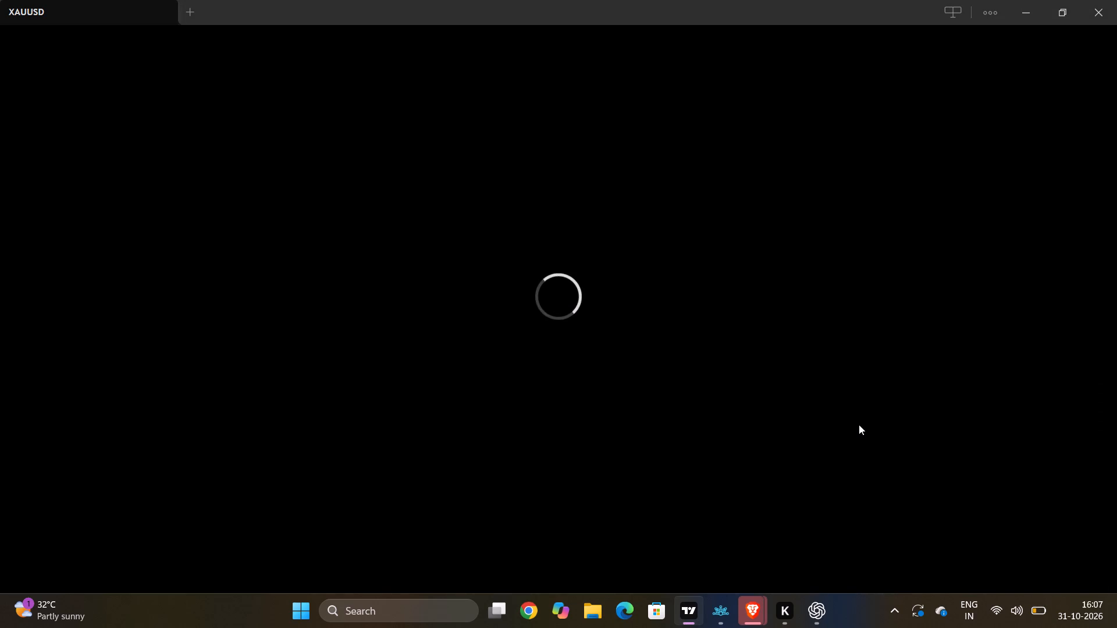
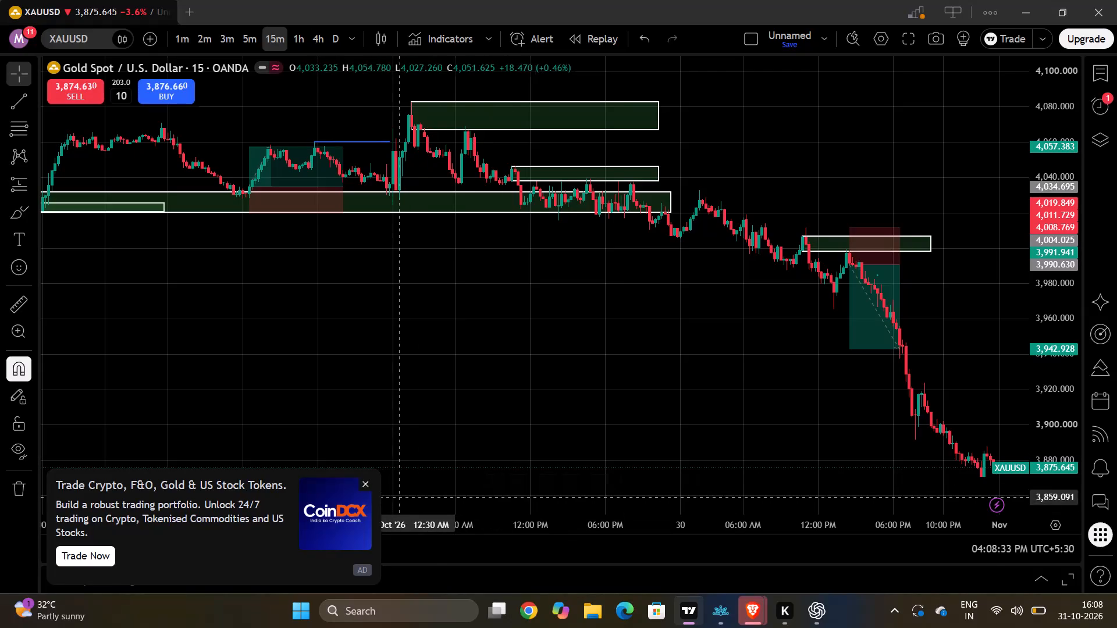
Dismiss the CoinDCX advertisement covering the lower part of the XAUUSD chart.
{"action": "left_click", "coordinate": [361, 481]}
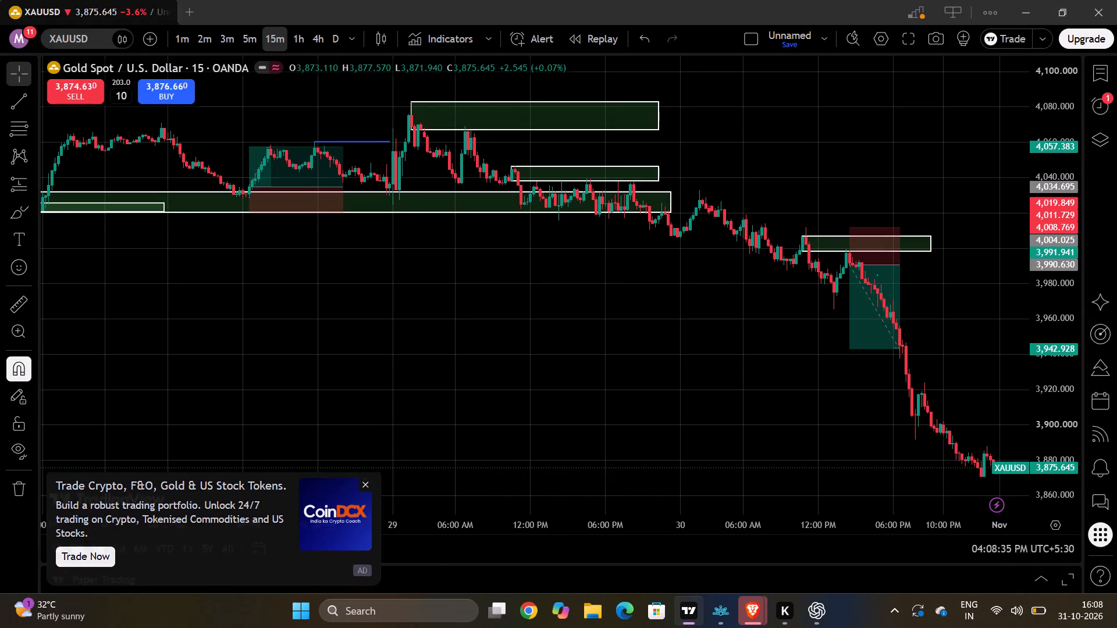
Examine the most recent 15-minute XAUUSD candles around and after the short position drawn on 30 October.
{"action": "scroll", "coordinate": [800, 417], "scroll_direction": "up", "scroll_amount": 5}
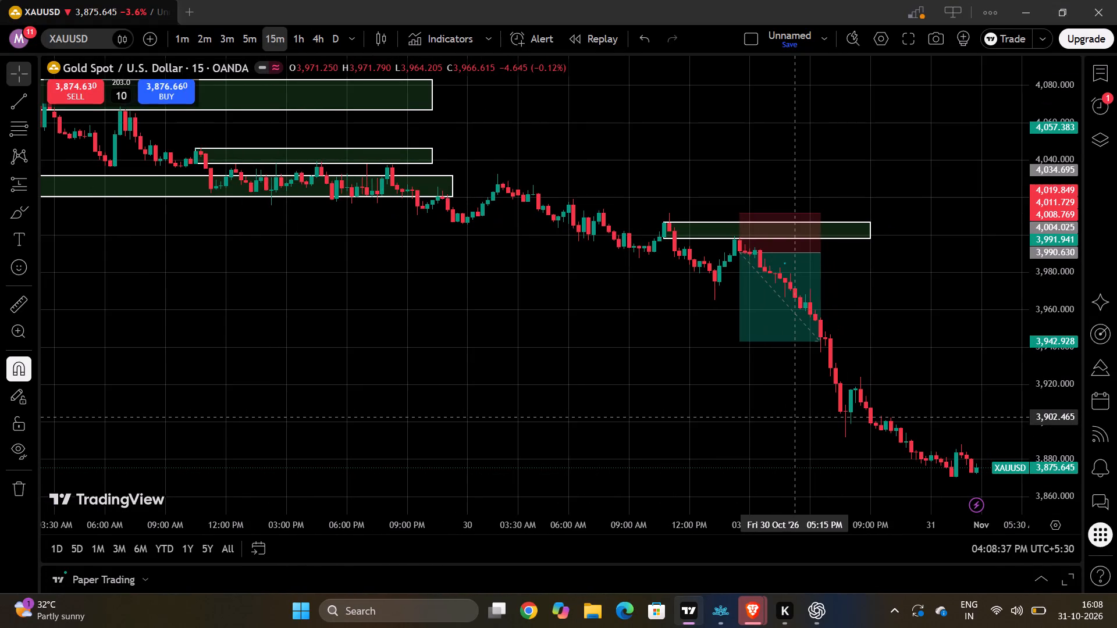
{"action": "scroll", "coordinate": [798, 417], "scroll_direction": "up", "scroll_amount": 5}
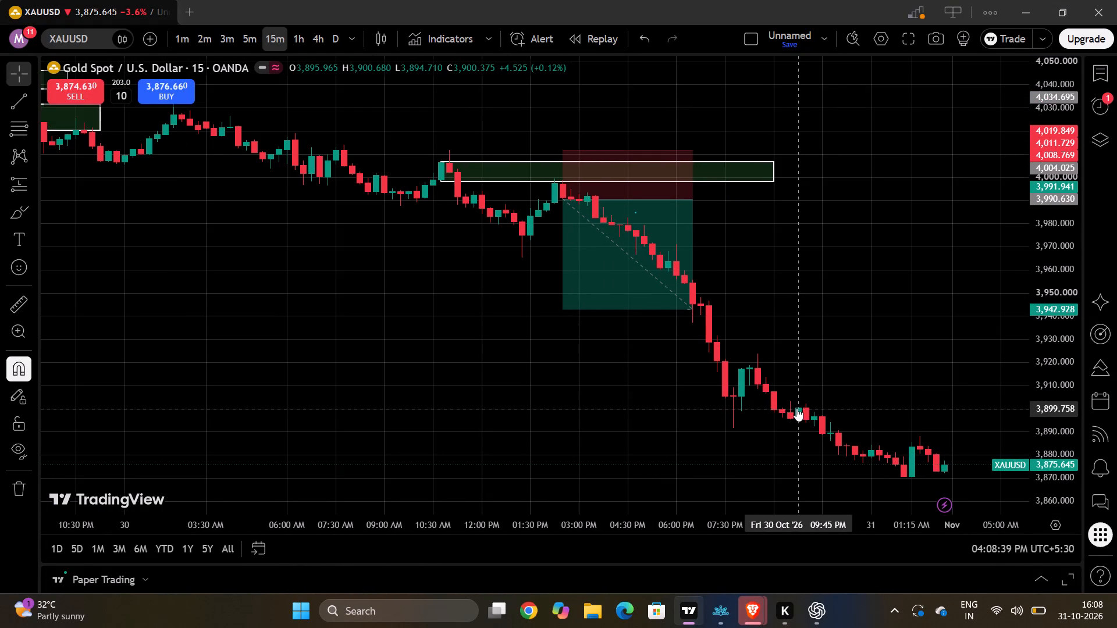
{"action": "scroll", "coordinate": [785, 313], "scroll_direction": "up", "scroll_amount": 1}
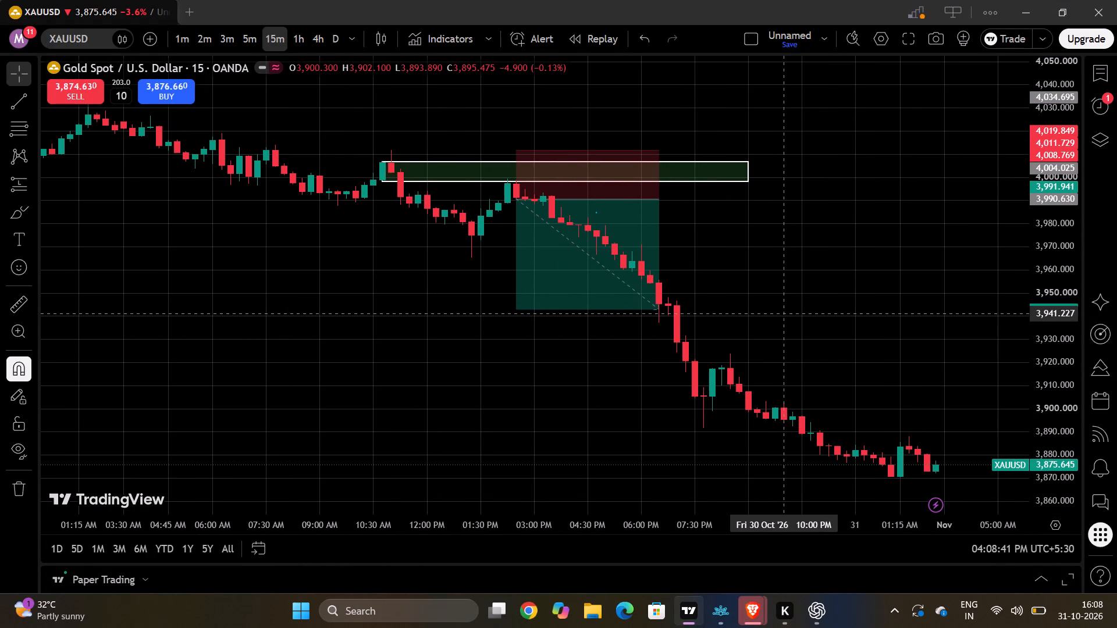
{"action": "double_click", "coordinate": [785, 313]}
{"action": "left_click_drag", "start_coordinate": [784, 313], "coordinate": [766, 376]}
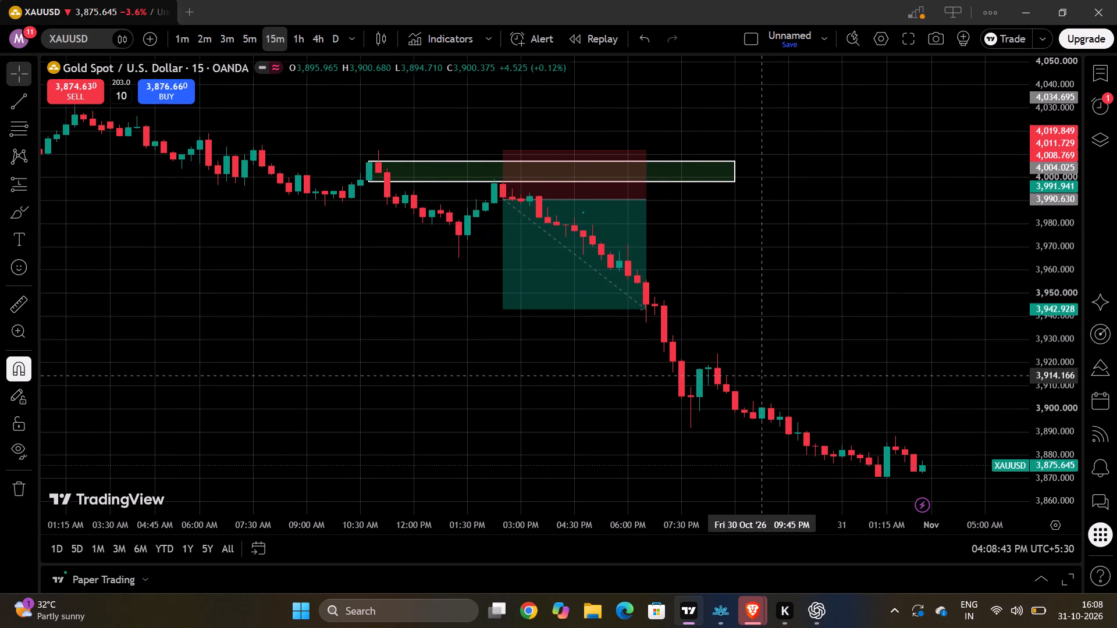
{"action": "scroll", "coordinate": [767, 370], "scroll_direction": "down", "scroll_amount": 2}
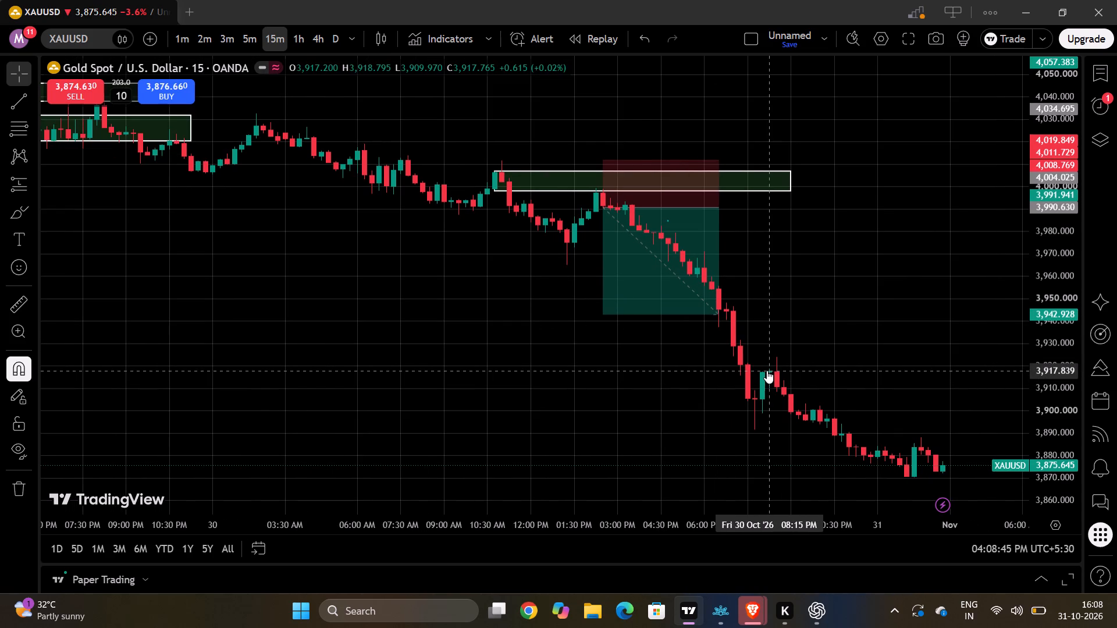
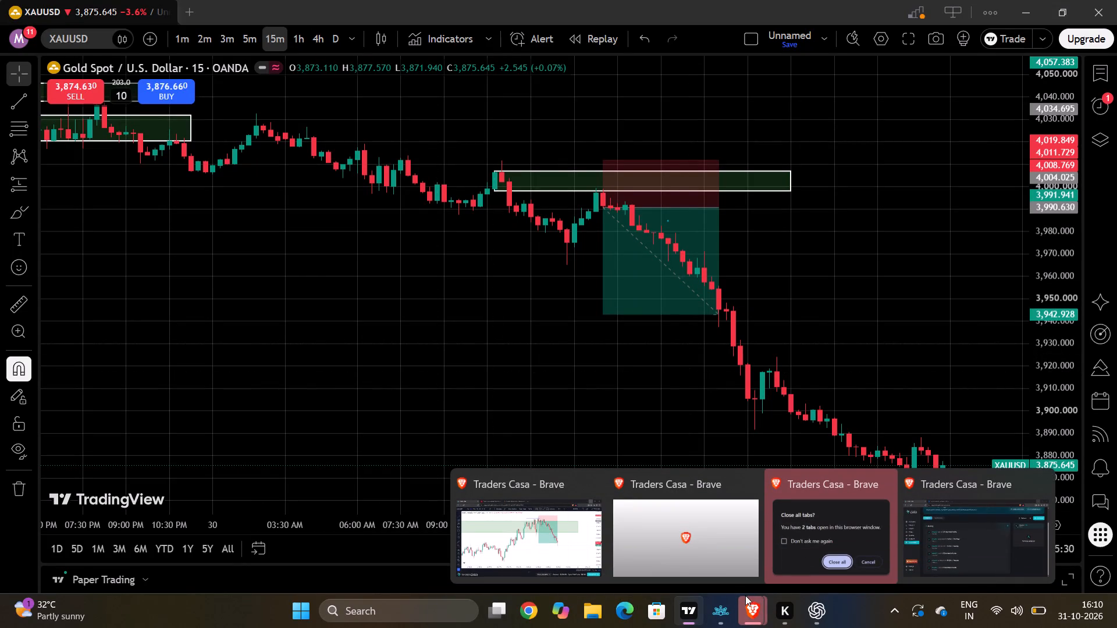
Switch to the Traders Casa XAU/USD backtest session in Brave and close the advertisement covering the chart.
{"action": "left_click", "coordinate": [547, 561]}
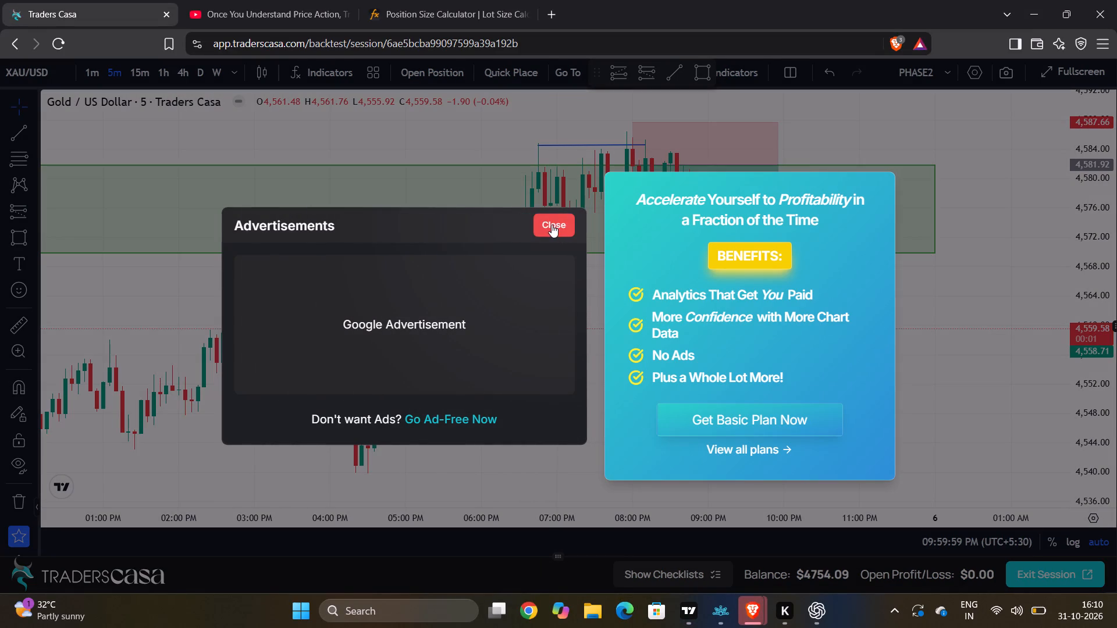
{"action": "left_click", "coordinate": [552, 224]}
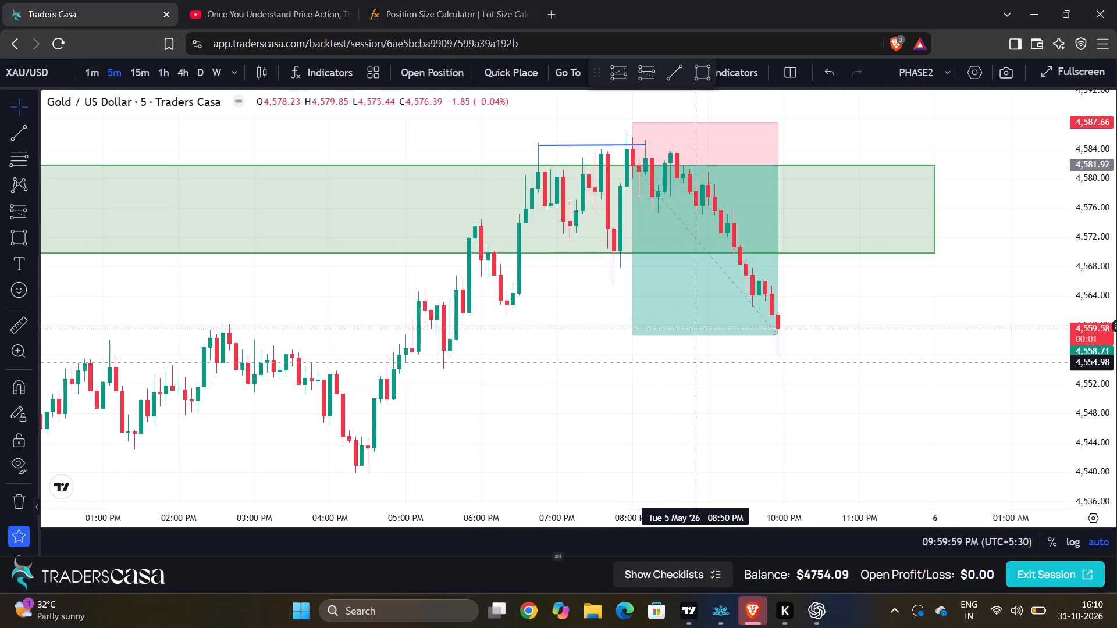
Change the XAU/USD backtest chart to the 15-minute timeframe.
{"action": "scroll", "coordinate": [707, 377], "scroll_direction": "down", "scroll_amount": 3}
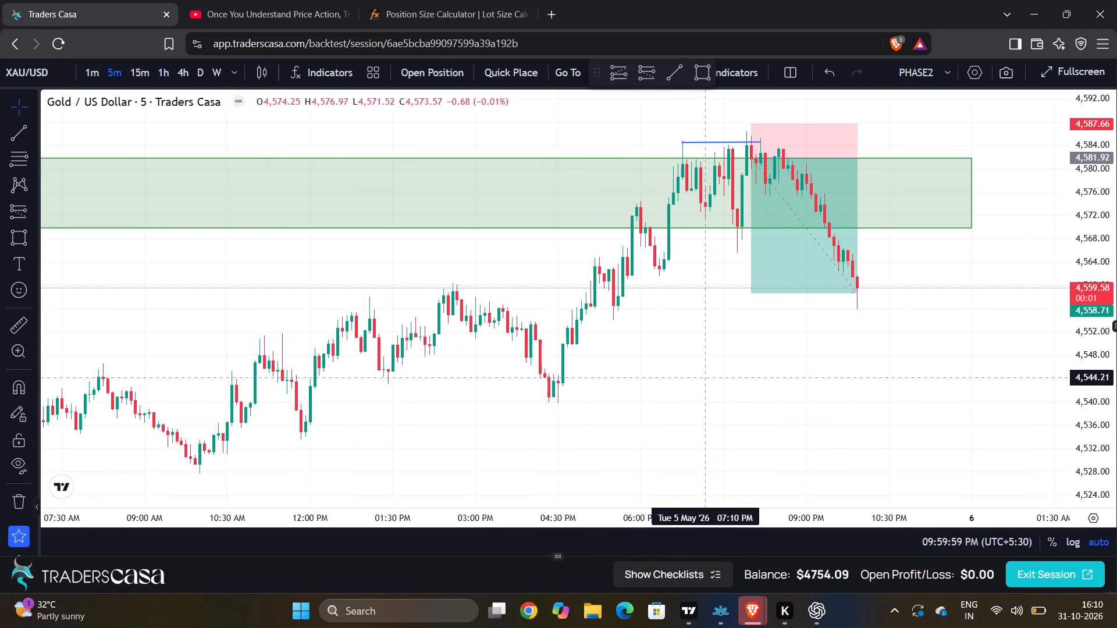
{"action": "scroll", "coordinate": [707, 377], "scroll_direction": "up", "scroll_amount": 2}
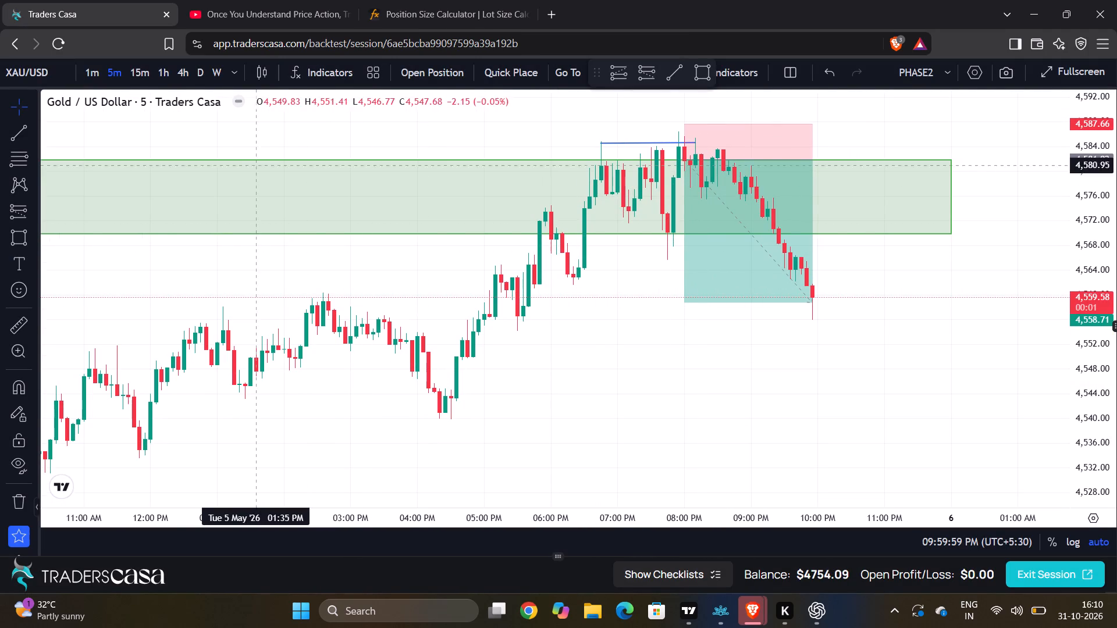
{"action": "left_click", "coordinate": [141, 76]}
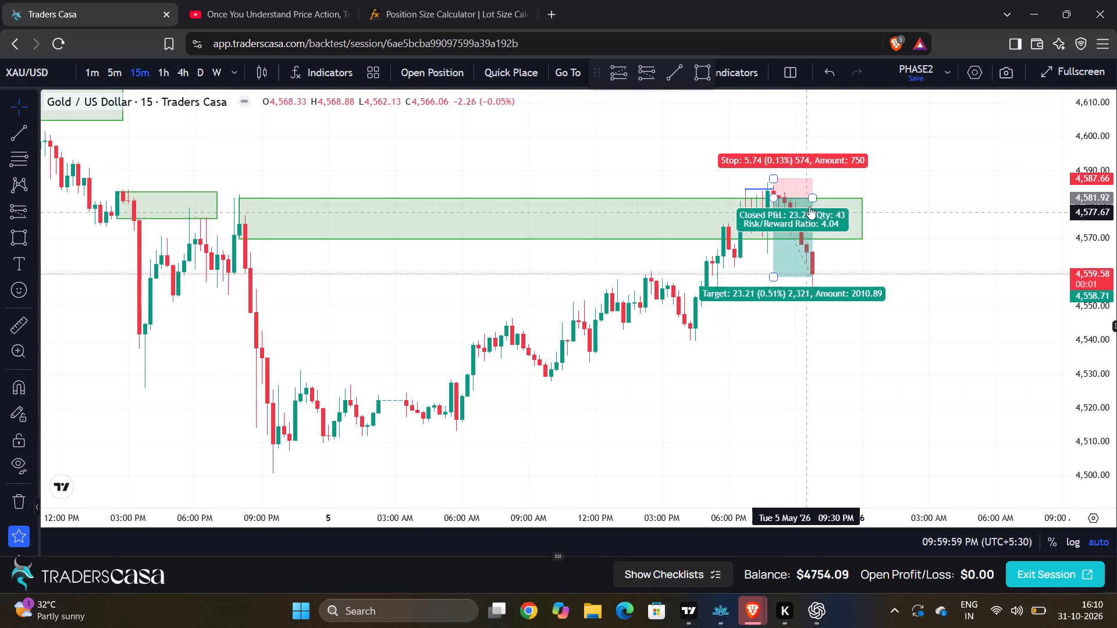
Delete the short position drawing beside the long green zone on the 5 May evening candles.
{"action": "left_click_drag", "start_coordinate": [809, 198], "coordinate": [820, 201]}
{"action": "left_click", "coordinate": [805, 187]}
{"action": "left_click", "coordinate": [704, 110]}
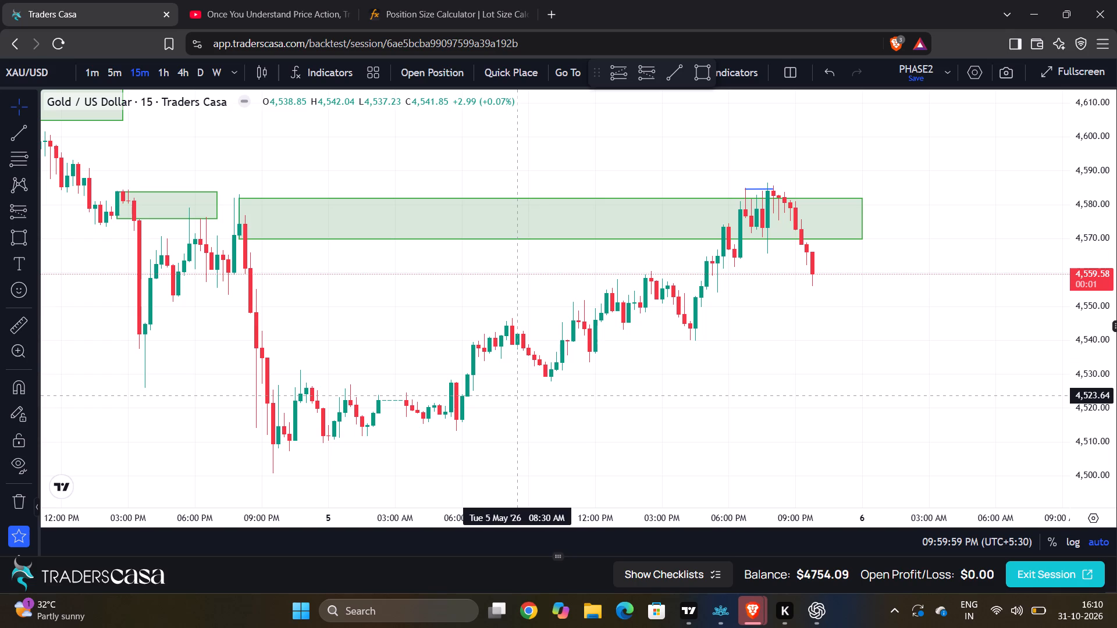
Examine the 15-minute XAU/USD candles around the green zone in full screen, then leave full screen.
{"action": "key", "text": "F11"}
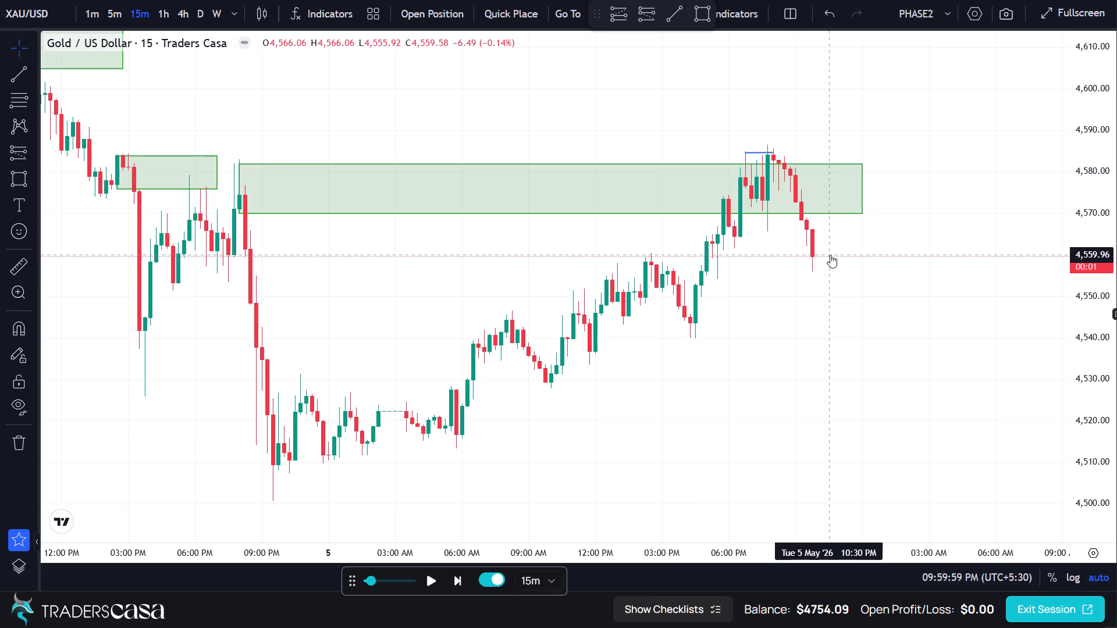
{"action": "scroll", "coordinate": [830, 255], "scroll_direction": "up", "scroll_amount": 3}
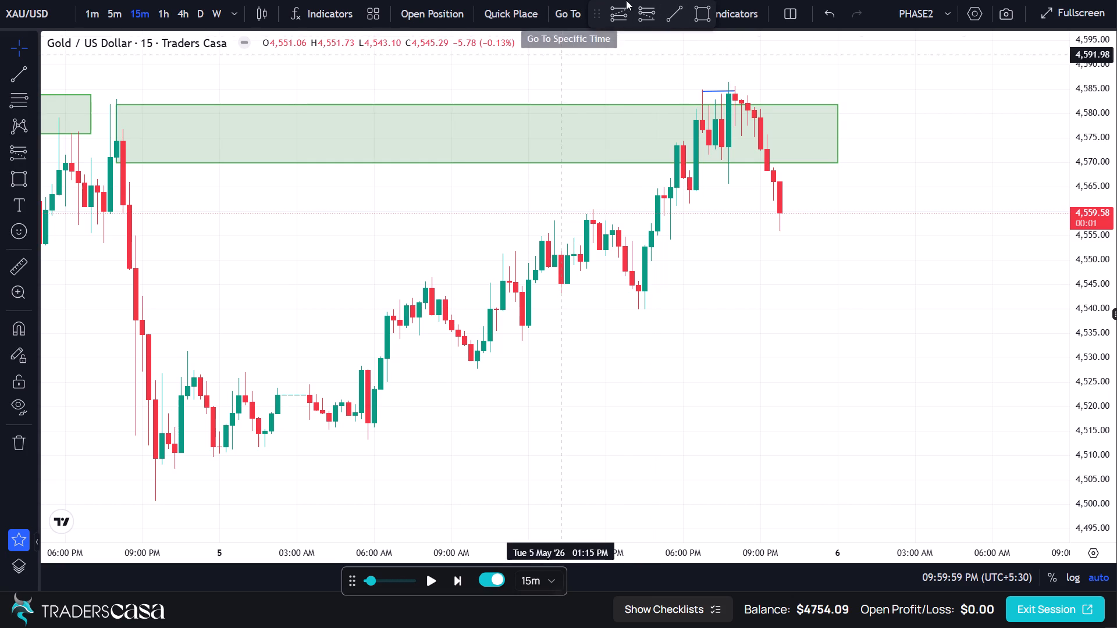
{"action": "left_click", "coordinate": [1055, 17]}
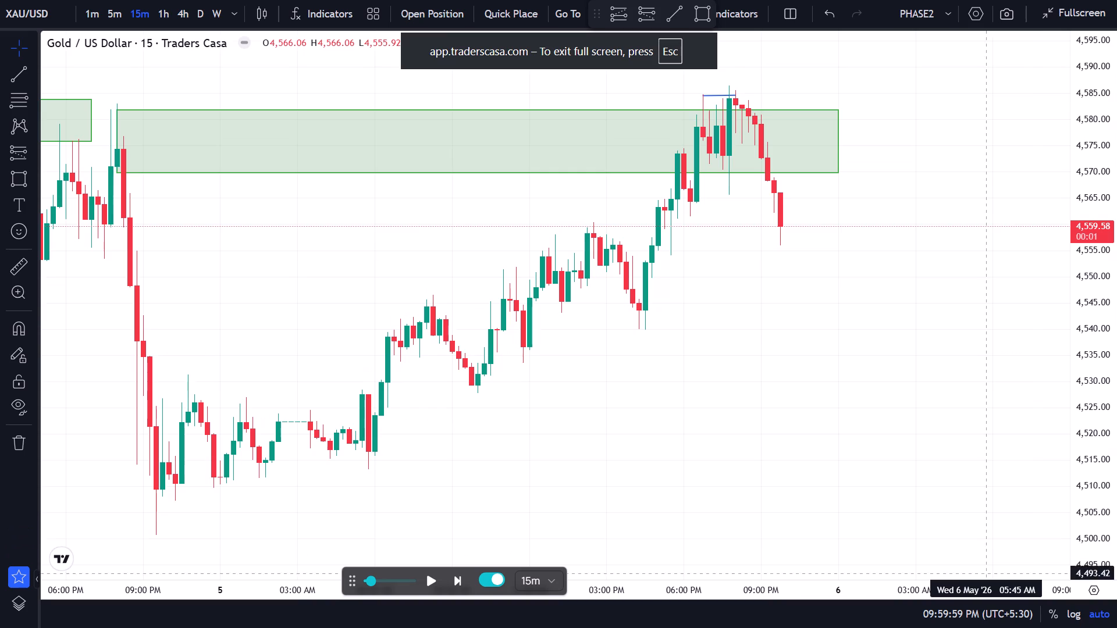
{"action": "left_click", "coordinate": [1047, 11]}
{"action": "left_click", "coordinate": [558, 60]}
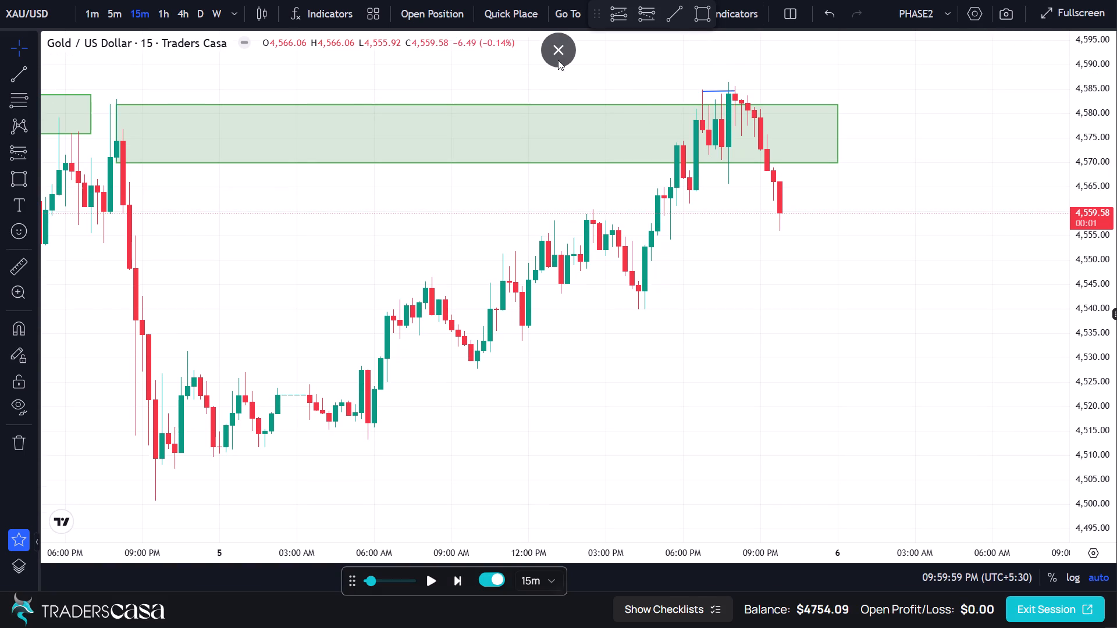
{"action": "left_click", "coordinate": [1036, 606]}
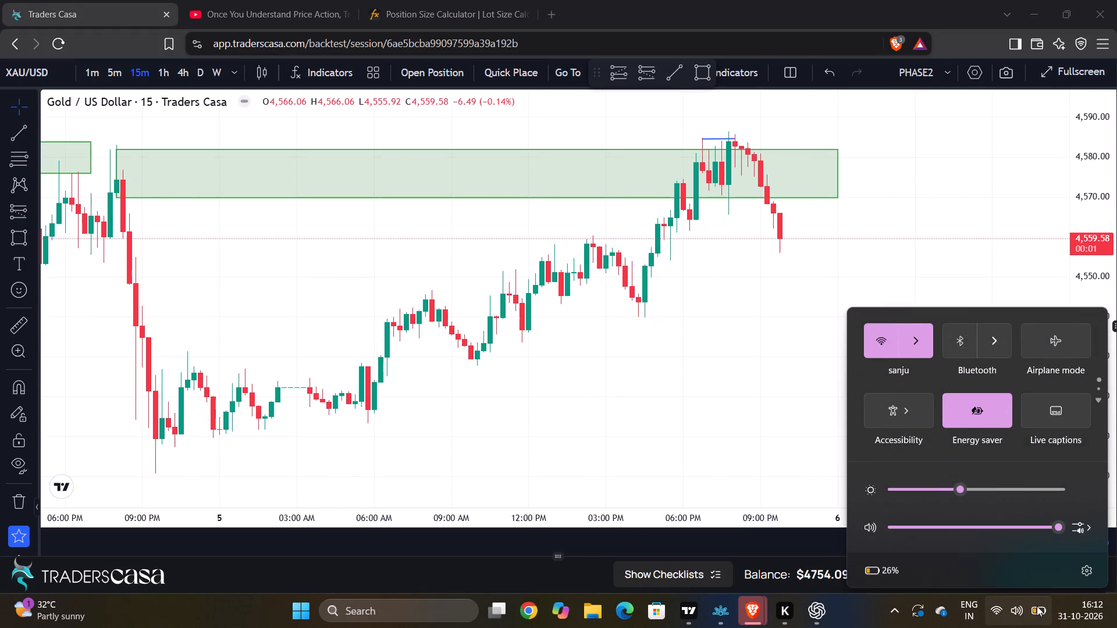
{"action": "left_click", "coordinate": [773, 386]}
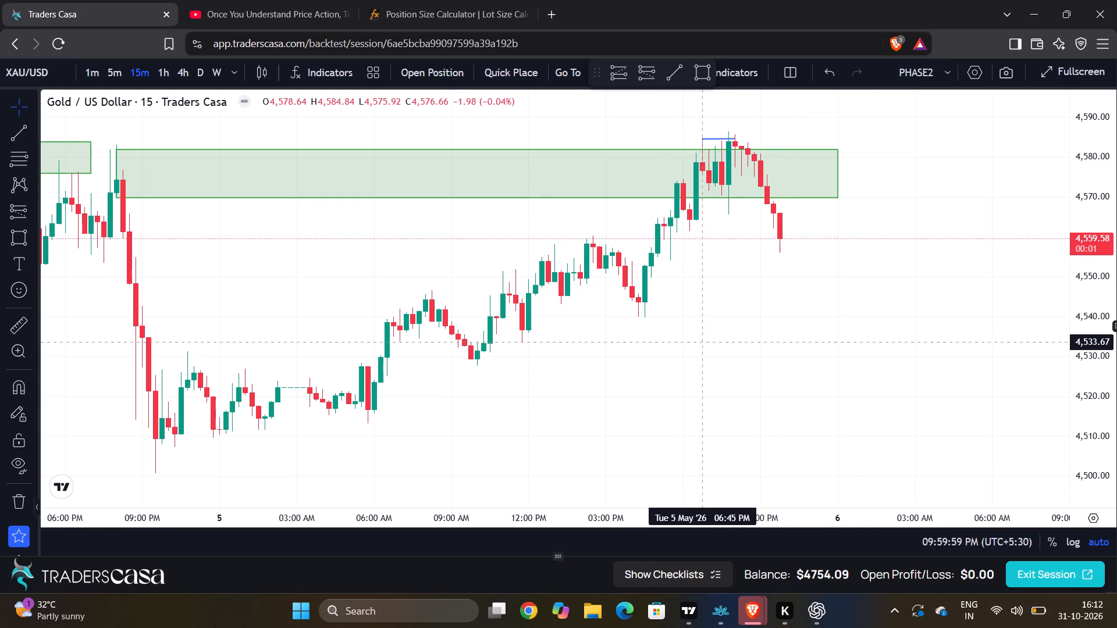
Re-examine the 5 May rise into the green zone and the subsequent decline in full screen, then leave full screen.
{"action": "key", "text": "F11"}
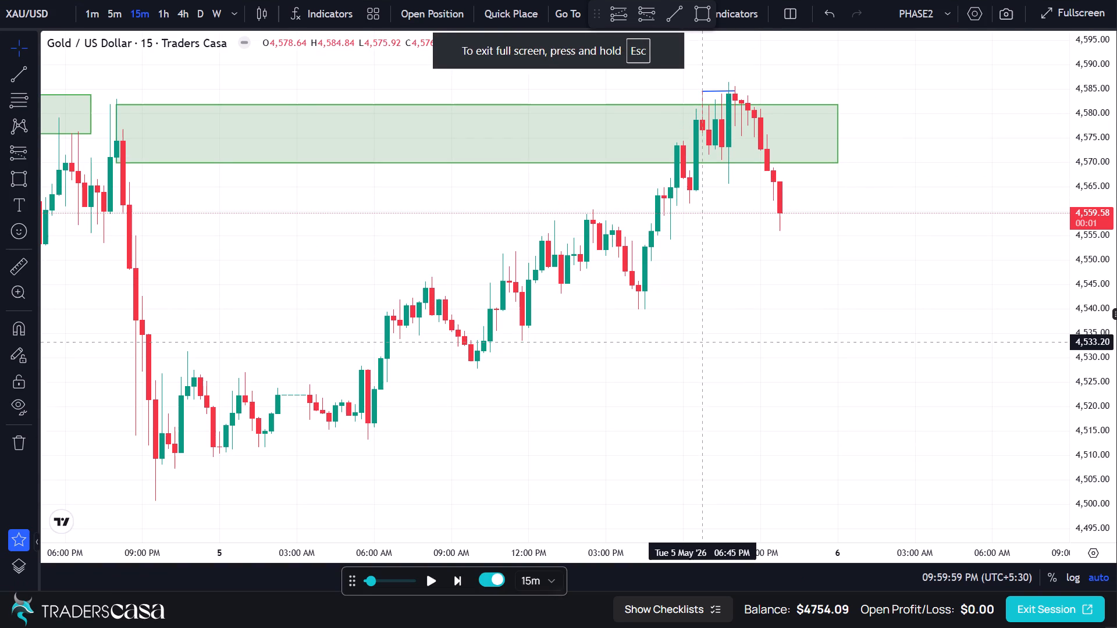
{"action": "scroll", "coordinate": [706, 342], "scroll_direction": "up", "scroll_amount": 1}
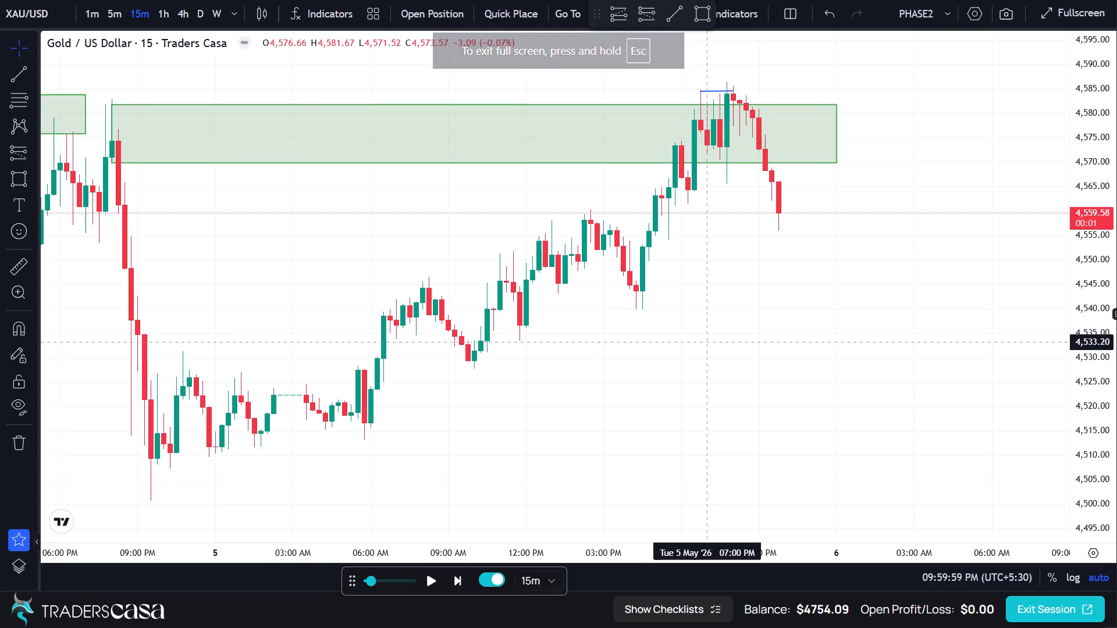
{"action": "scroll", "coordinate": [706, 342], "scroll_direction": "up", "scroll_amount": 1}
{"action": "scroll", "coordinate": [706, 342], "scroll_direction": "down", "scroll_amount": 2}
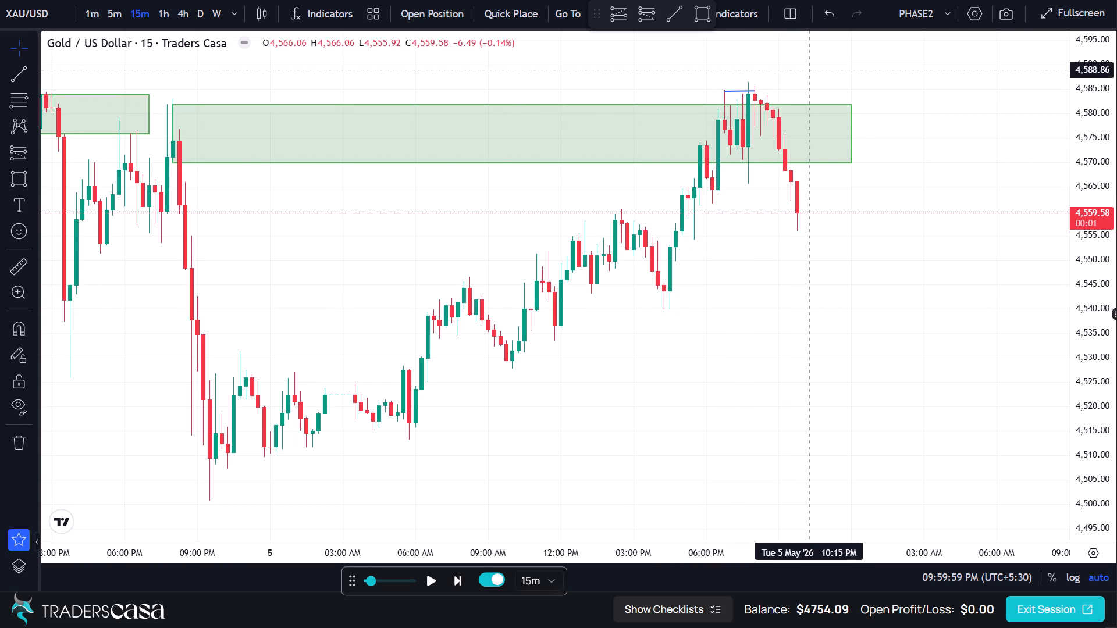
{"action": "left_click_drag", "start_coordinate": [784, 304], "coordinate": [777, 308]}
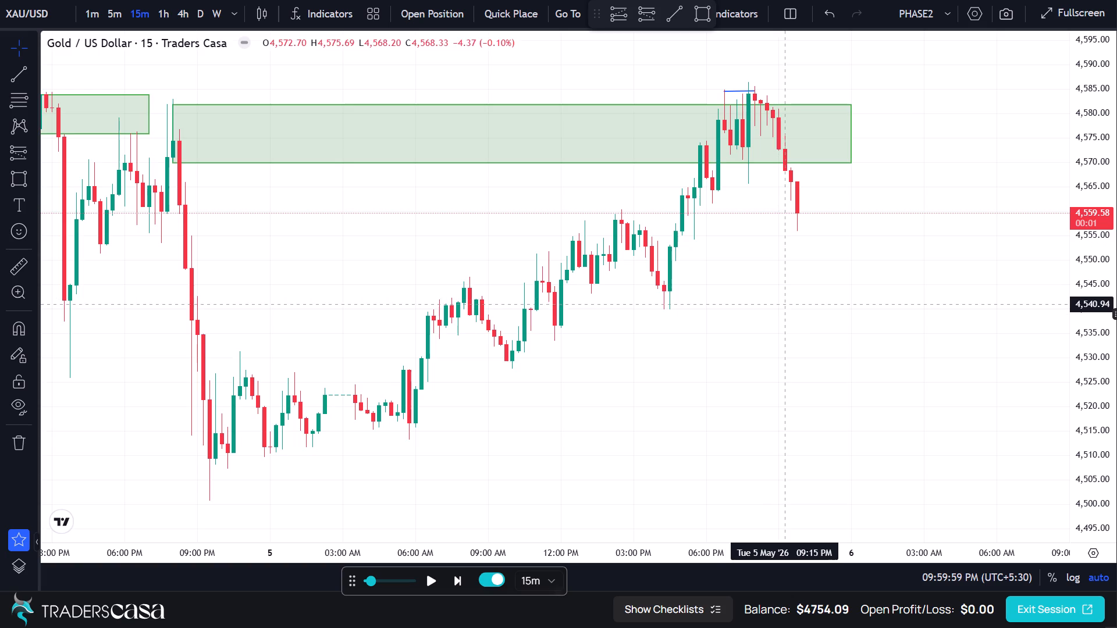
{"action": "left_click_drag", "start_coordinate": [777, 308], "coordinate": [727, 324]}
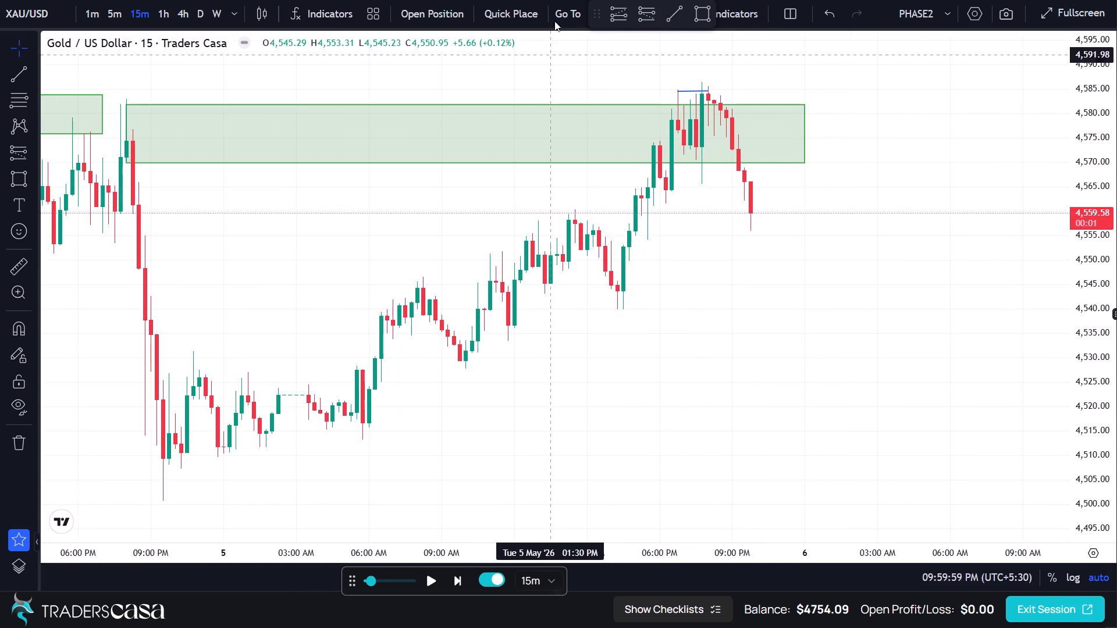
{"action": "left_click", "coordinate": [556, 49]}
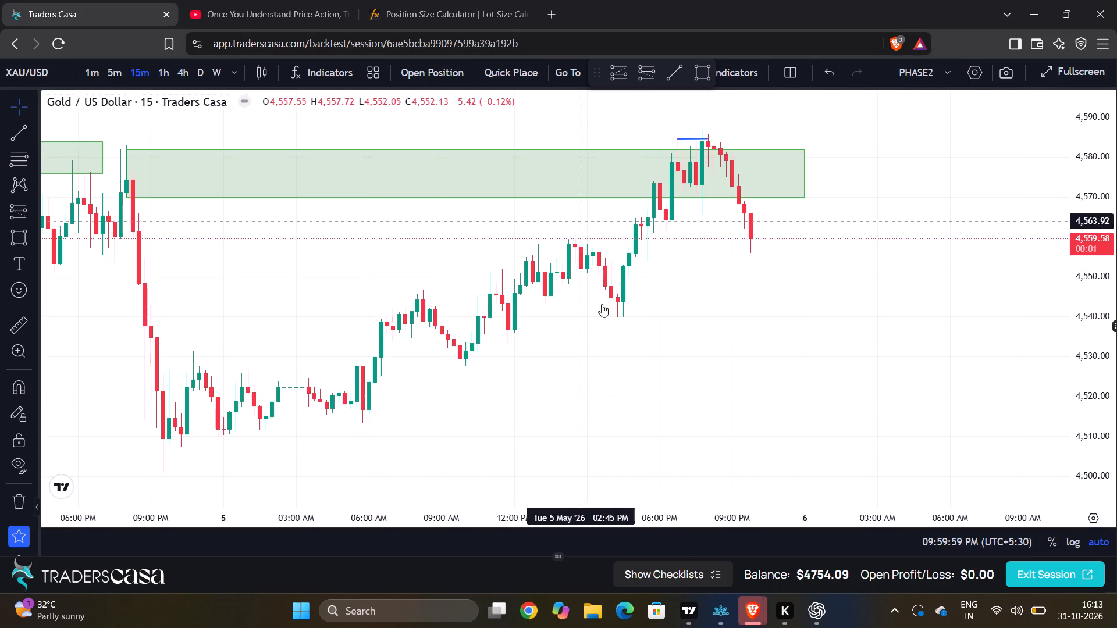
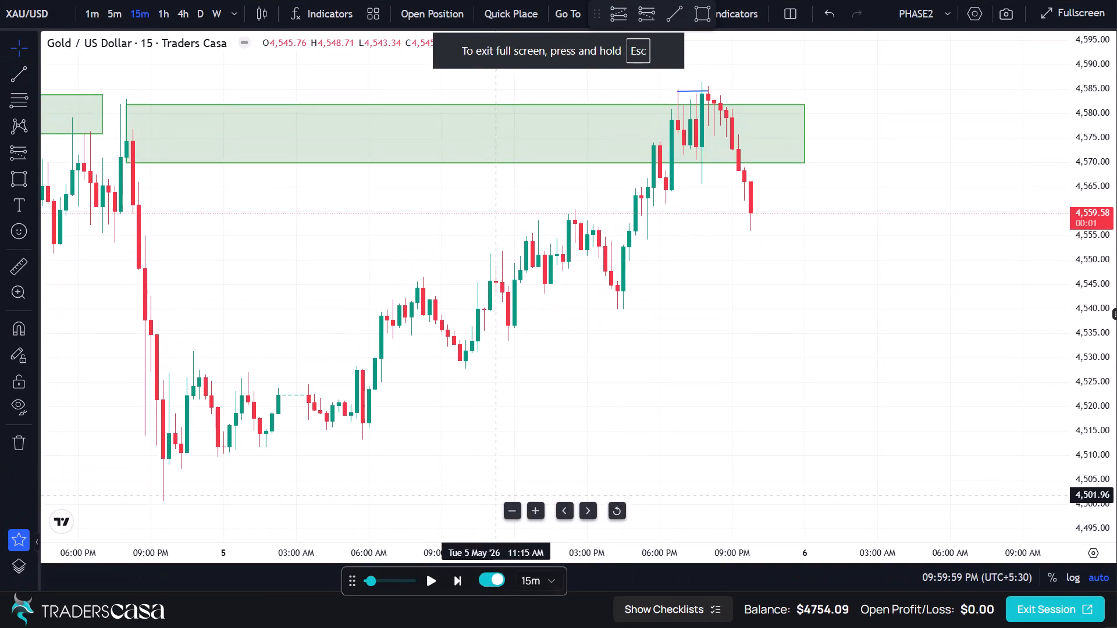
Advance the XAU/USD replay in 15-minute candles from the 5 May evening decline to 04:14:59 AM on 6 May.
{"action": "scroll", "coordinate": [642, 311], "scroll_direction": "down", "scroll_amount": 1}
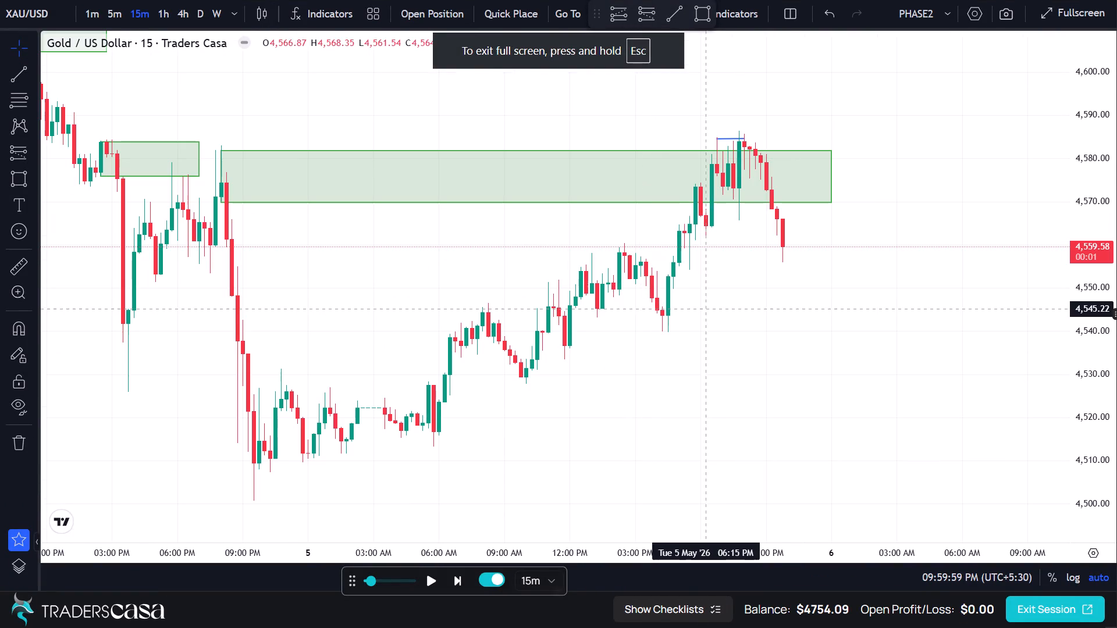
{"action": "left_click_drag", "start_coordinate": [740, 293], "coordinate": [683, 295]}
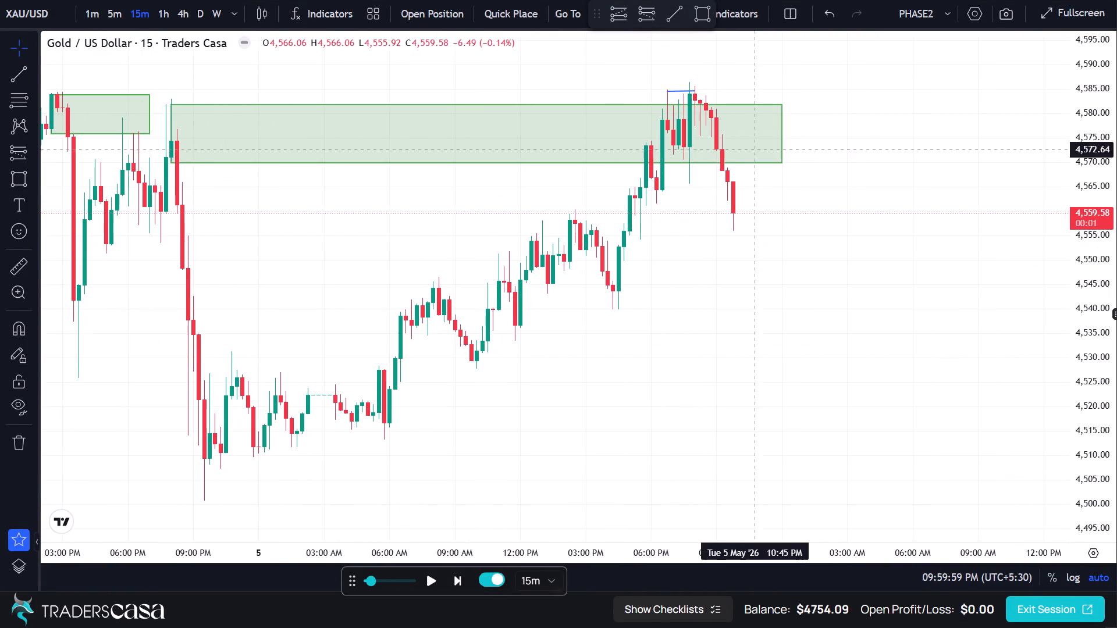
{"action": "left_click", "coordinate": [451, 580]}
{"action": "left_click", "coordinate": [451, 580]}
{"action": "triple_click", "coordinate": [451, 580]}
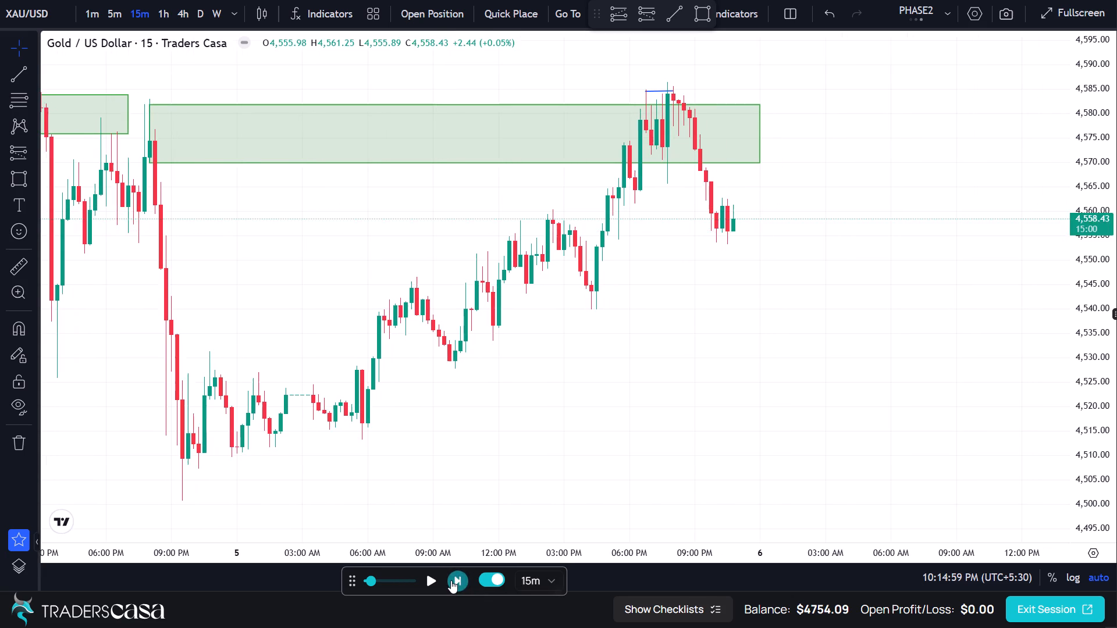
{"action": "triple_click", "coordinate": [451, 580]}
{"action": "triple_click", "coordinate": [451, 580]}
{"action": "triple_click", "coordinate": [451, 580]}
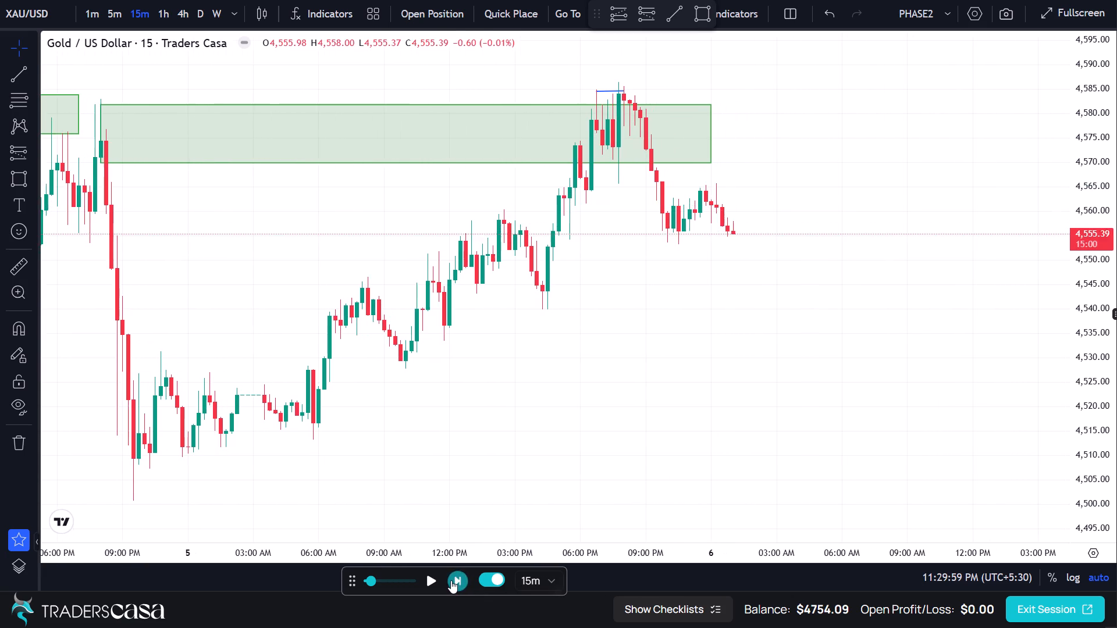
{"action": "triple_click", "coordinate": [451, 580]}
{"action": "triple_click", "coordinate": [451, 580]}
{"action": "triple_click", "coordinate": [451, 580]}
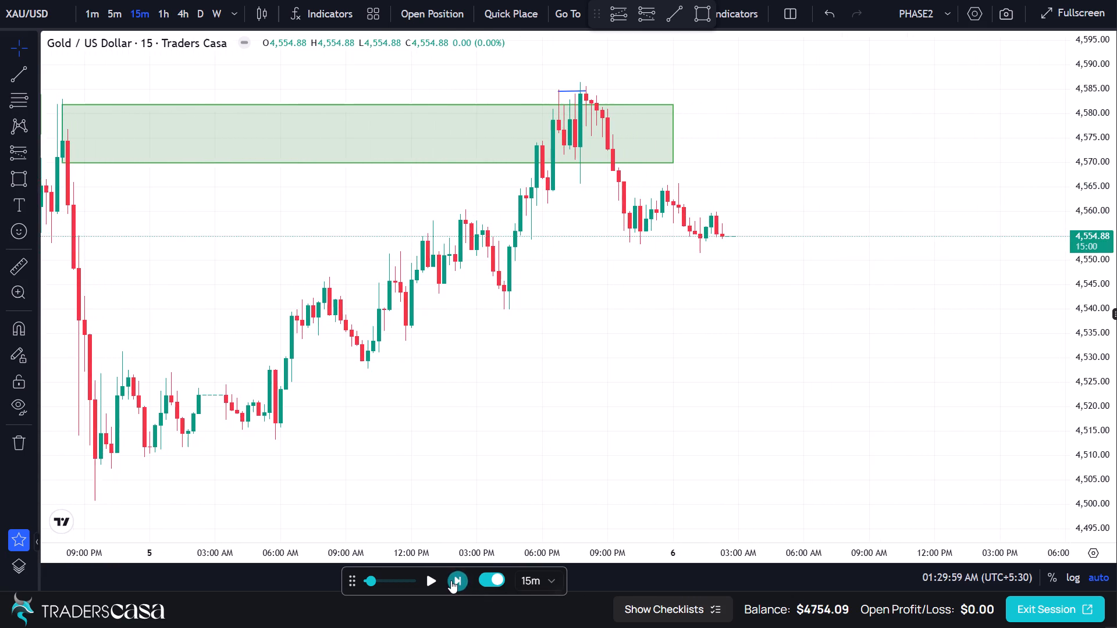
{"action": "double_click", "coordinate": [451, 580]}
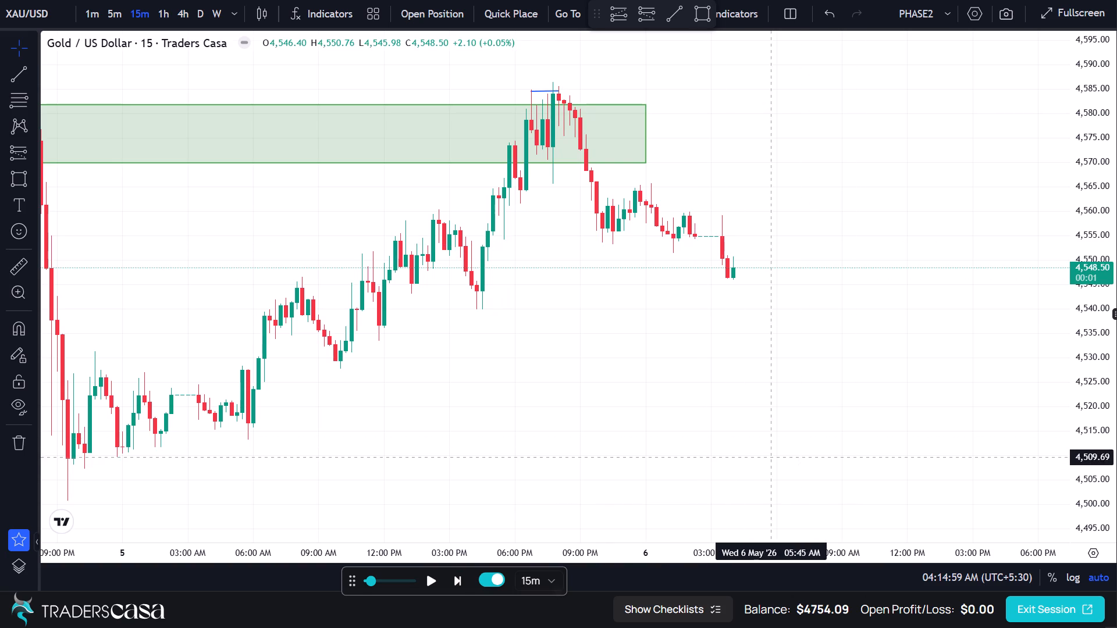
Shift the floating replay control bar slightly further along the bottom edge of the chart.
{"action": "left_click_drag", "start_coordinate": [348, 583], "coordinate": [385, 584]}
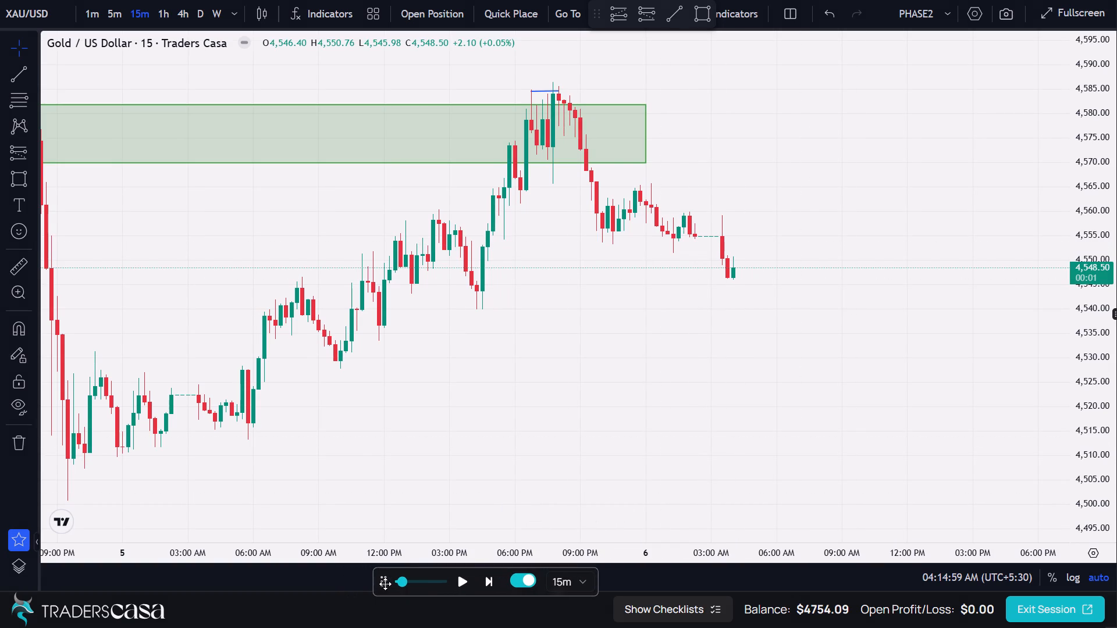
{"action": "left_click_drag", "start_coordinate": [385, 584], "coordinate": [392, 581]}
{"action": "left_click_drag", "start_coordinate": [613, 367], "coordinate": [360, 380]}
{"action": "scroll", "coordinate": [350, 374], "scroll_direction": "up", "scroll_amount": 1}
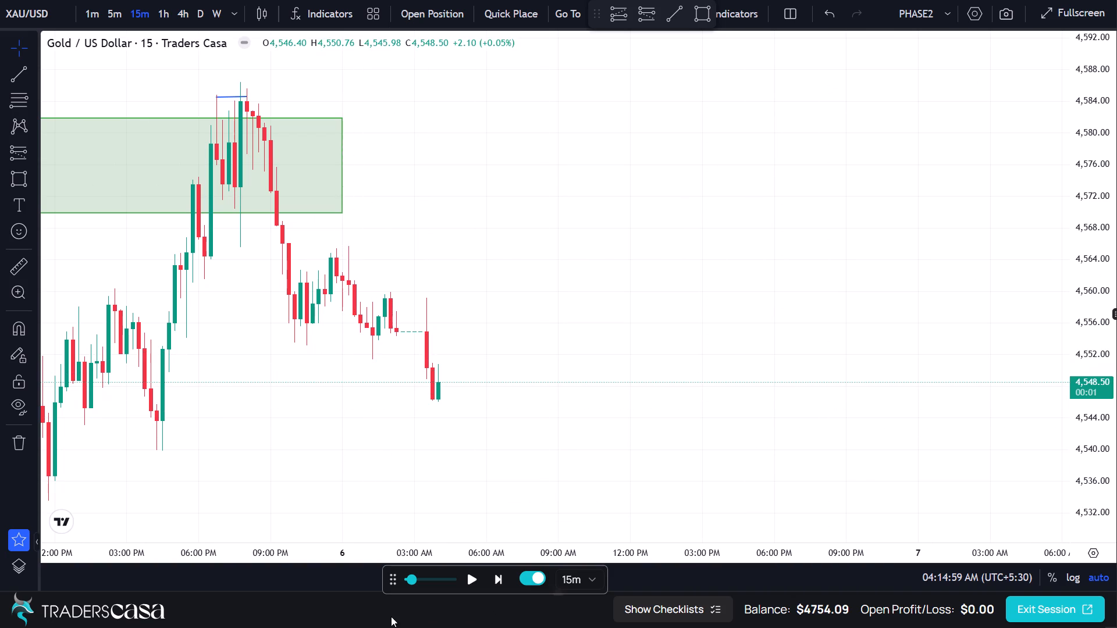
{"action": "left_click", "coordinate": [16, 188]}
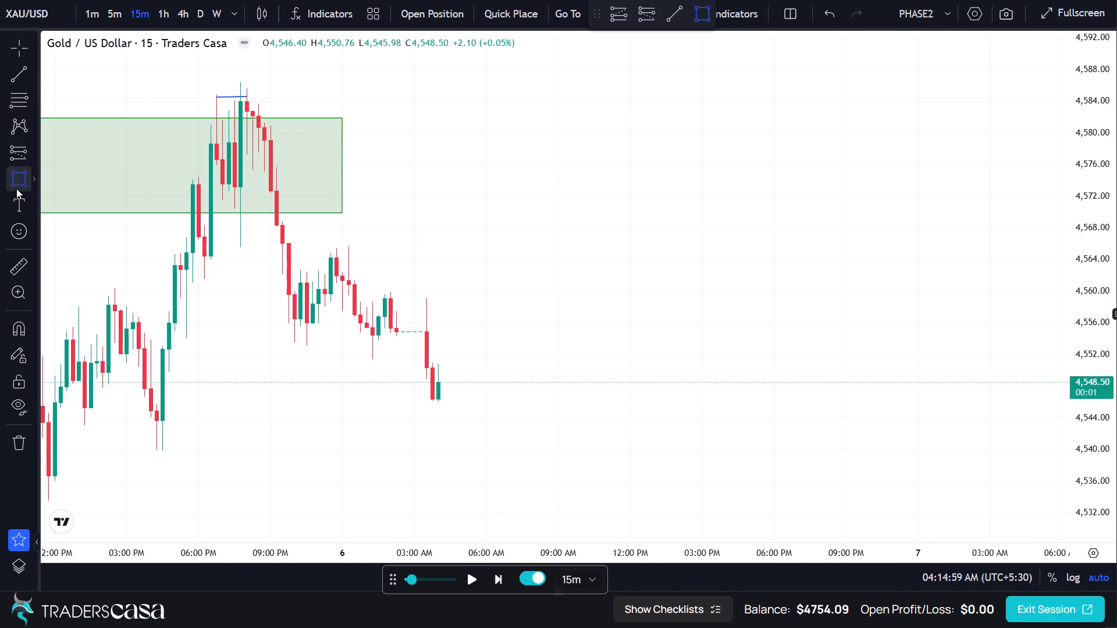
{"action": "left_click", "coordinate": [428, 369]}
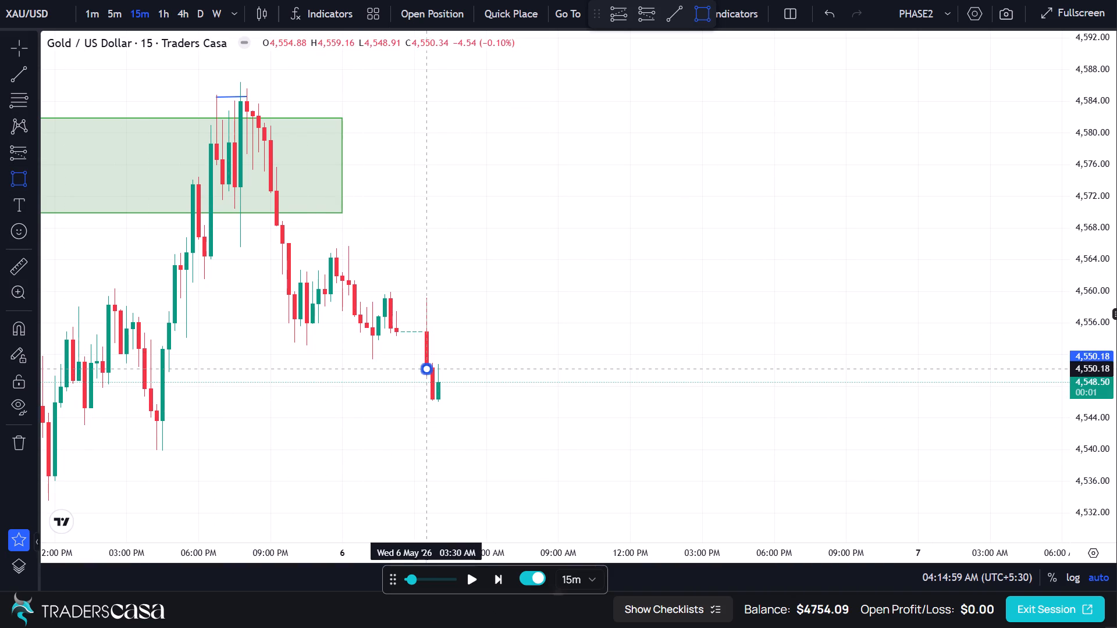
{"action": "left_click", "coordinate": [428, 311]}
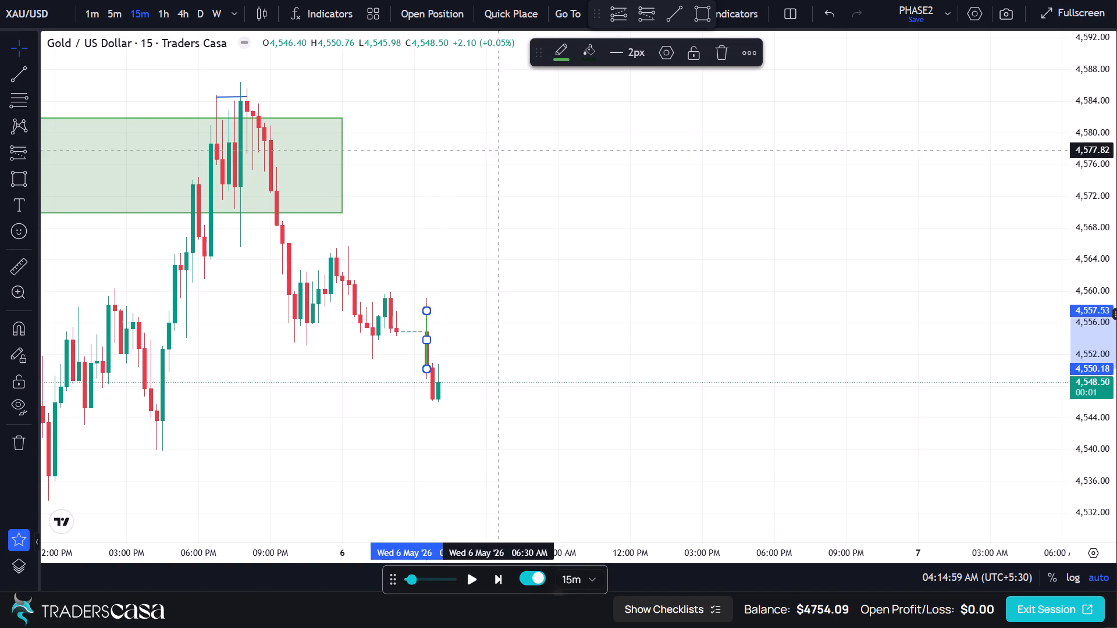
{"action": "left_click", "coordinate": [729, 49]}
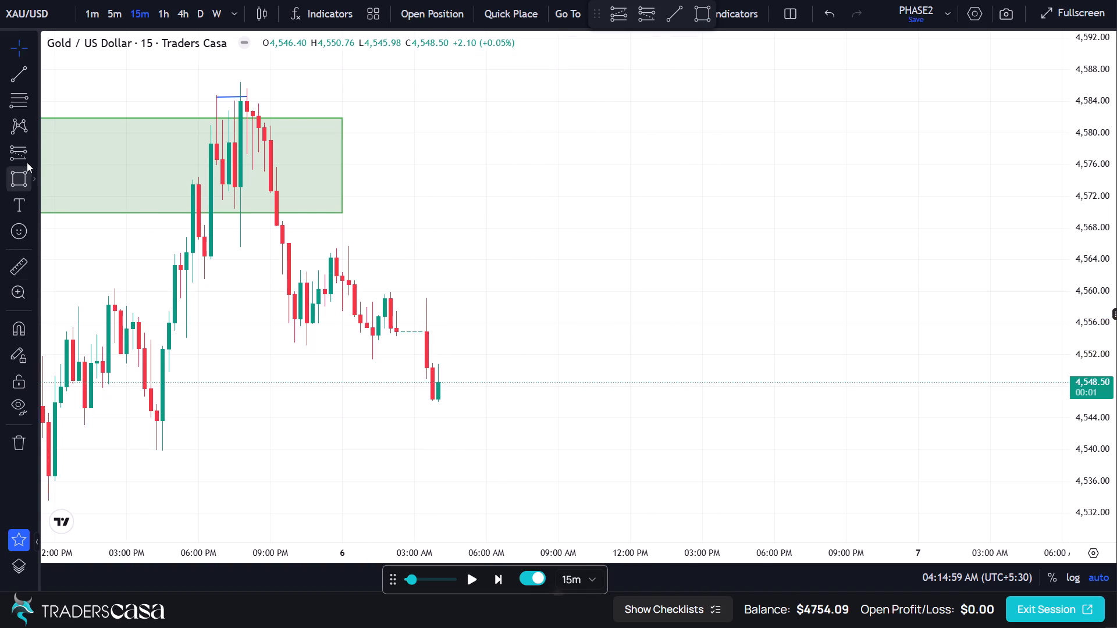
Draw a short position from the 6 May 03:30 AM candle with entry 4,550.27, stop about 4,557.07 and target about 4,536.59.
{"action": "left_click", "coordinate": [23, 158]}
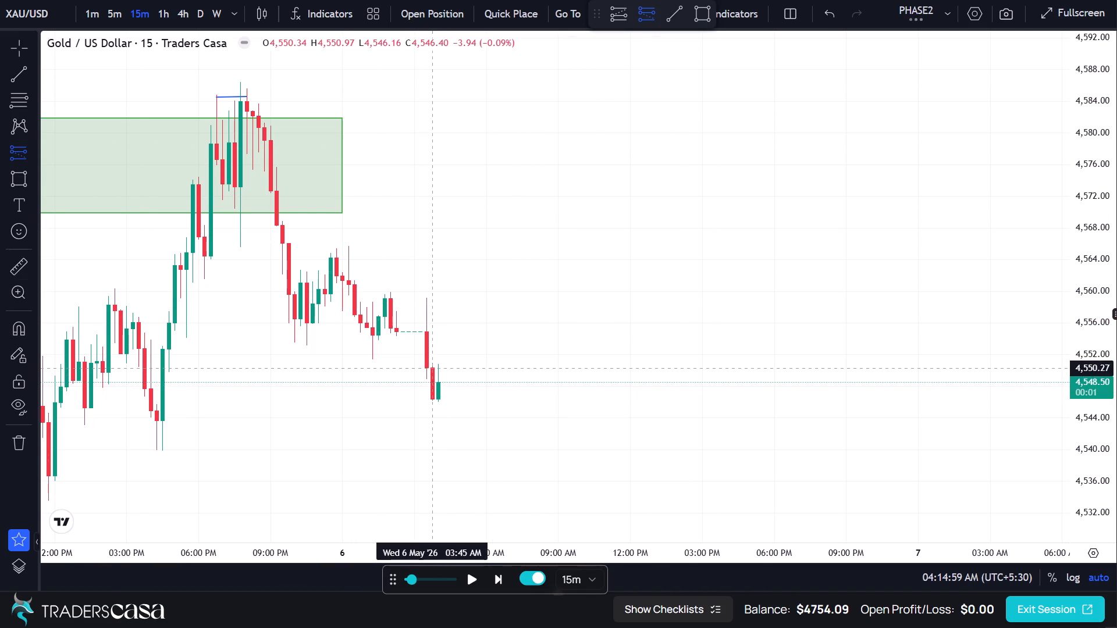
{"action": "left_click", "coordinate": [427, 368]}
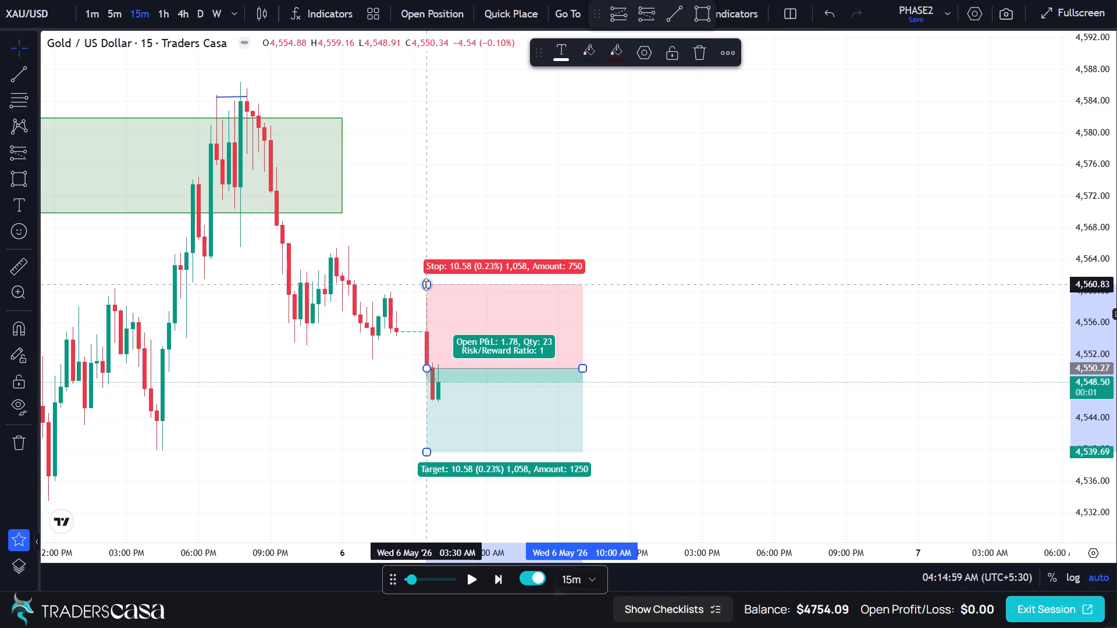
{"action": "left_click_drag", "start_coordinate": [426, 284], "coordinate": [431, 309]}
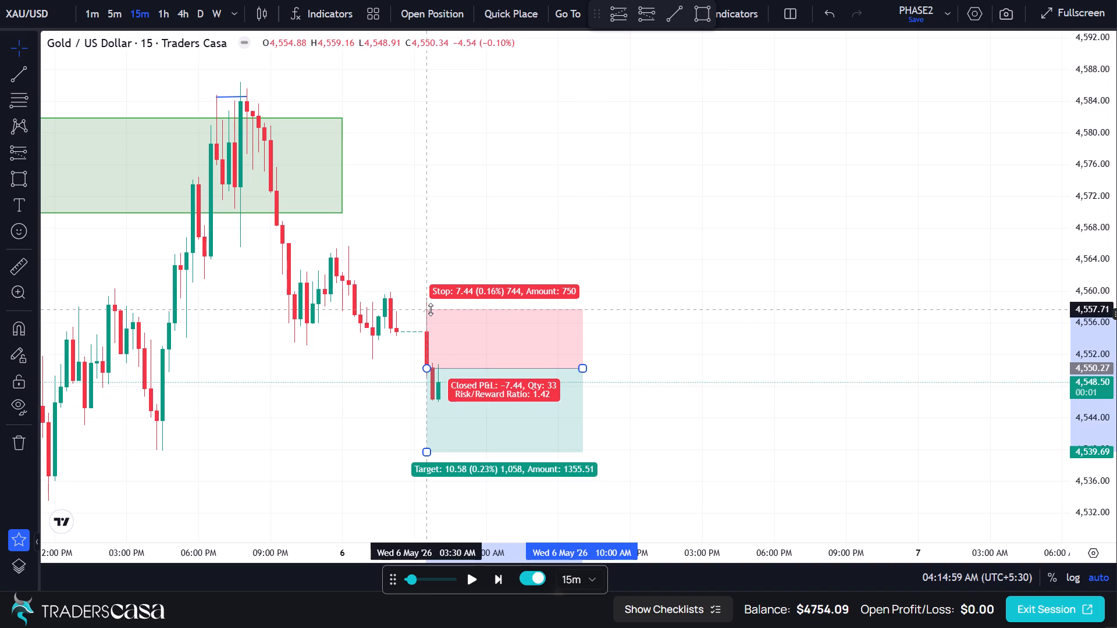
{"action": "left_click_drag", "start_coordinate": [431, 309], "coordinate": [433, 315]}
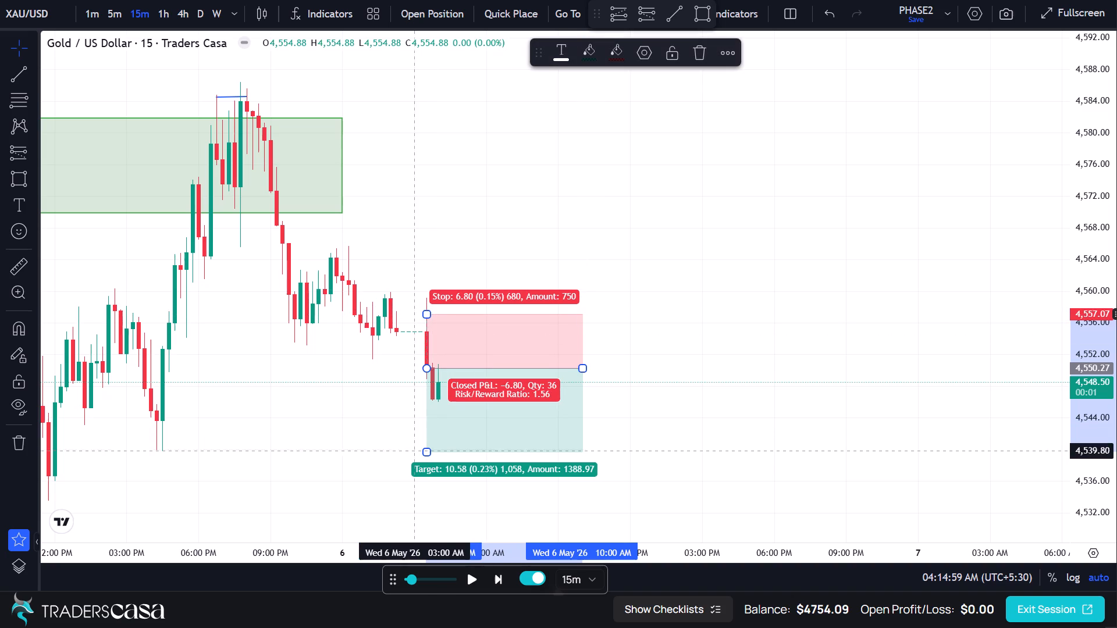
{"action": "left_click_drag", "start_coordinate": [428, 449], "coordinate": [428, 475]}
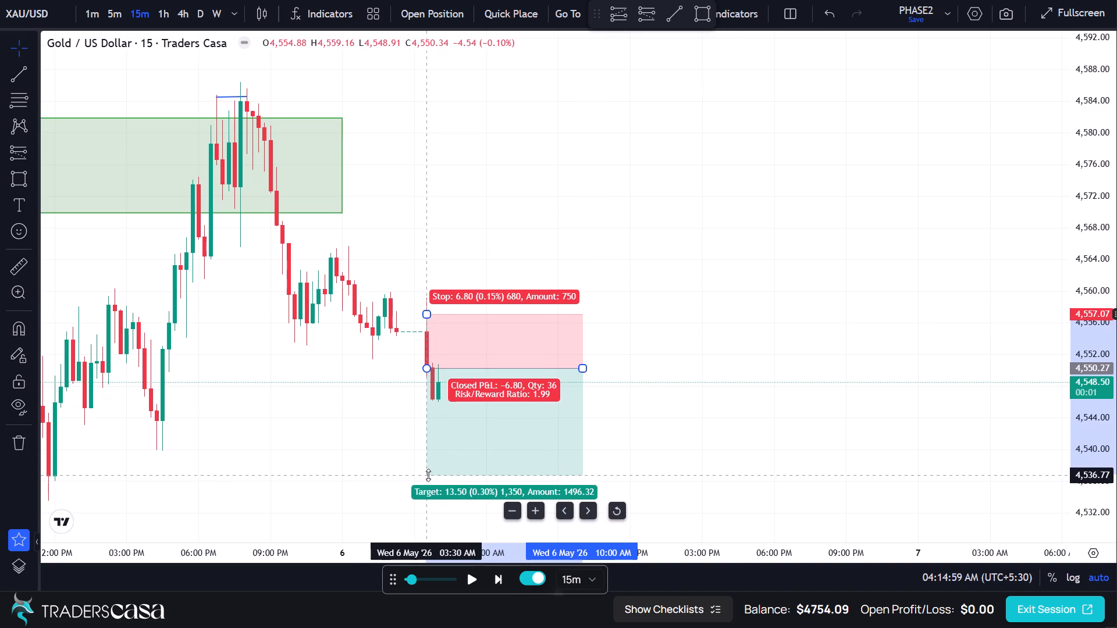
{"action": "left_click_drag", "start_coordinate": [428, 475], "coordinate": [428, 476]}
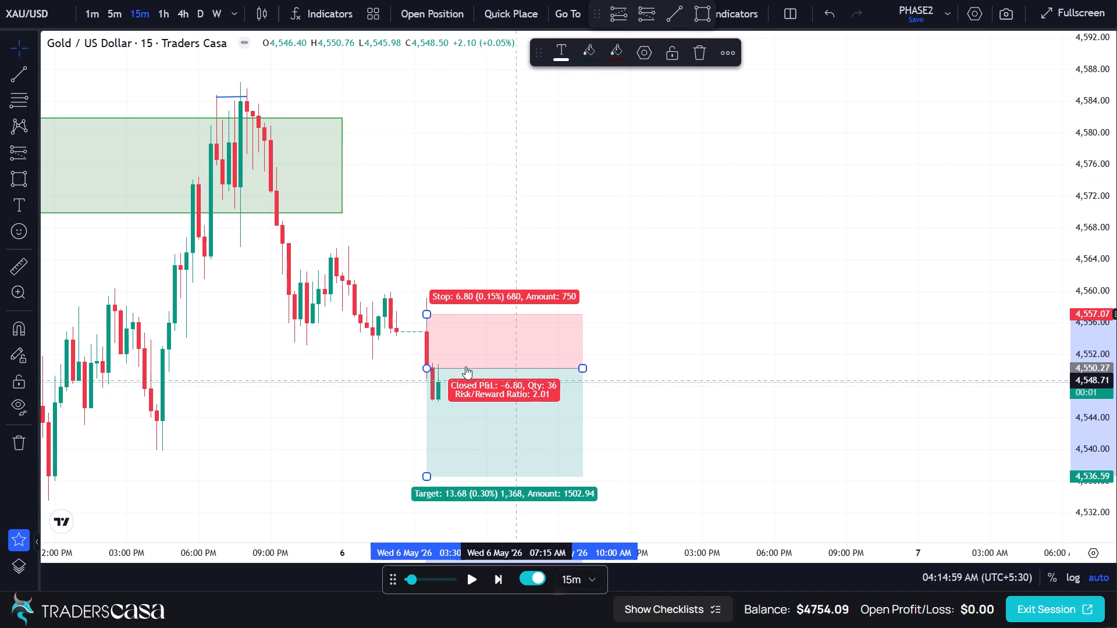
Place a sell limit order with entry 4550.27, take profit 4536.59, stop loss 4557.07 and 1% risk on initial balance.
{"action": "left_click", "coordinate": [453, 320]}
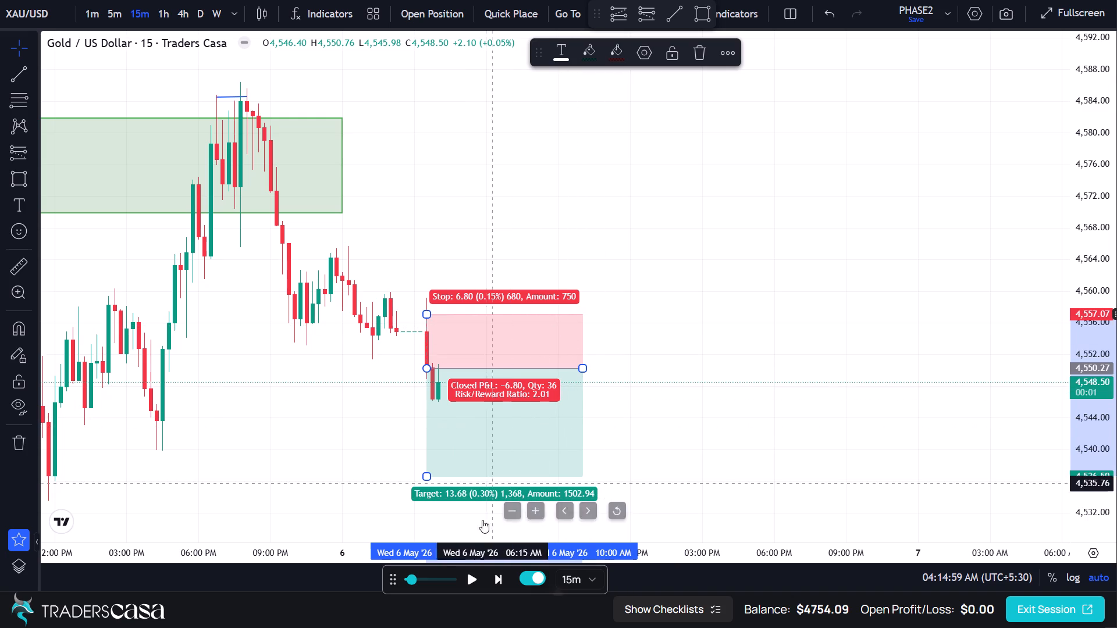
{"action": "left_click", "coordinate": [414, 5]}
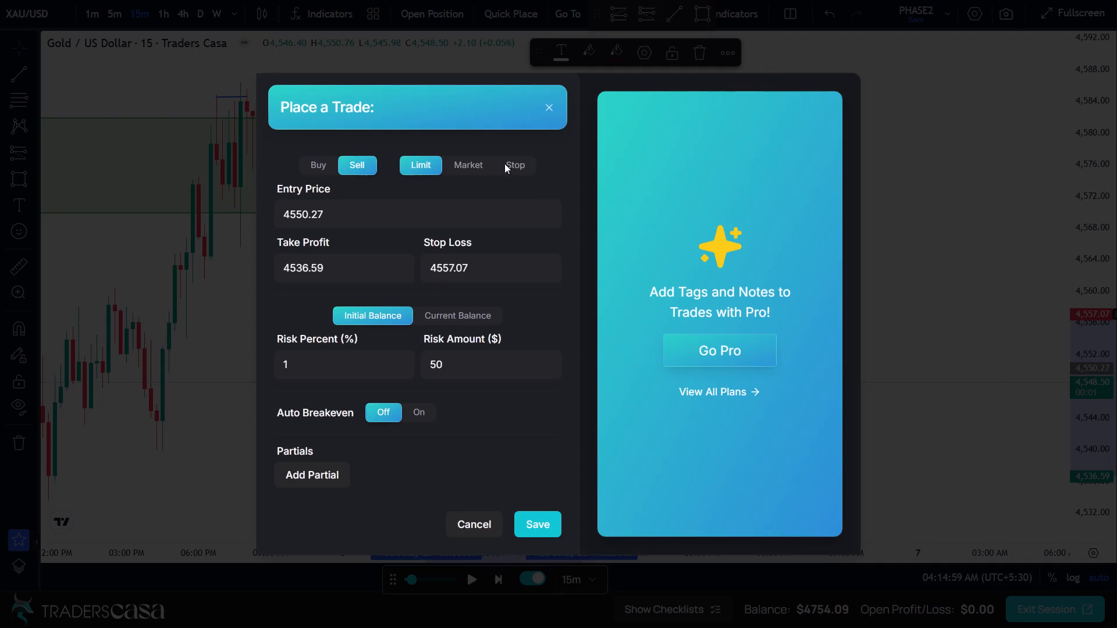
{"action": "left_click", "coordinate": [552, 523]}
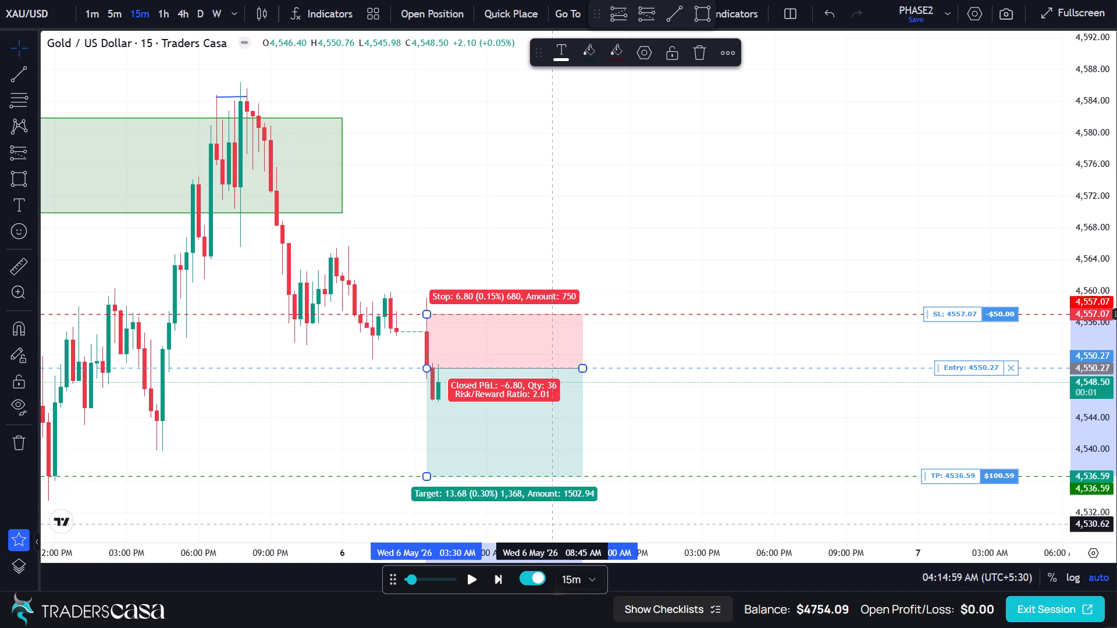
Advance the replay by one 15-minute candle to 04:29:59 AM.
{"action": "left_click", "coordinate": [501, 580]}
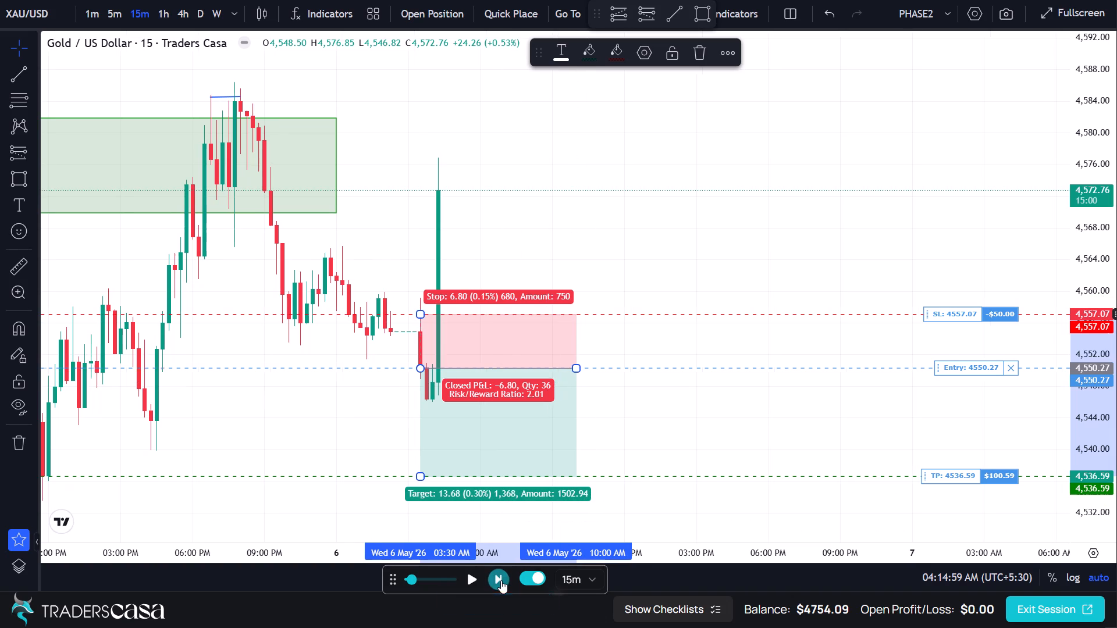
Delete the short position drawing on the 6 May early-morning candles.
{"action": "left_click", "coordinate": [578, 368]}
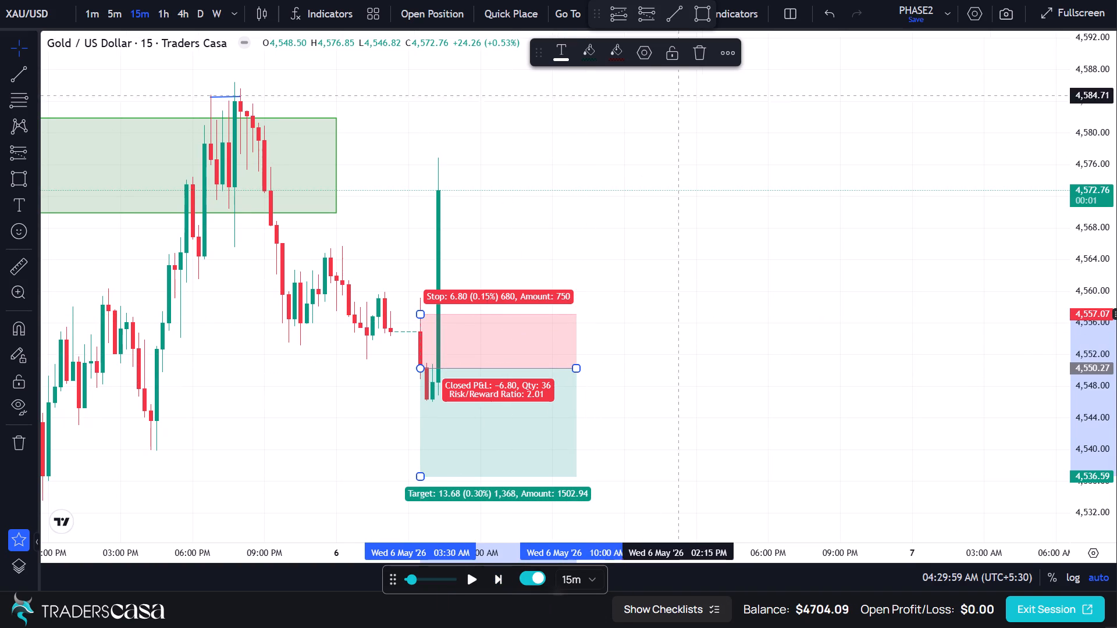
{"action": "left_click", "coordinate": [698, 62]}
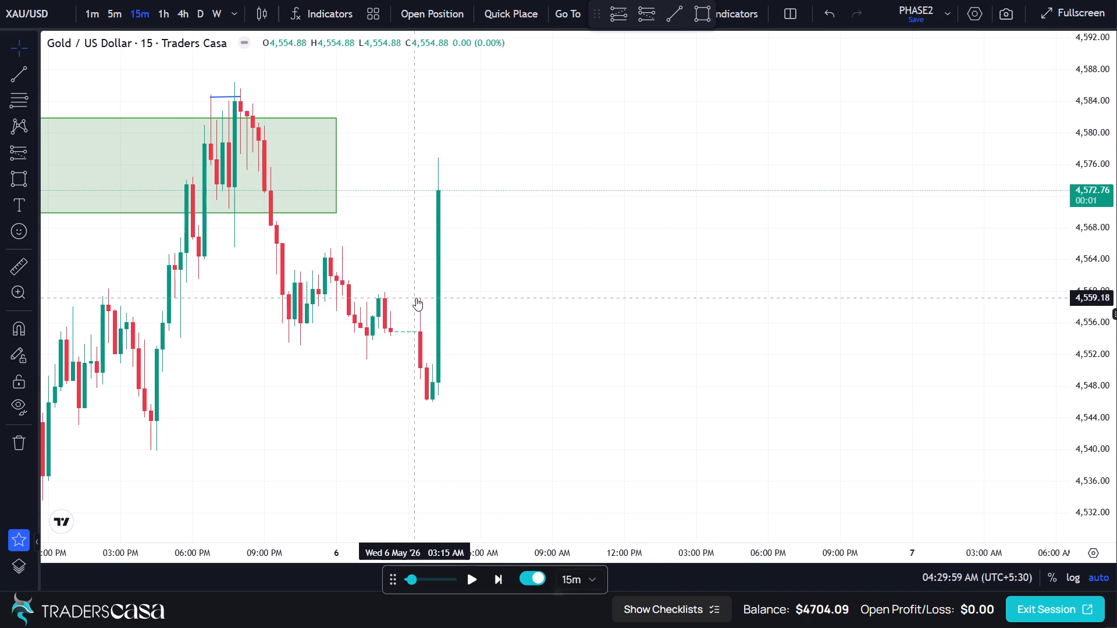
Draw a rectangle zone from 5 May 08:00 PM to about 6 May 10:15 AM, spanning about 4,585.44 to 4,577.36.
{"action": "scroll", "coordinate": [416, 298], "scroll_direction": "up", "scroll_amount": 1}
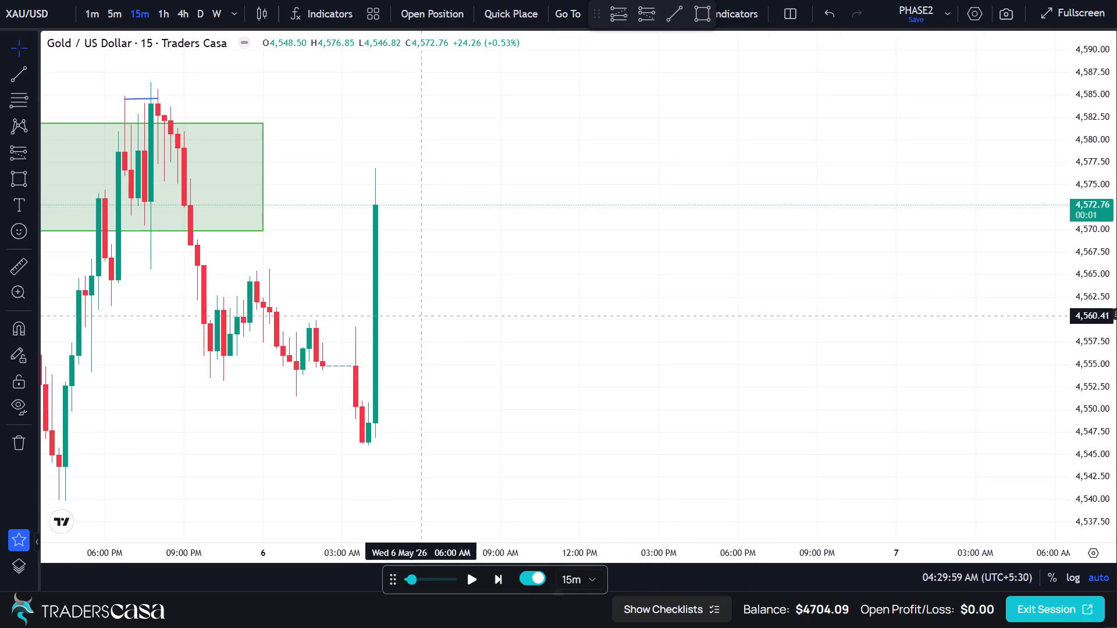
{"action": "scroll", "coordinate": [401, 312], "scroll_direction": "down", "scroll_amount": 1}
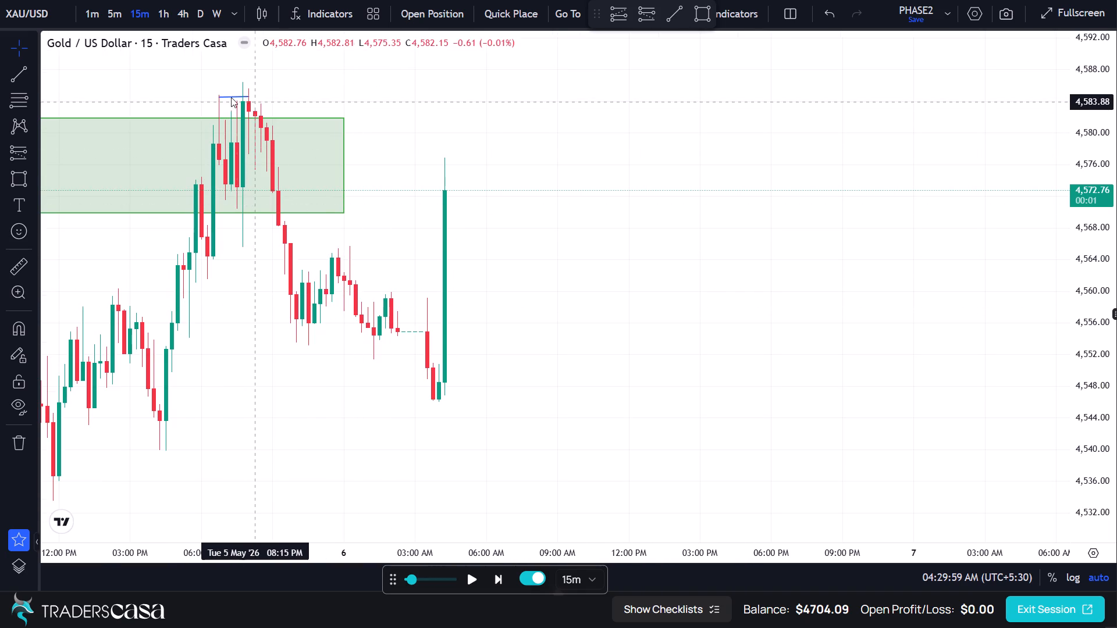
{"action": "left_click", "coordinate": [25, 176]}
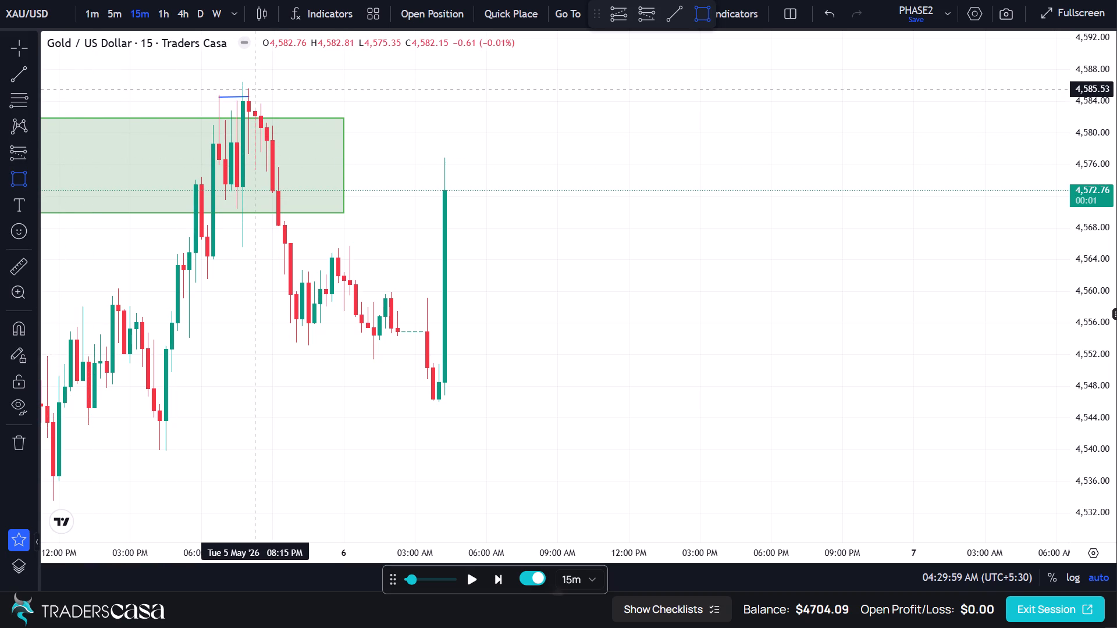
{"action": "left_click", "coordinate": [252, 90]}
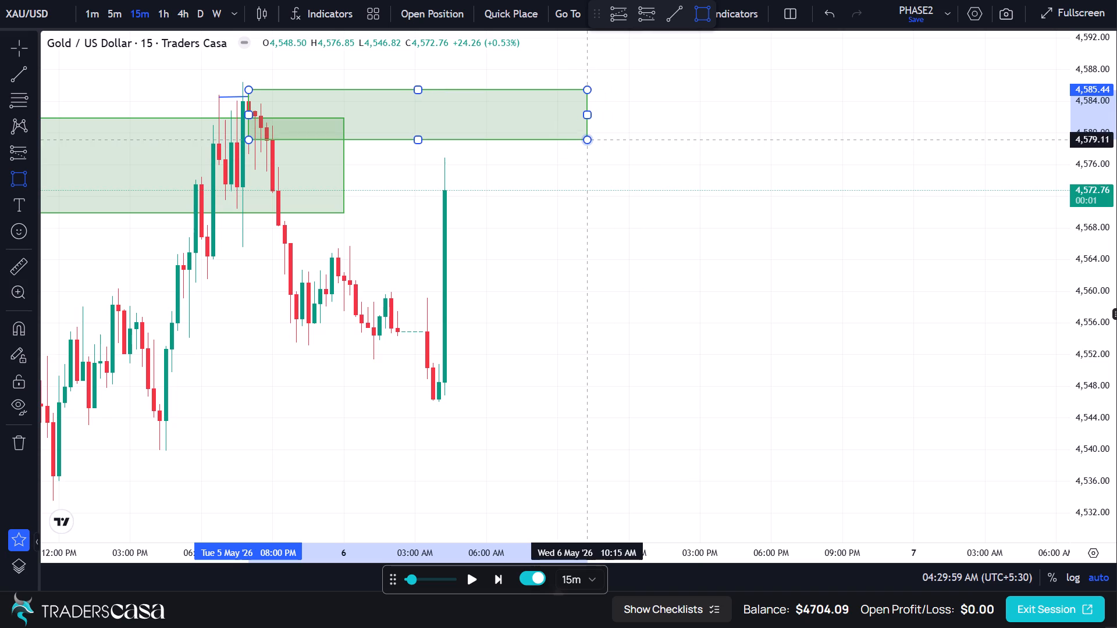
{"action": "left_click", "coordinate": [589, 154]}
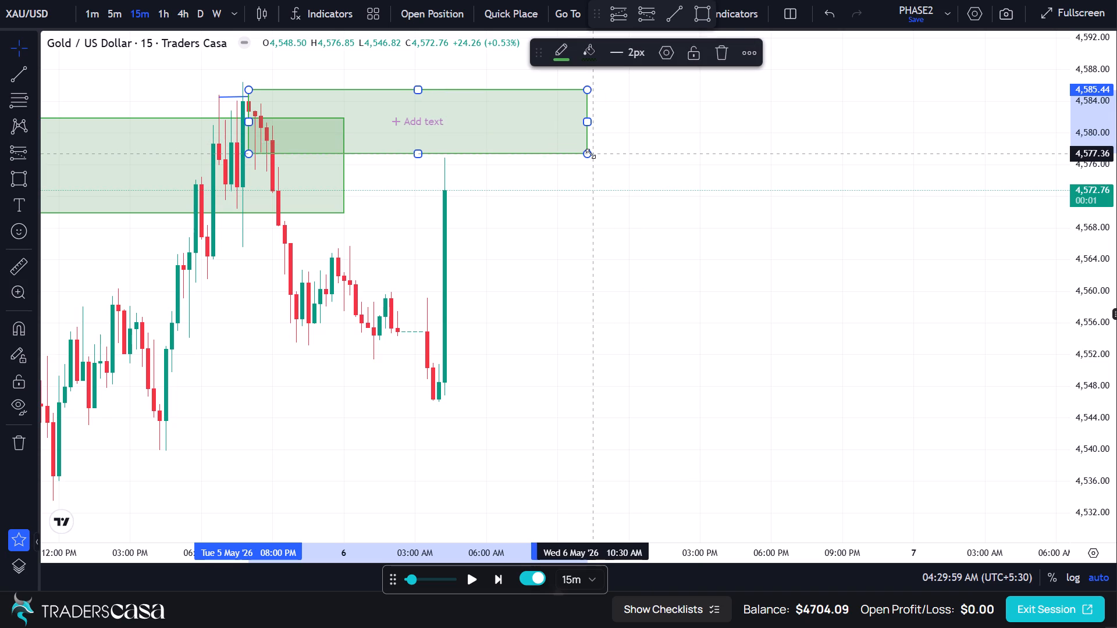
{"action": "left_click", "coordinate": [508, 227]}
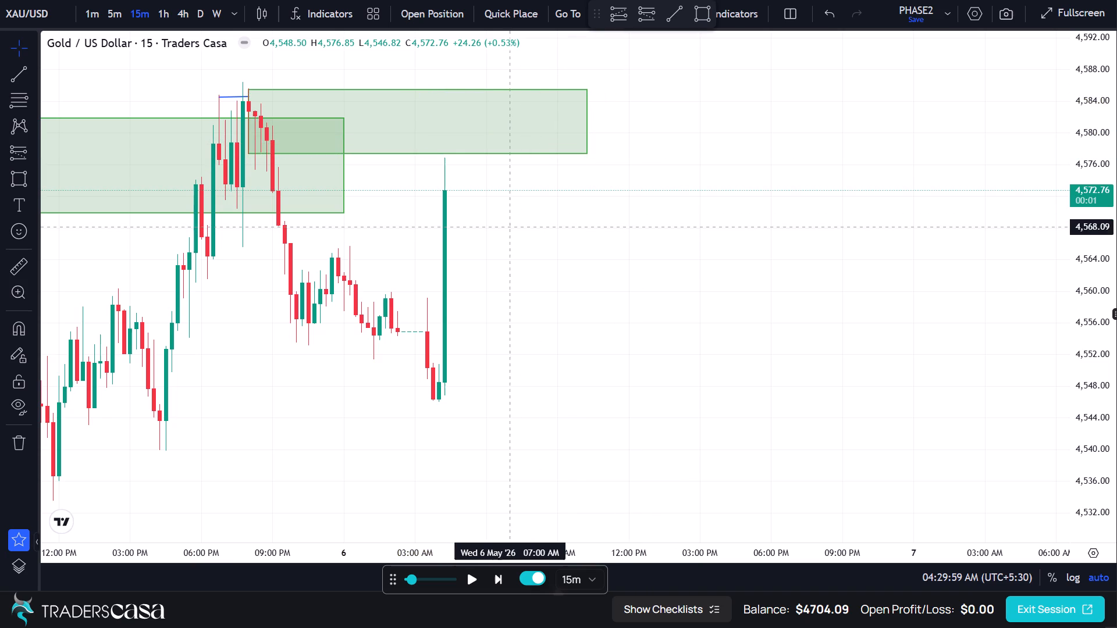
Advance the replay two 15-minute candles to 04:59:59 AM and inspect the price action around the new green zone.
{"action": "left_click", "coordinate": [503, 580]}
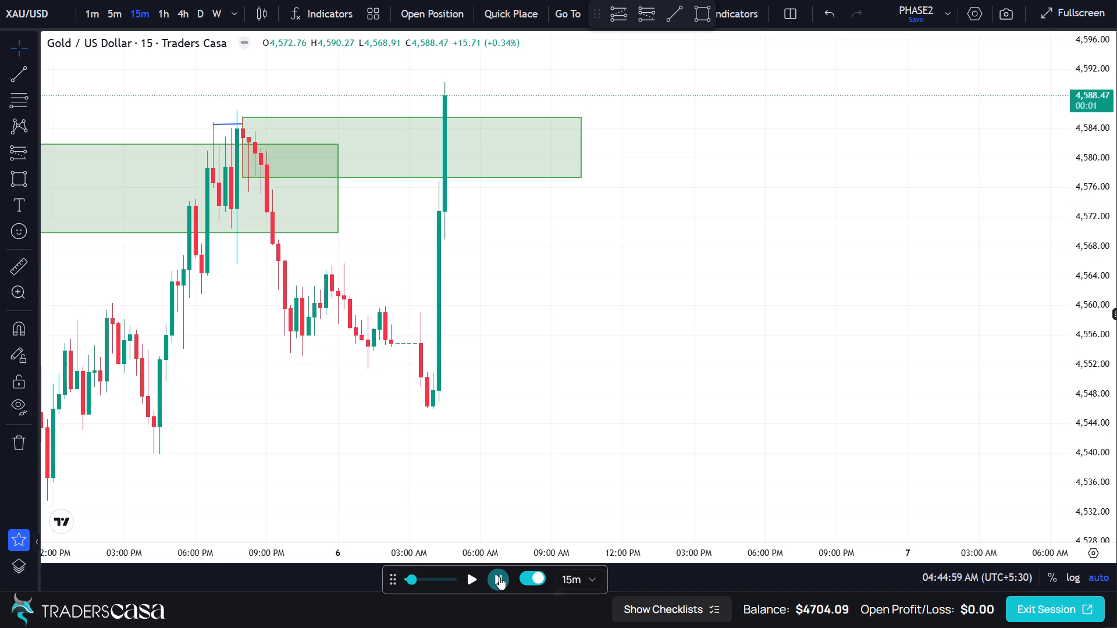
{"action": "left_click", "coordinate": [499, 577]}
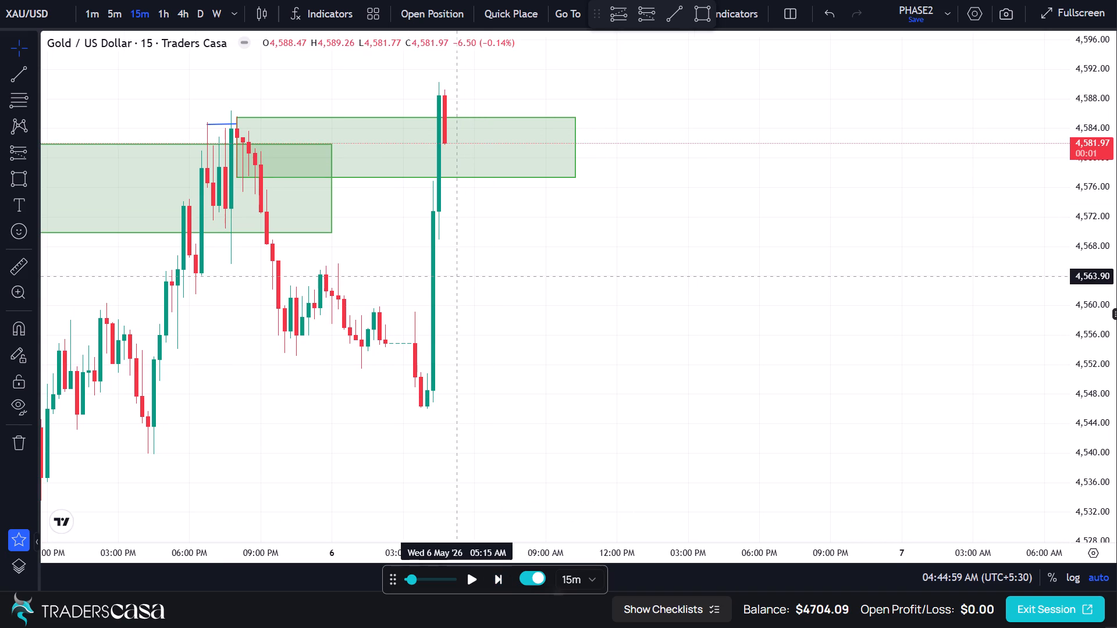
{"action": "scroll", "coordinate": [455, 276], "scroll_direction": "up", "scroll_amount": 1}
{"action": "left_click_drag", "start_coordinate": [455, 276], "coordinate": [784, 287]}
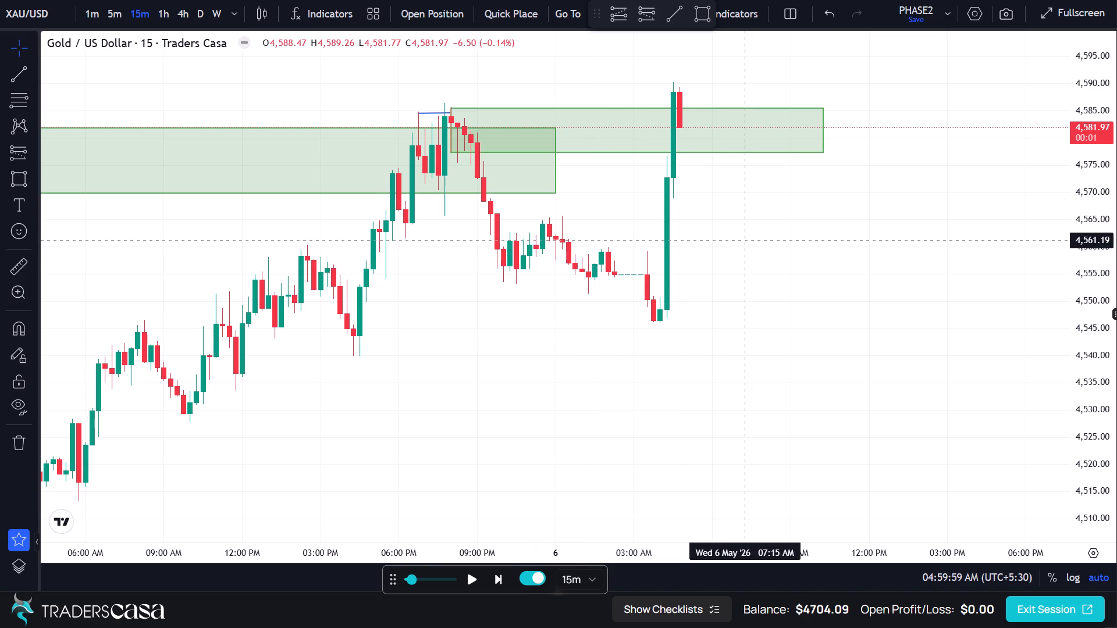
{"action": "left_click_drag", "start_coordinate": [742, 237], "coordinate": [653, 449]}
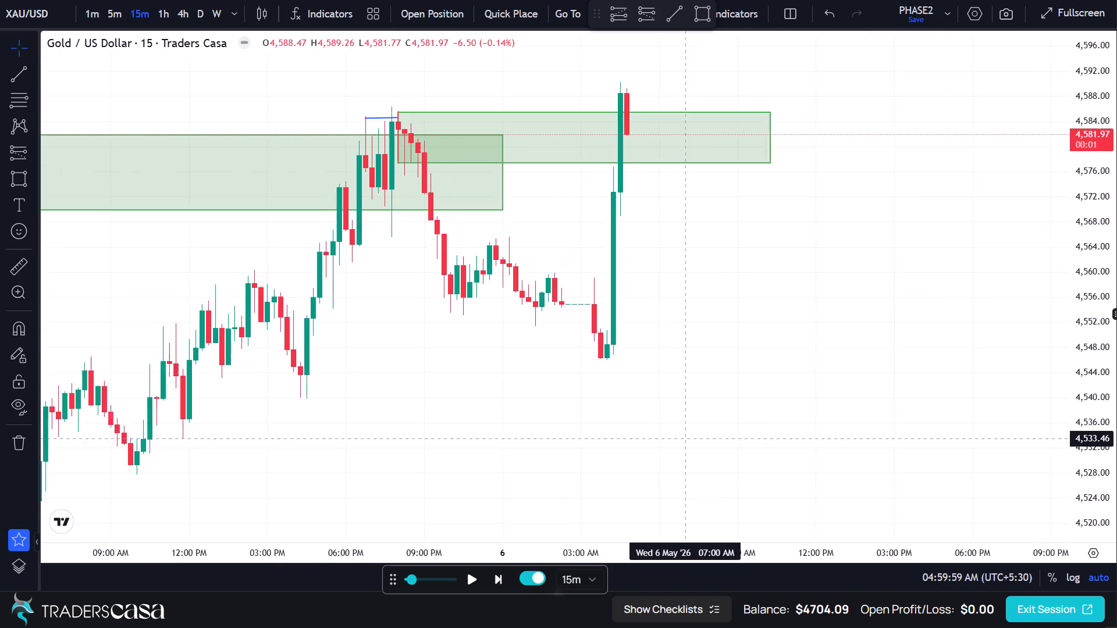
{"action": "left_click_drag", "start_coordinate": [653, 449], "coordinate": [643, 449]}
{"action": "scroll", "coordinate": [623, 288], "scroll_direction": "up", "scroll_amount": 1}
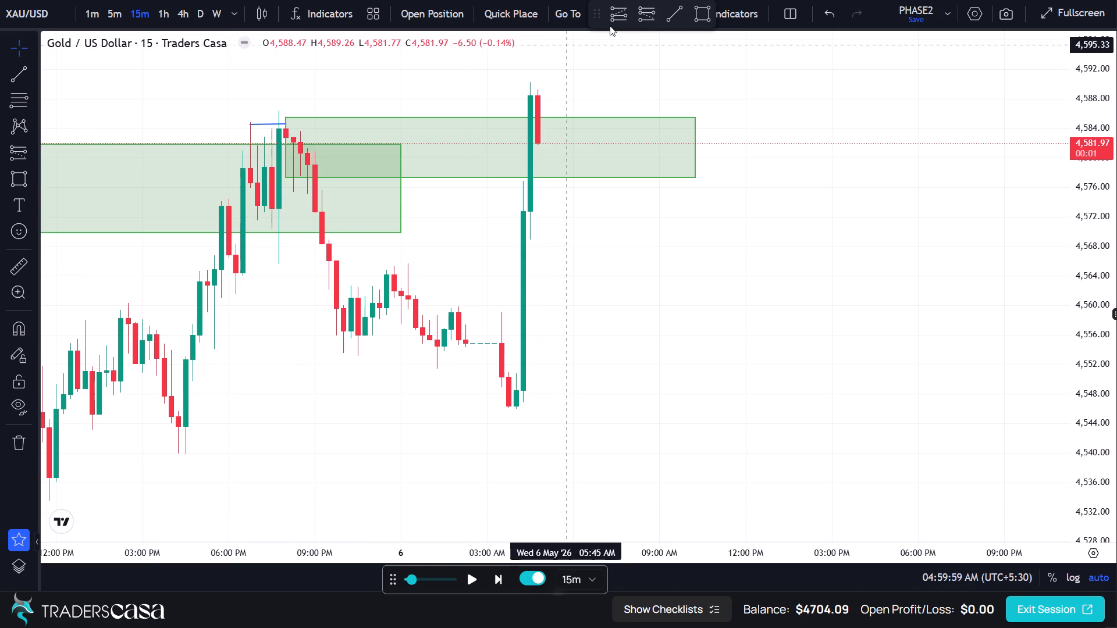
Draw a short position from the latest candle with entry 4,581.73, stop 4,592.27 and target 4,551.69, extending to 10:15 AM on 6 May.
{"action": "left_click", "coordinate": [640, 12]}
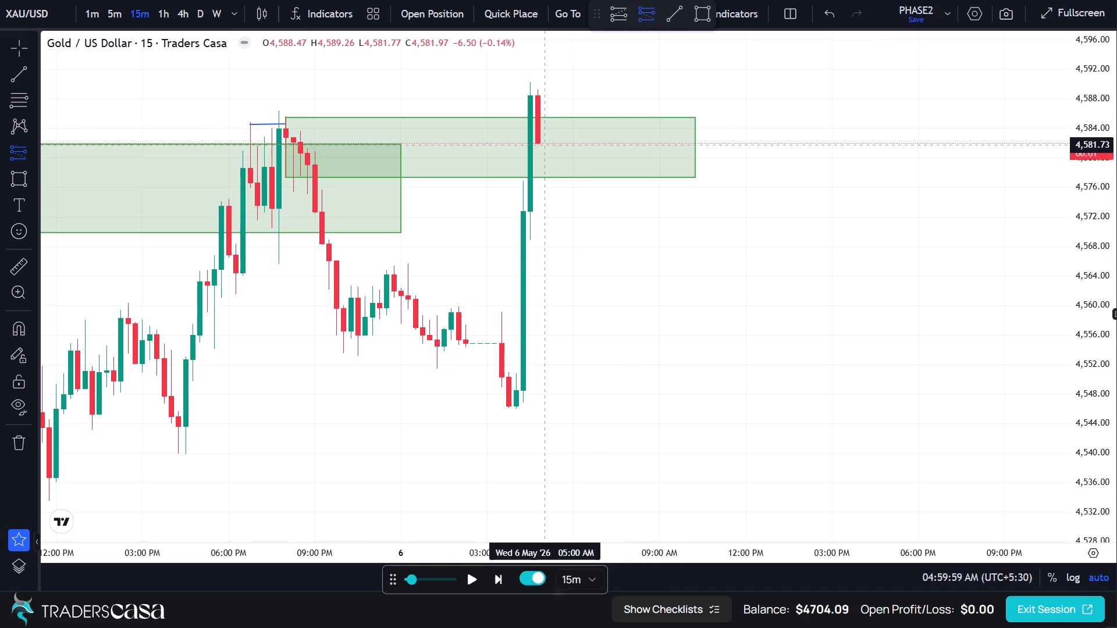
{"action": "left_click", "coordinate": [539, 145]}
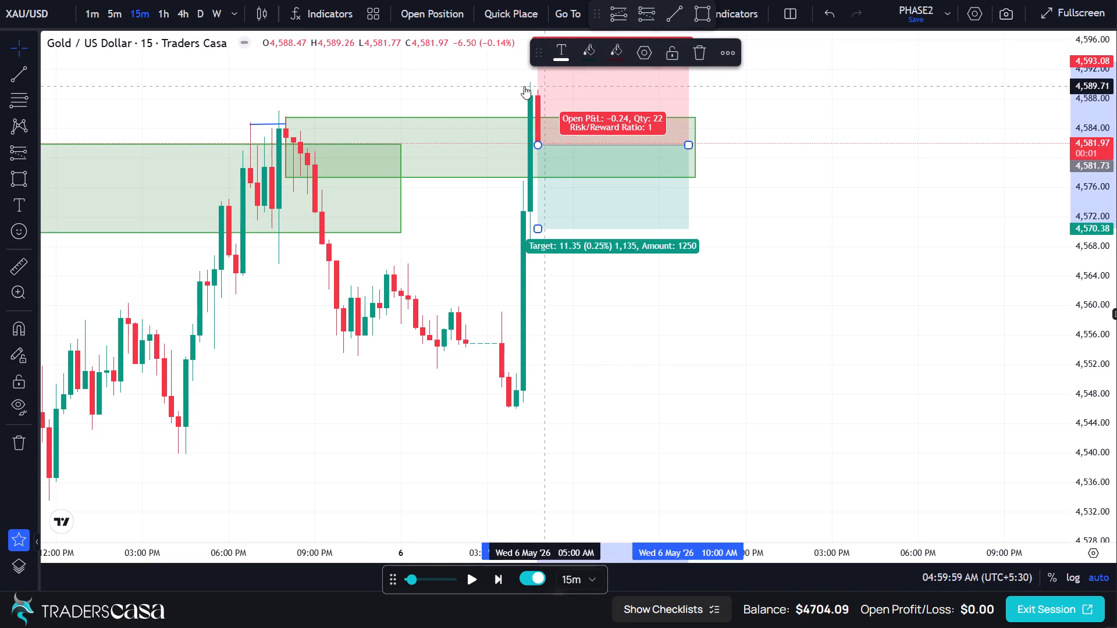
{"action": "left_click", "coordinate": [507, 81]}
{"action": "left_click", "coordinate": [539, 63]}
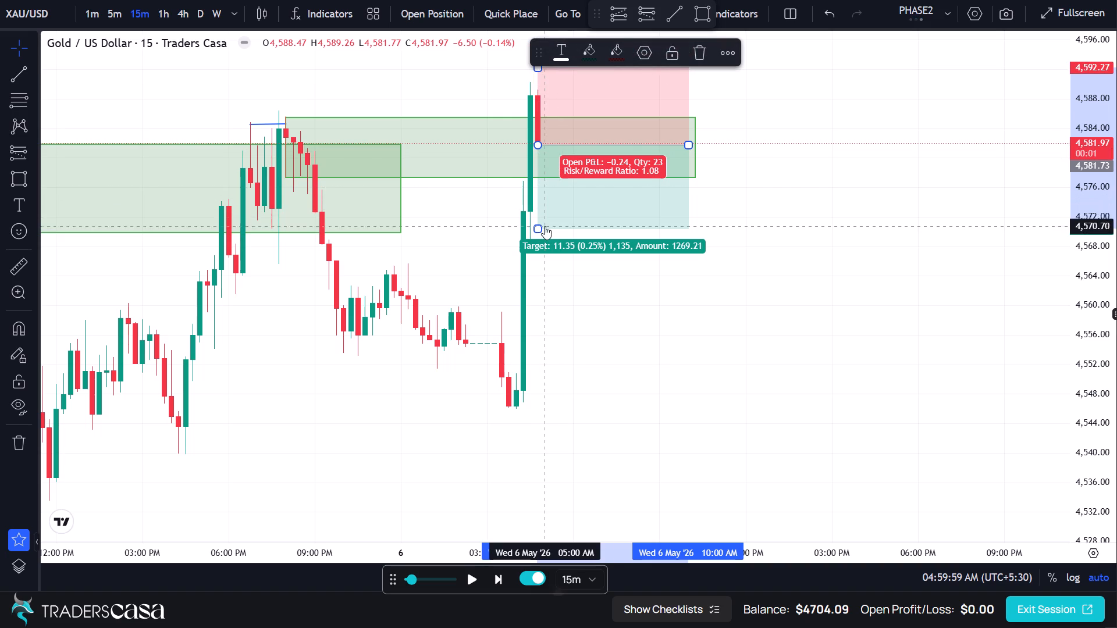
{"action": "left_click_drag", "start_coordinate": [539, 227], "coordinate": [550, 367]}
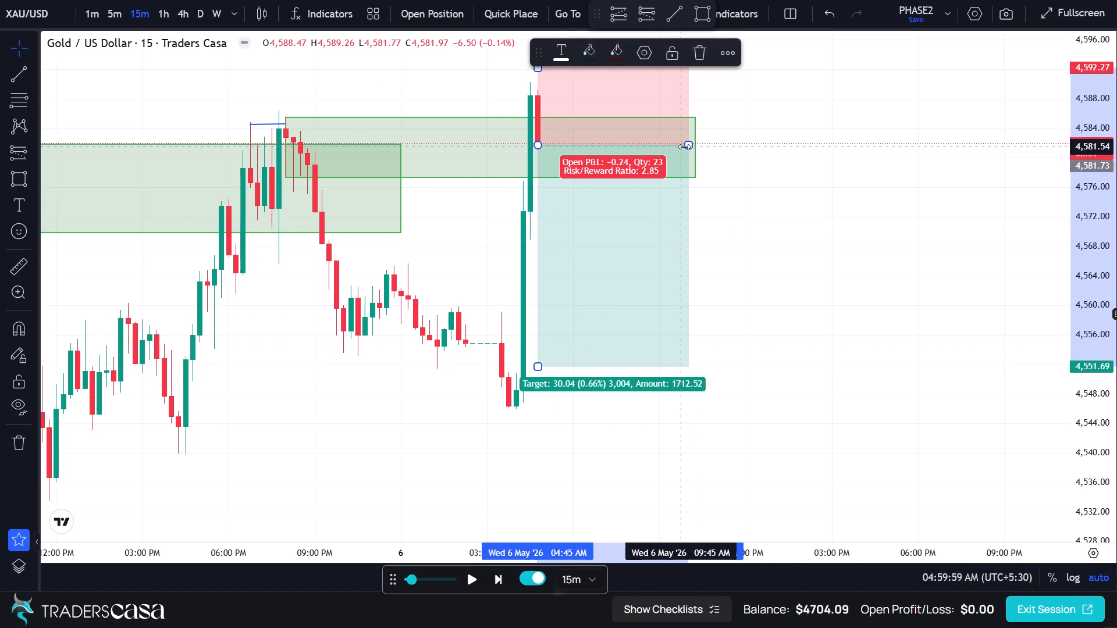
{"action": "left_click_drag", "start_coordinate": [684, 147], "coordinate": [696, 147]}
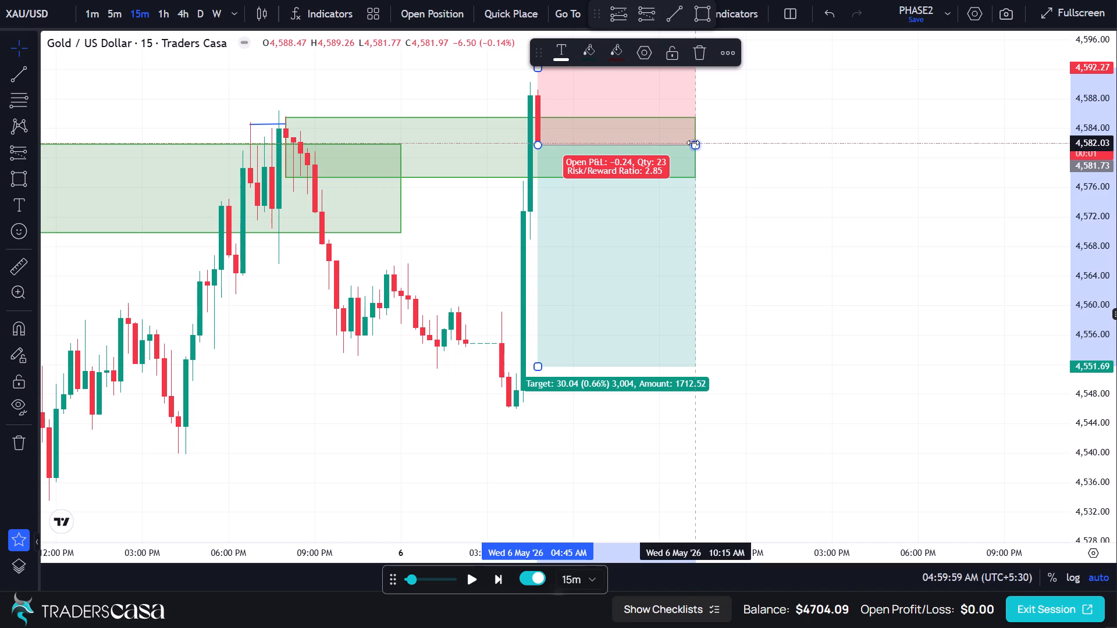
{"action": "left_click", "coordinate": [695, 145]}
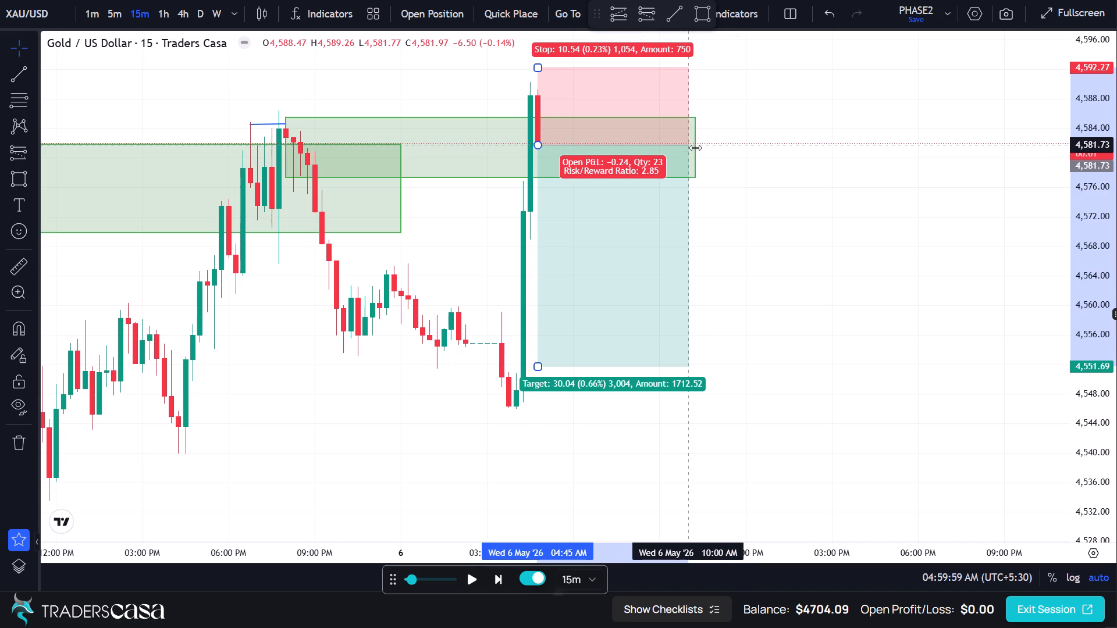
{"action": "left_click", "coordinate": [730, 131]}
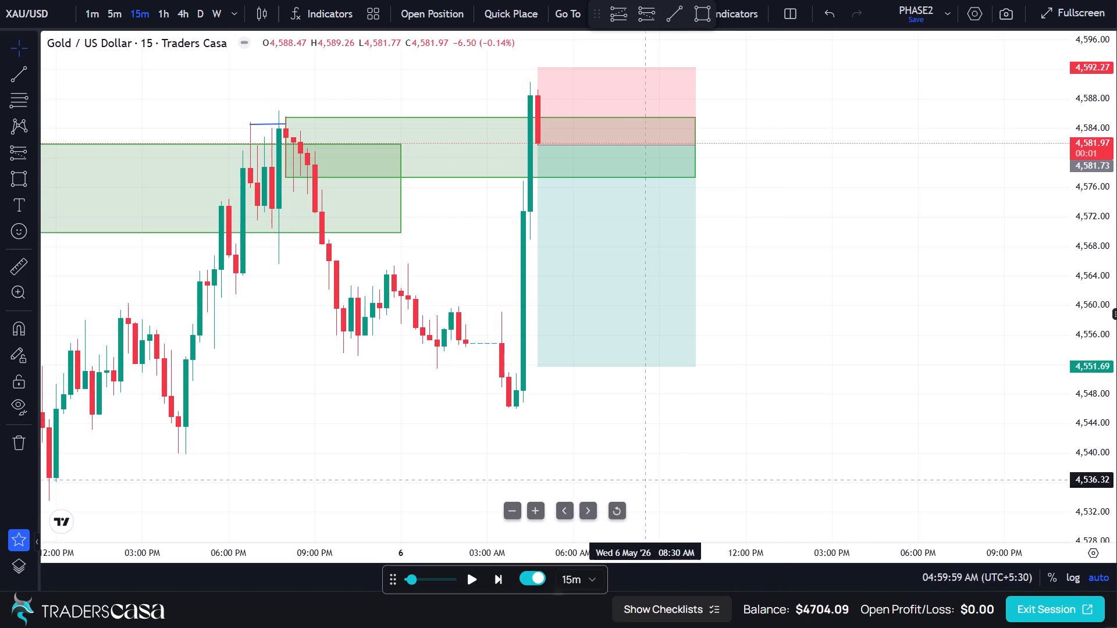
Reposition the floating replay control bar so it sits below the latest candles.
{"action": "left_click_drag", "start_coordinate": [388, 581], "coordinate": [415, 577]}
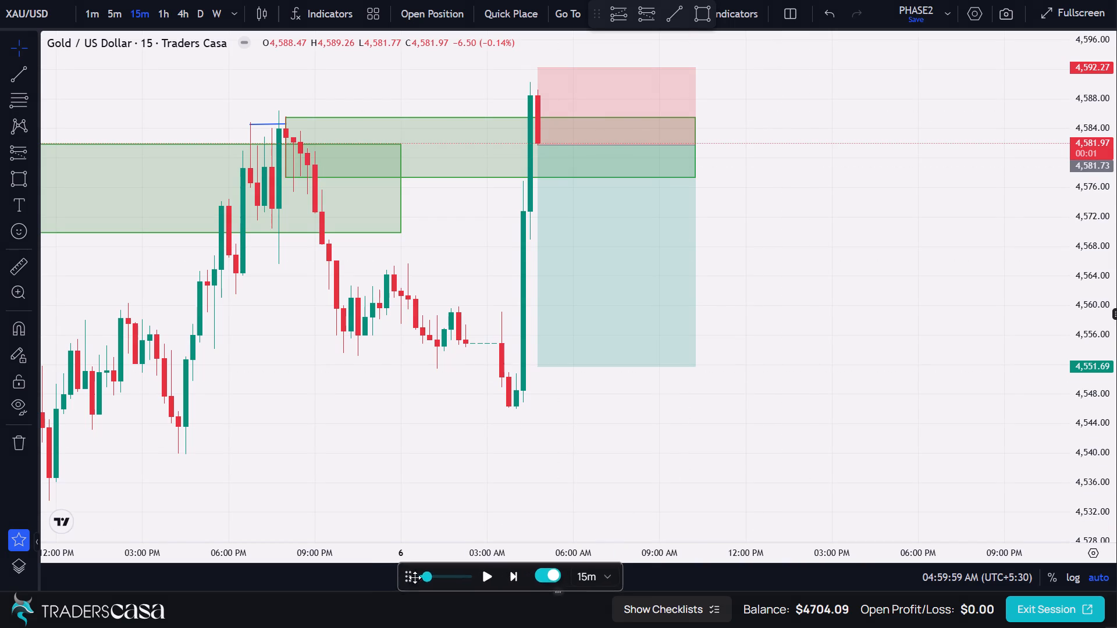
{"action": "left_click_drag", "start_coordinate": [415, 577], "coordinate": [469, 580]}
{"action": "left_click", "coordinate": [555, 433]}
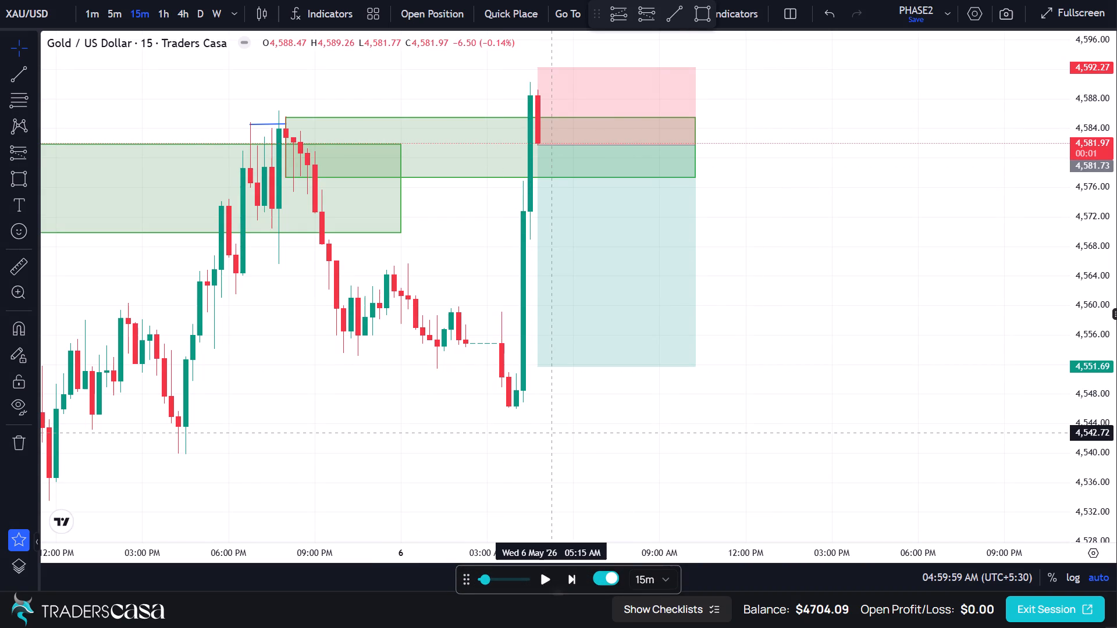
{"action": "left_click", "coordinate": [538, 366]}
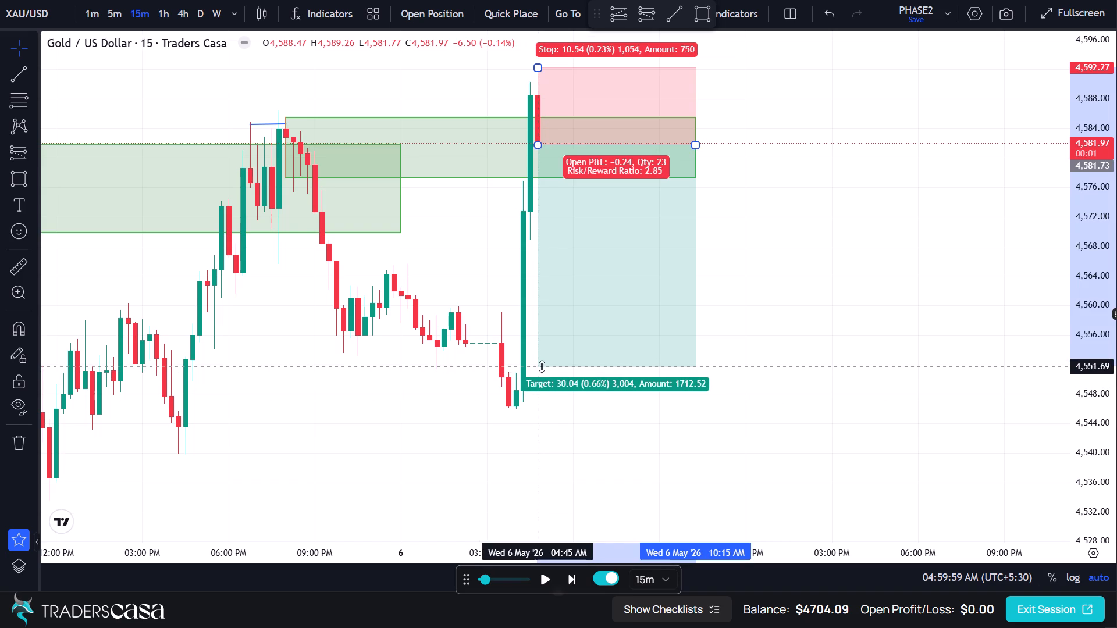
{"action": "left_click", "coordinate": [794, 255]}
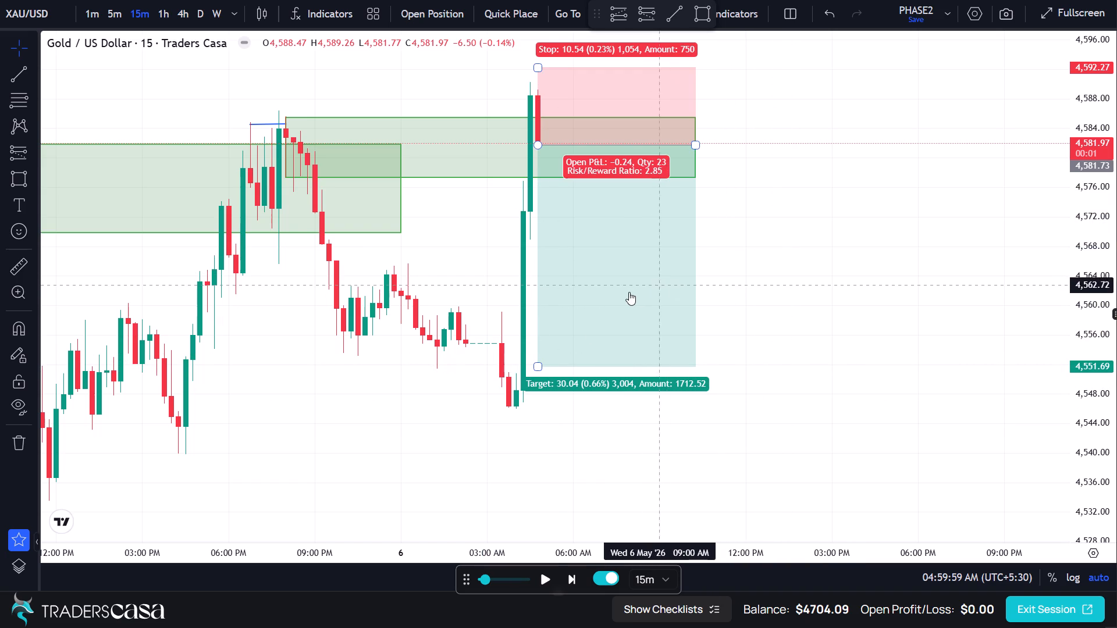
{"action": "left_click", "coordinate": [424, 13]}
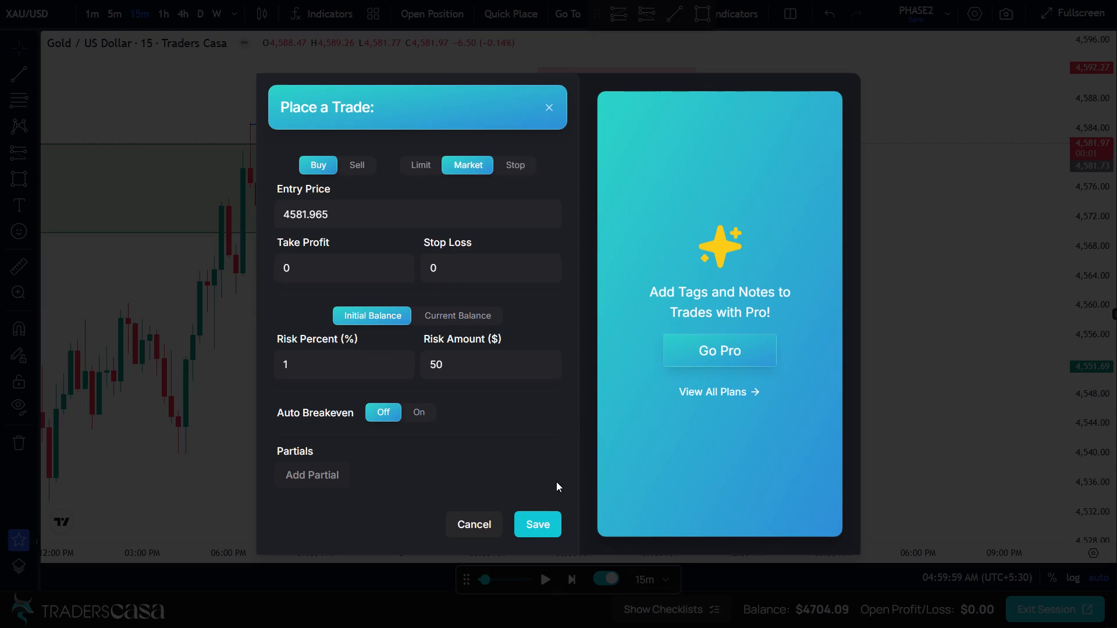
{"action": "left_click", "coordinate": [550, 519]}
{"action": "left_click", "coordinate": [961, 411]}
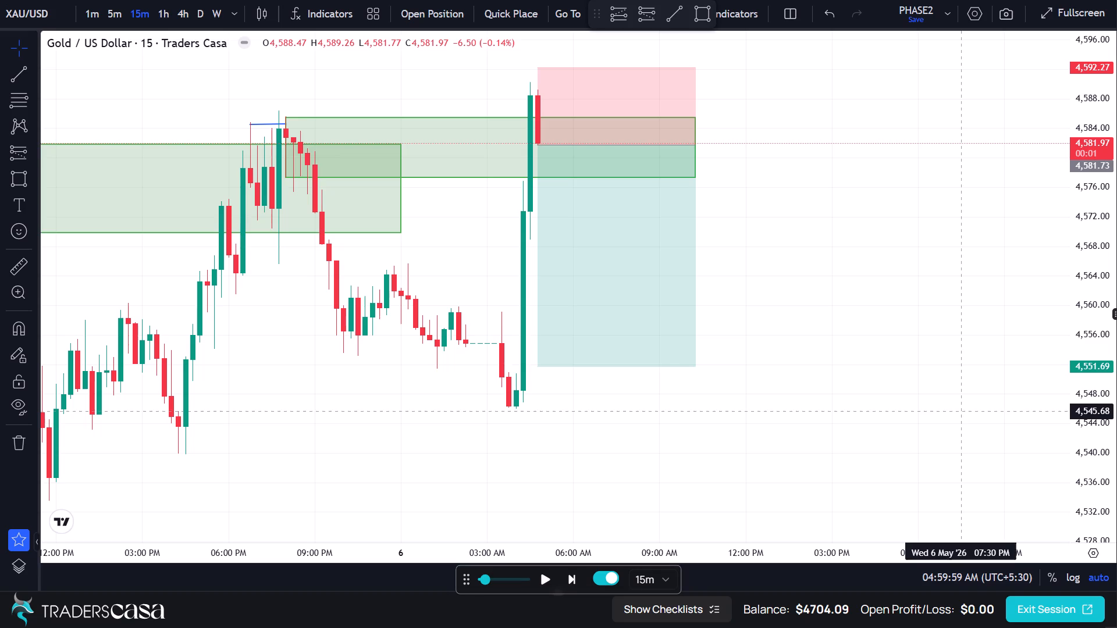
Place a sell limit order from the short position drawing: entry 4582.03, take profit 4551.99, stop loss 4592.57, risk 1% of initial balance.
{"action": "left_click", "coordinate": [656, 283]}
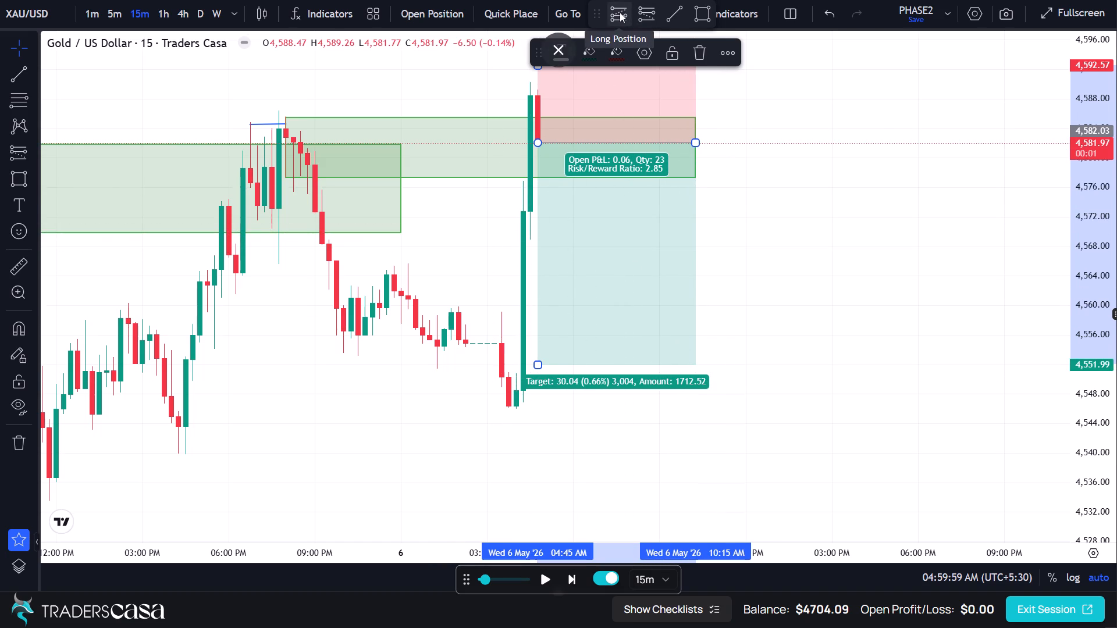
{"action": "left_click", "coordinate": [424, 15]}
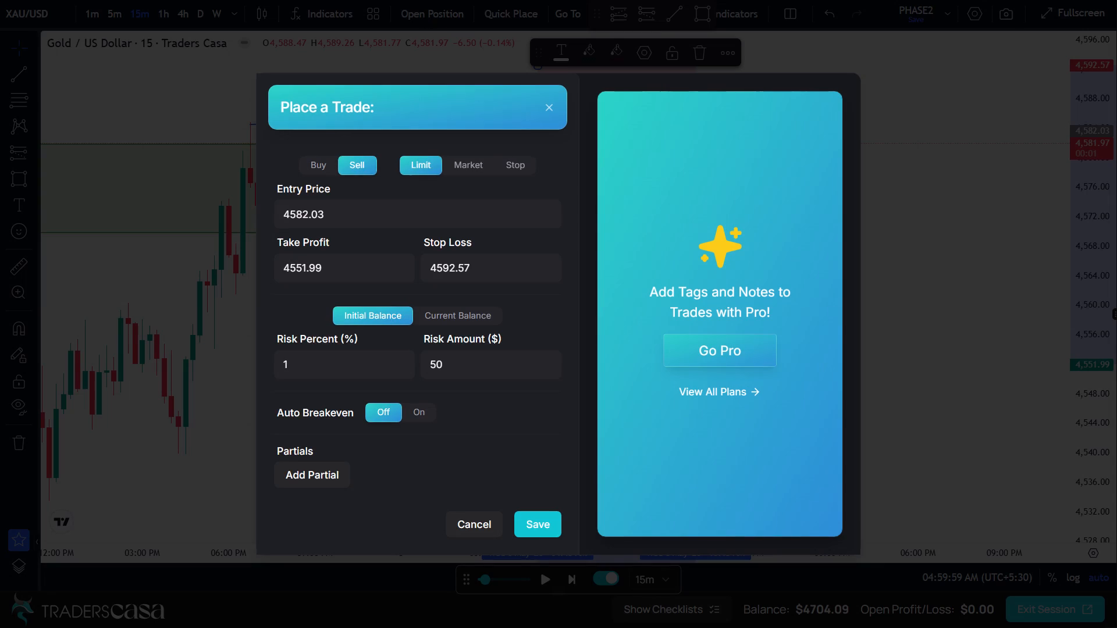
{"action": "left_click", "coordinate": [538, 524]}
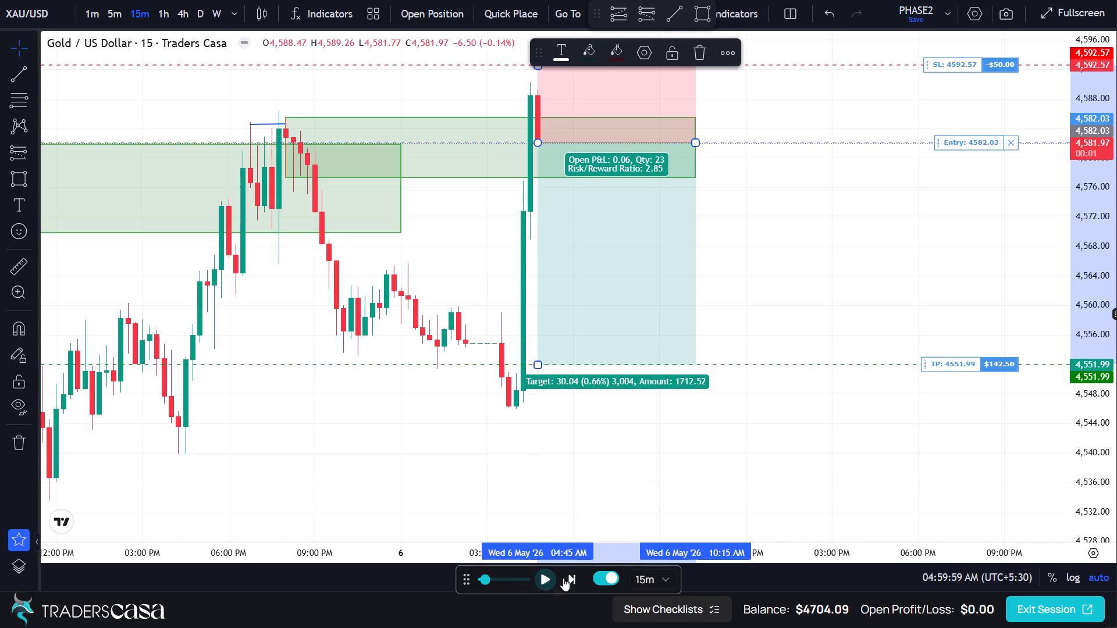
Advance the replay by two 15-minute candles to 05:29:59 AM.
{"action": "left_click", "coordinate": [571, 581]}
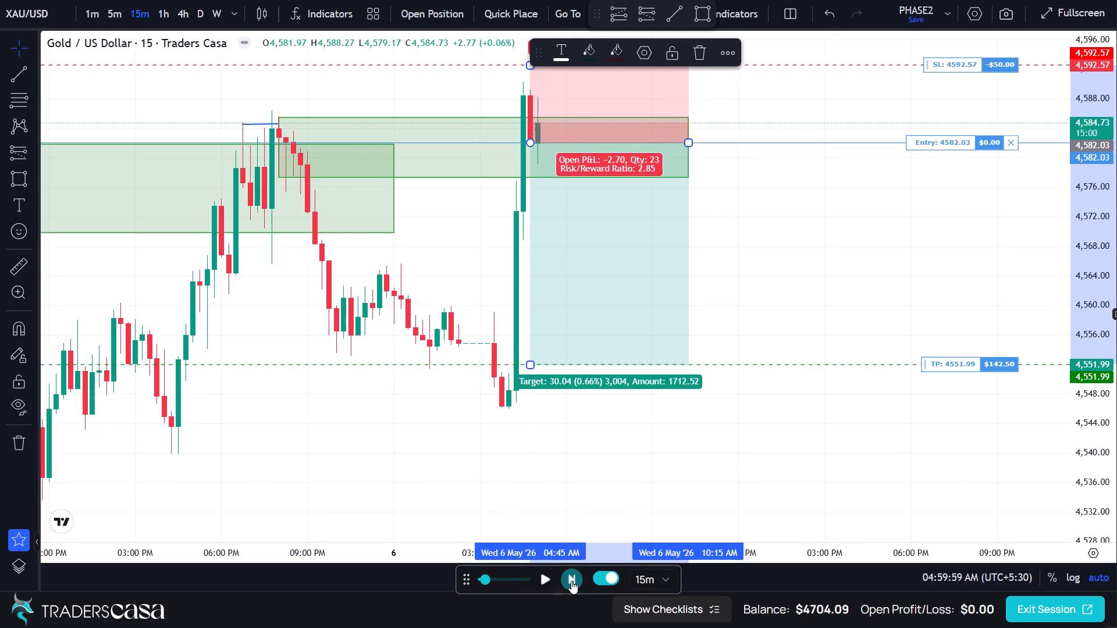
{"action": "left_click", "coordinate": [571, 581]}
Delete the short position drawing that starts at 04:45 AM on 6 May.
{"action": "left_click", "coordinate": [602, 361]}
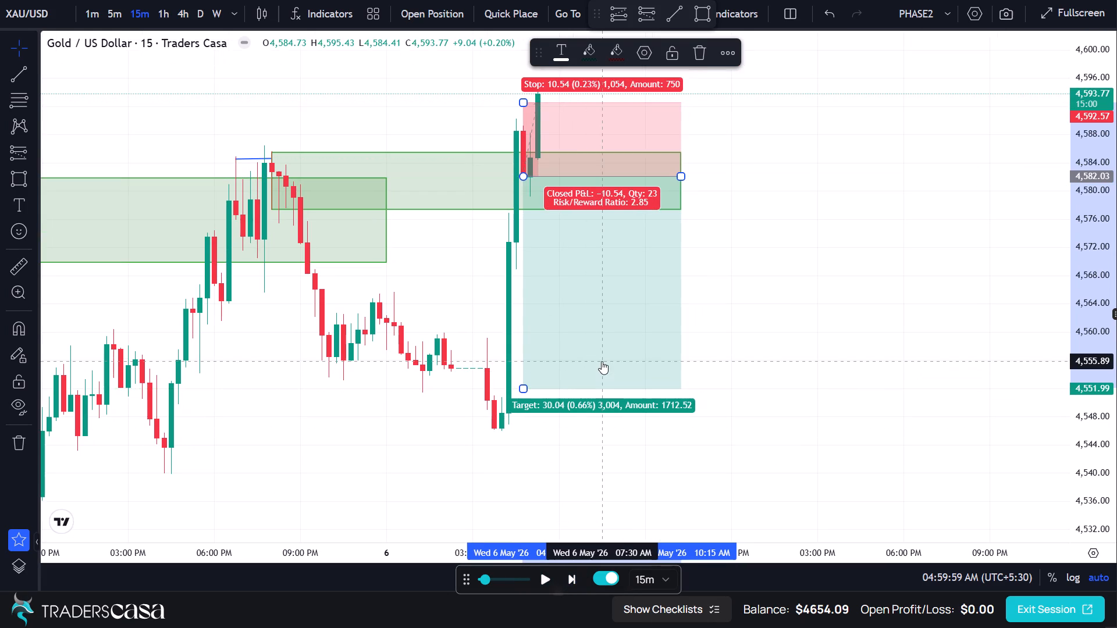
{"action": "left_click", "coordinate": [699, 51]}
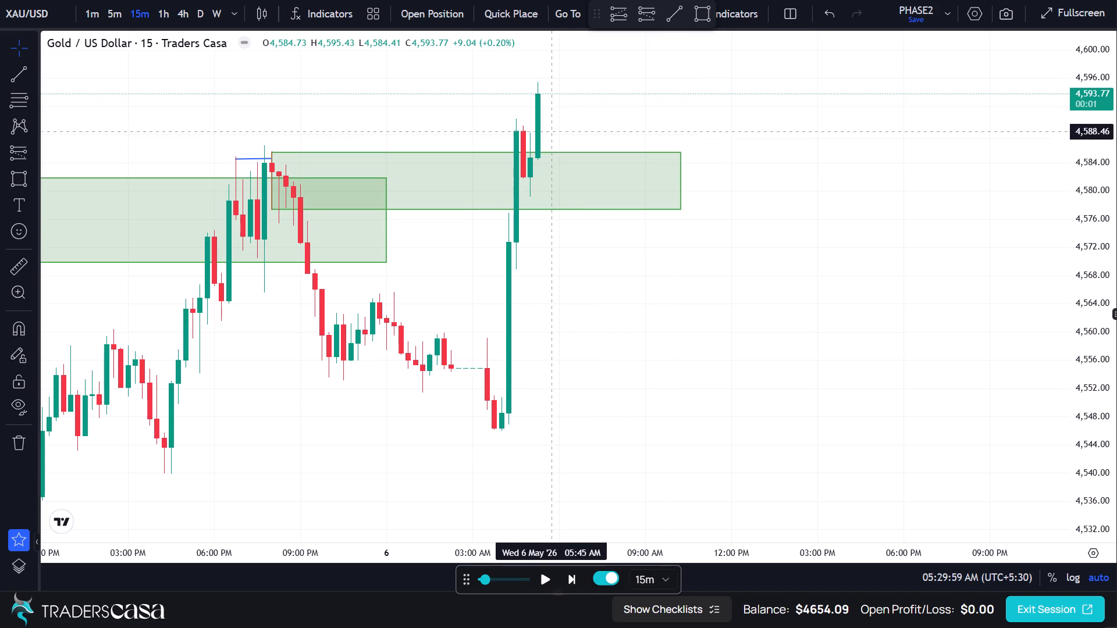
Advance the replay by one 15-minute candle to 05:44:59 AM.
{"action": "left_click", "coordinate": [570, 586]}
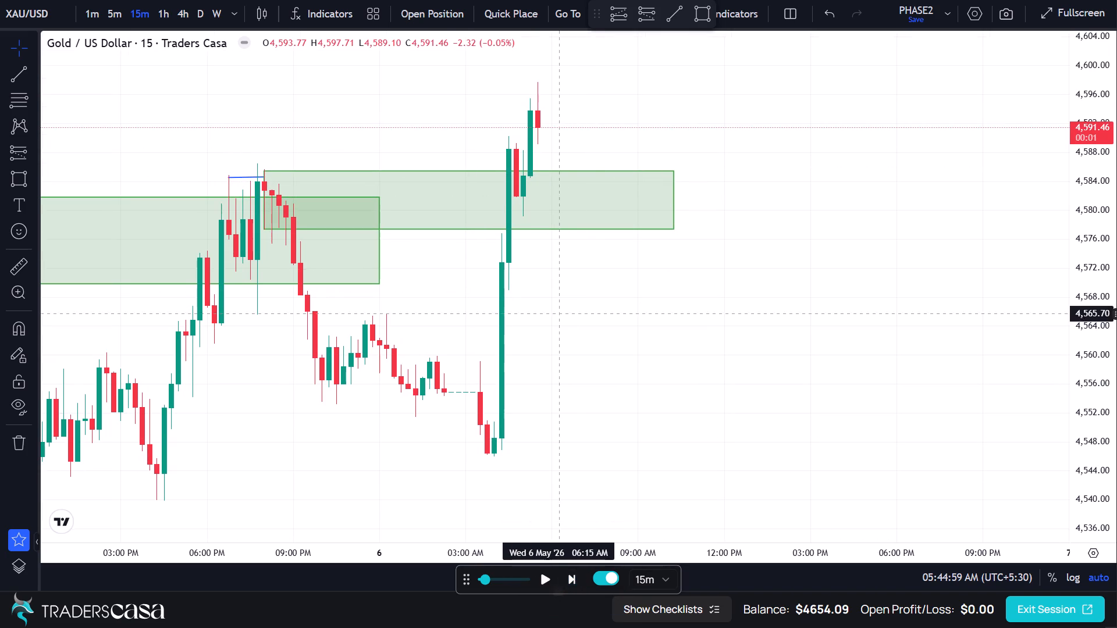
Draw a short position from the 05:30 AM candle with entry 4,591.42, stop 4,599.55 and target 4,559.17, ending at 09:45 AM.
{"action": "scroll", "coordinate": [554, 138], "scroll_direction": "up", "scroll_amount": 2}
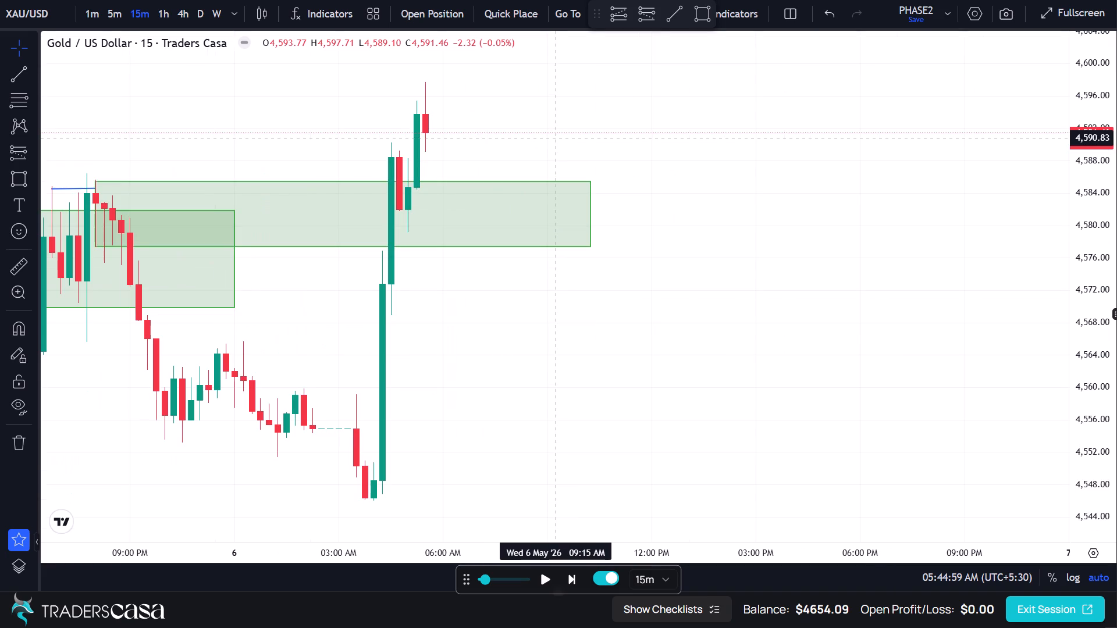
{"action": "left_click_drag", "start_coordinate": [554, 138], "coordinate": [745, 156]}
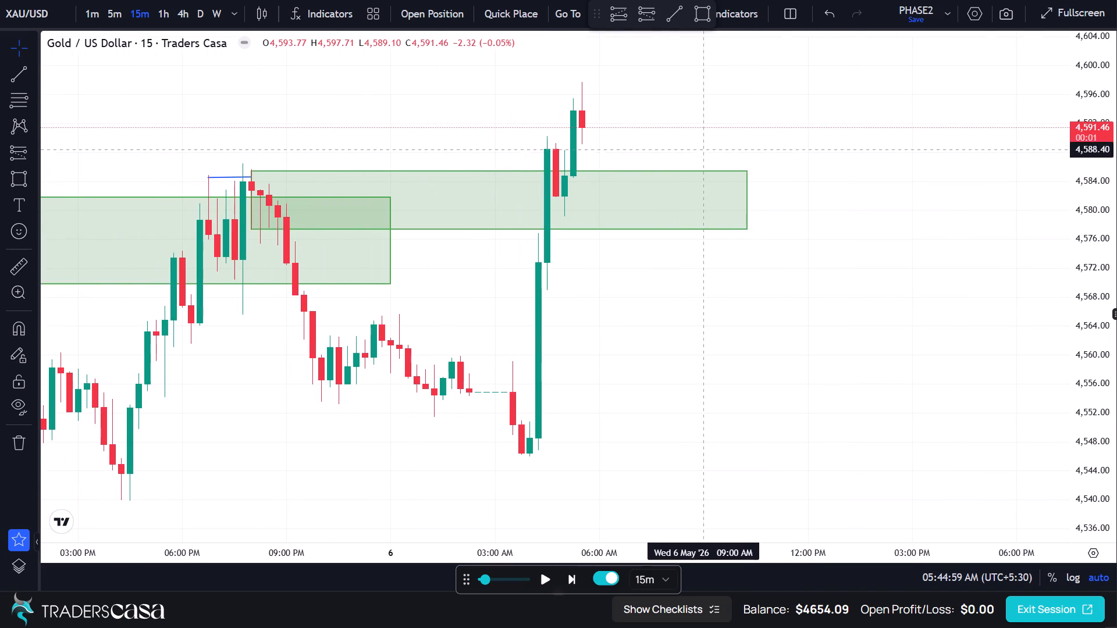
{"action": "left_click", "coordinate": [12, 158]}
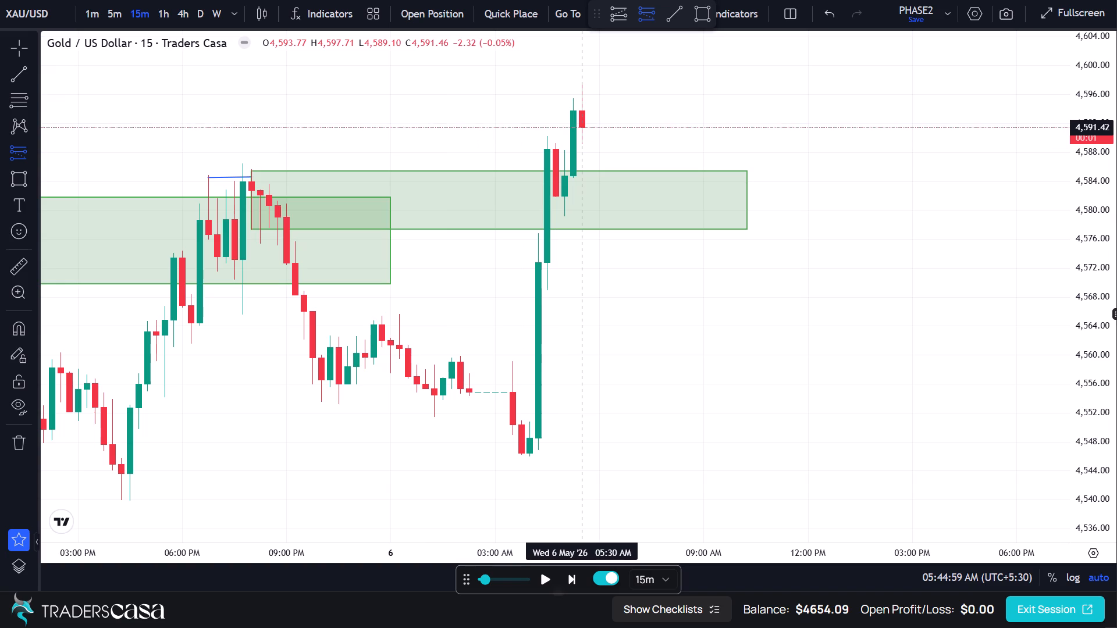
{"action": "left_click", "coordinate": [585, 127]}
{"action": "left_click", "coordinate": [549, 84]}
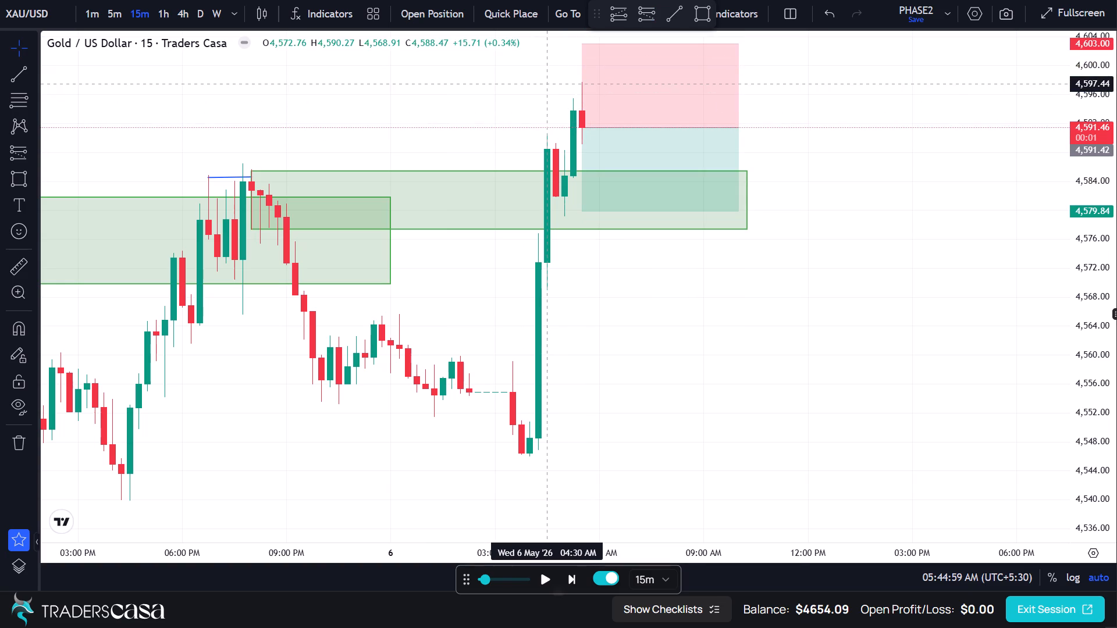
{"action": "left_click_drag", "start_coordinate": [582, 47], "coordinate": [582, 69]}
{"action": "left_click", "coordinate": [586, 216]}
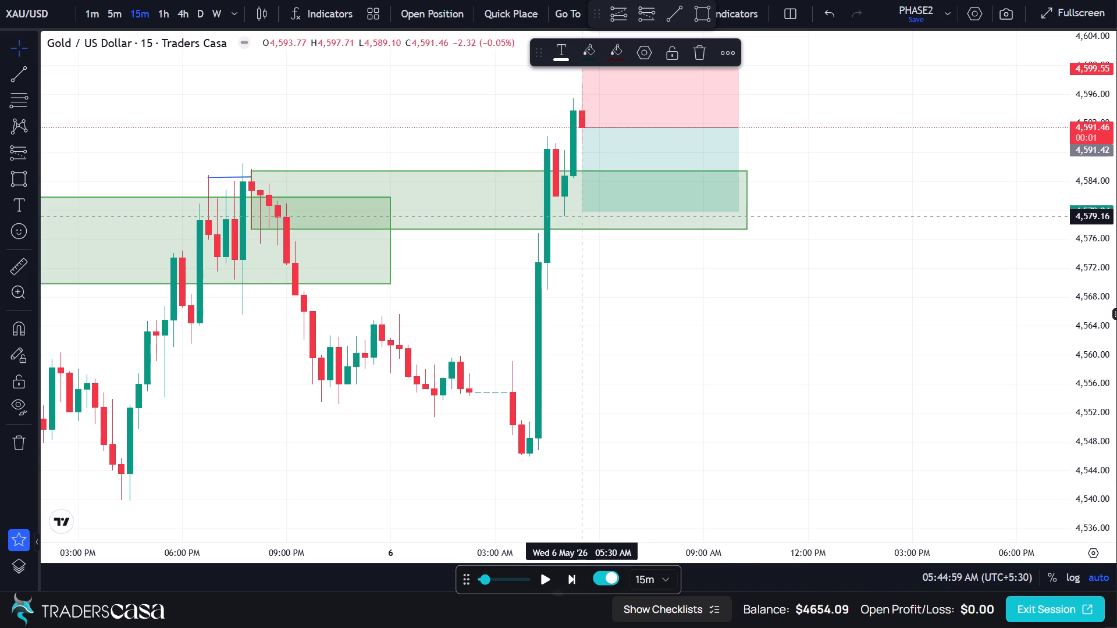
{"action": "left_click_drag", "start_coordinate": [583, 214], "coordinate": [577, 302]}
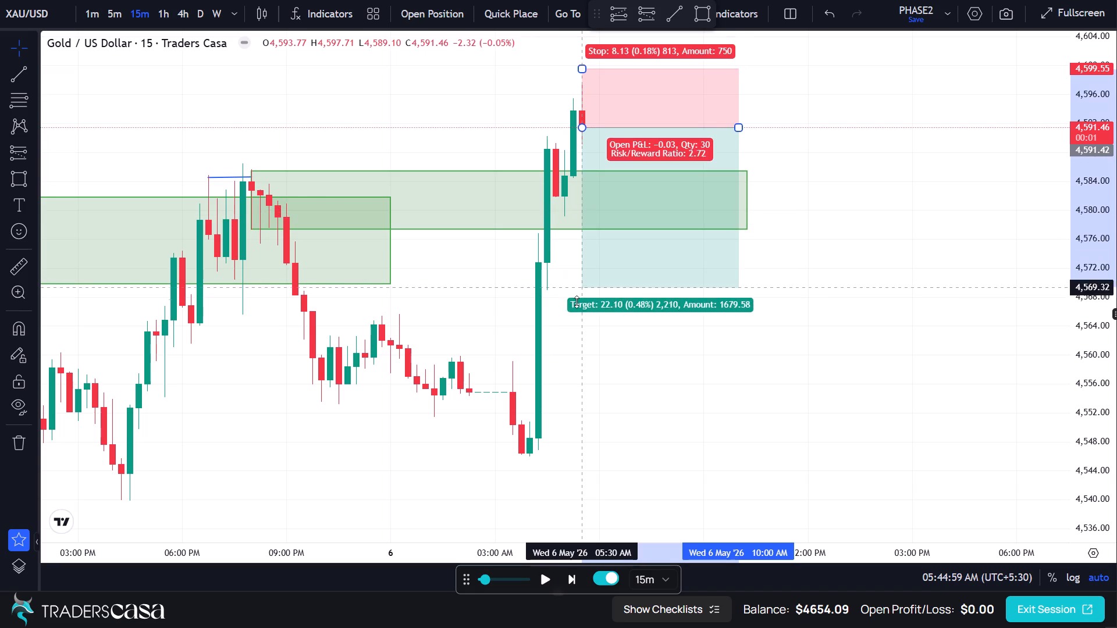
{"action": "left_click_drag", "start_coordinate": [577, 302], "coordinate": [571, 358]}
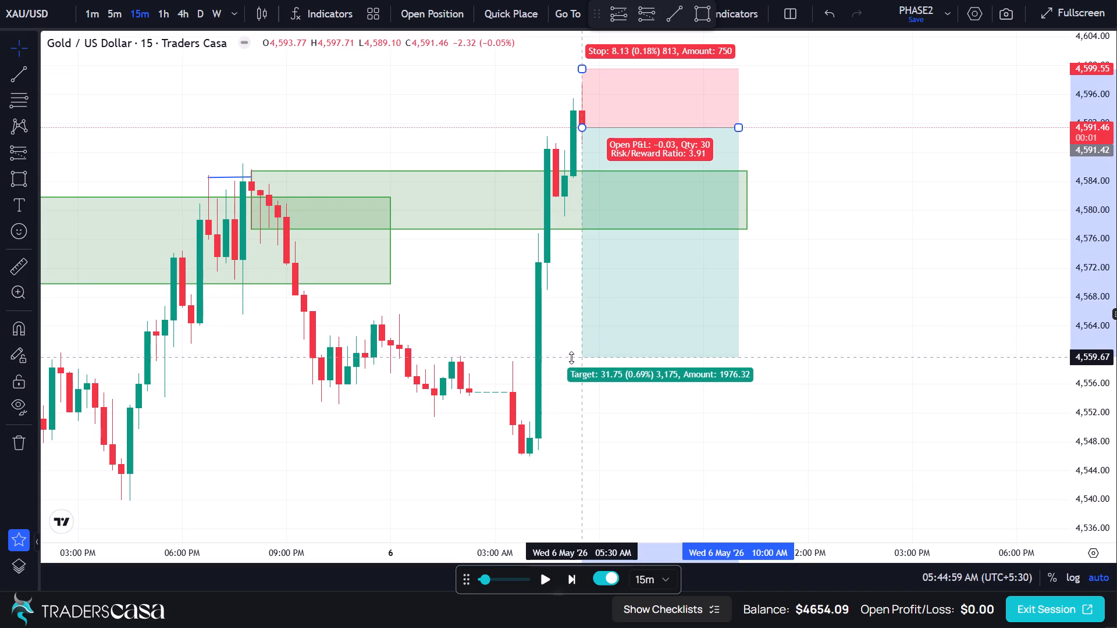
{"action": "left_click_drag", "start_coordinate": [571, 358], "coordinate": [571, 361]}
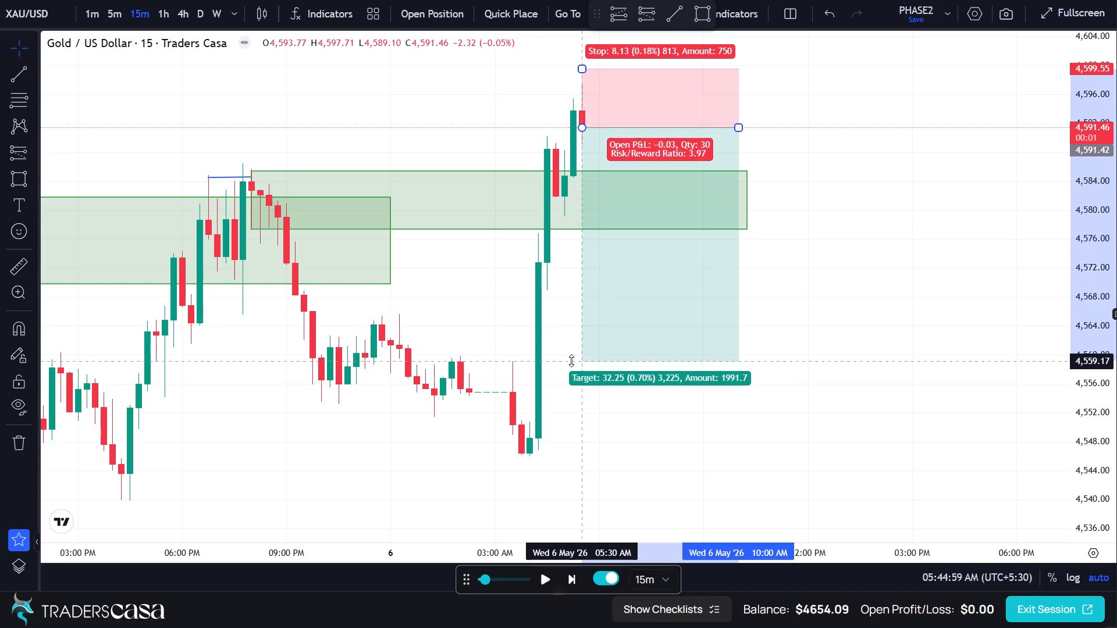
{"action": "left_click_drag", "start_coordinate": [571, 361], "coordinate": [572, 361]}
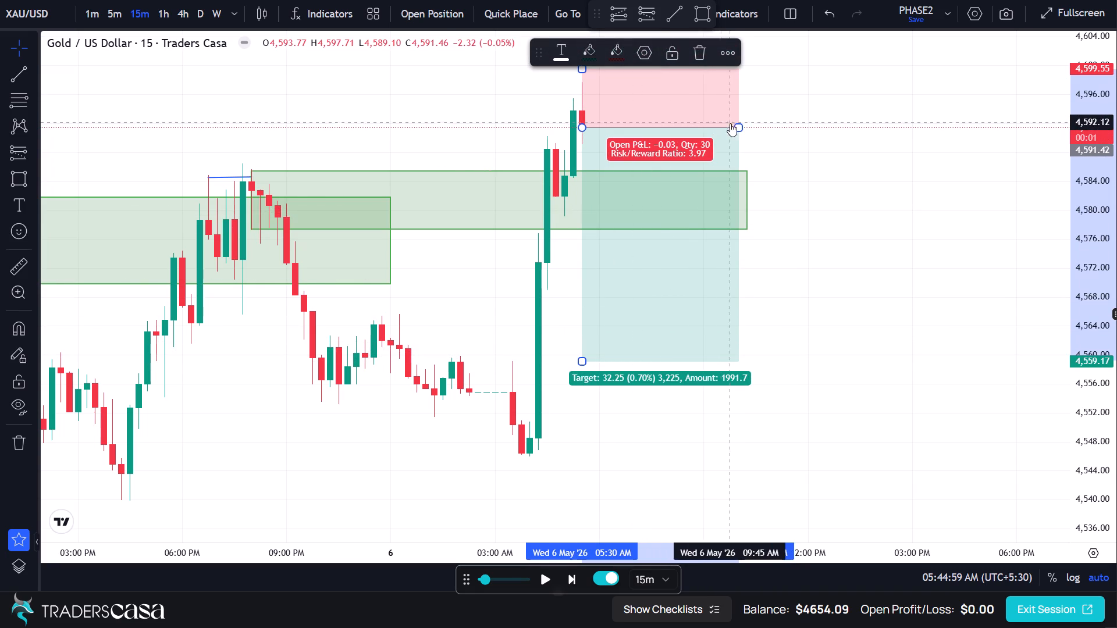
{"action": "left_click_drag", "start_coordinate": [739, 127], "coordinate": [718, 132]}
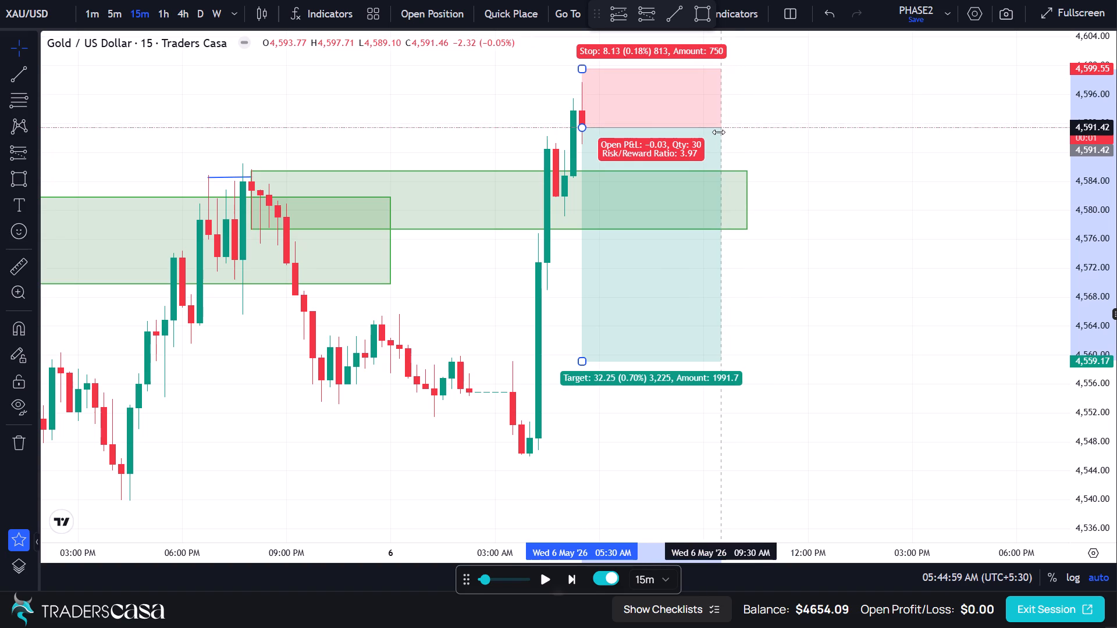
{"action": "left_click_drag", "start_coordinate": [718, 132], "coordinate": [730, 131]}
{"action": "left_click", "coordinate": [744, 97]}
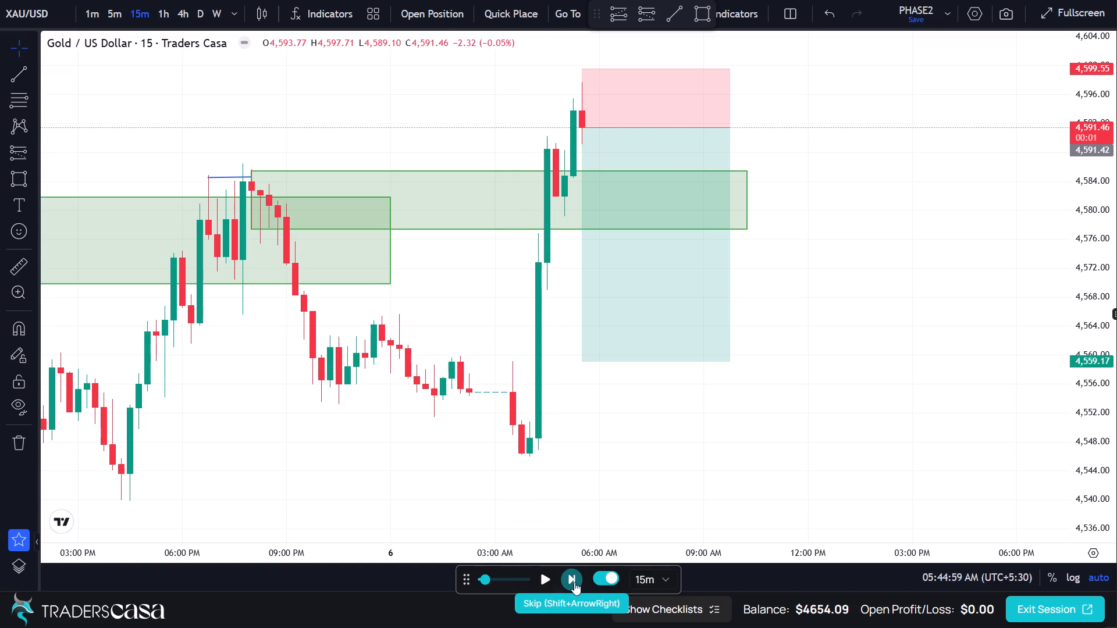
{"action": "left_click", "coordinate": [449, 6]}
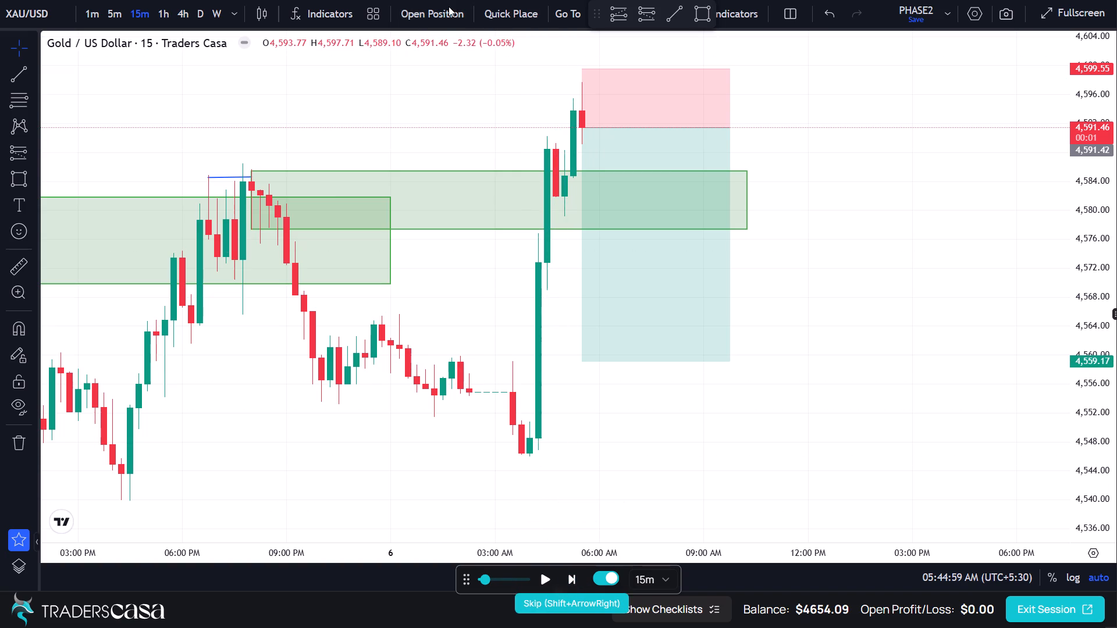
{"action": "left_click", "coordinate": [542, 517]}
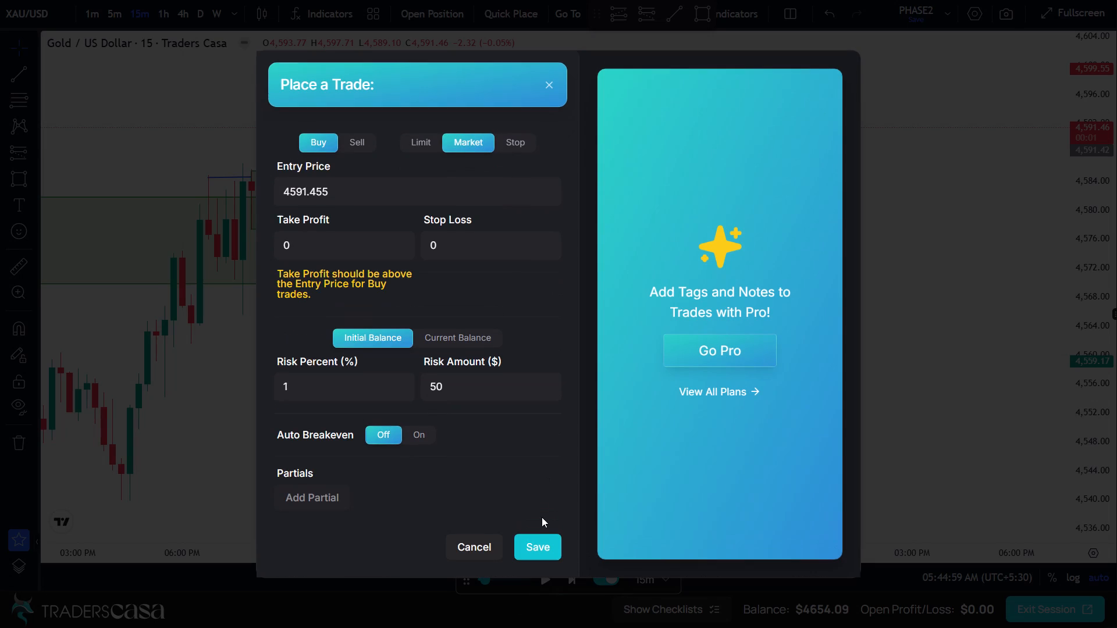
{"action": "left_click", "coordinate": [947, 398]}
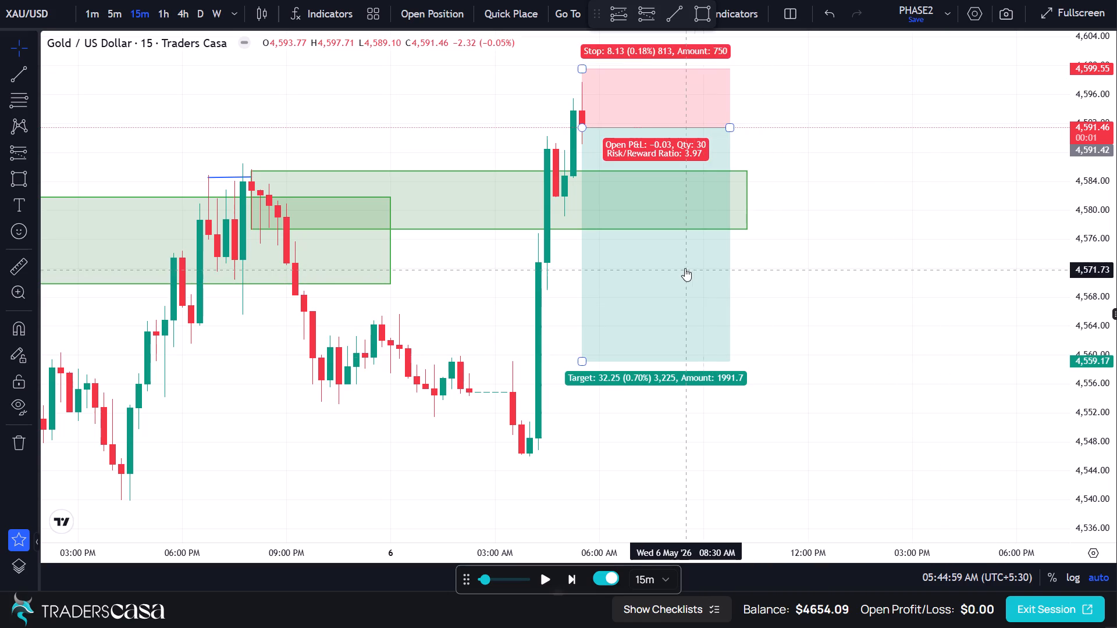
Shift the short position drawing to entry 4,591.22, stop 4,599.35 and target 4,558.97, and place the matching sell trade.
{"action": "left_click", "coordinate": [685, 268]}
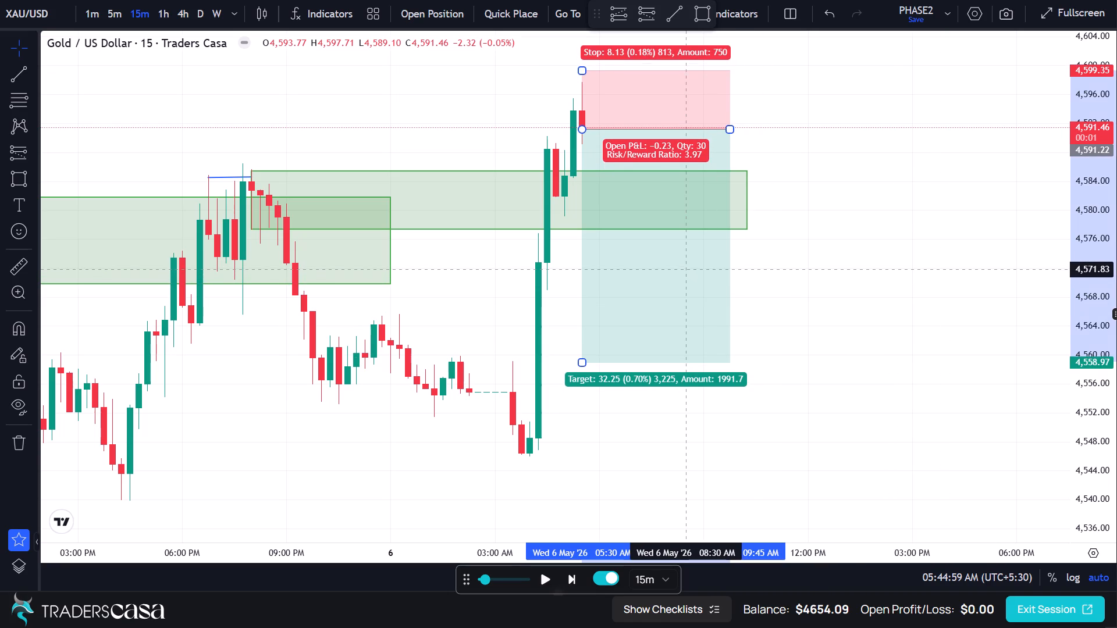
{"action": "left_click", "coordinate": [455, 16]}
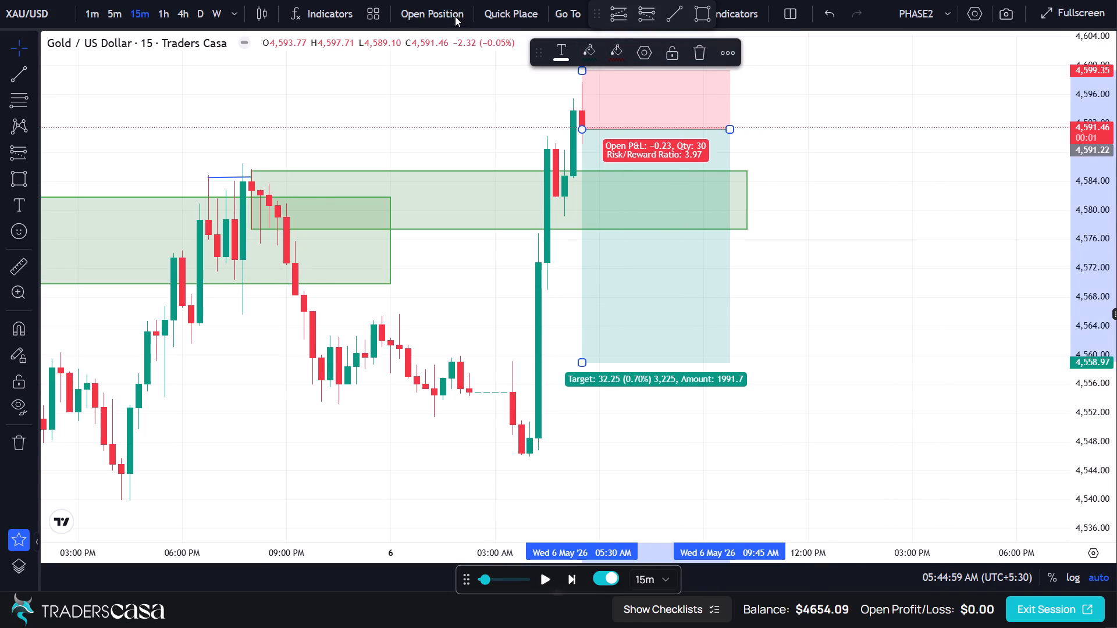
{"action": "left_click", "coordinate": [545, 522]}
{"action": "left_click", "coordinate": [545, 522]}
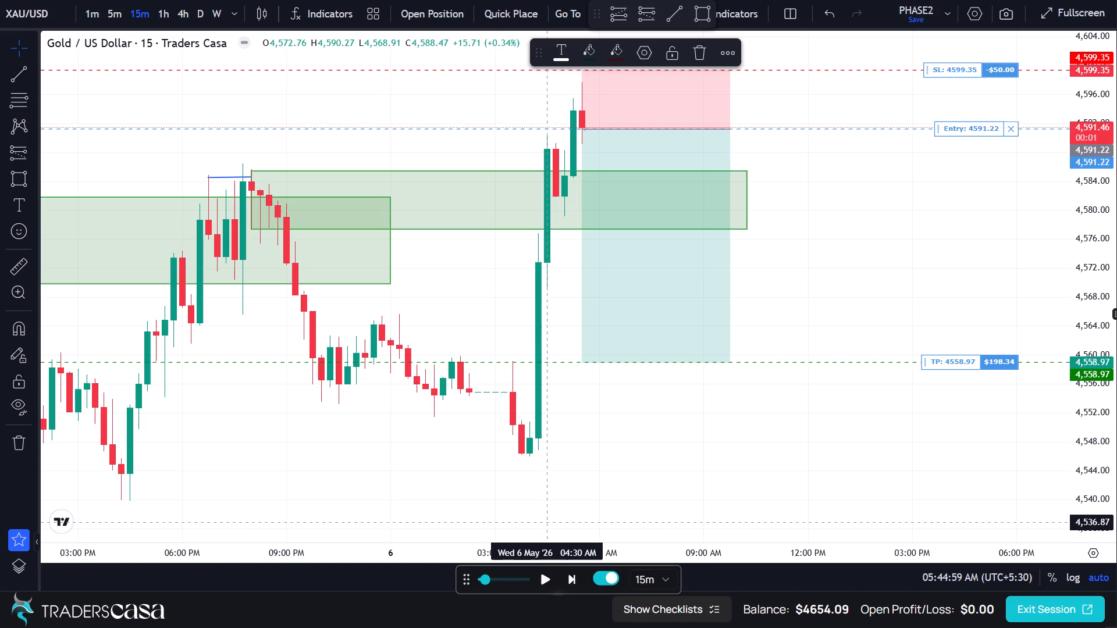
Advance the replay by two 15-minute candles to 06:14:59 AM.
{"action": "left_click", "coordinate": [573, 583]}
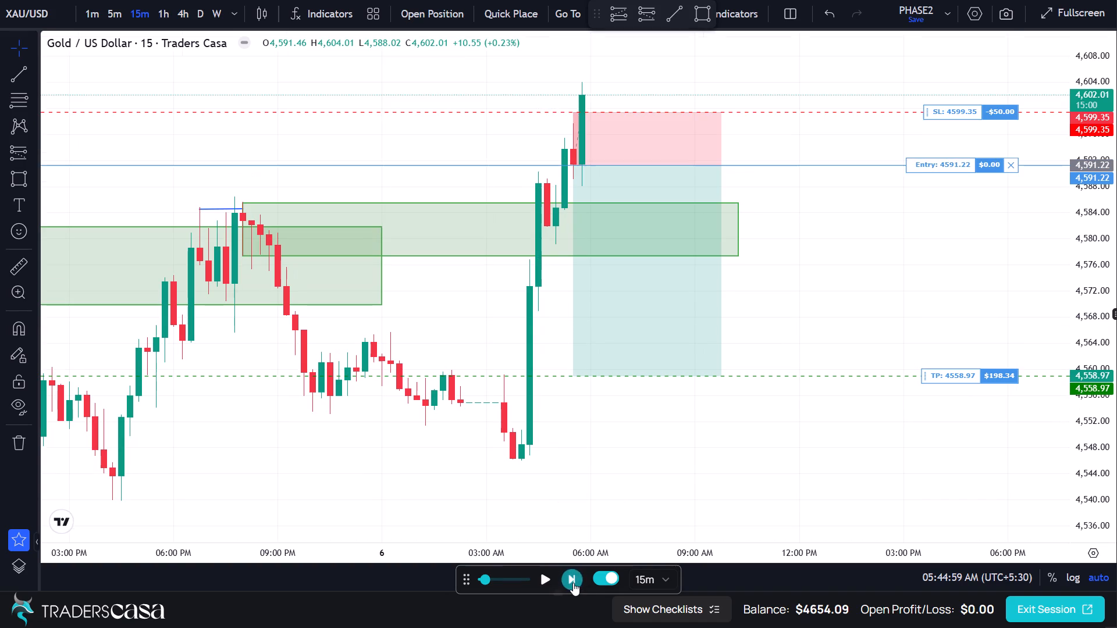
{"action": "left_click", "coordinate": [573, 583]}
Delete the short position drawing that starts at 05:30 AM on 6 May.
{"action": "left_click", "coordinate": [633, 294]}
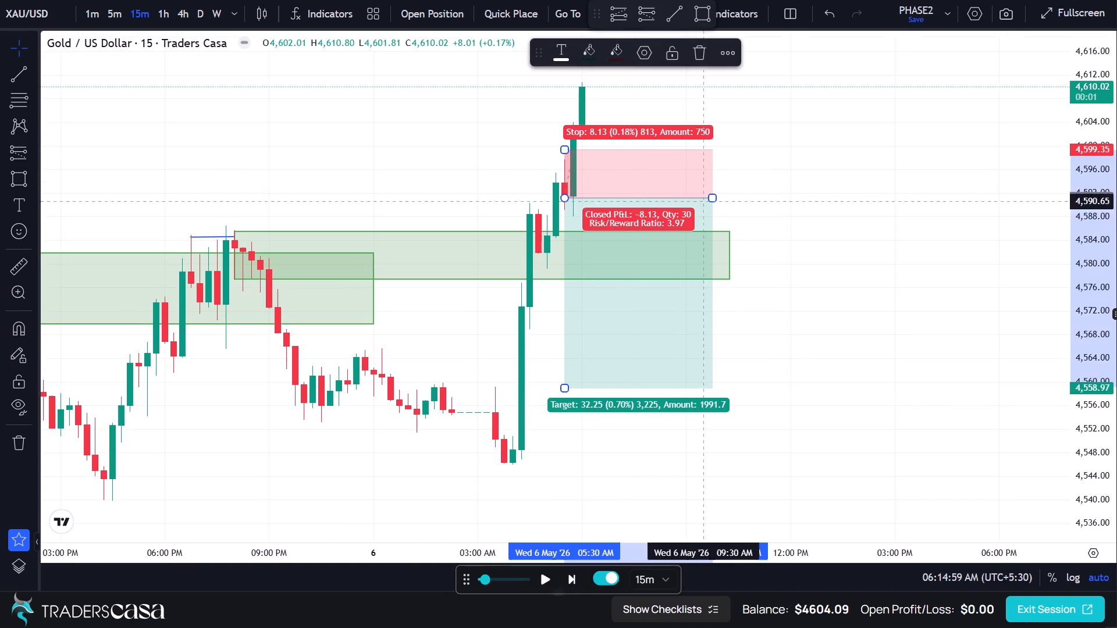
{"action": "left_click", "coordinate": [689, 48]}
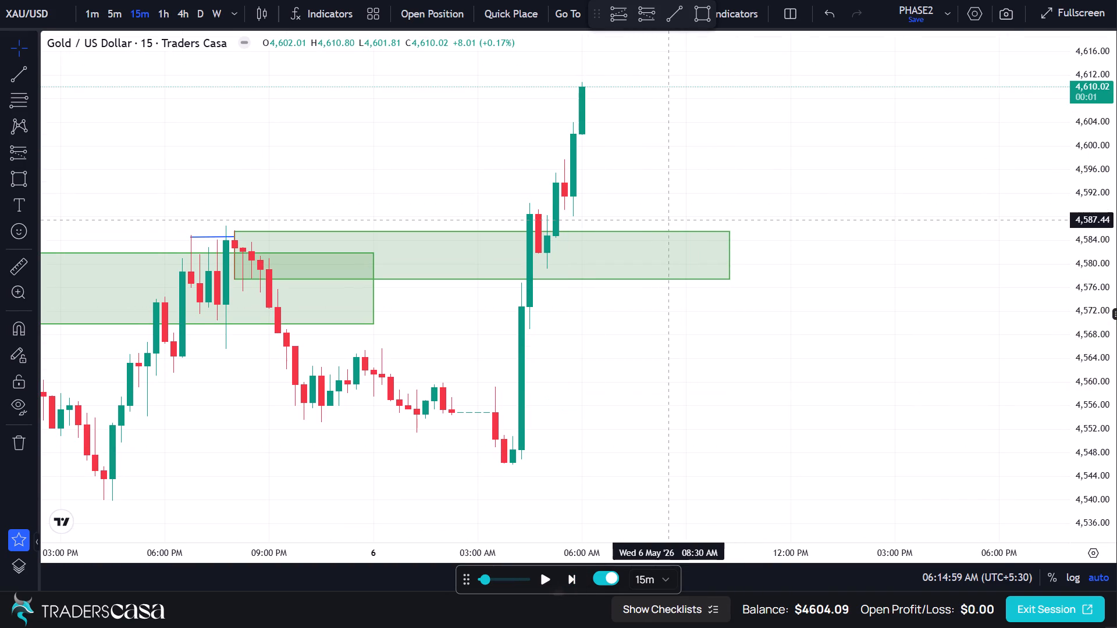
Extend the end of the supply zone that starts at 09:15 AM on 4 May to about 02:30 PM on 6 May.
{"action": "scroll", "coordinate": [673, 220], "scroll_direction": "down", "scroll_amount": 4}
{"action": "scroll", "coordinate": [673, 220], "scroll_direction": "up", "scroll_amount": 1}
{"action": "scroll", "coordinate": [673, 220], "scroll_direction": "down", "scroll_amount": 7}
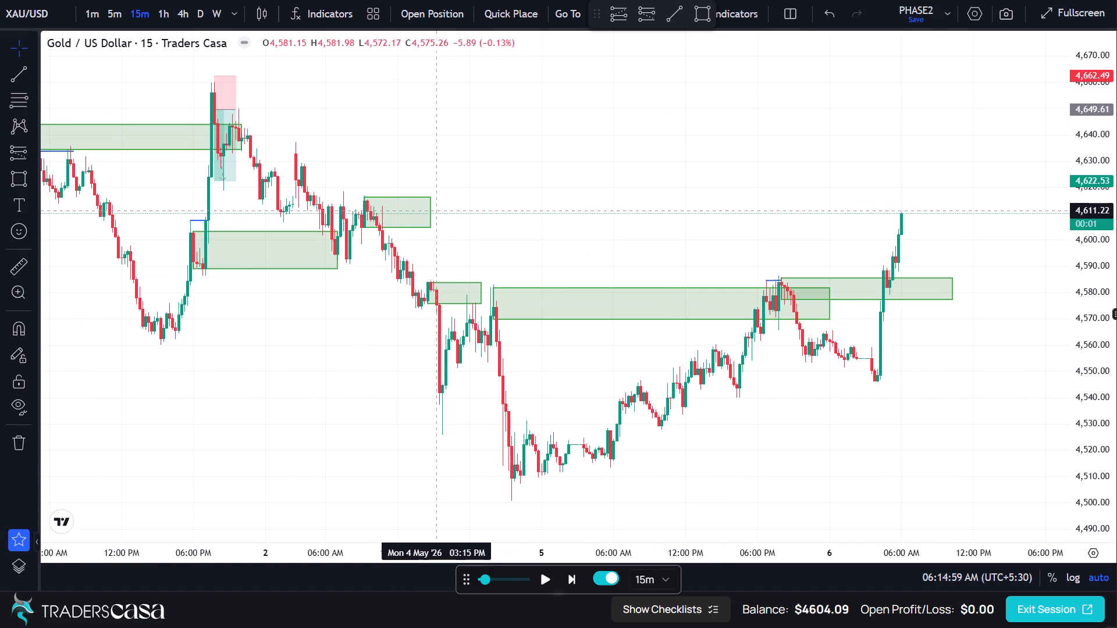
{"action": "left_click_drag", "start_coordinate": [431, 212], "coordinate": [1002, 255]}
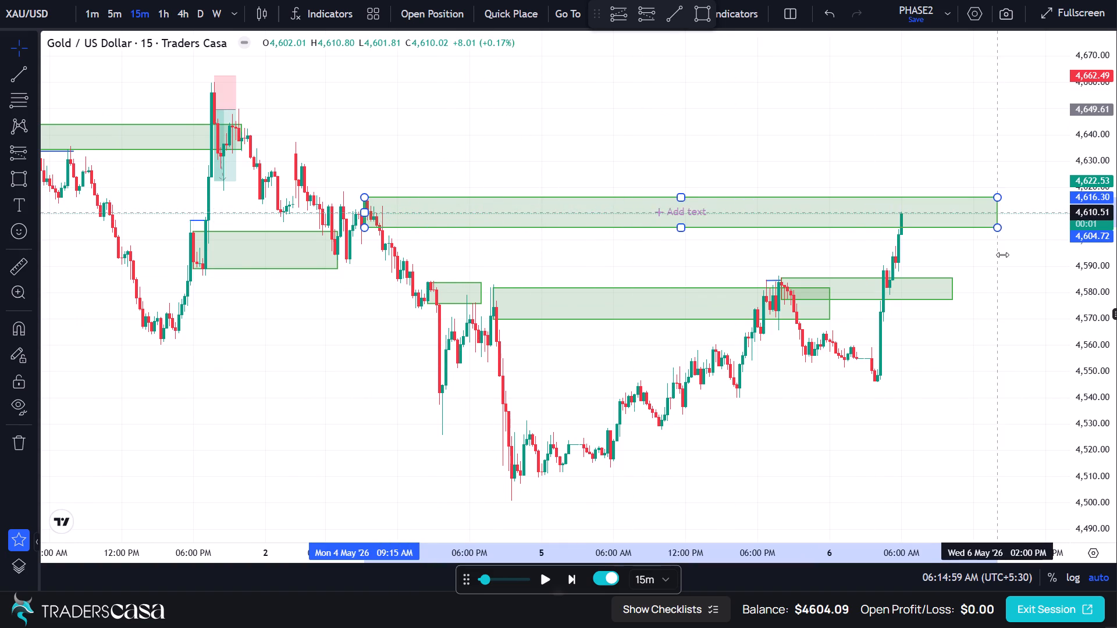
{"action": "left_click_drag", "start_coordinate": [1002, 255], "coordinate": [1004, 255]}
{"action": "left_click", "coordinate": [899, 159]}
Advance the replay by one 15-minute candle to 06:29:59 AM.
{"action": "left_click_drag", "start_coordinate": [899, 159], "coordinate": [792, 159]}
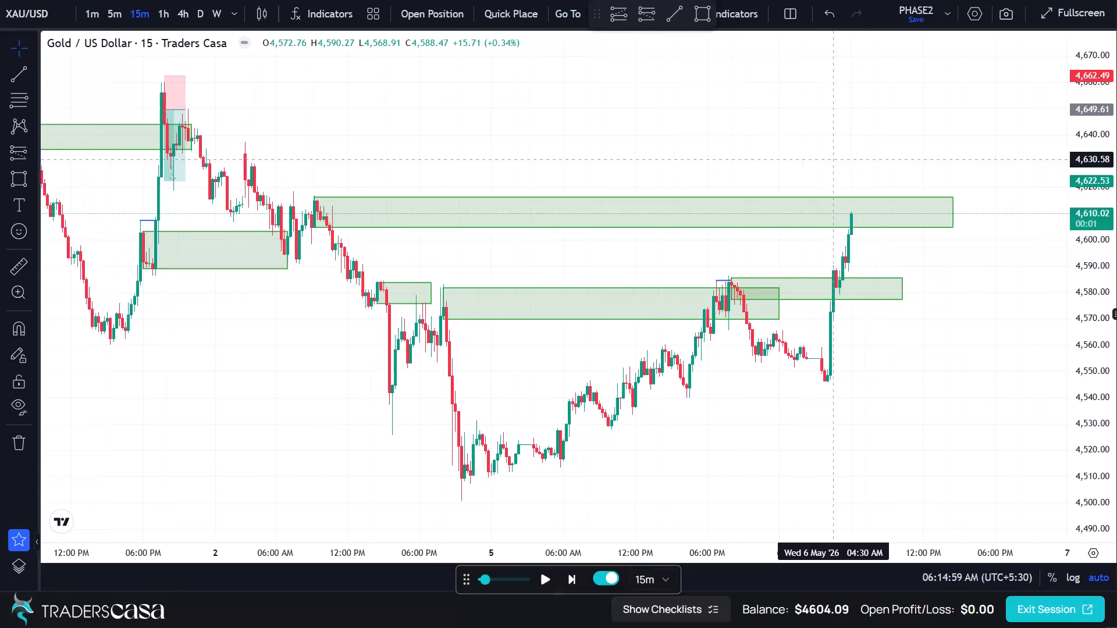
{"action": "scroll", "coordinate": [748, 156], "scroll_direction": "up", "scroll_amount": 6}
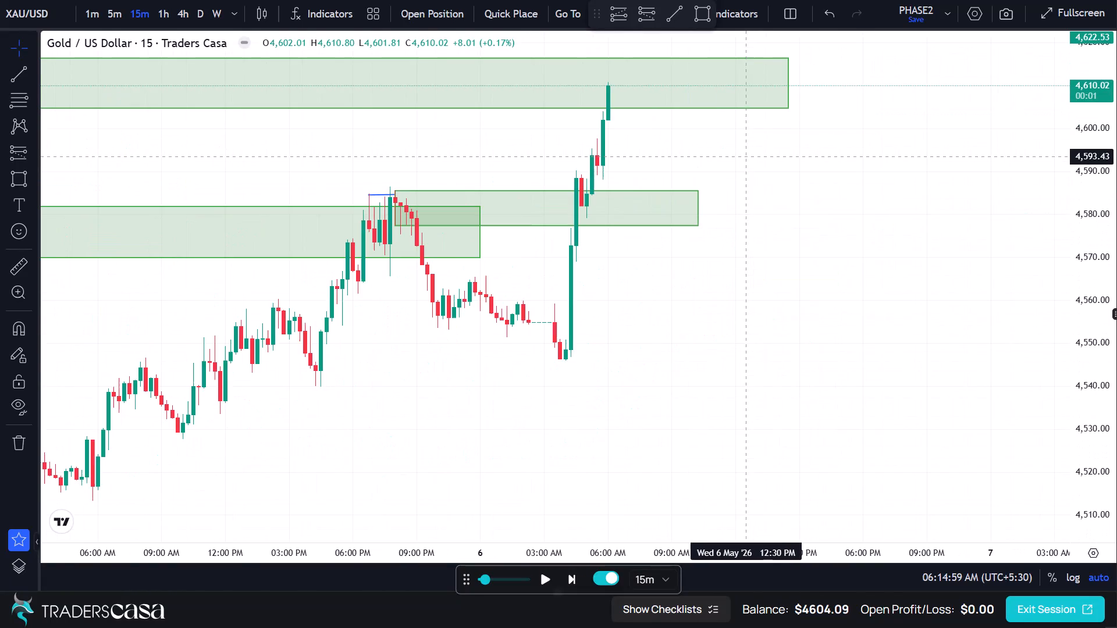
{"action": "scroll", "coordinate": [748, 156], "scroll_direction": "up", "scroll_amount": 2}
{"action": "left_click_drag", "start_coordinate": [624, 167], "coordinate": [722, 177]}
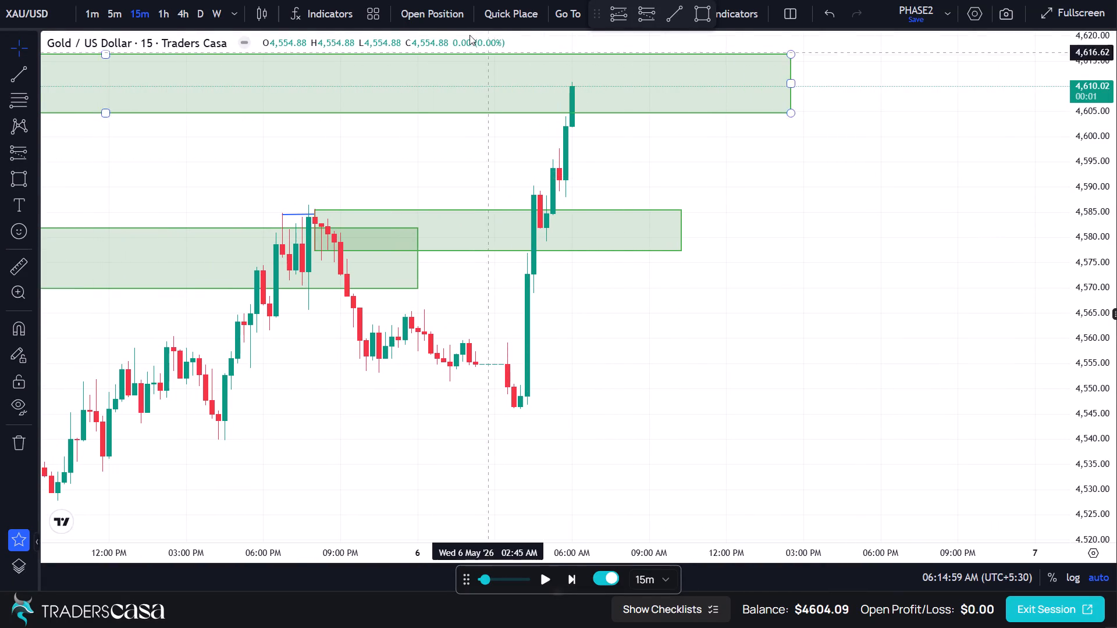
{"action": "left_click", "coordinate": [571, 583]}
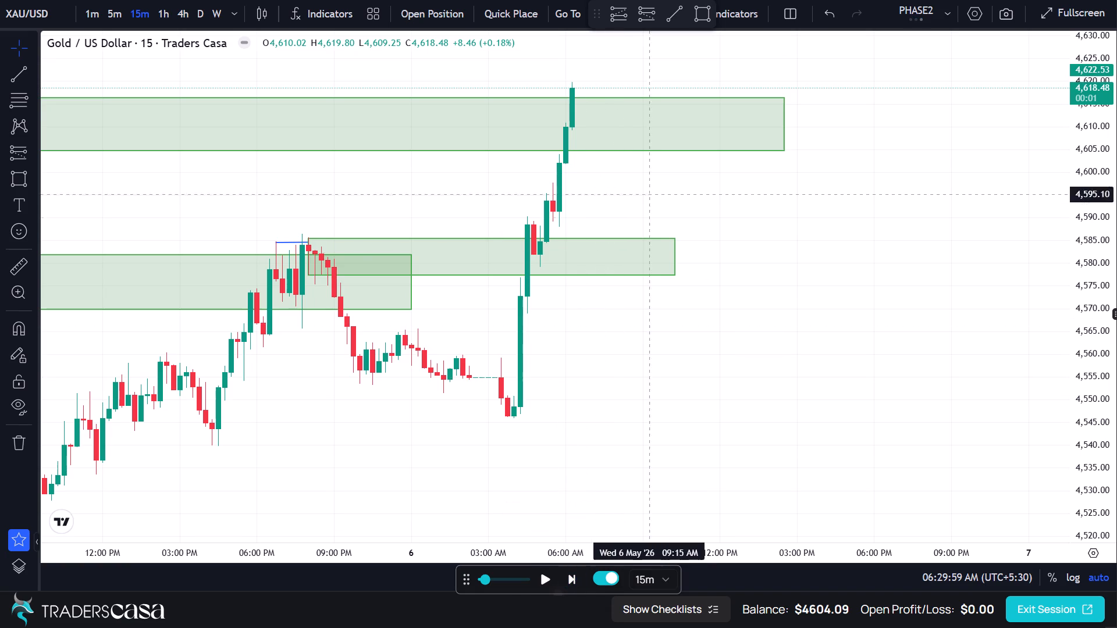
Advance the replay by one more 15-minute candle to 06:44:59 AM.
{"action": "scroll", "coordinate": [585, 166], "scroll_direction": "down", "scroll_amount": 2}
{"action": "scroll", "coordinate": [585, 166], "scroll_direction": "up", "scroll_amount": 1}
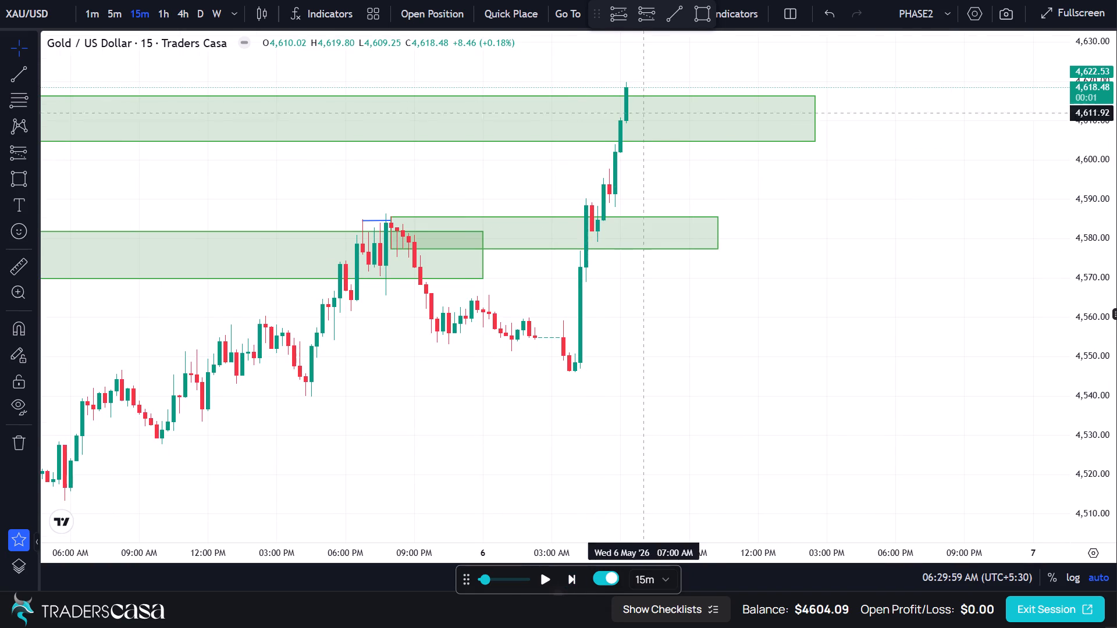
{"action": "left_click", "coordinate": [645, 19]}
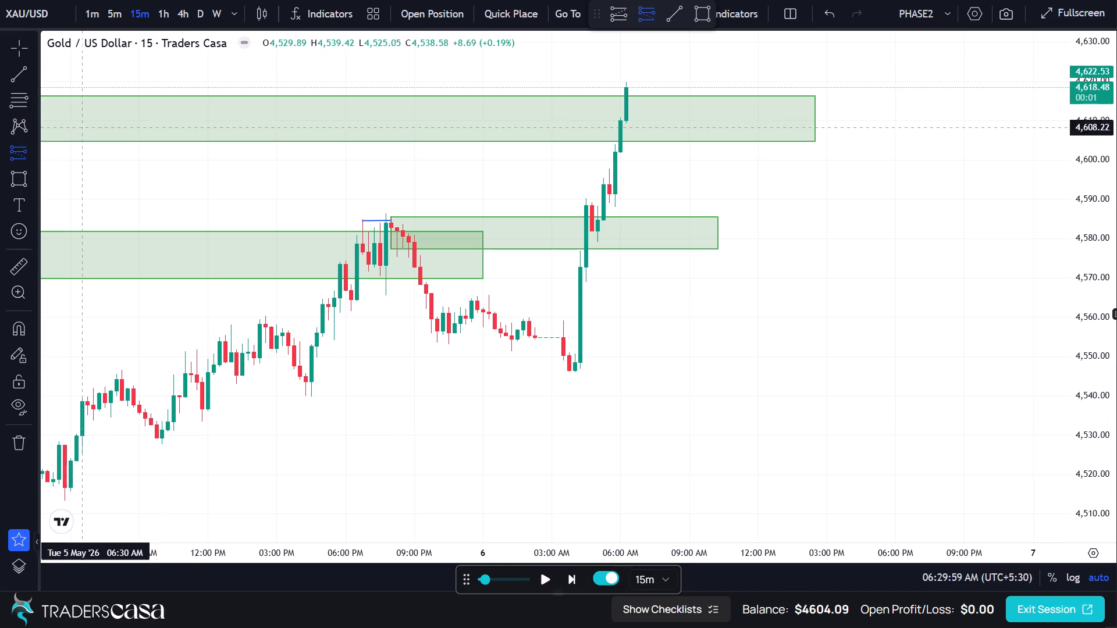
{"action": "left_click", "coordinate": [20, 46]}
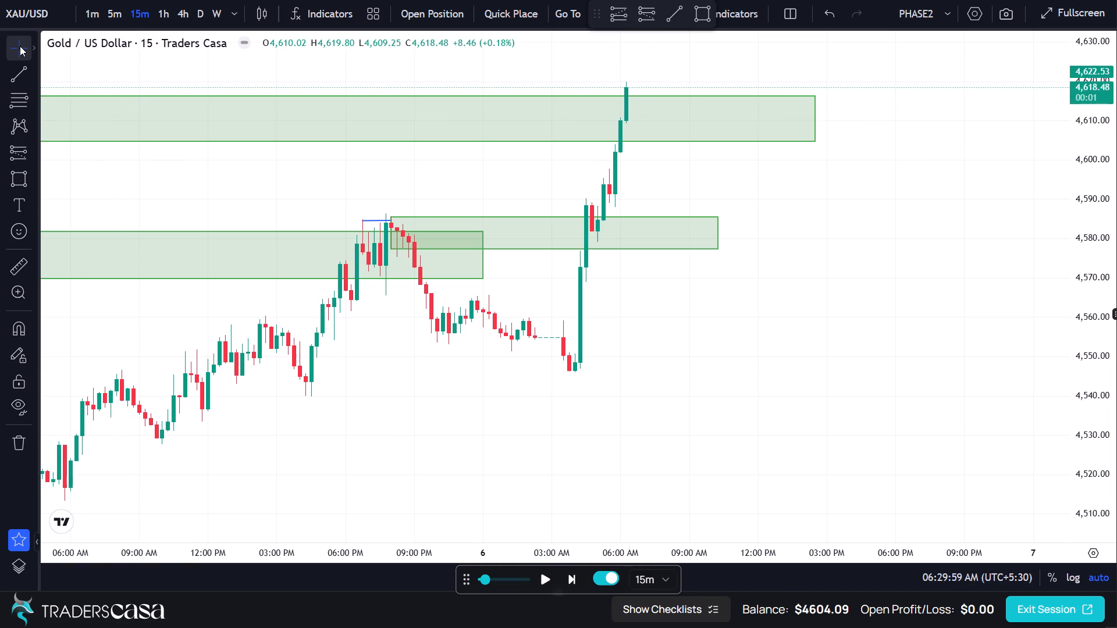
{"action": "scroll", "coordinate": [649, 193], "scroll_direction": "up", "scroll_amount": 1}
{"action": "left_click_drag", "start_coordinate": [645, 193], "coordinate": [536, 202]}
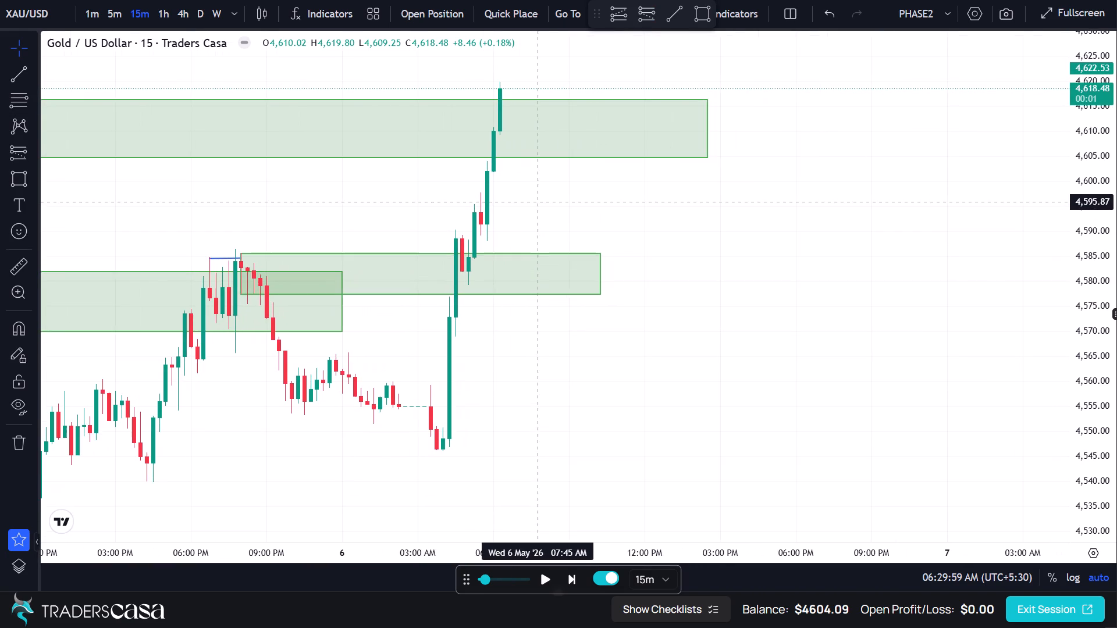
{"action": "scroll", "coordinate": [537, 202], "scroll_direction": "up", "scroll_amount": 1}
{"action": "scroll", "coordinate": [538, 201], "scroll_direction": "down", "scroll_amount": 1}
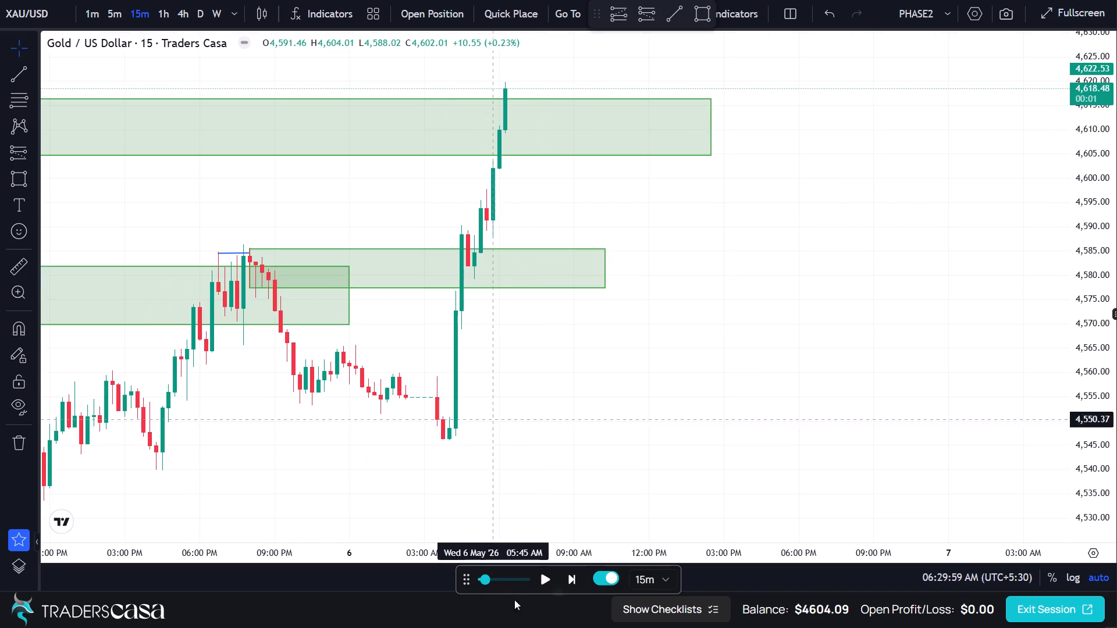
{"action": "left_click", "coordinate": [565, 582]}
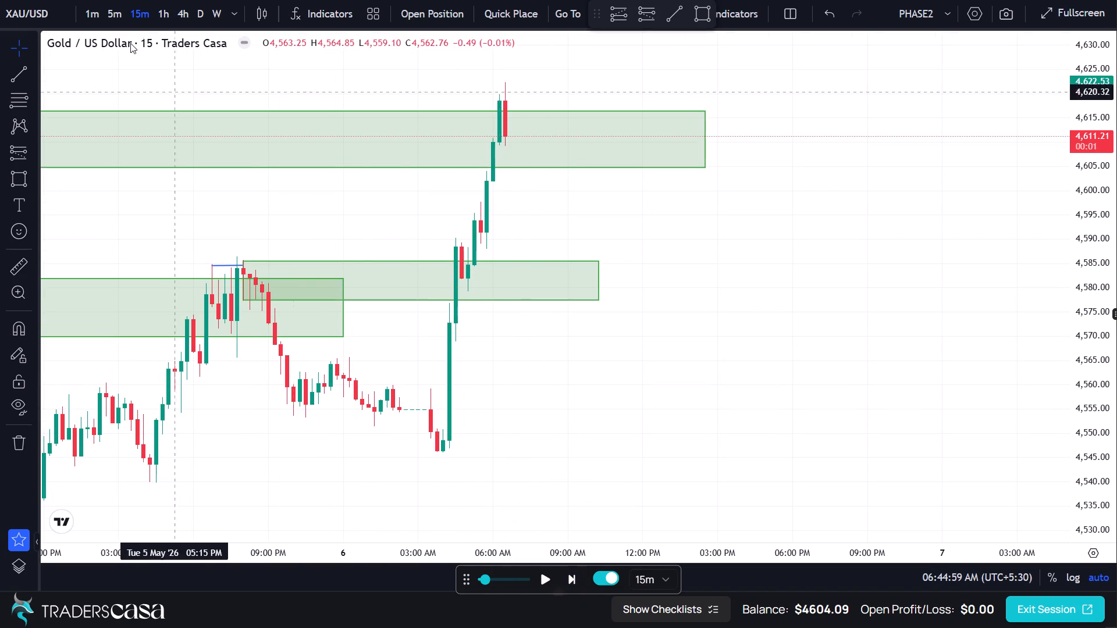
Switch the chart to the 5-minute timeframe.
{"action": "left_click", "coordinate": [115, 17]}
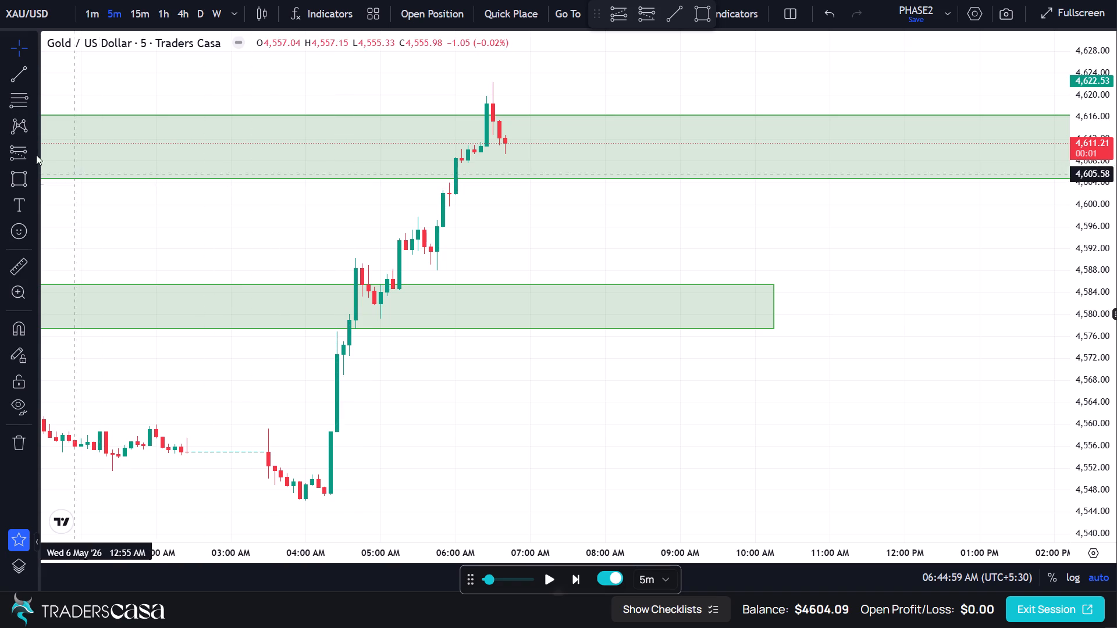
Draw a short position from the 06:35 AM candle with entry 4,612.07, stop 4,624.26 and target 4,588.88, ending at 08:40 AM.
{"action": "left_click", "coordinate": [19, 152]}
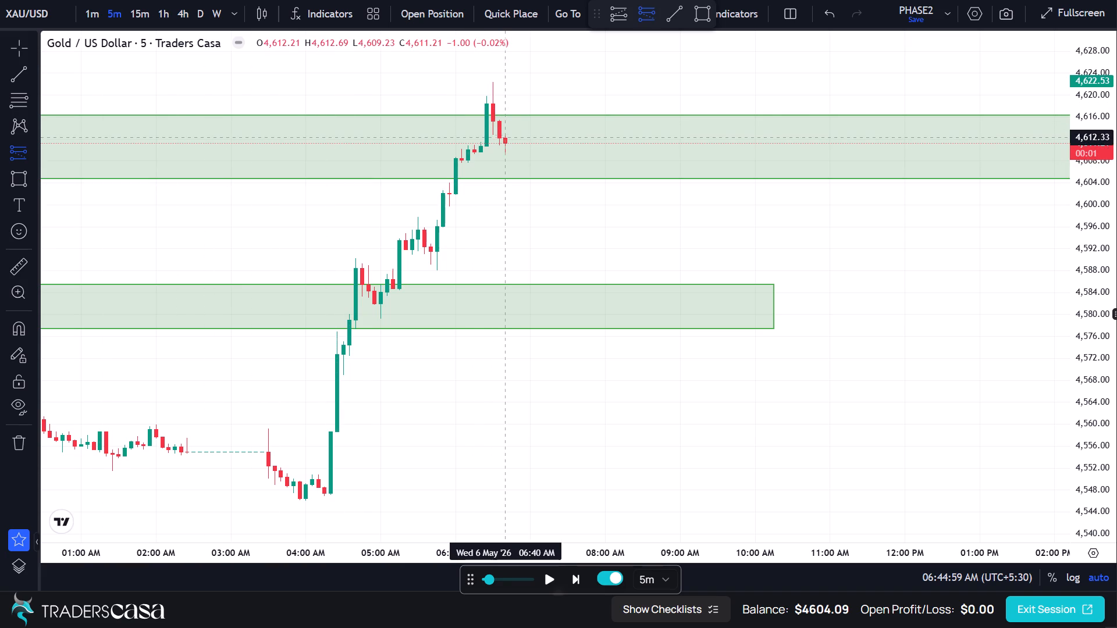
{"action": "left_click", "coordinate": [502, 138]}
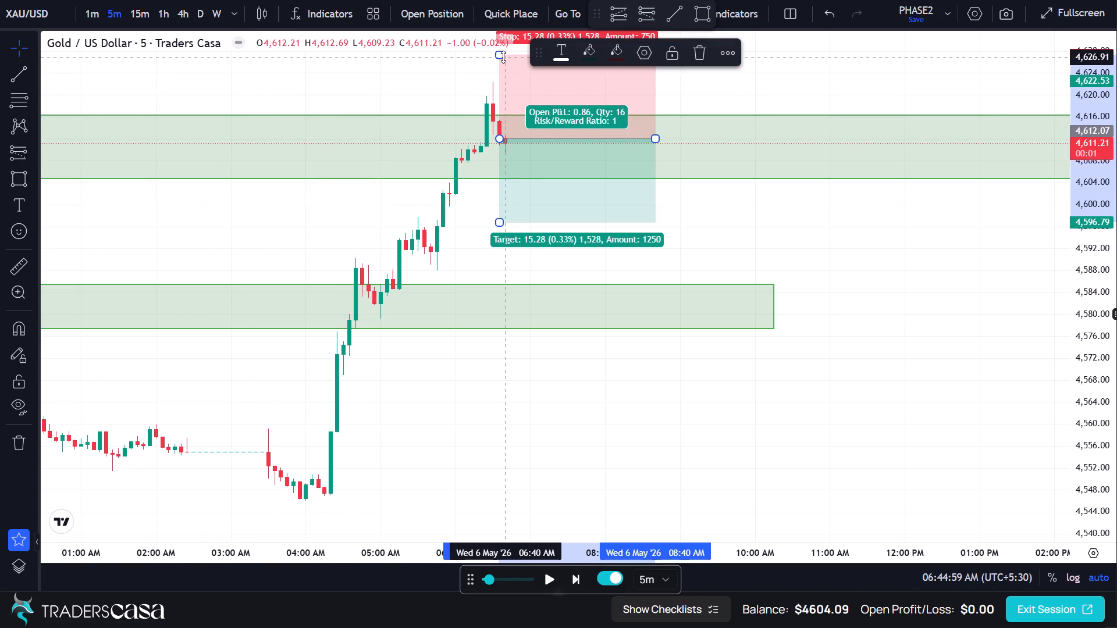
{"action": "left_click_drag", "start_coordinate": [503, 57], "coordinate": [499, 72]}
{"action": "left_click_drag", "start_coordinate": [499, 224], "coordinate": [495, 246]}
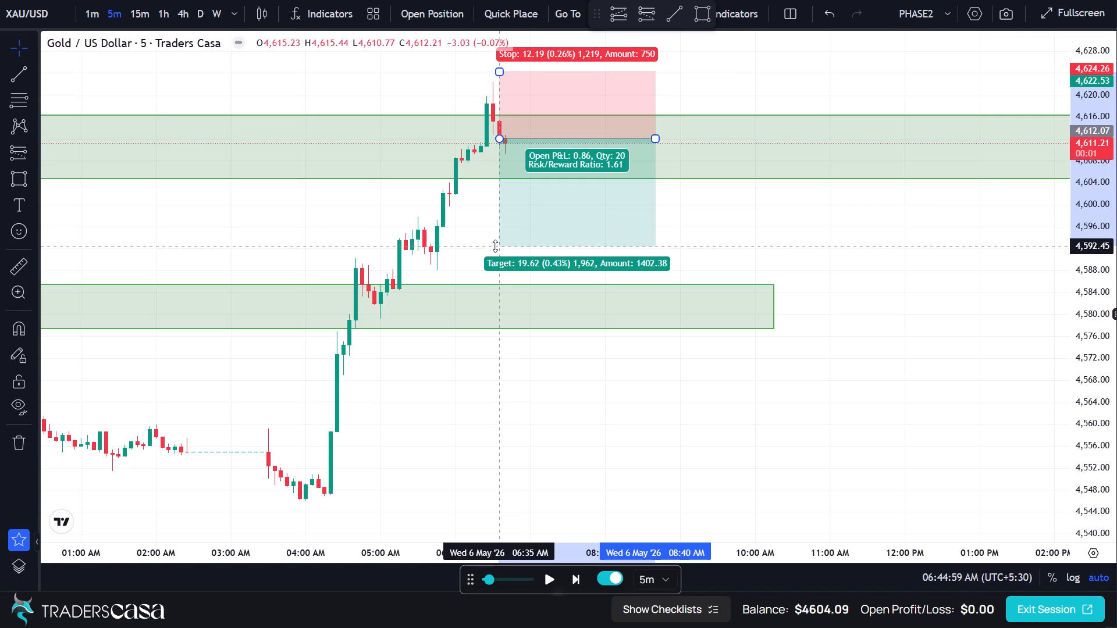
{"action": "left_click_drag", "start_coordinate": [495, 246], "coordinate": [493, 256]}
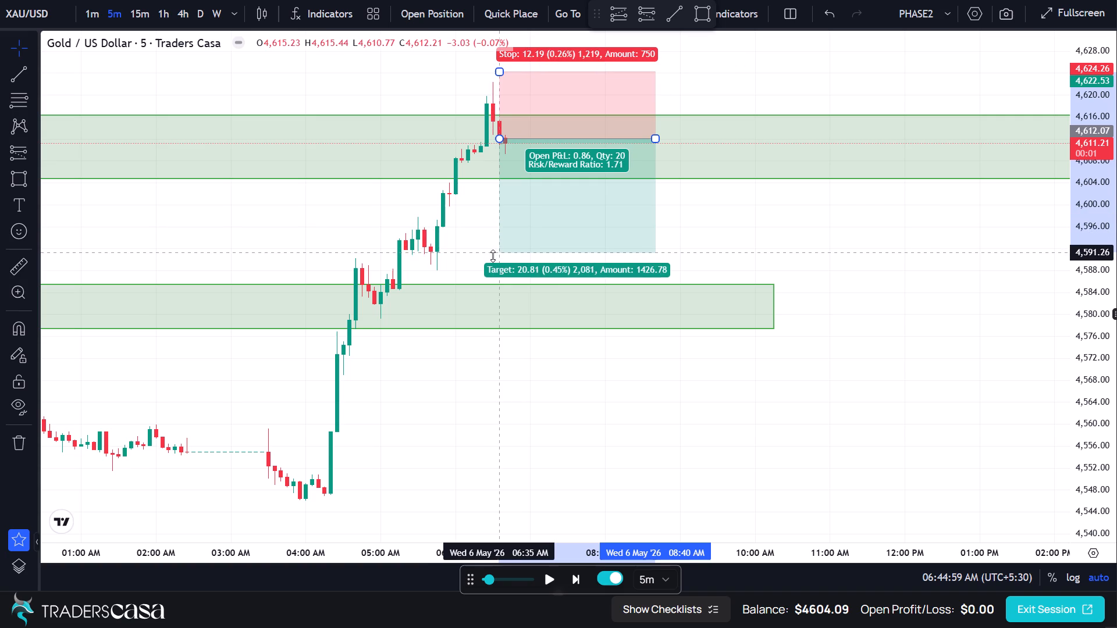
{"action": "left_click_drag", "start_coordinate": [493, 256], "coordinate": [492, 262]}
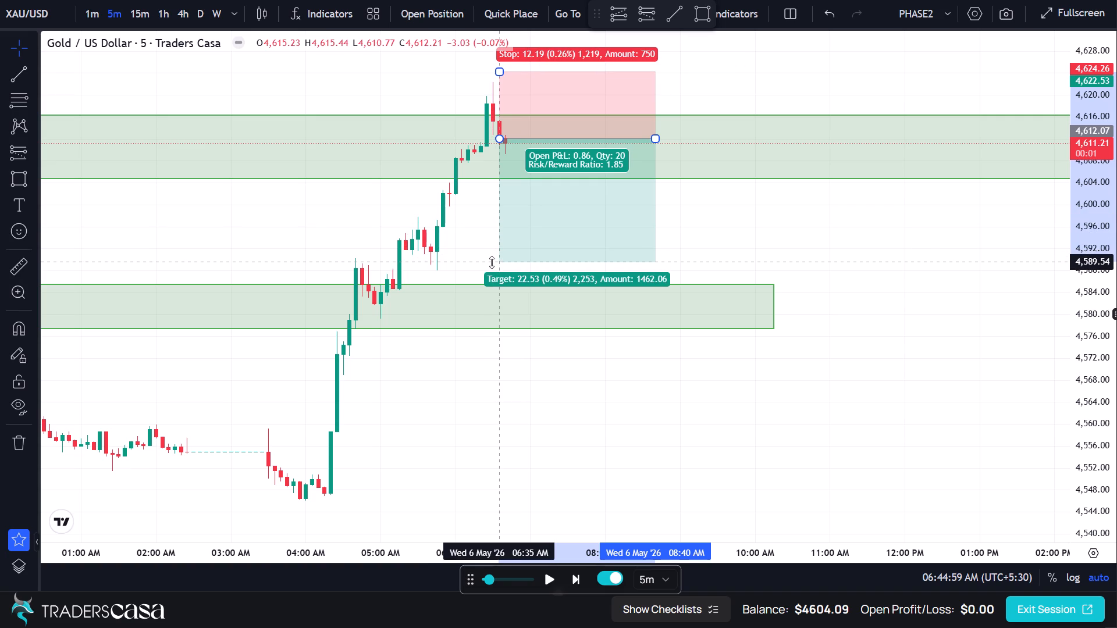
{"action": "left_click_drag", "start_coordinate": [492, 262], "coordinate": [490, 266]}
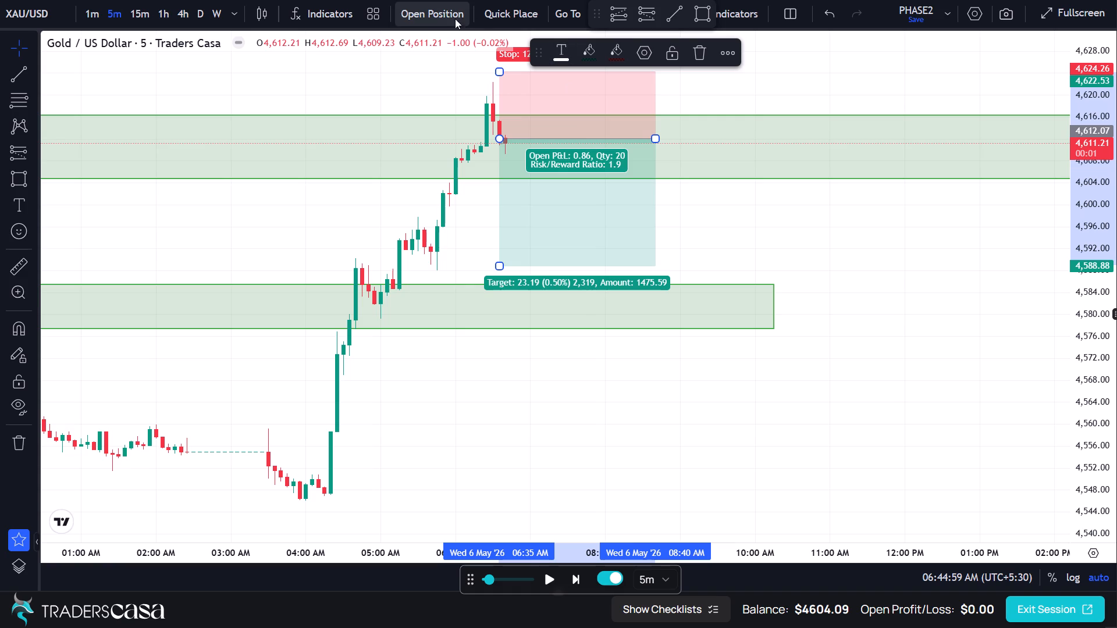
Place a sell limit trade with entry 4612.07, take profit 4588.88, stop loss 4624.26 and 1% risk.
{"action": "left_click", "coordinate": [422, 16]}
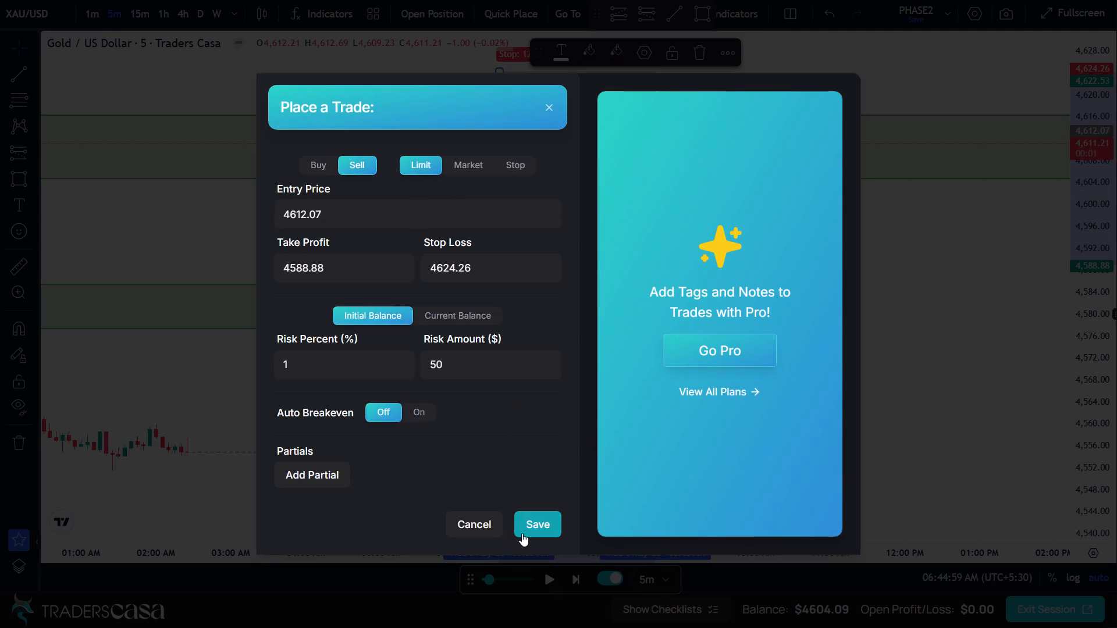
{"action": "left_click", "coordinate": [522, 533]}
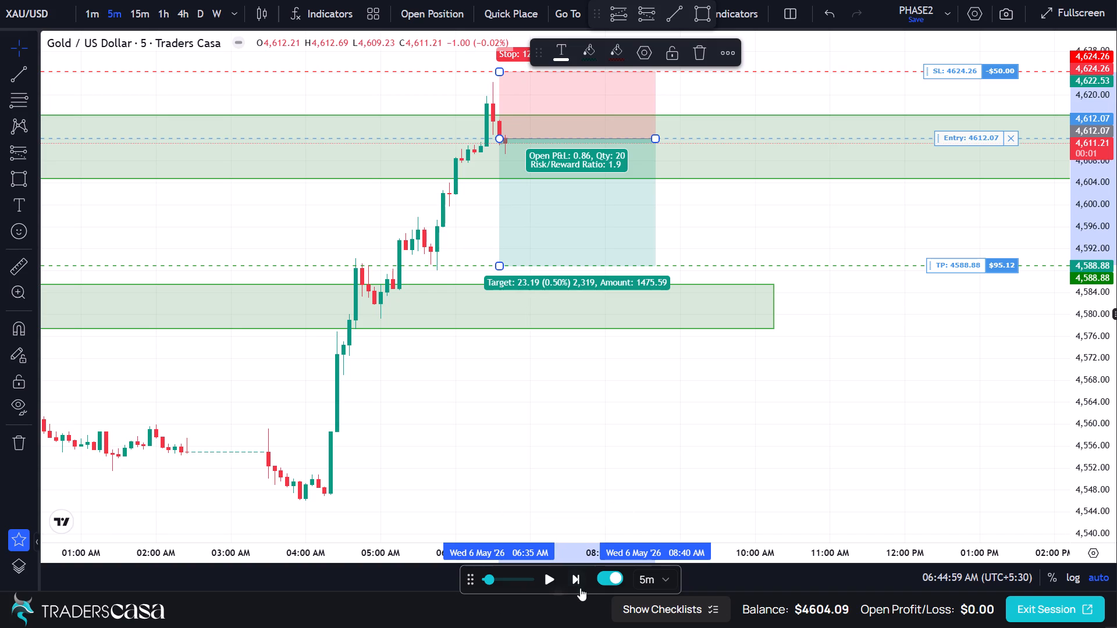
Advance the replay by five 5-minute candles to 07:09:59 AM.
{"action": "left_click", "coordinate": [579, 580]}
{"action": "left_click", "coordinate": [578, 580]}
{"action": "left_click", "coordinate": [578, 580]}
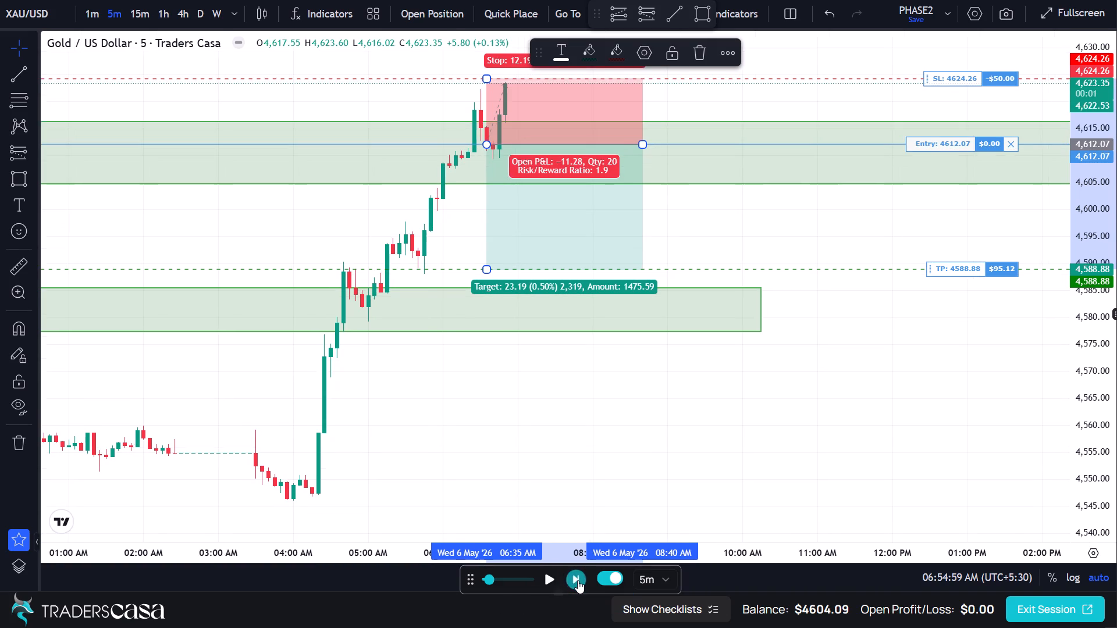
{"action": "left_click", "coordinate": [578, 580]}
{"action": "left_click", "coordinate": [578, 580]}
Delete the short position drawing that starts at 06:35 AM on 6 May.
{"action": "left_click", "coordinate": [565, 263]}
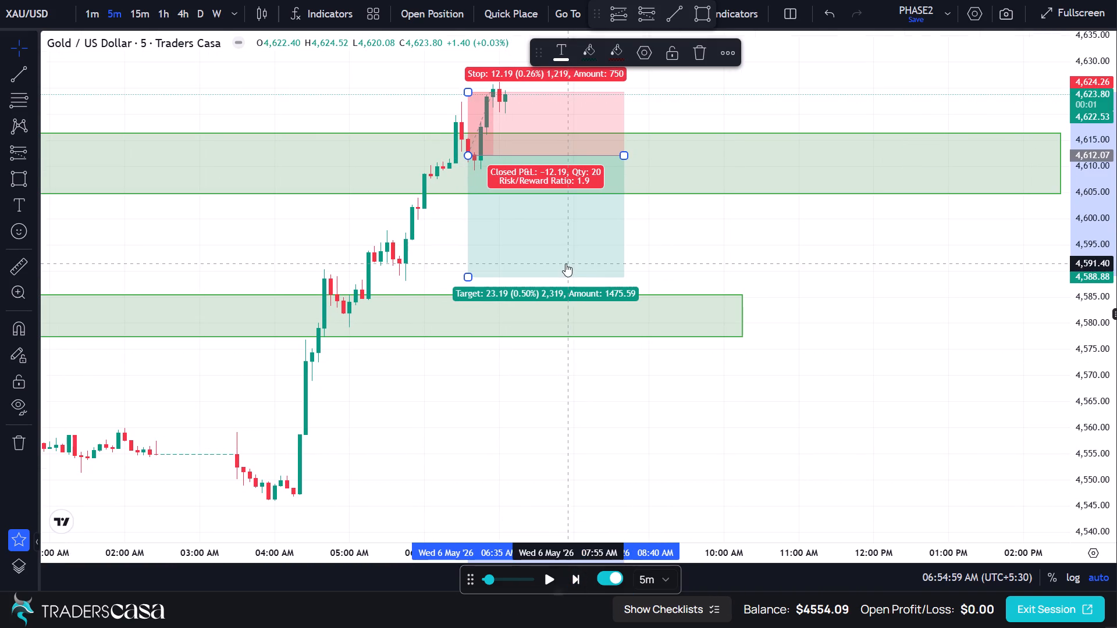
{"action": "left_click", "coordinate": [699, 59]}
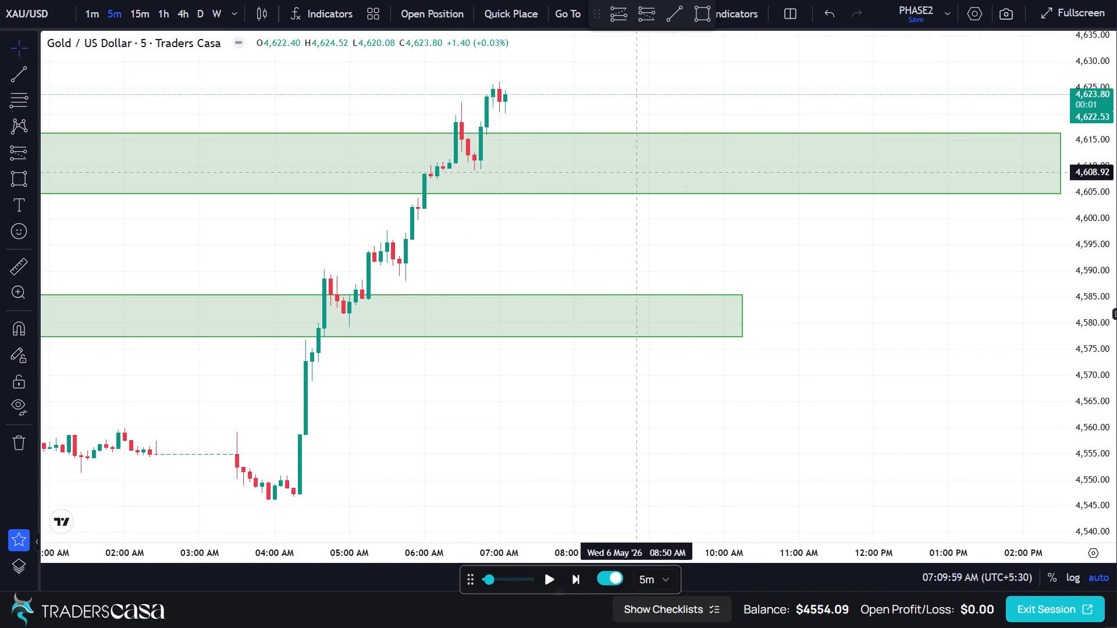
Examine the wider price history from late April to 6 May and the marked zones around the current price on the 5-minute chart.
{"action": "scroll", "coordinate": [512, 231], "scroll_direction": "down", "scroll_amount": 17}
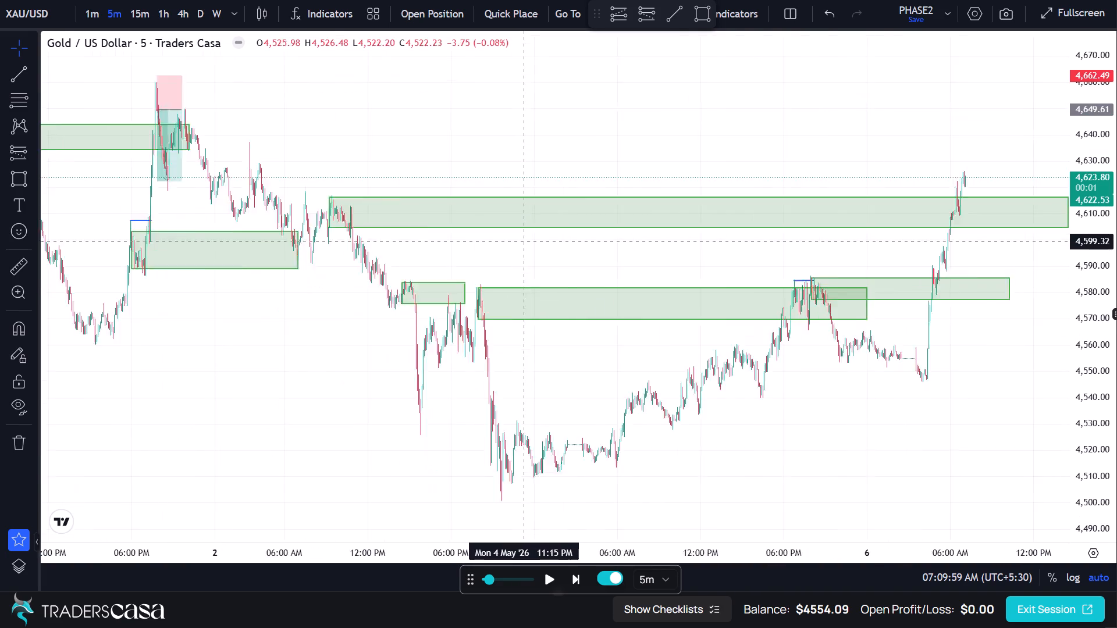
{"action": "scroll", "coordinate": [523, 275], "scroll_direction": "down", "scroll_amount": 9}
{"action": "scroll", "coordinate": [519, 281], "scroll_direction": "up", "scroll_amount": 1}
{"action": "scroll", "coordinate": [518, 282], "scroll_direction": "down", "scroll_amount": 5}
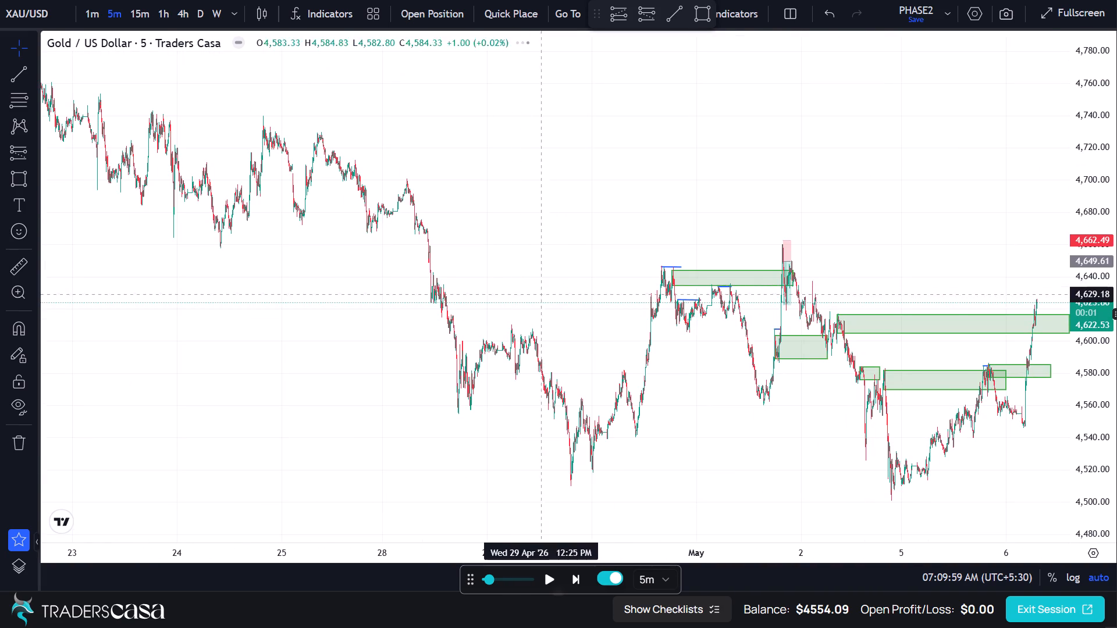
{"action": "left_click_drag", "start_coordinate": [856, 293], "coordinate": [627, 288]}
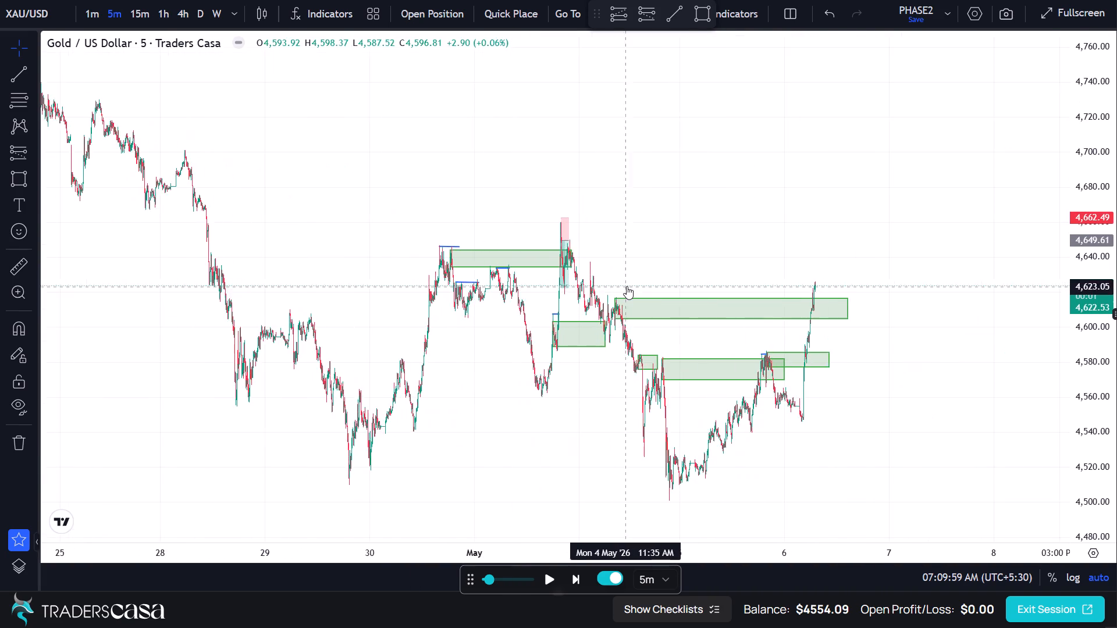
{"action": "scroll", "coordinate": [631, 281], "scroll_direction": "up", "scroll_amount": 9}
{"action": "left_click_drag", "start_coordinate": [578, 300], "coordinate": [750, 328]}
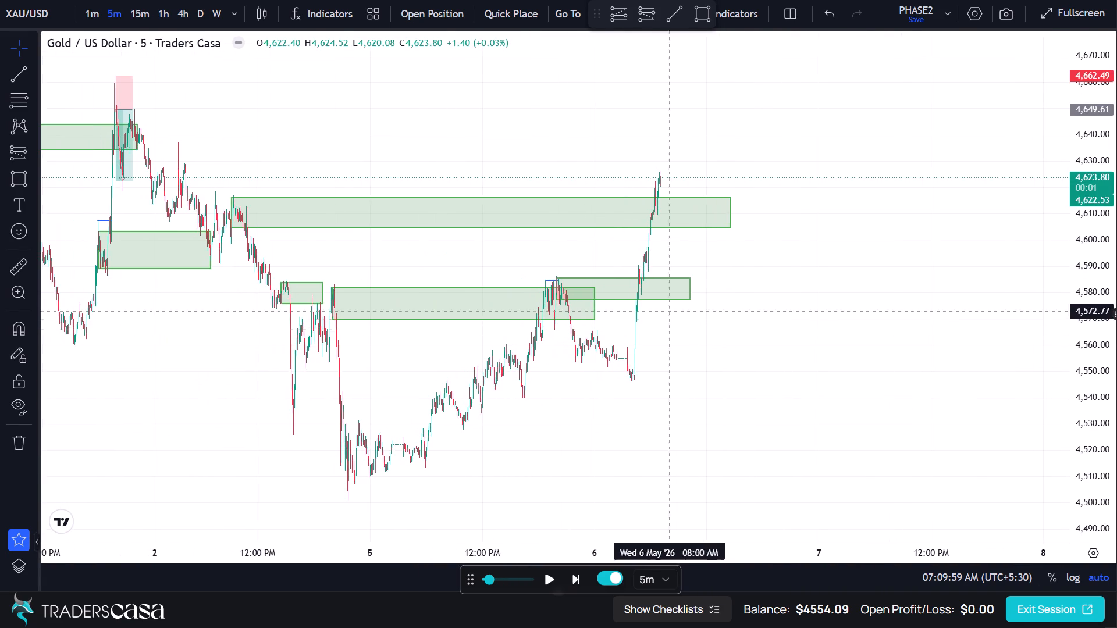
{"action": "scroll", "coordinate": [406, 237], "scroll_direction": "up", "scroll_amount": 3}
{"action": "left_click_drag", "start_coordinate": [399, 188], "coordinate": [439, 188]}
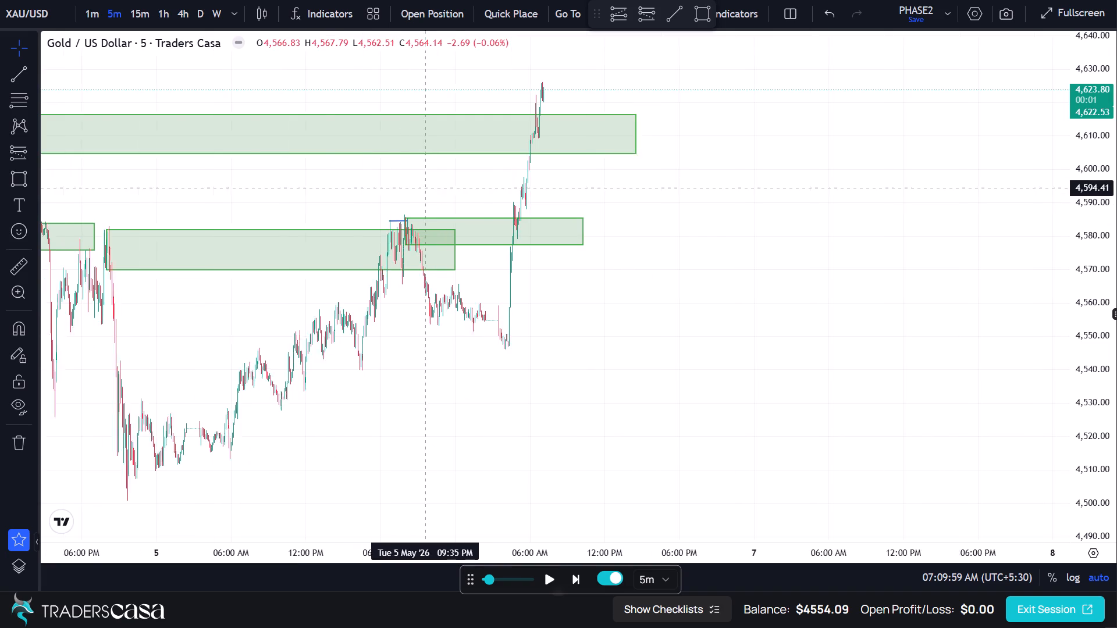
Examine the price swings and marked zones from 4 to 6 May on the 5-minute chart, dismissing the advertisement that interrupts.
{"action": "left_click_drag", "start_coordinate": [439, 188], "coordinate": [691, 242]}
{"action": "scroll", "coordinate": [471, 288], "scroll_direction": "up", "scroll_amount": 1}
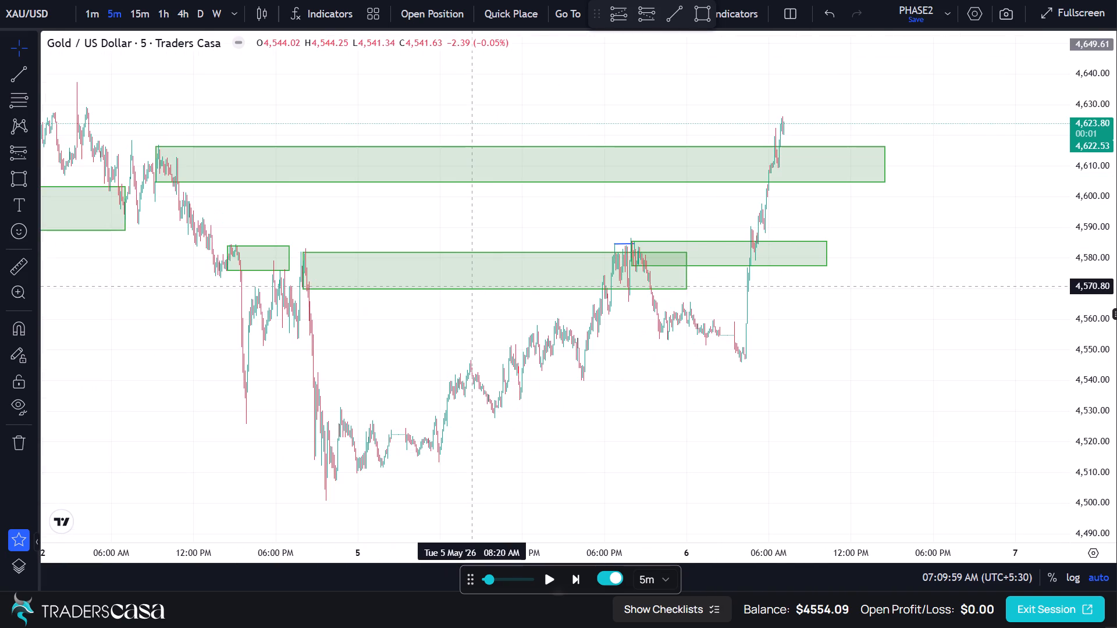
{"action": "scroll", "coordinate": [471, 282], "scroll_direction": "up", "scroll_amount": 2}
{"action": "left_click_drag", "start_coordinate": [397, 205], "coordinate": [585, 232]}
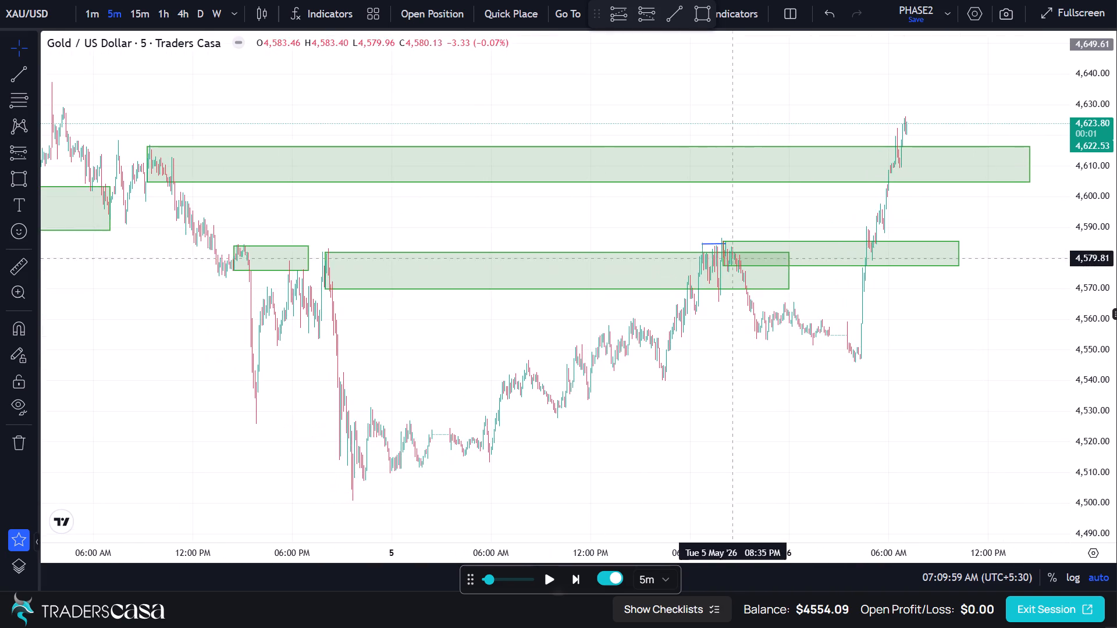
{"action": "scroll", "coordinate": [790, 249], "scroll_direction": "up", "scroll_amount": 6}
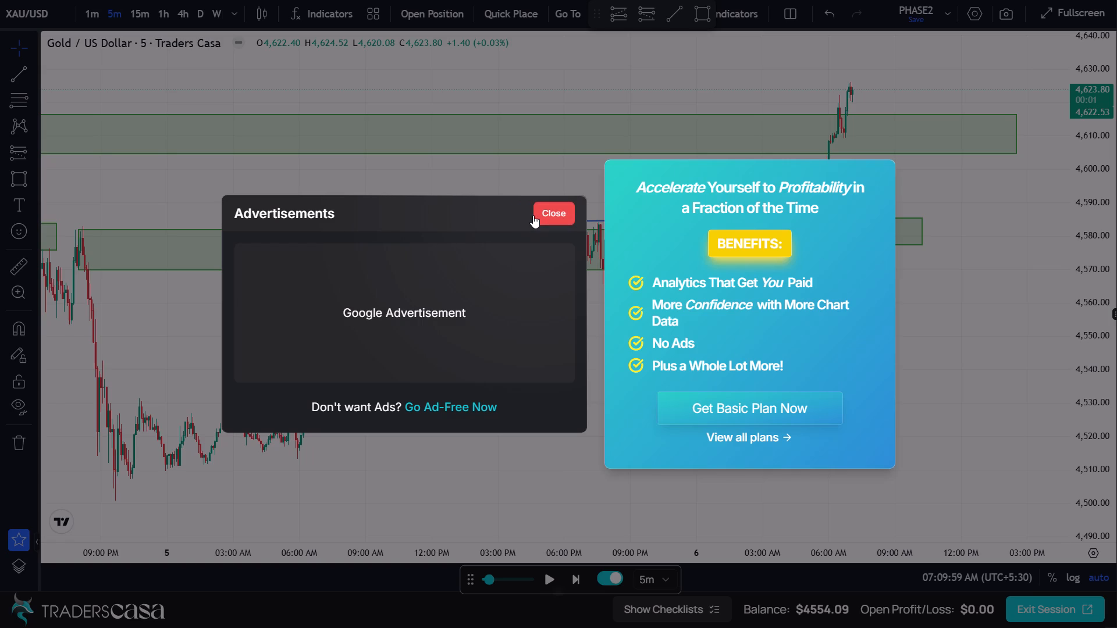
{"action": "left_click", "coordinate": [533, 215]}
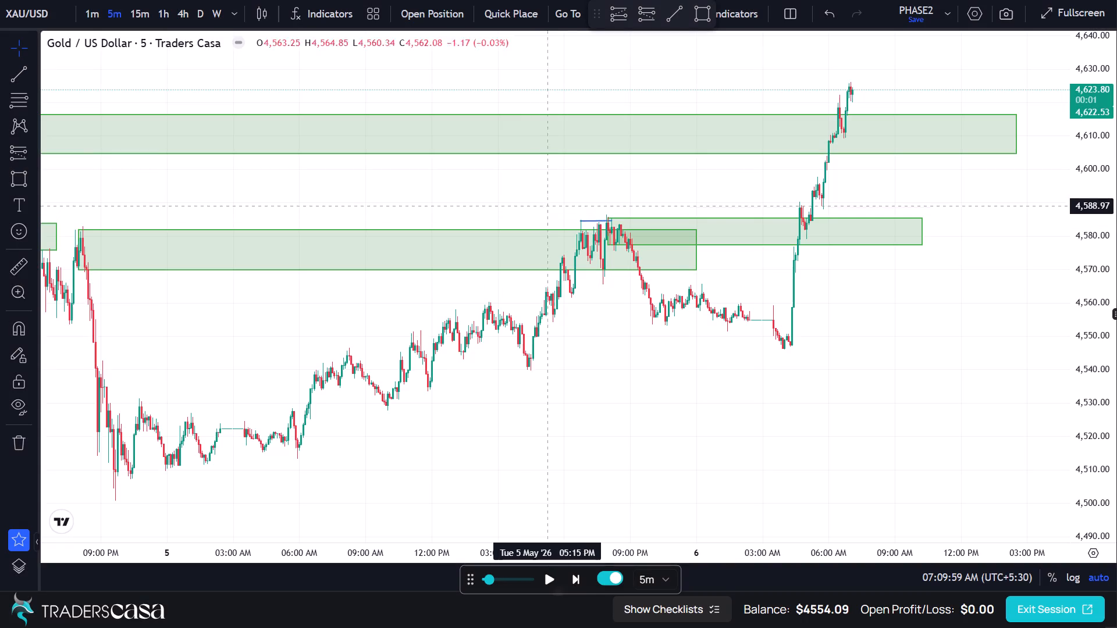
{"action": "left_click_drag", "start_coordinate": [588, 175], "coordinate": [909, 193]}
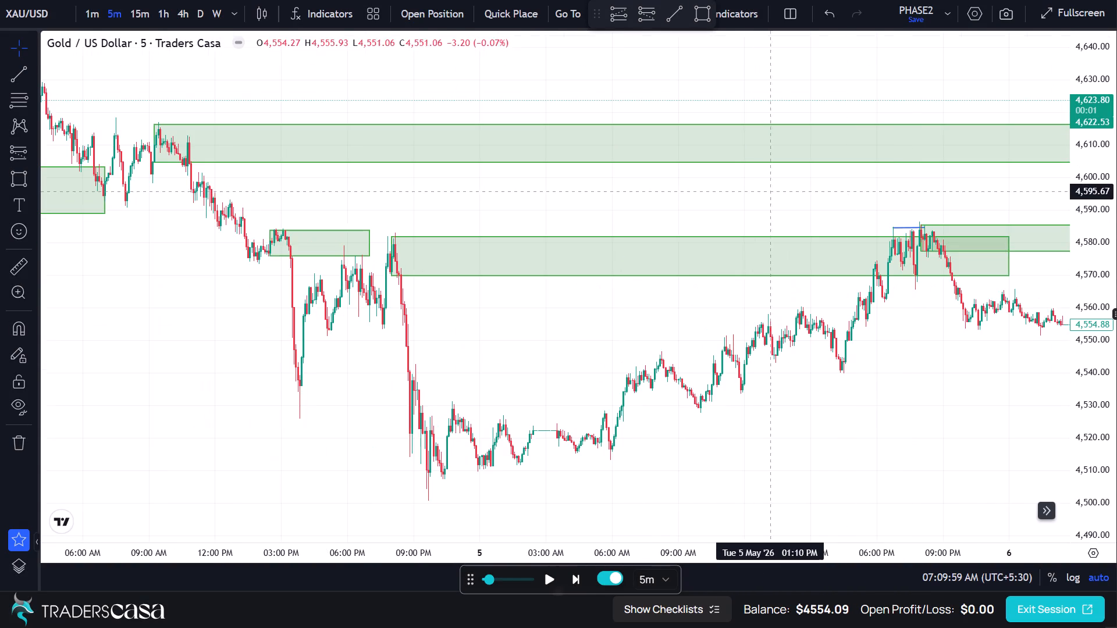
{"action": "left_click_drag", "start_coordinate": [741, 188], "coordinate": [337, 246]}
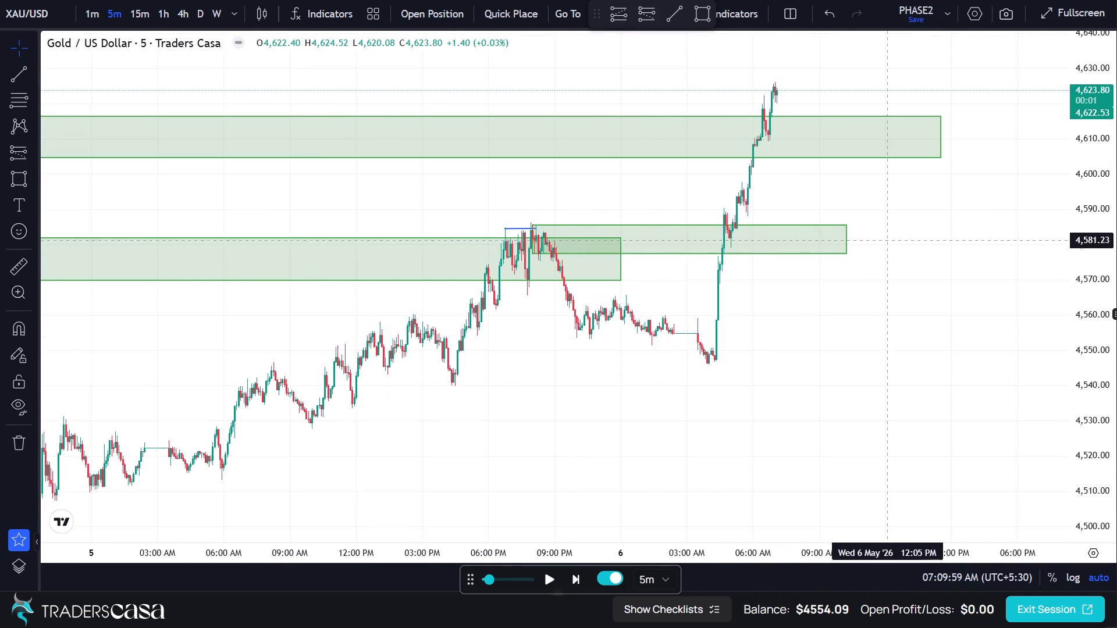
{"action": "left_click_drag", "start_coordinate": [840, 196], "coordinate": [738, 247]}
{"action": "scroll", "coordinate": [715, 237], "scroll_direction": "up", "scroll_amount": 1}
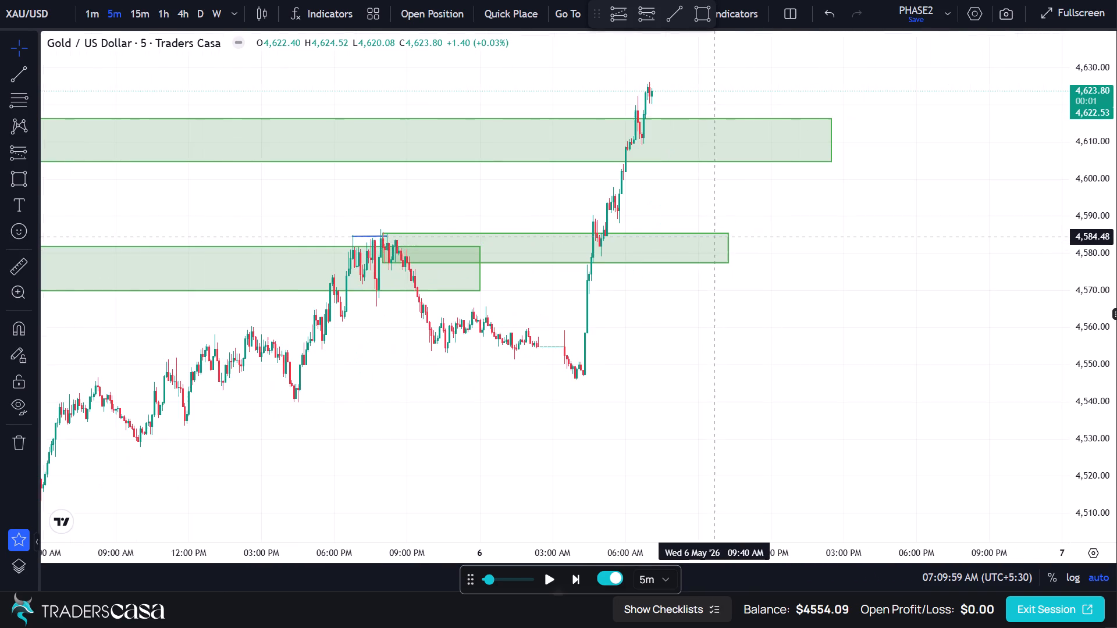
{"action": "scroll", "coordinate": [715, 237], "scroll_direction": "up", "scroll_amount": 4}
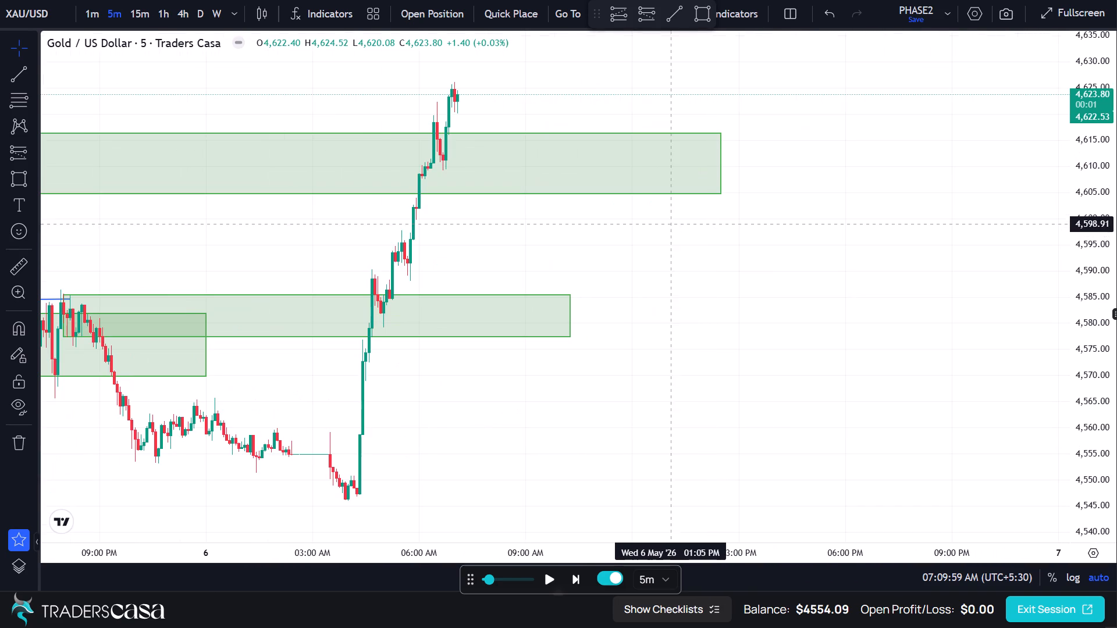
{"action": "scroll", "coordinate": [457, 269], "scroll_direction": "up", "scroll_amount": 2}
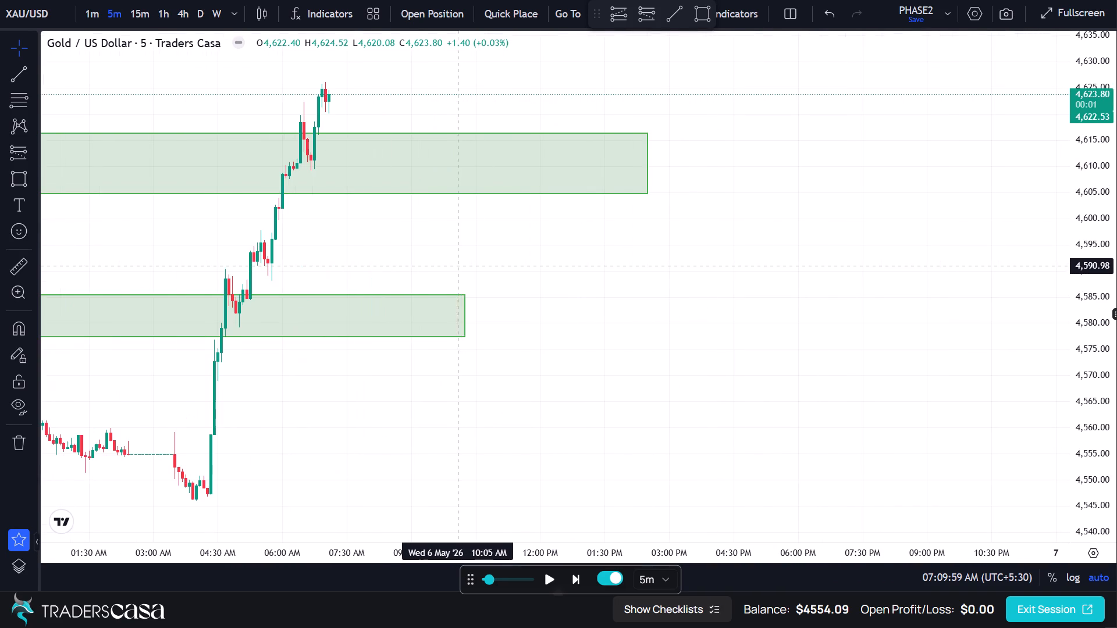
{"action": "left_click_drag", "start_coordinate": [411, 259], "coordinate": [633, 267]}
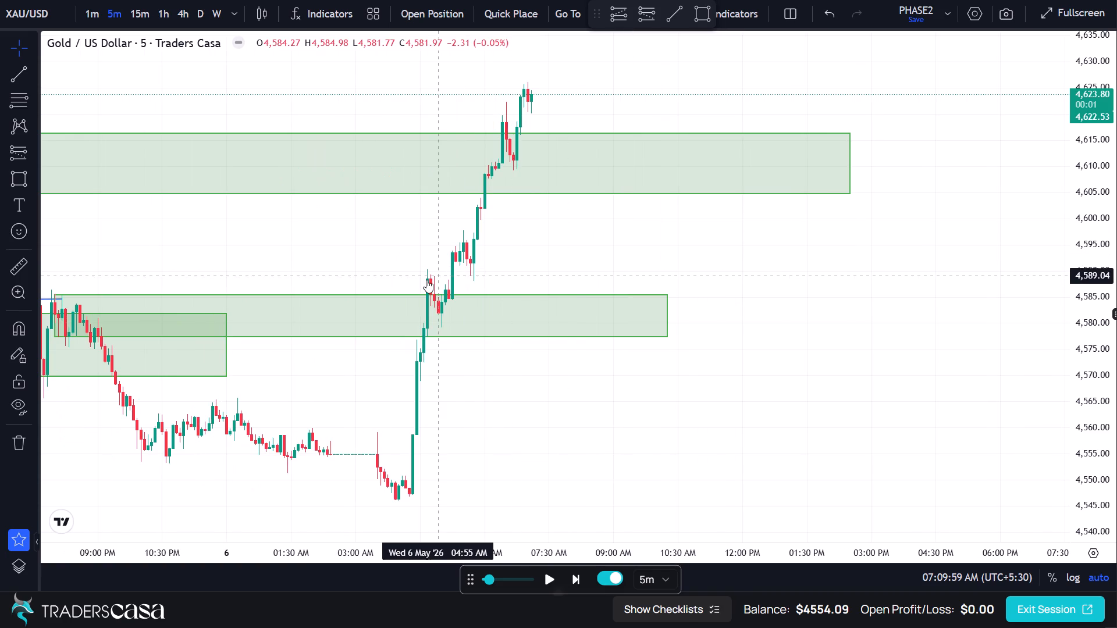
{"action": "scroll", "coordinate": [518, 179], "scroll_direction": "up", "scroll_amount": 2}
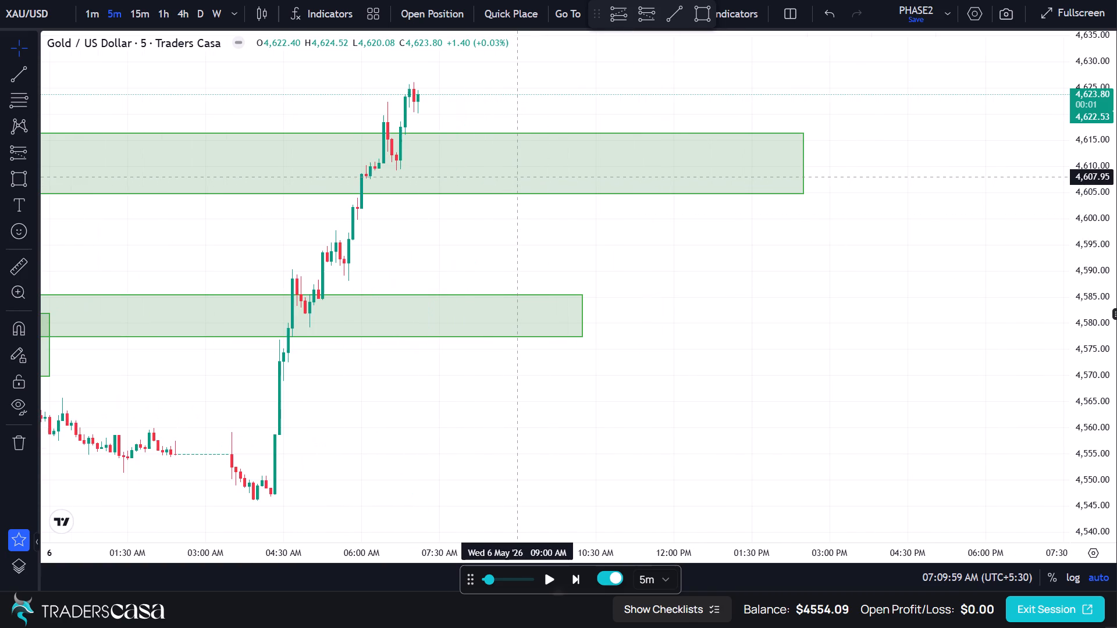
Draw a near-horizontal trend line at about 4622.3 from the 06:30 AM high on 6 May to about 07:15 AM.
{"action": "left_click", "coordinate": [22, 74]}
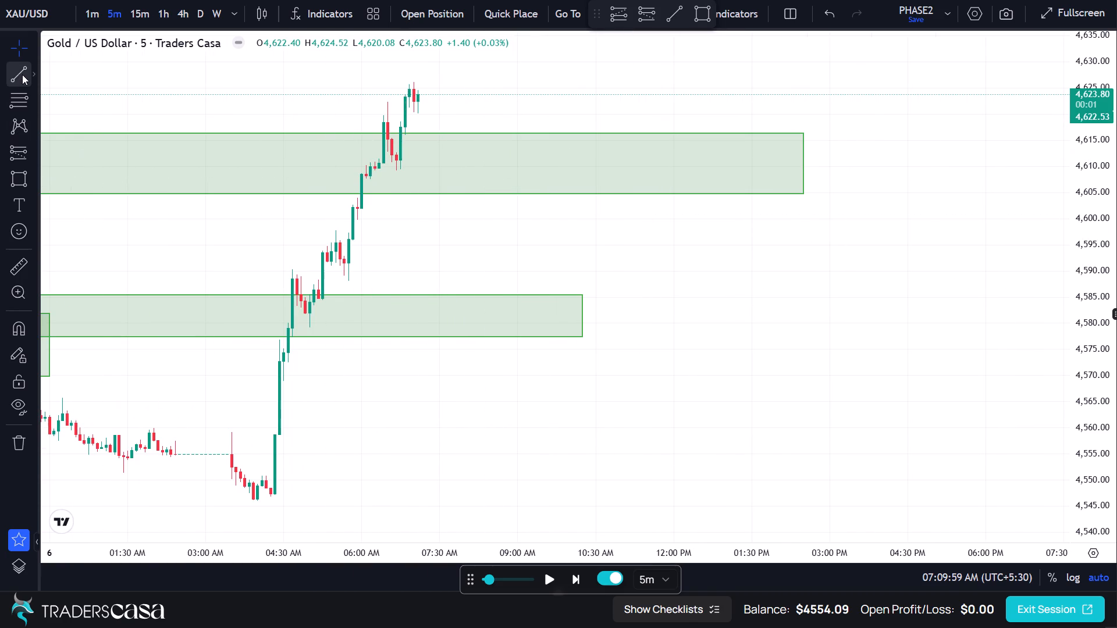
{"action": "left_click", "coordinate": [387, 102]}
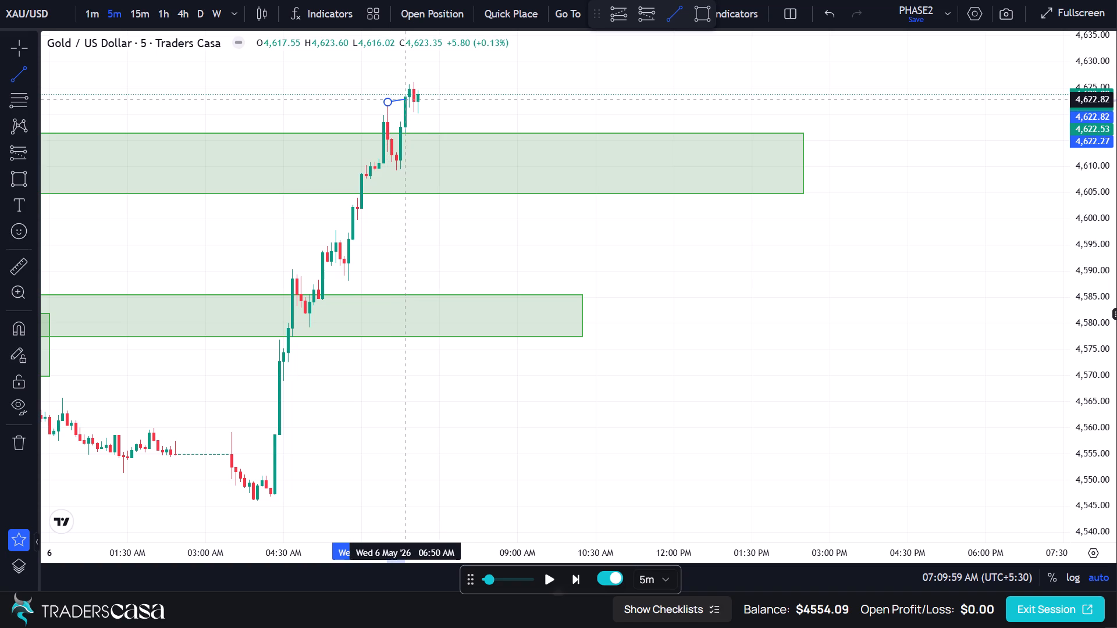
{"action": "left_click", "coordinate": [417, 101]}
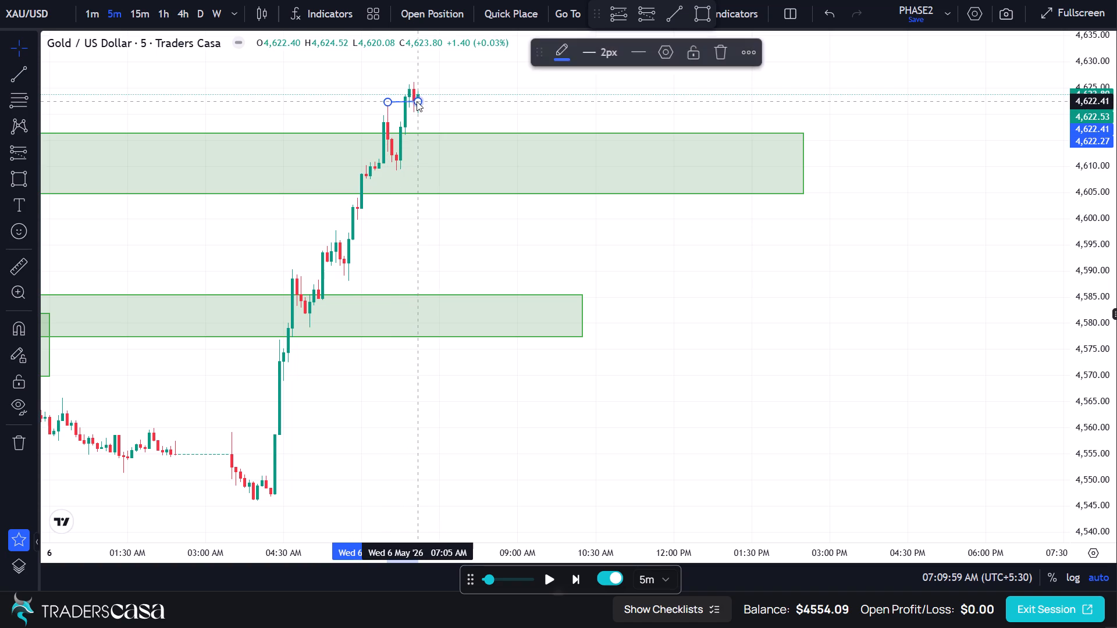
{"action": "left_click", "coordinate": [432, 92]}
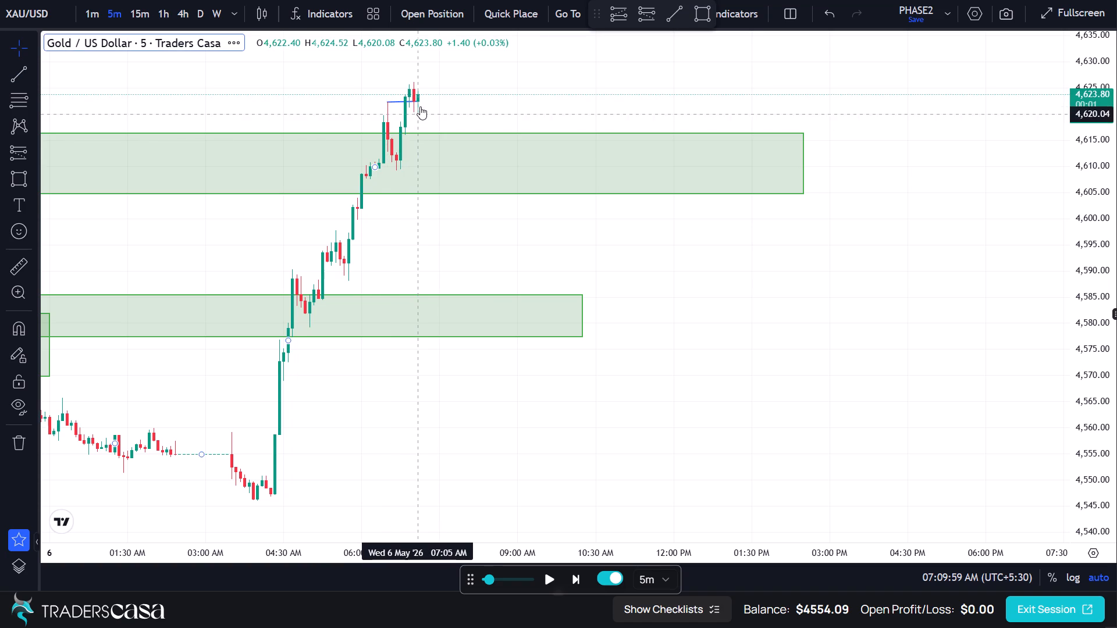
{"action": "left_click_drag", "start_coordinate": [419, 101], "coordinate": [415, 101]}
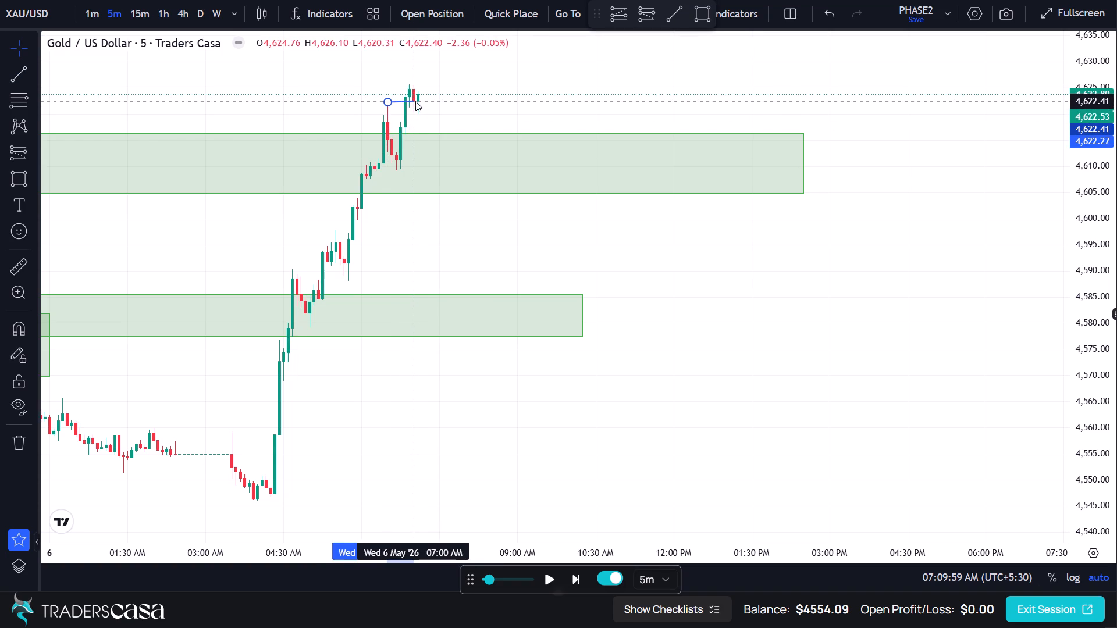
{"action": "left_click_drag", "start_coordinate": [415, 101], "coordinate": [422, 102]}
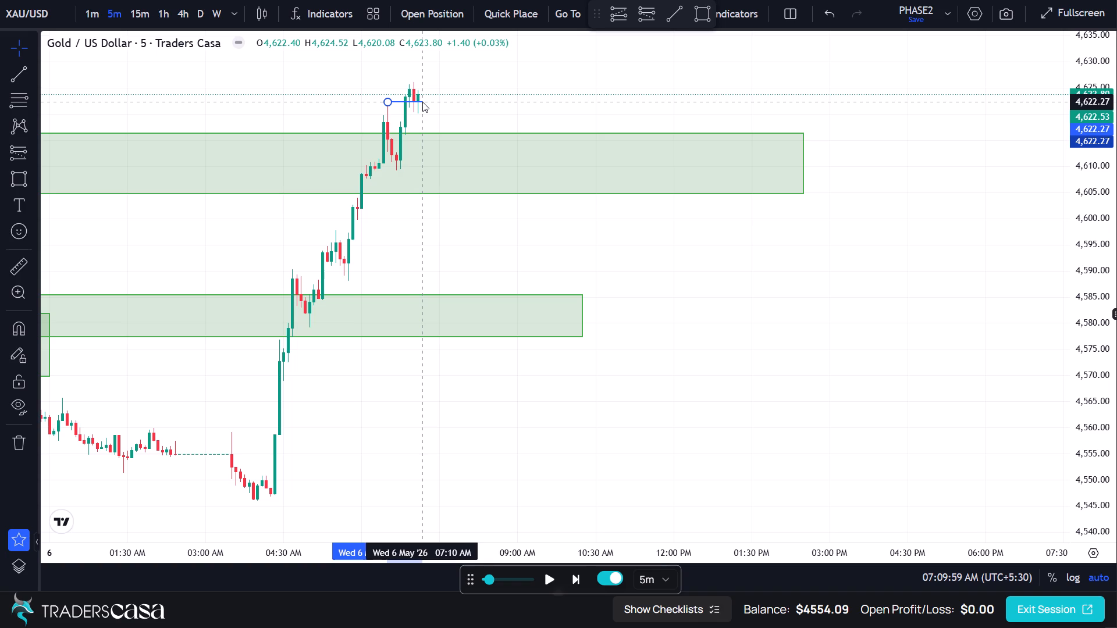
{"action": "left_click_drag", "start_coordinate": [422, 102], "coordinate": [425, 102]}
{"action": "left_click", "coordinate": [428, 84]}
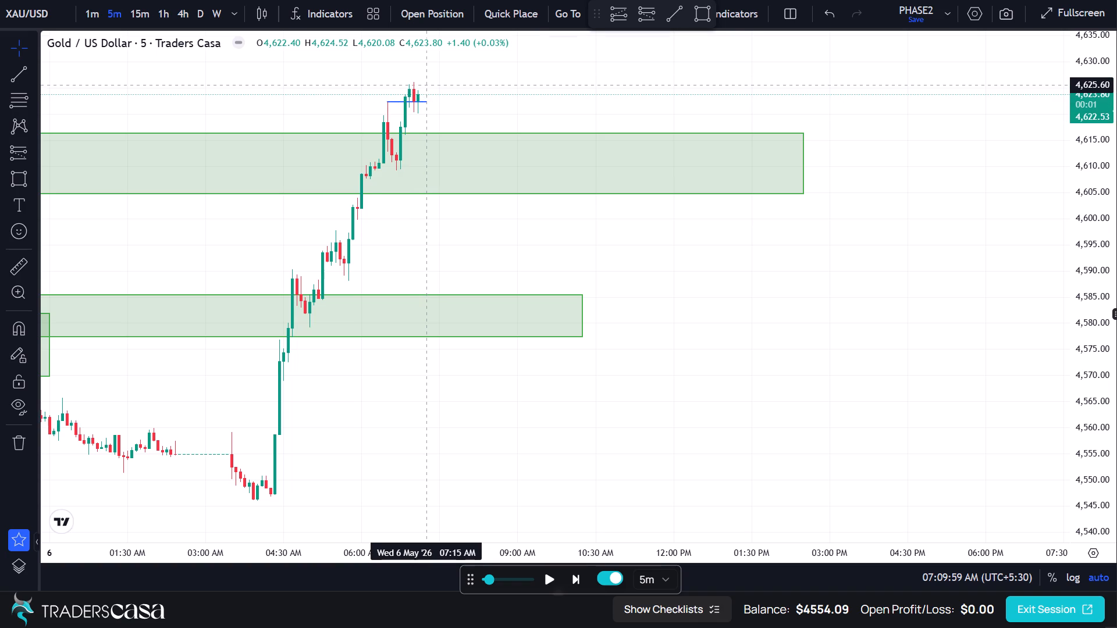
Place a short position drawing at the 07:05 AM candle on 6 May with entry about 4621.99 and target about 4605.96.
{"action": "left_click", "coordinate": [11, 152]}
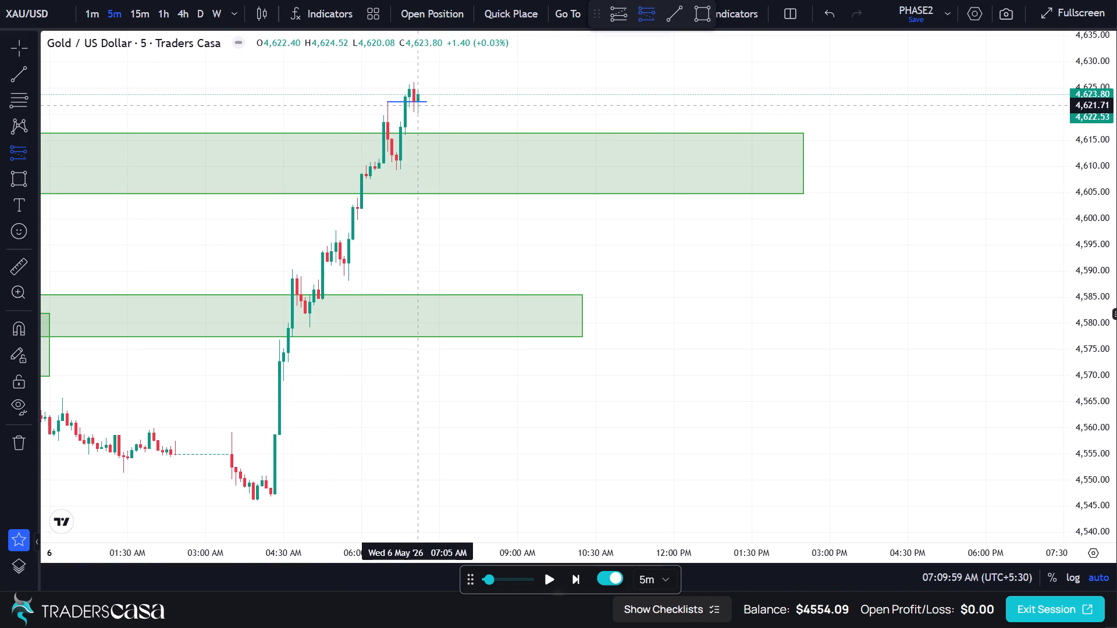
{"action": "left_click", "coordinate": [419, 104]}
{"action": "left_click", "coordinate": [363, 84]}
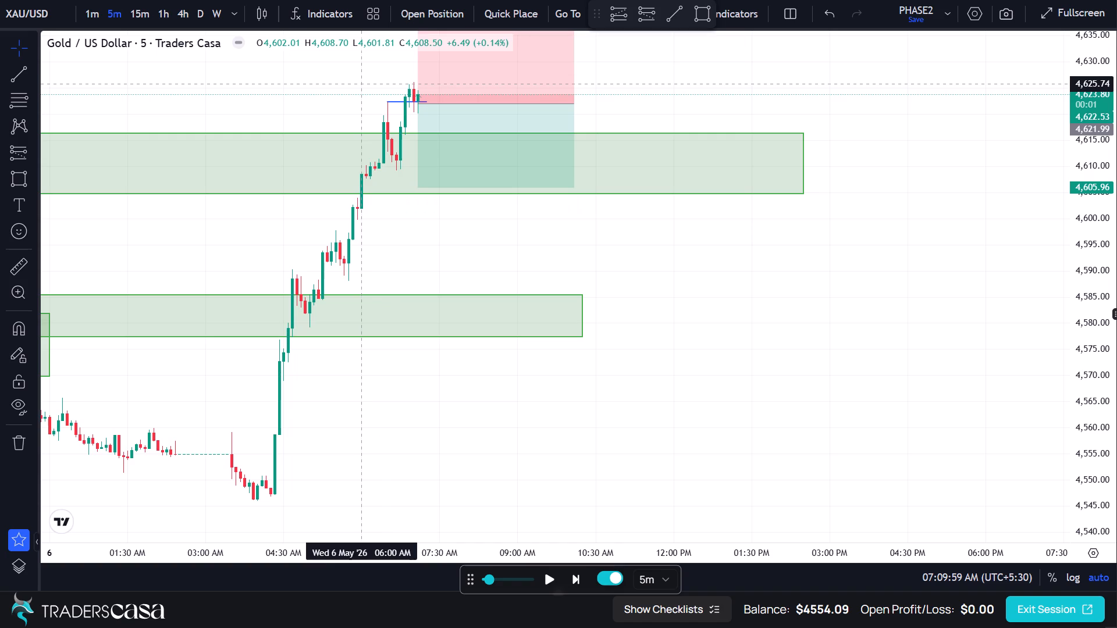
{"action": "left_click_drag", "start_coordinate": [363, 84], "coordinate": [565, 102]}
{"action": "left_click_drag", "start_coordinate": [499, 84], "coordinate": [492, 173]}
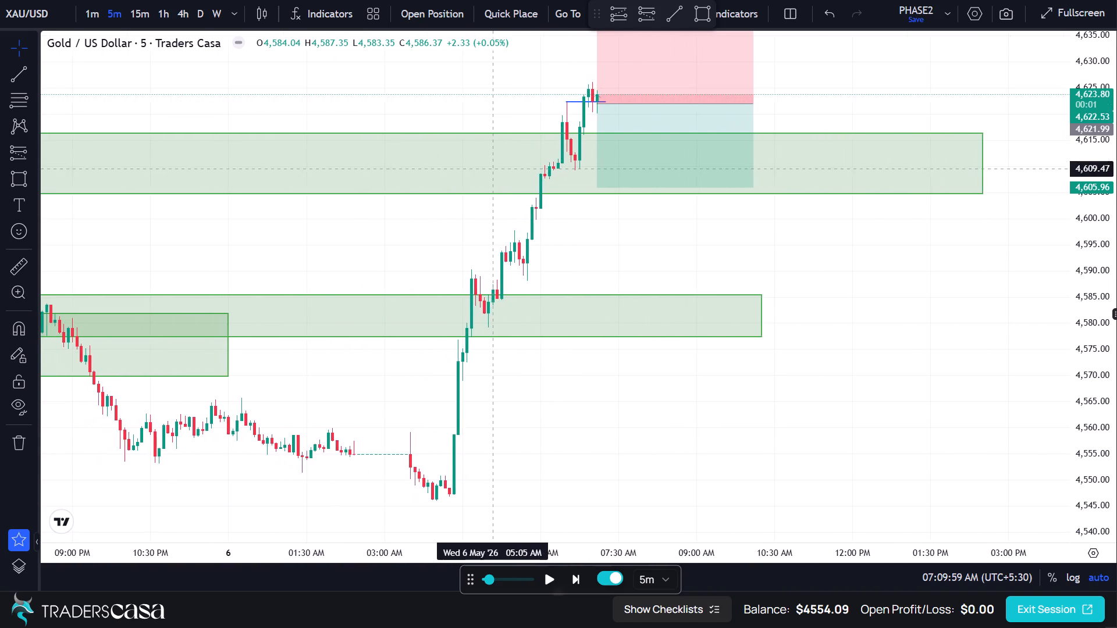
{"action": "left_click_drag", "start_coordinate": [492, 173], "coordinate": [493, 173]}
{"action": "left_click", "coordinate": [596, 42]}
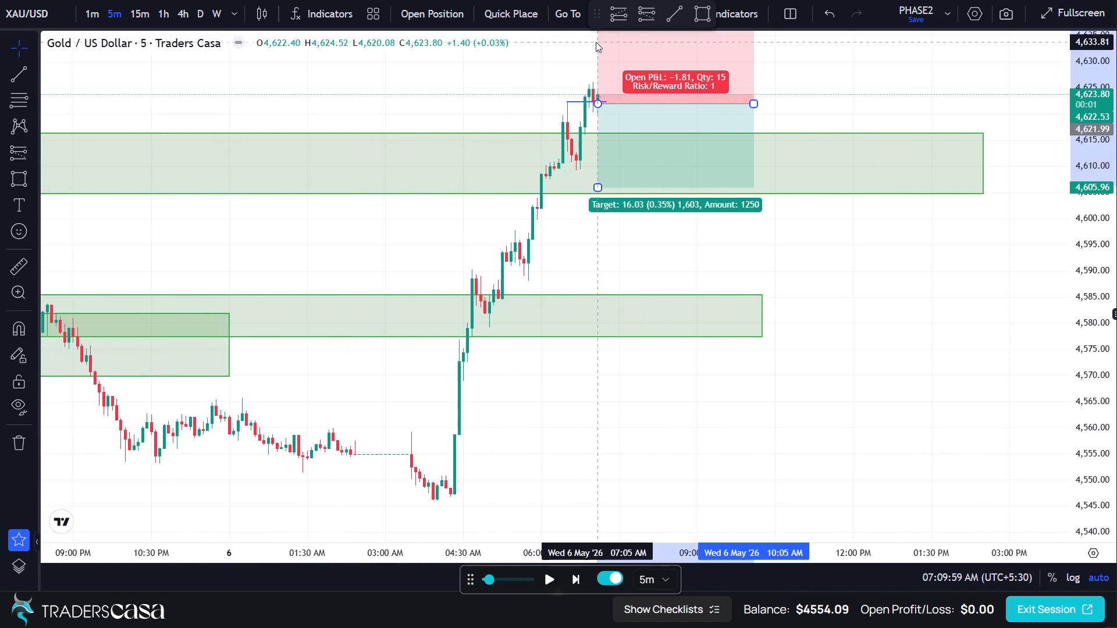
Shorten the short position's stop distance to about 11.68 and move the drawing to entry about 4619.49 at 07:00 AM.
{"action": "left_click_drag", "start_coordinate": [611, 63], "coordinate": [612, 105]}
{"action": "left_click_drag", "start_coordinate": [616, 112], "coordinate": [616, 112]}
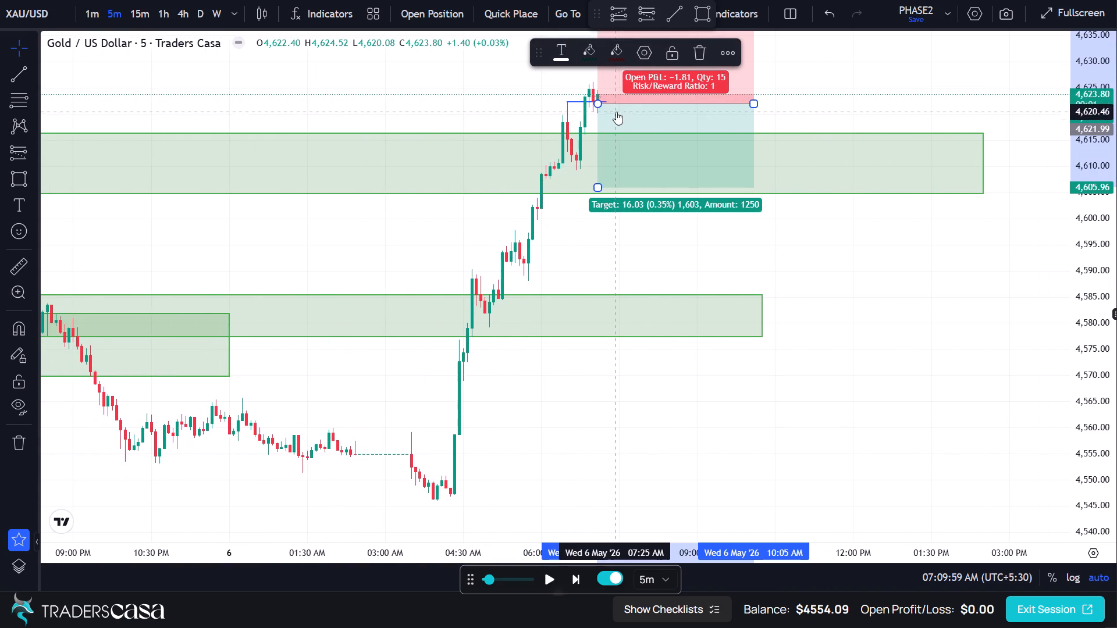
{"action": "left_click_drag", "start_coordinate": [616, 112], "coordinate": [621, 187]}
{"action": "left_click_drag", "start_coordinate": [600, 94], "coordinate": [602, 110]}
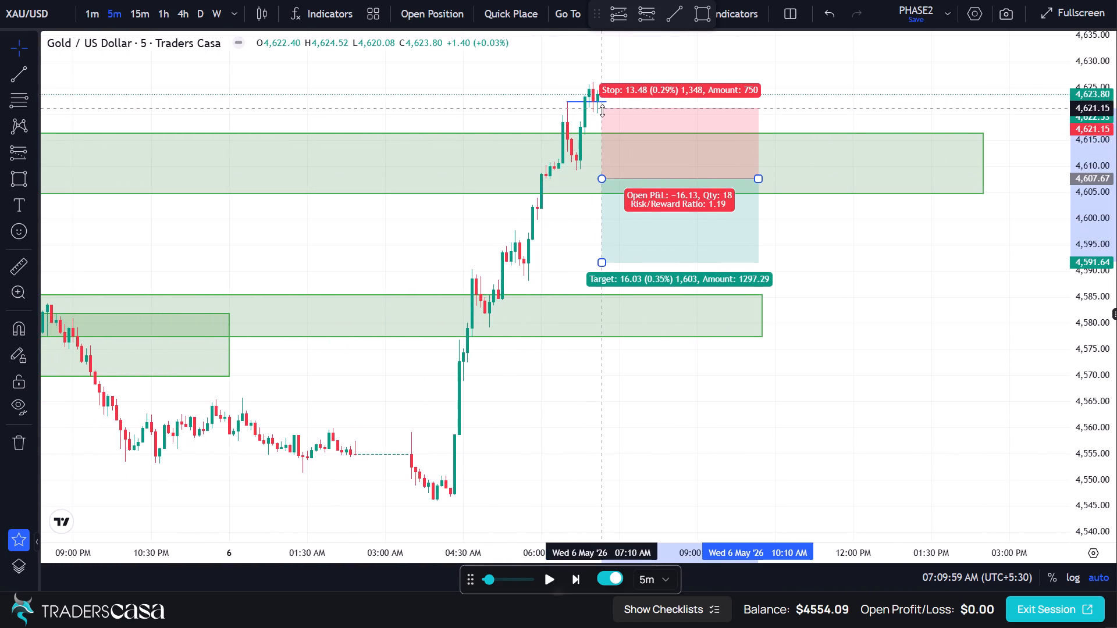
{"action": "left_click_drag", "start_coordinate": [602, 110], "coordinate": [604, 117]}
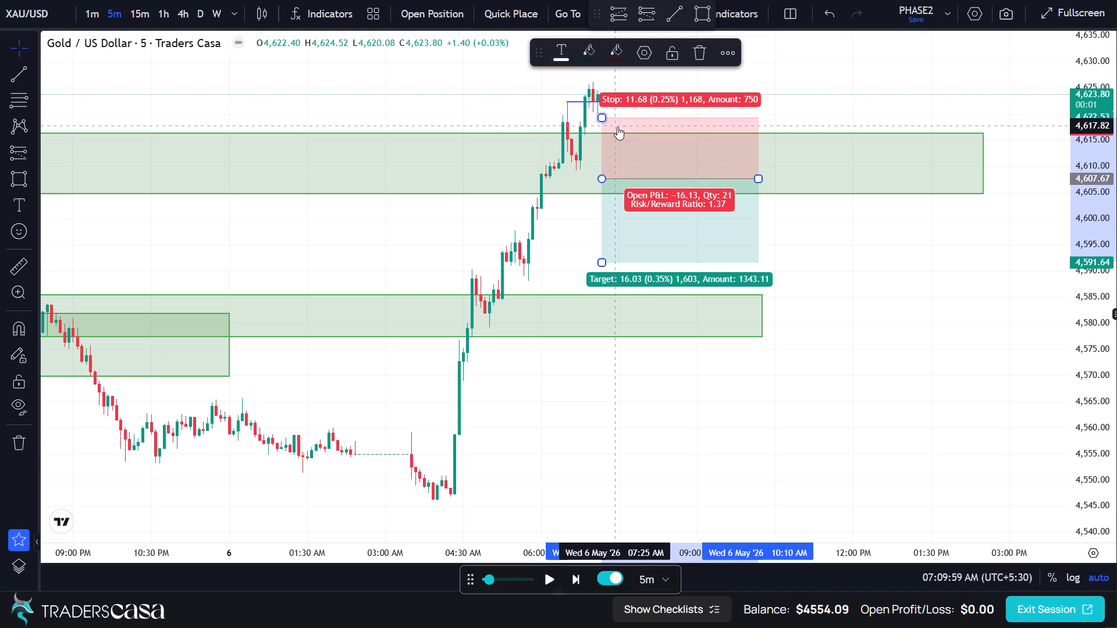
{"action": "left_click_drag", "start_coordinate": [630, 122], "coordinate": [627, 98]}
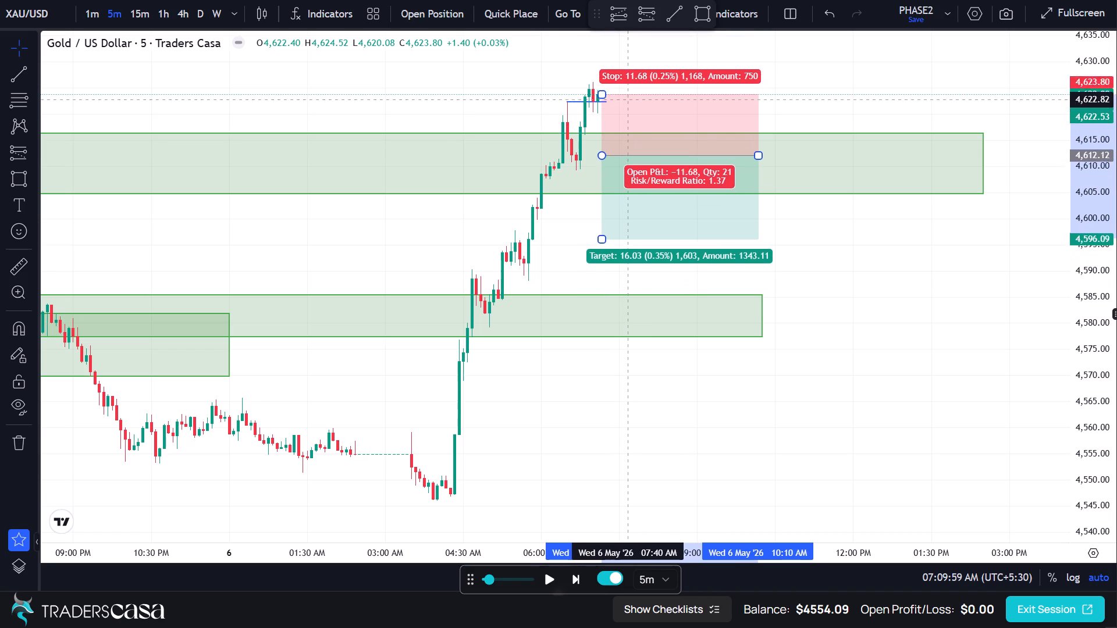
{"action": "left_click_drag", "start_coordinate": [627, 98], "coordinate": [618, 60]}
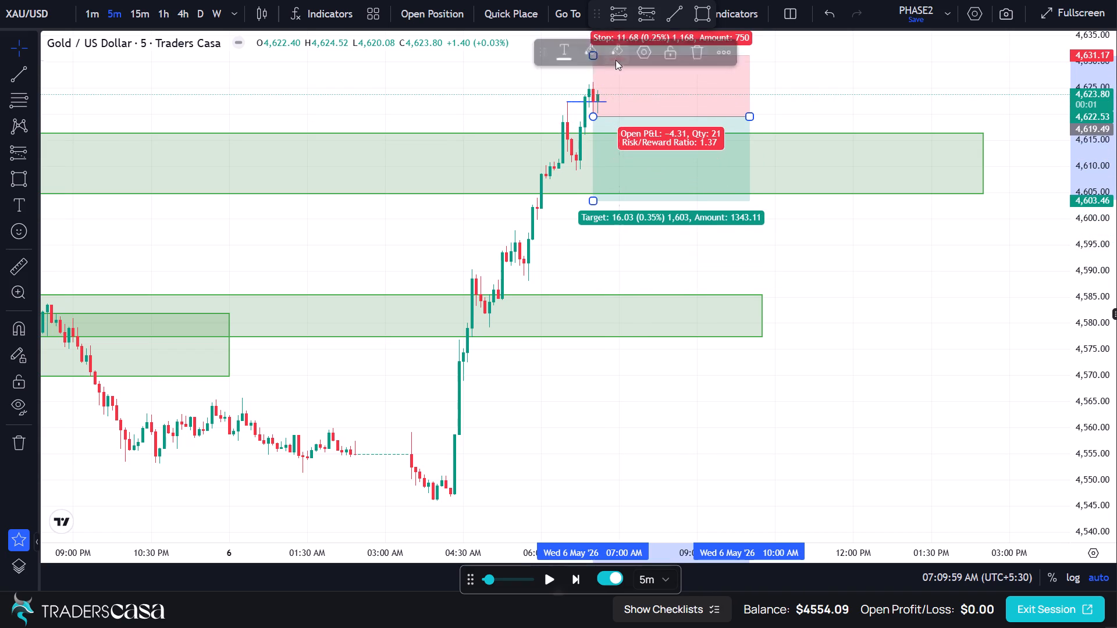
Reduce the short position's stop distance to about 9.45 and shift its entry to about 4621.58 at 07:00 AM.
{"action": "left_click", "coordinate": [563, 76]}
{"action": "left_click_drag", "start_coordinate": [595, 55], "coordinate": [593, 67]}
{"action": "left_click_drag", "start_coordinate": [609, 96], "coordinate": [609, 87]}
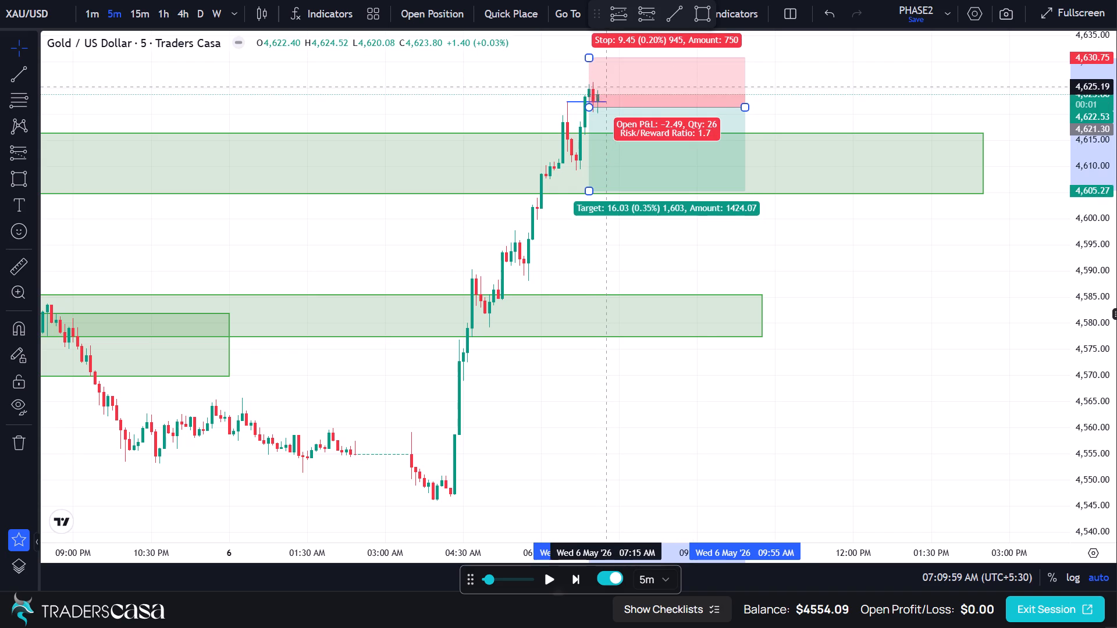
{"action": "left_click_drag", "start_coordinate": [609, 87], "coordinate": [610, 85]}
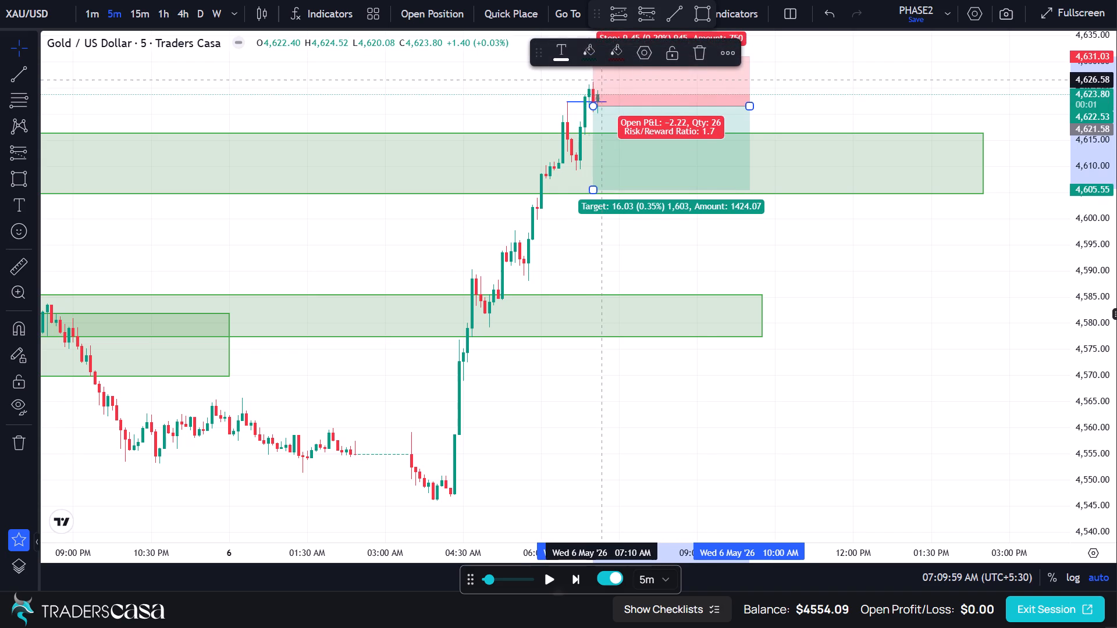
{"action": "left_click", "coordinate": [581, 81]}
Adjust the short position's stop to about 4628.52 and its target to about 4607.67 for a risk/reward ratio of 2.
{"action": "left_click_drag", "start_coordinate": [595, 58], "coordinate": [595, 67]}
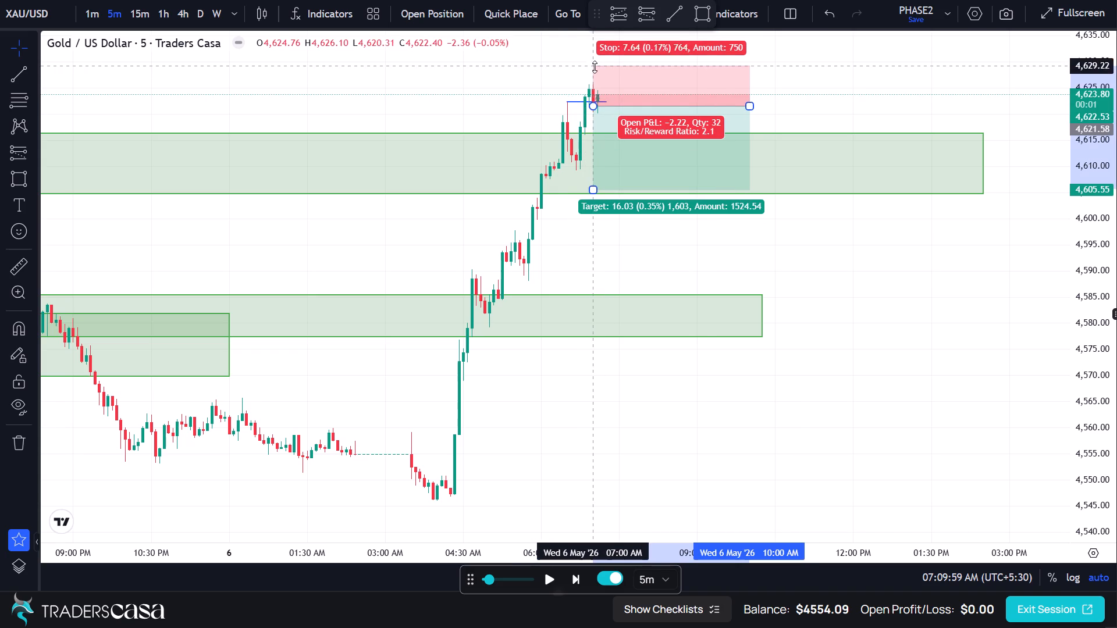
{"action": "left_click_drag", "start_coordinate": [595, 67], "coordinate": [596, 69]}
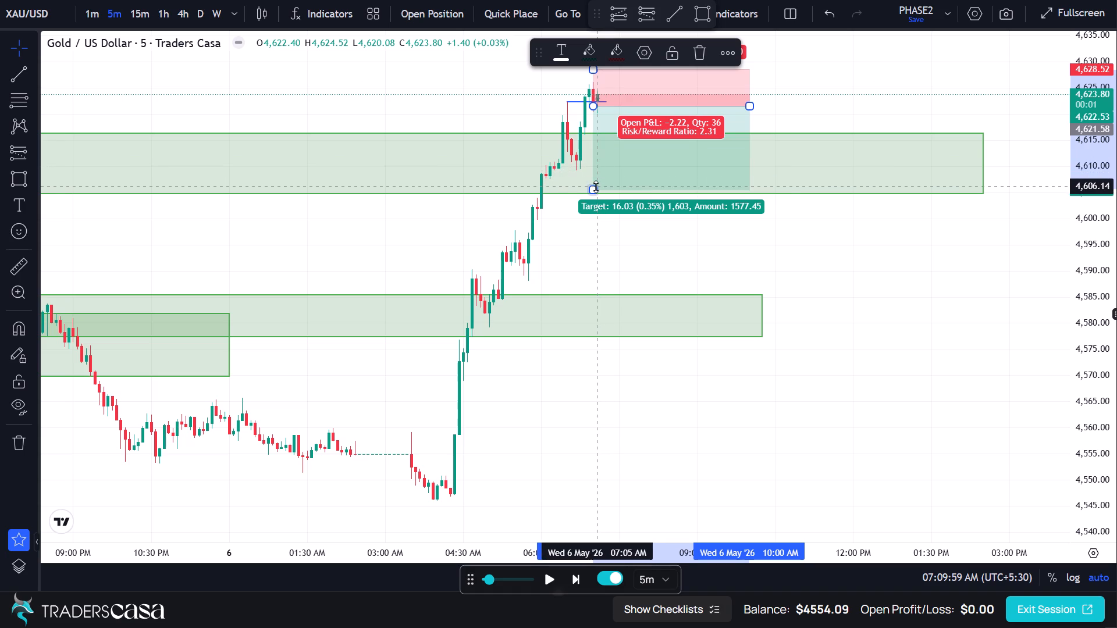
{"action": "left_click_drag", "start_coordinate": [595, 189], "coordinate": [596, 173]}
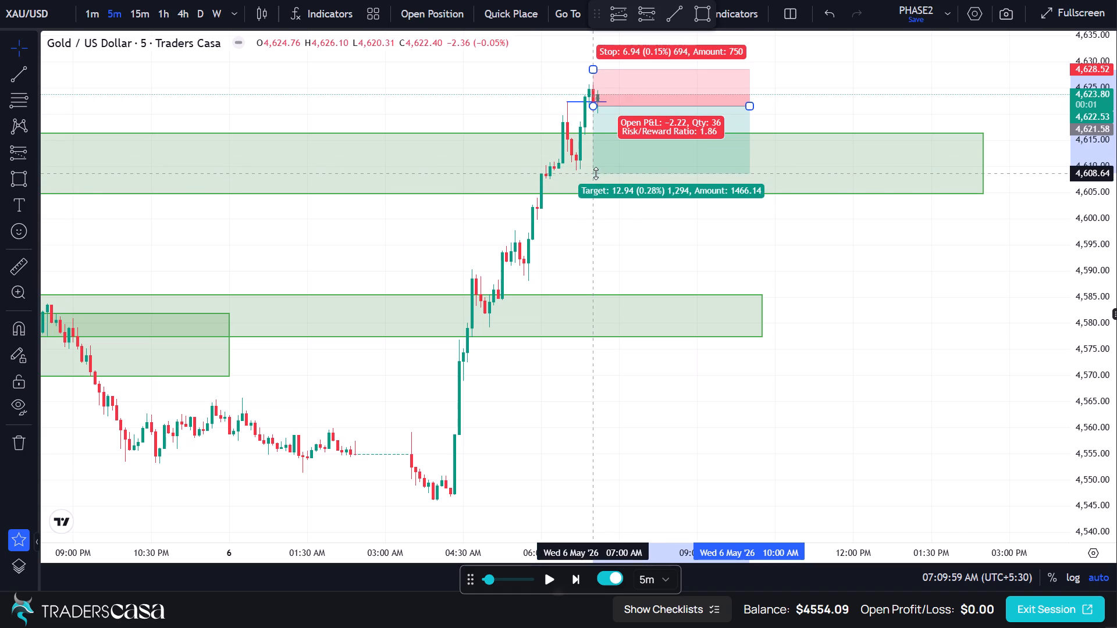
{"action": "left_click_drag", "start_coordinate": [596, 173], "coordinate": [596, 179]}
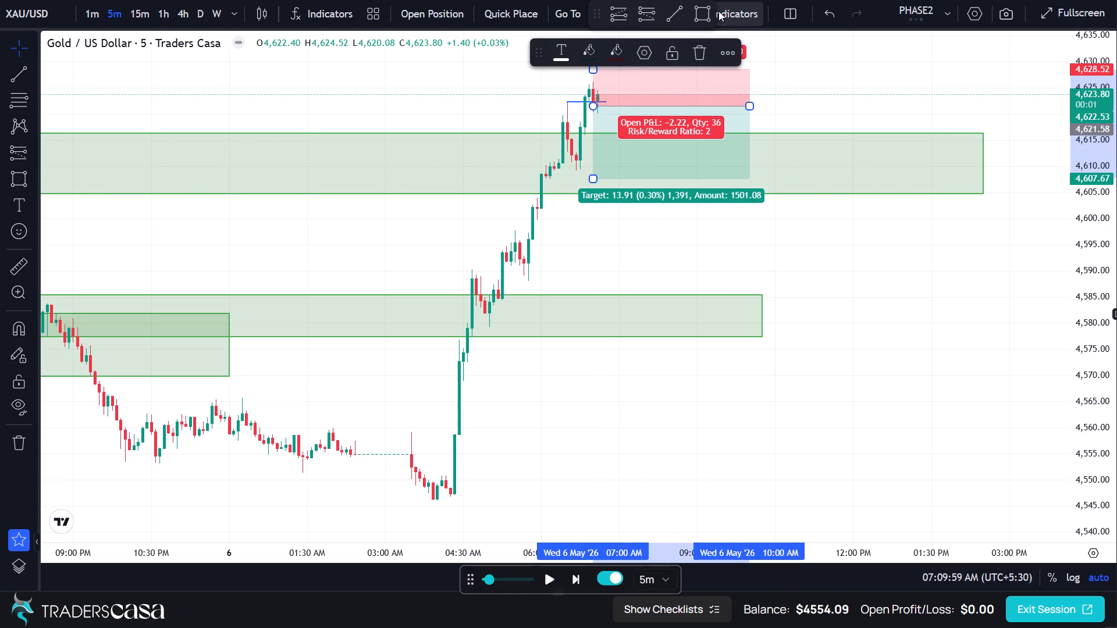
{"action": "left_click", "coordinate": [789, 63]}
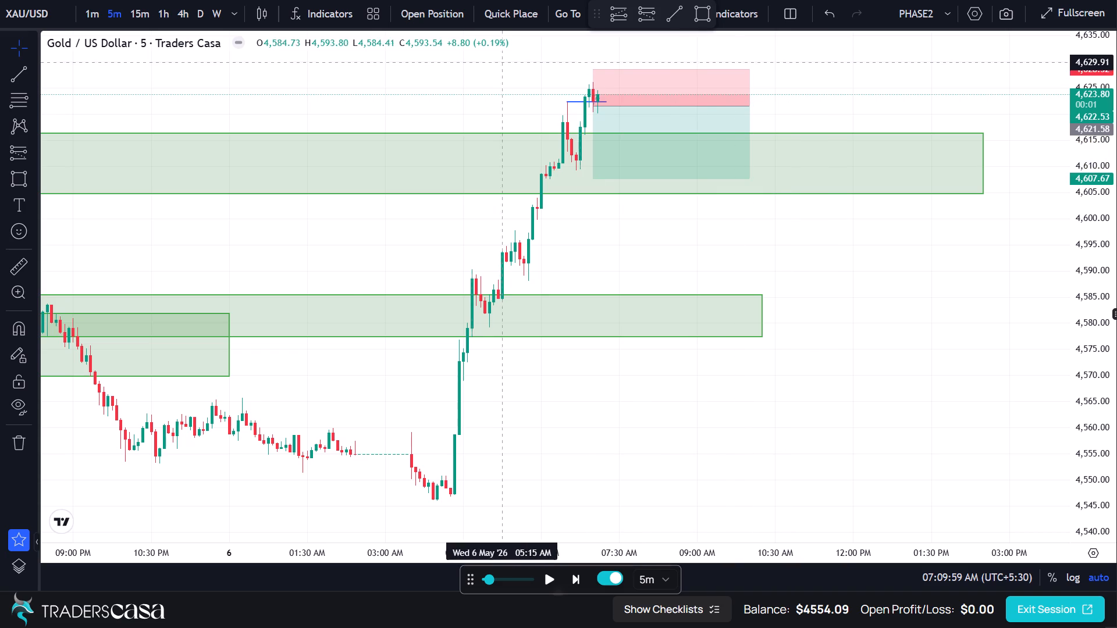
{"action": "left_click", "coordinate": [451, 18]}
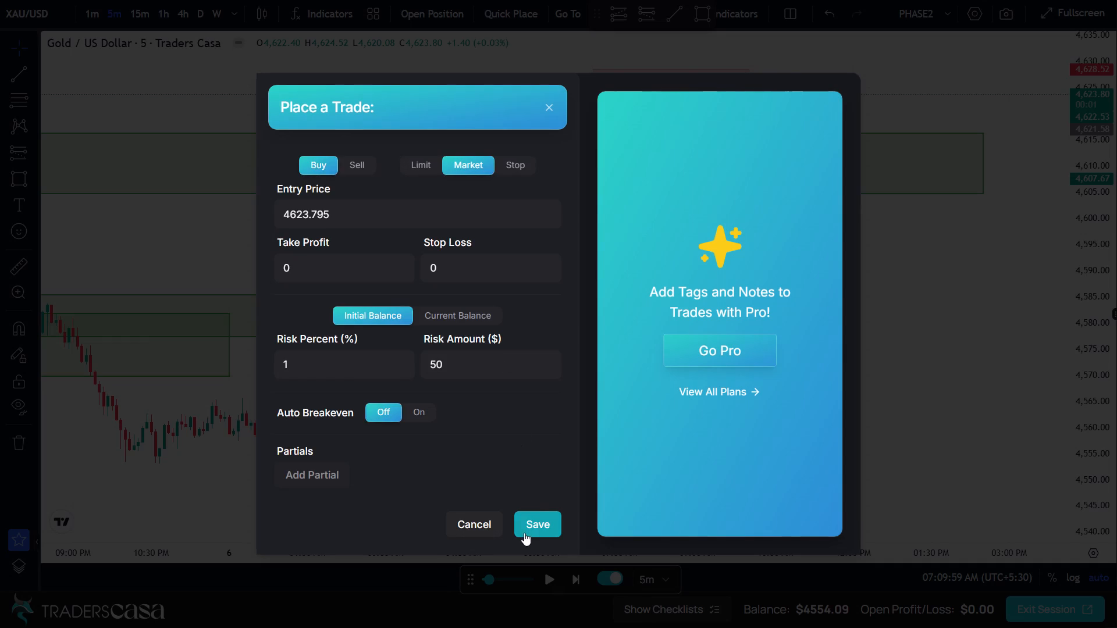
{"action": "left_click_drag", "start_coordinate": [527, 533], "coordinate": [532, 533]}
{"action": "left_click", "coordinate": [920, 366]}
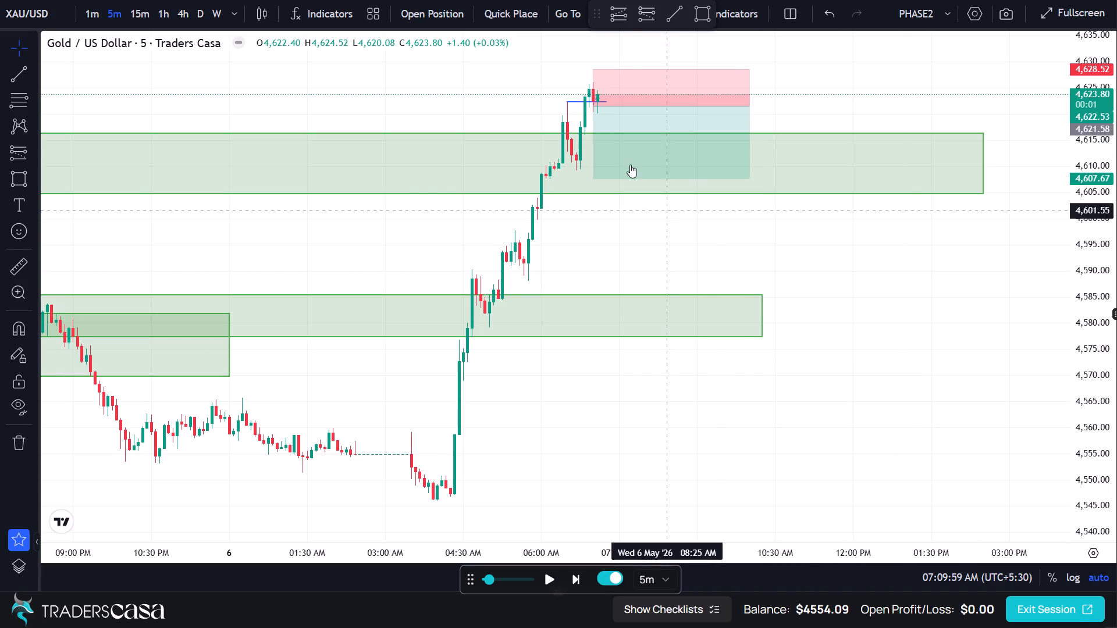
Place a sell stop order from the short position drawing: entry 4622.41, take profit 4608.5, stop loss 4629.35, risking 1% ($50).
{"action": "left_click", "coordinate": [632, 154]}
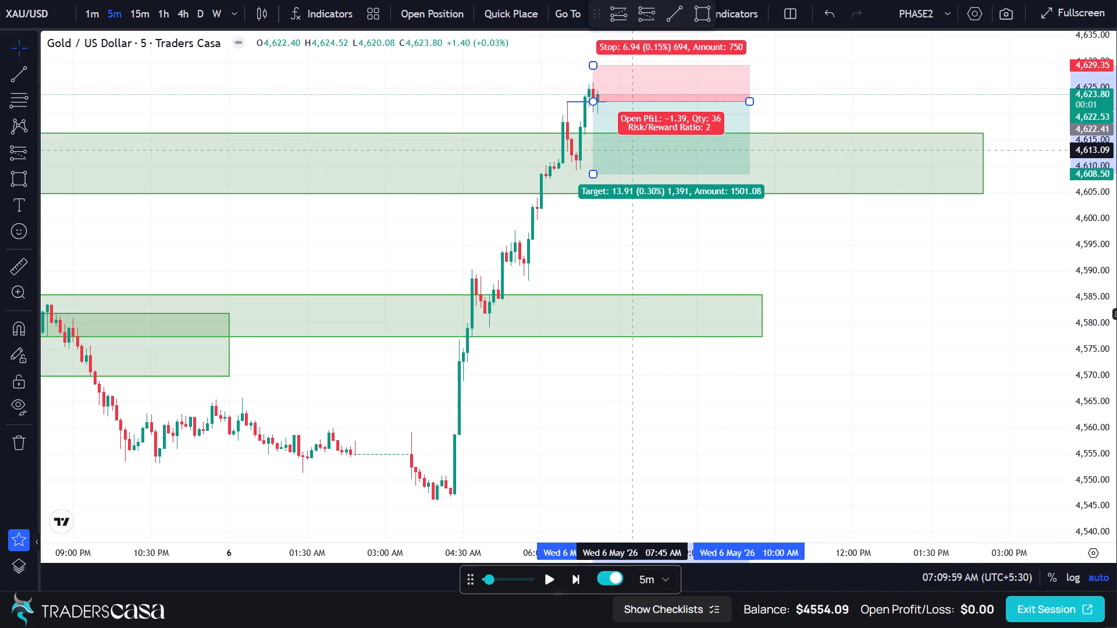
{"action": "left_click", "coordinate": [453, 20]}
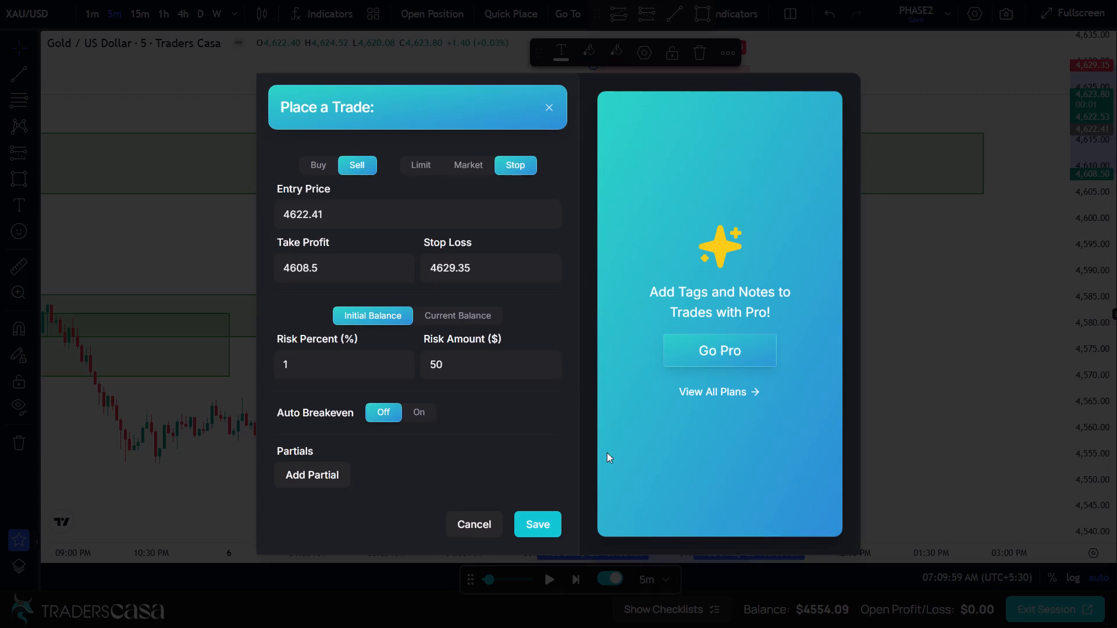
{"action": "left_click_drag", "start_coordinate": [563, 523], "coordinate": [557, 523]}
{"action": "left_click", "coordinate": [557, 523]}
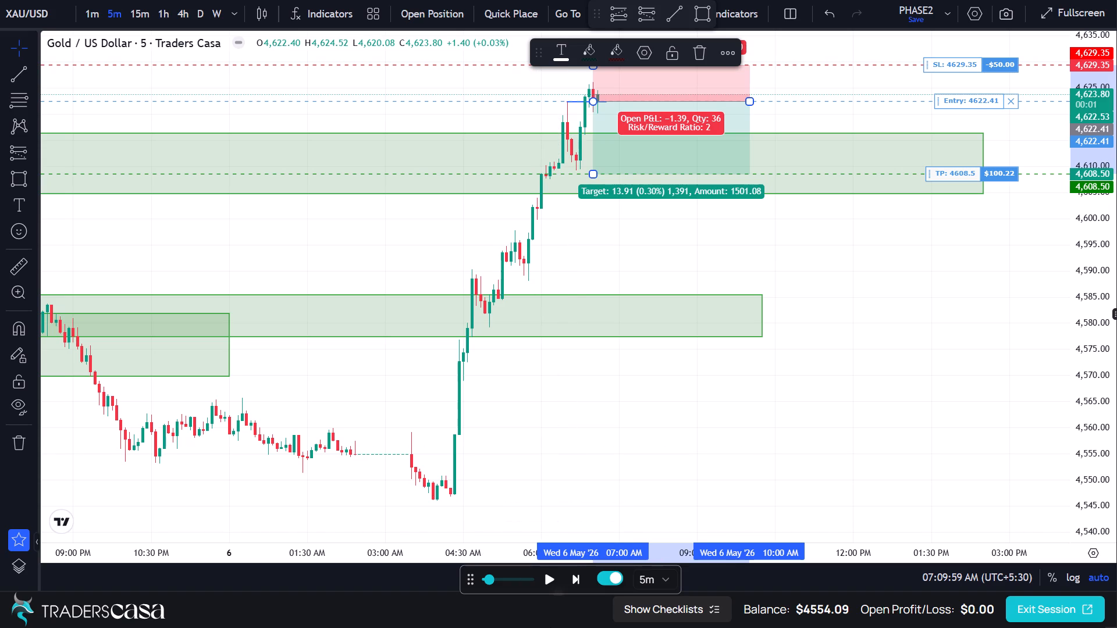
Replay the 5-minute candles forward one at a time to 07:44:59 AM on 6 May.
{"action": "left_click", "coordinate": [577, 577]}
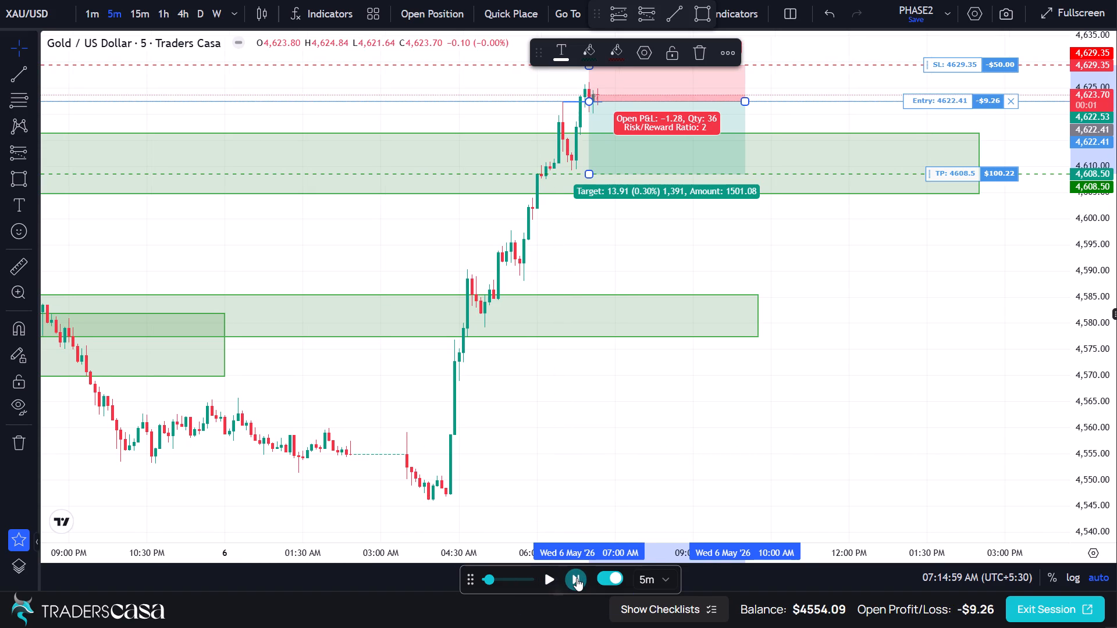
{"action": "left_click", "coordinate": [577, 578]}
{"action": "left_click", "coordinate": [577, 581]}
{"action": "left_click", "coordinate": [577, 581]}
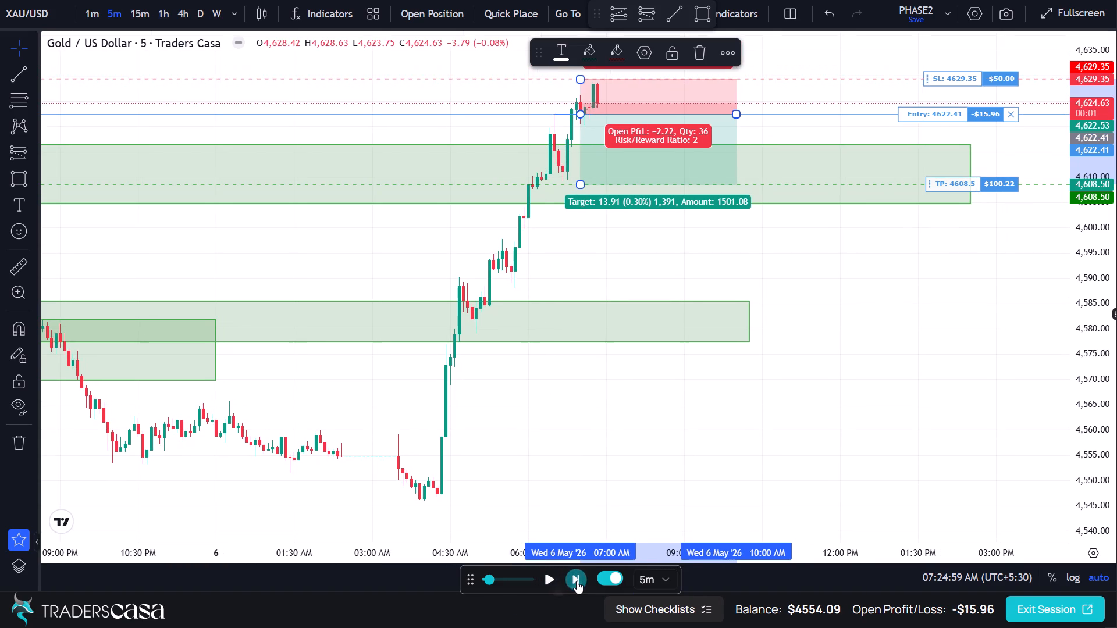
{"action": "left_click", "coordinate": [577, 581]}
{"action": "left_click", "coordinate": [577, 581]}
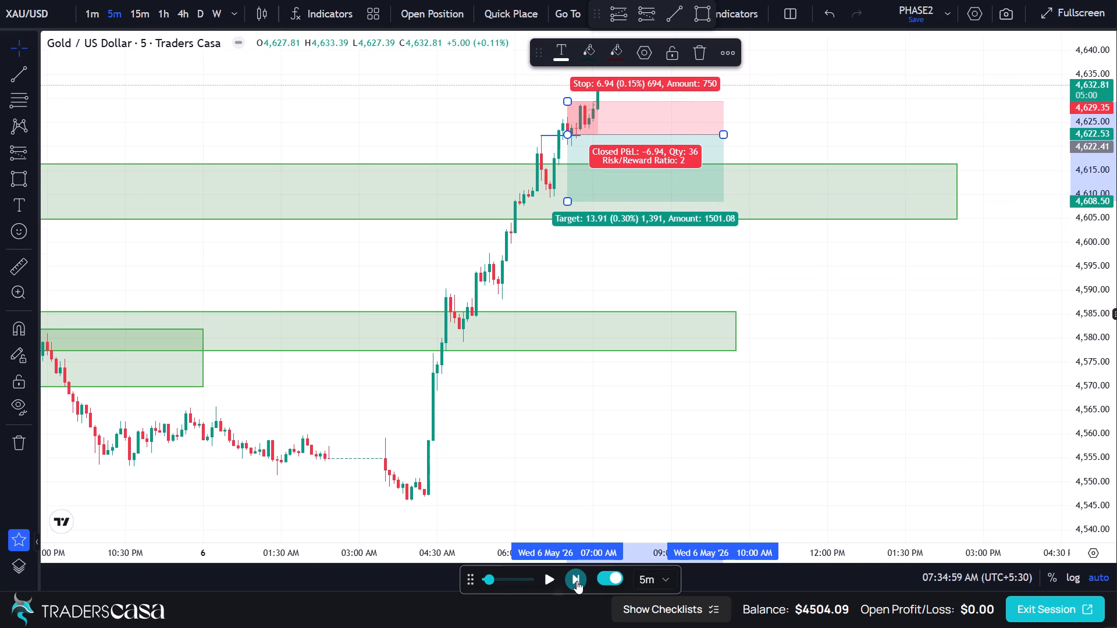
{"action": "left_click", "coordinate": [577, 581]}
Delete the short position drawing of the closed trade from the chart.
{"action": "left_click", "coordinate": [652, 133]}
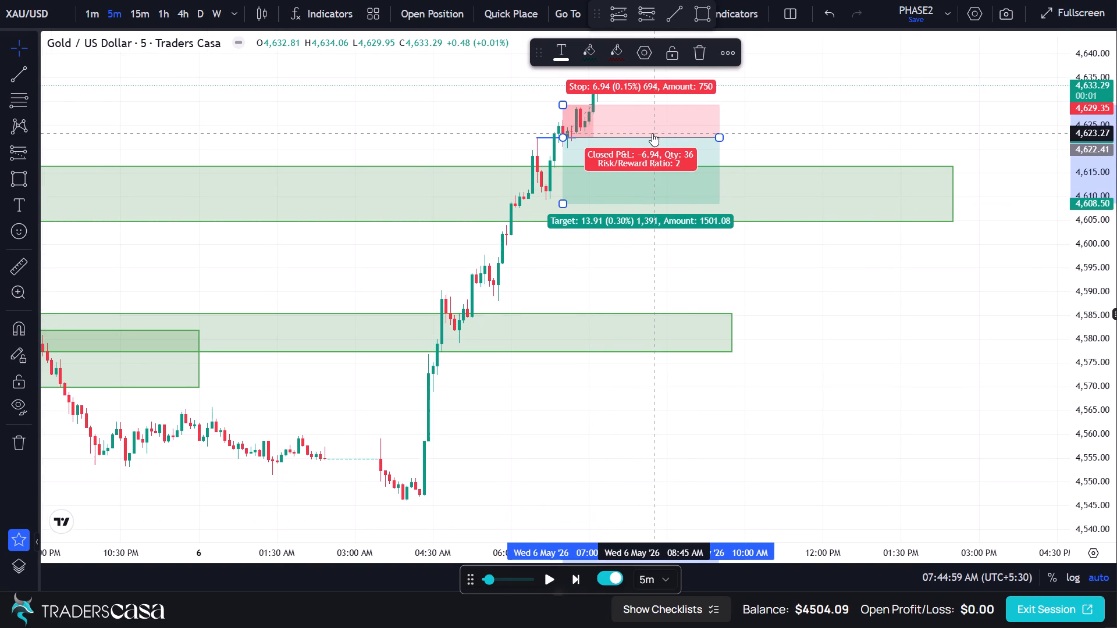
{"action": "left_click", "coordinate": [698, 48]}
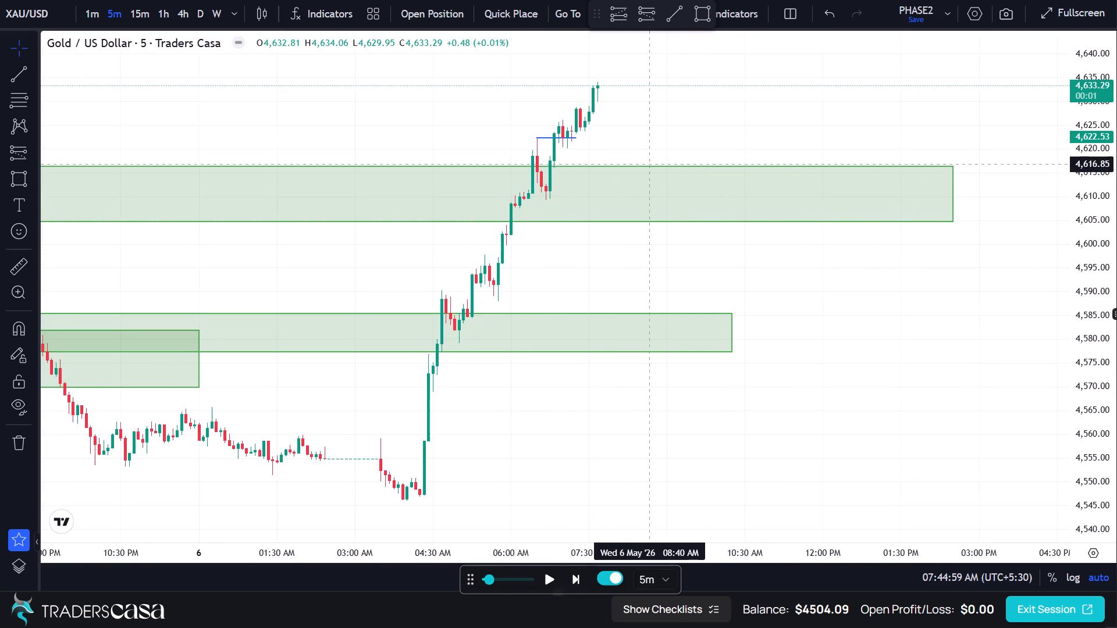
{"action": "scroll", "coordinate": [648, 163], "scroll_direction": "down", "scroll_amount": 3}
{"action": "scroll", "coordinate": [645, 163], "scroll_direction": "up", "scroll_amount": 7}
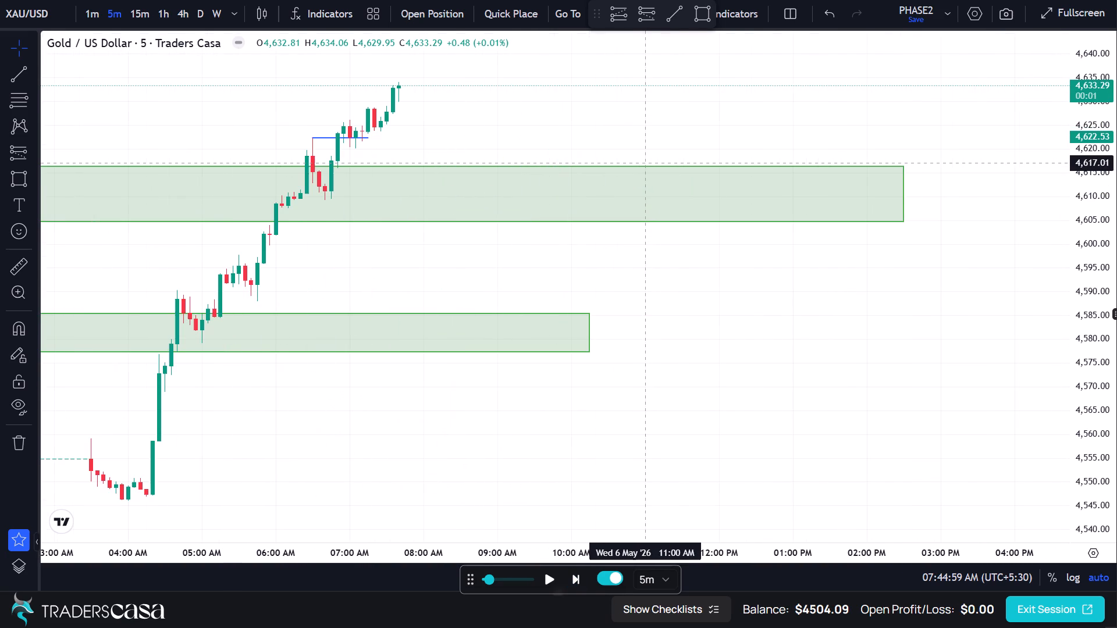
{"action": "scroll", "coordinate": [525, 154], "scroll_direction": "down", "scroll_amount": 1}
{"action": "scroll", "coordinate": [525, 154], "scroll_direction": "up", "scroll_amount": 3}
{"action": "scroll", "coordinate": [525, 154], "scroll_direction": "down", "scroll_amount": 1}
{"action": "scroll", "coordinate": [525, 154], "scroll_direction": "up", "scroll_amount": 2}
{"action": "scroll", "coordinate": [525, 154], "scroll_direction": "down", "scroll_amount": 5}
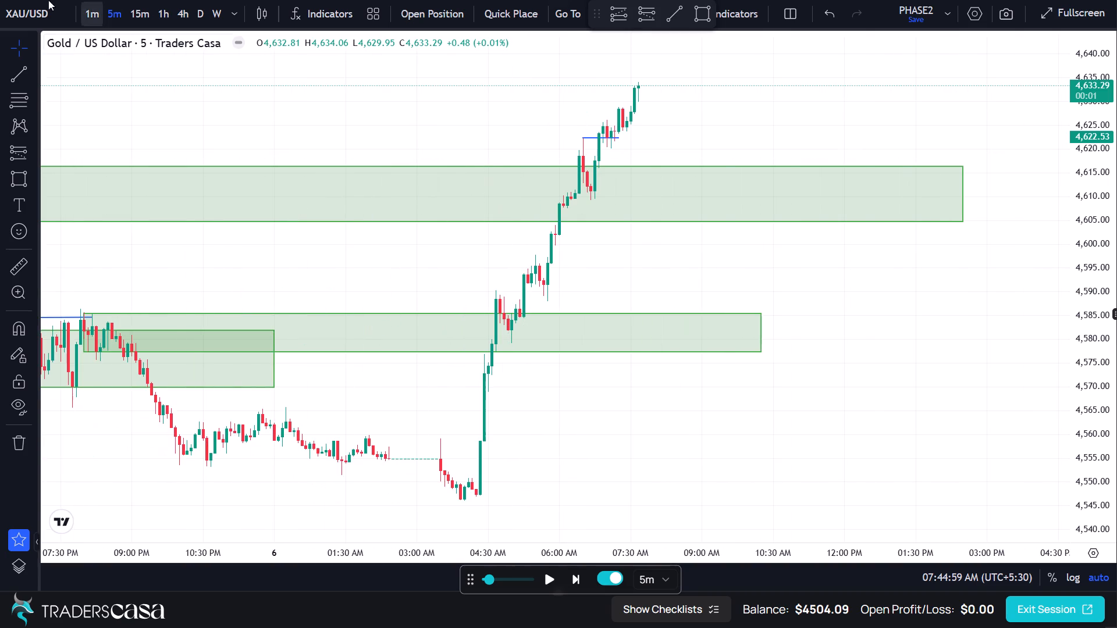
Switch the chart to the 15-minute timeframe.
{"action": "left_click", "coordinate": [141, 12]}
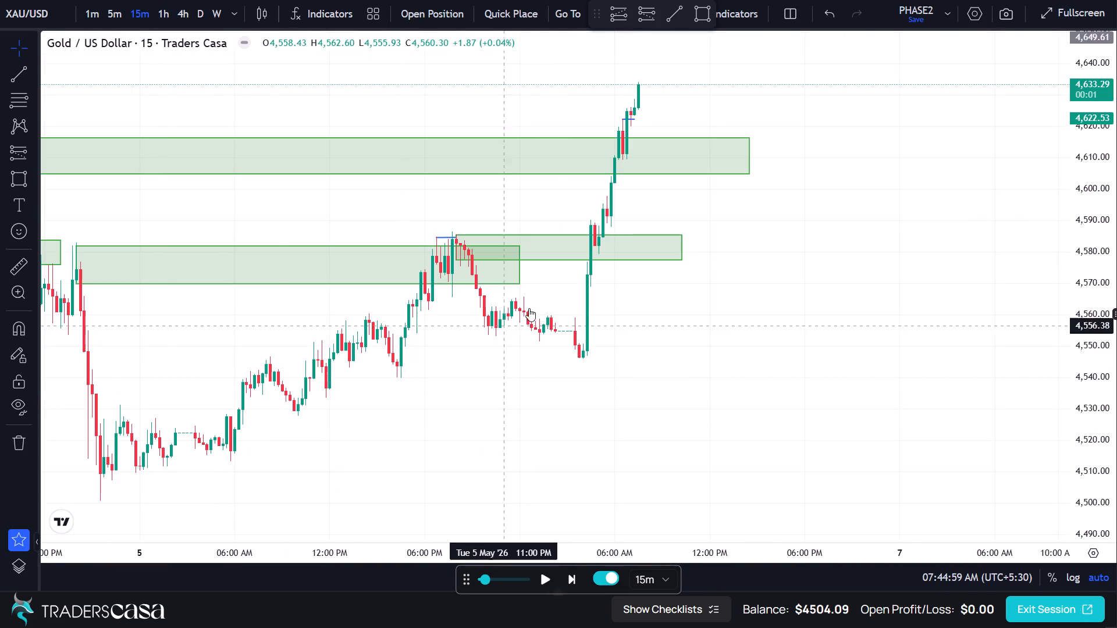
Draw a rectangle zone from the 1 May 07:45 PM high, between about 4659.07 and 4643.58, extending to about 12:00 PM on 6 May.
{"action": "scroll", "coordinate": [554, 206], "scroll_direction": "down", "scroll_amount": 6}
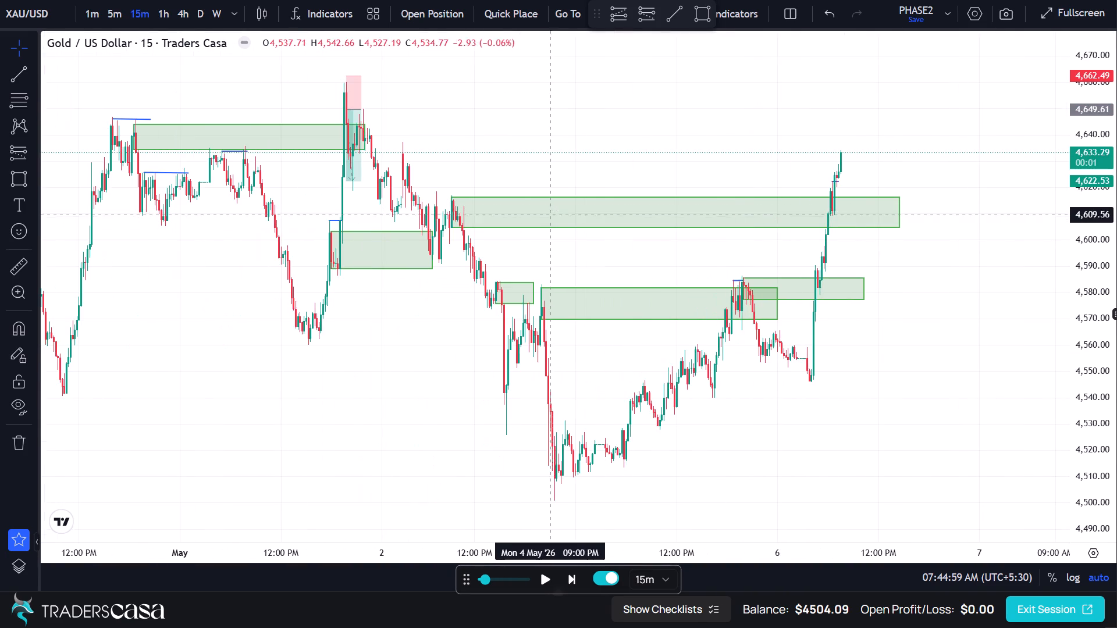
{"action": "scroll", "coordinate": [536, 223], "scroll_direction": "up", "scroll_amount": 3}
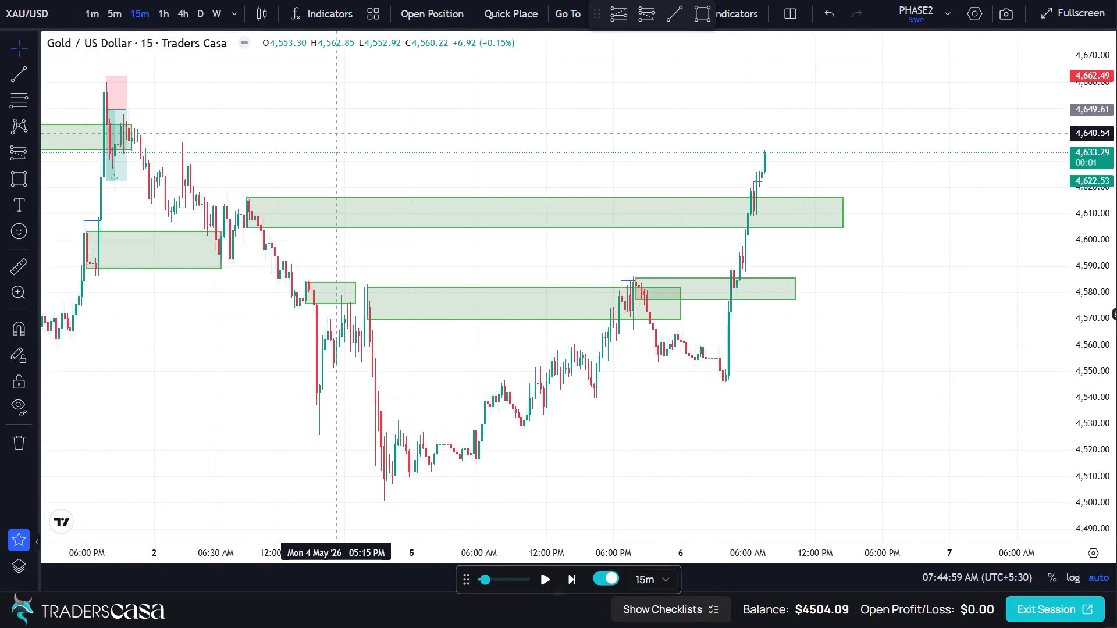
{"action": "scroll", "coordinate": [337, 133], "scroll_direction": "up", "scroll_amount": 1}
{"action": "left_click_drag", "start_coordinate": [316, 130], "coordinate": [486, 133]}
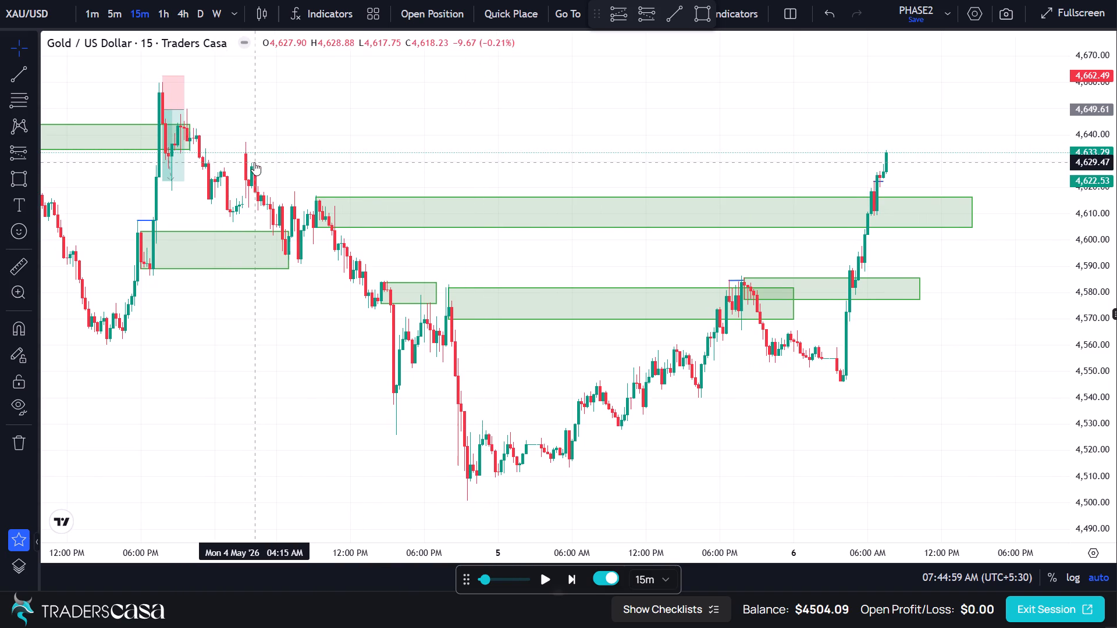
{"action": "left_click", "coordinate": [22, 182]}
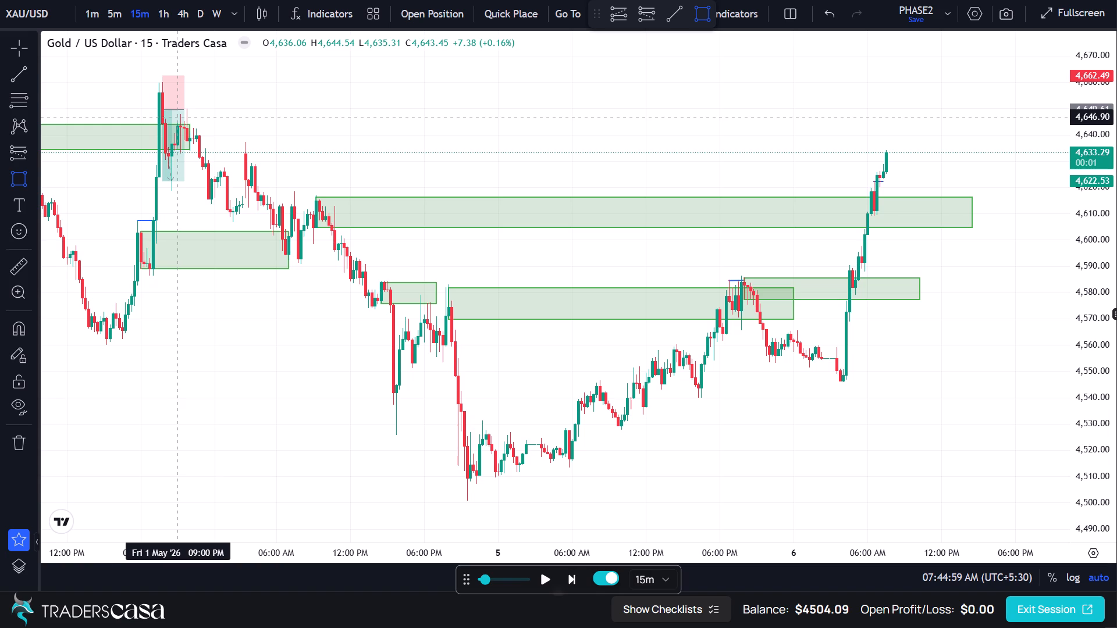
{"action": "left_click", "coordinate": [164, 85]}
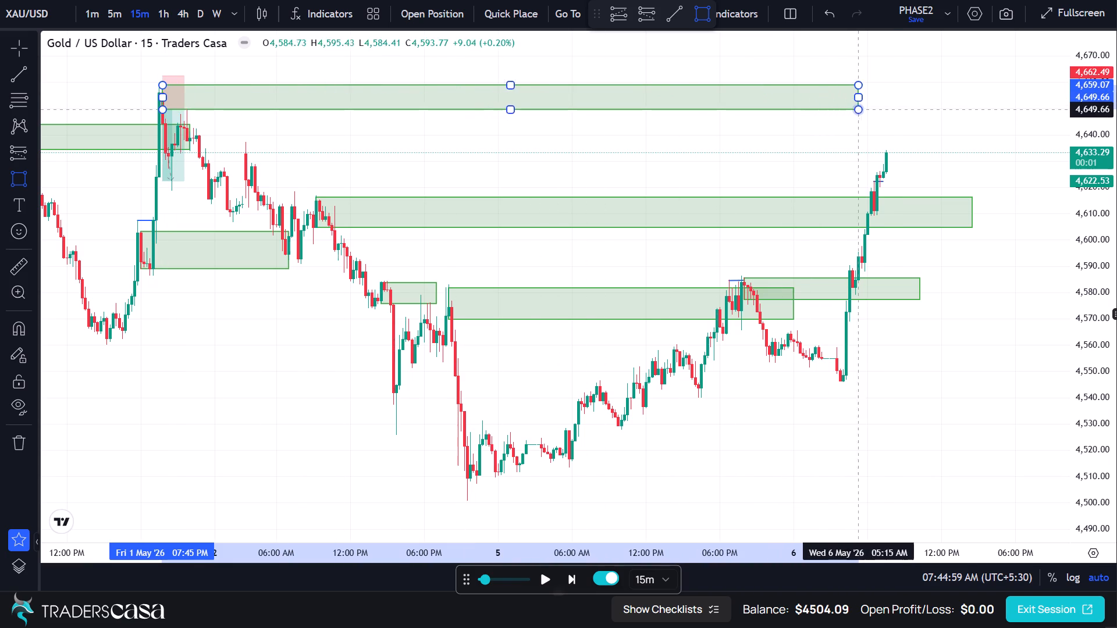
{"action": "left_click", "coordinate": [915, 125]}
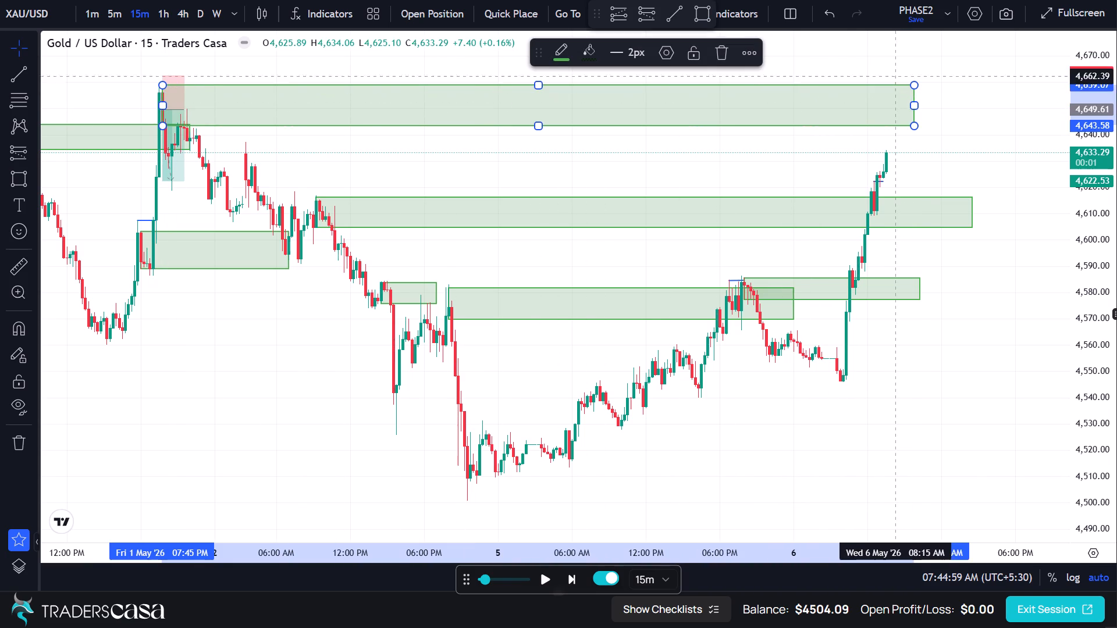
{"action": "left_click_drag", "start_coordinate": [917, 105], "coordinate": [941, 104]}
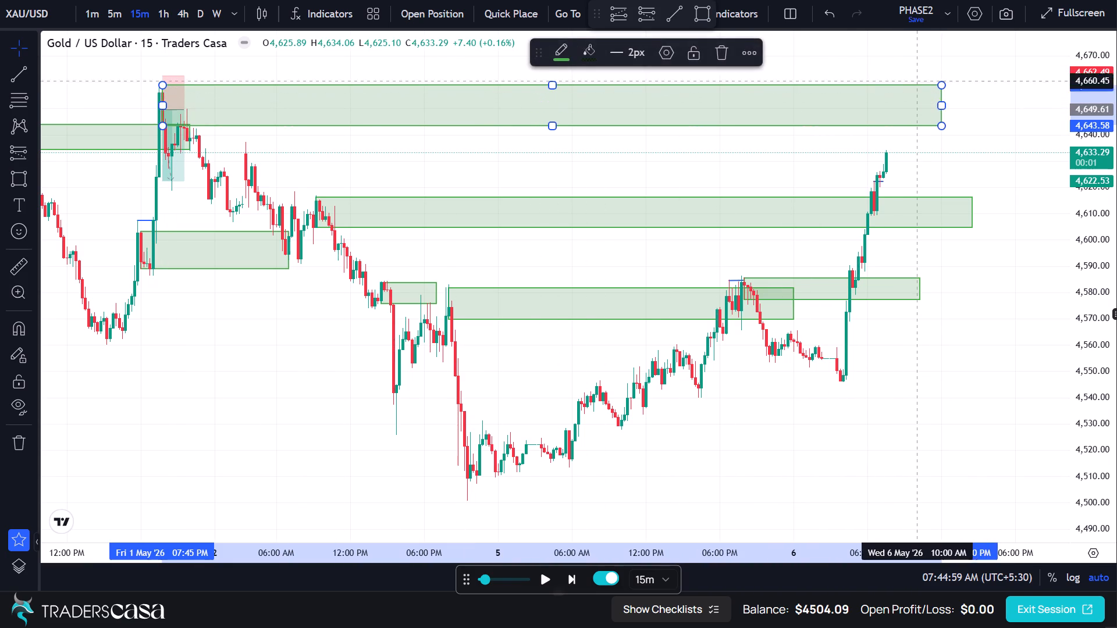
{"action": "left_click", "coordinate": [913, 67]}
Replay the 15-minute candles forward one at a time to 09:29:59 AM on 6 May.
{"action": "scroll", "coordinate": [789, 305], "scroll_direction": "up", "scroll_amount": 3}
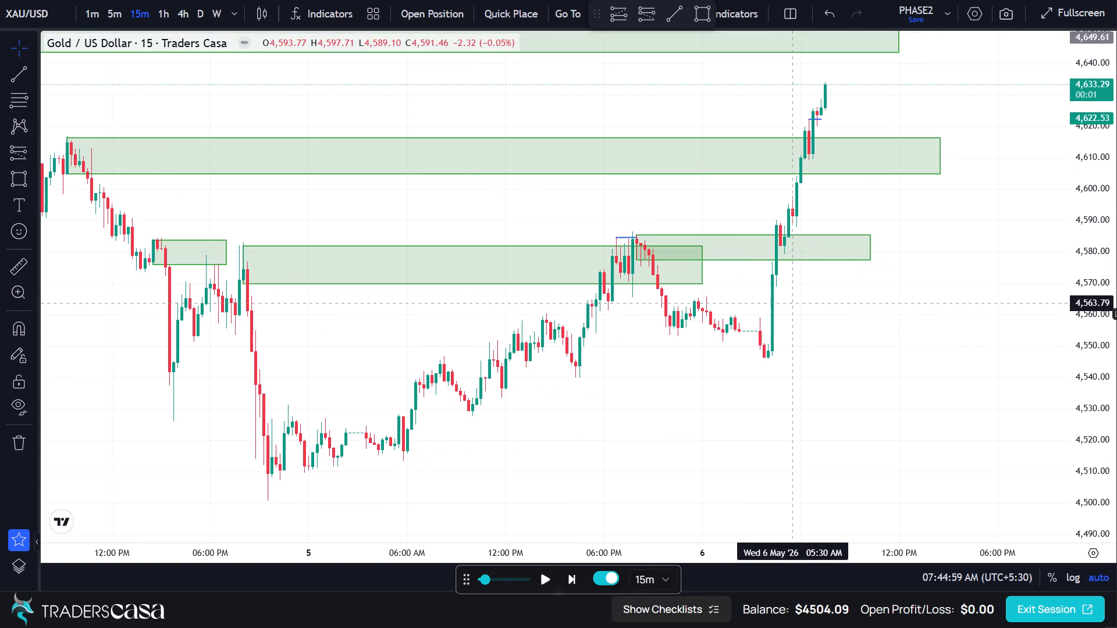
{"action": "left_click_drag", "start_coordinate": [868, 342], "coordinate": [865, 509]}
{"action": "scroll", "coordinate": [846, 348], "scroll_direction": "up", "scroll_amount": 2}
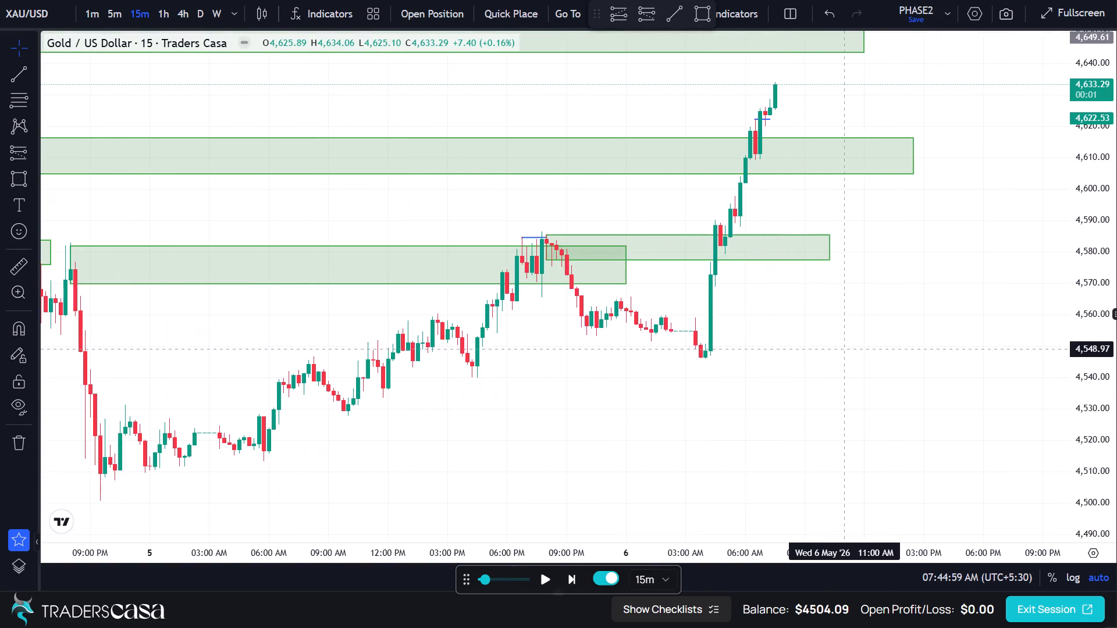
{"action": "scroll", "coordinate": [869, 322], "scroll_direction": "down", "scroll_amount": 1}
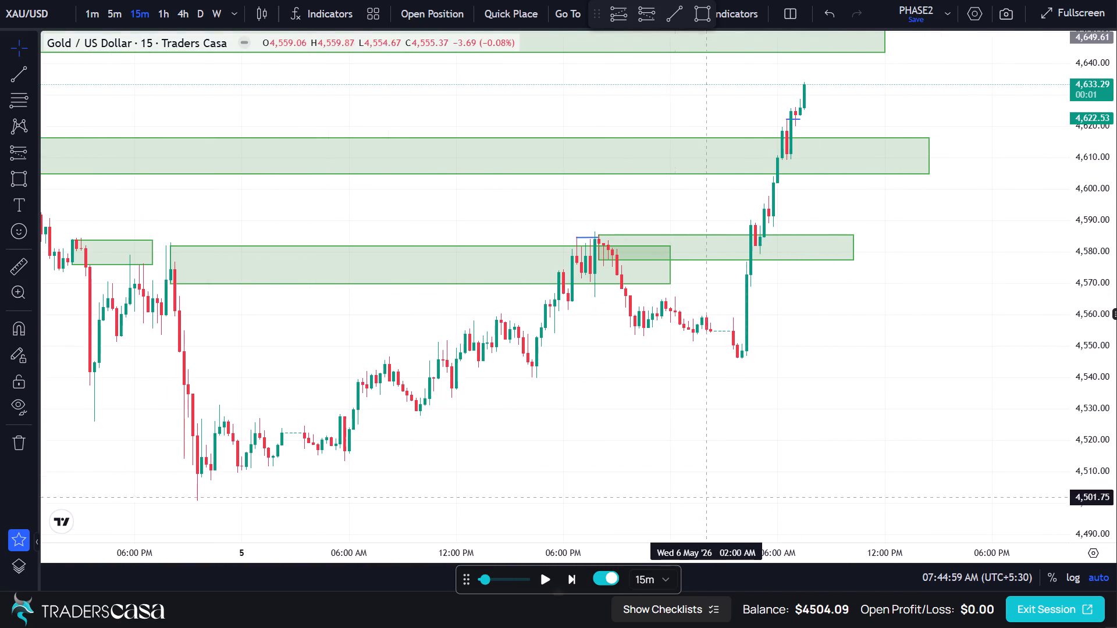
{"action": "left_click", "coordinate": [576, 583]}
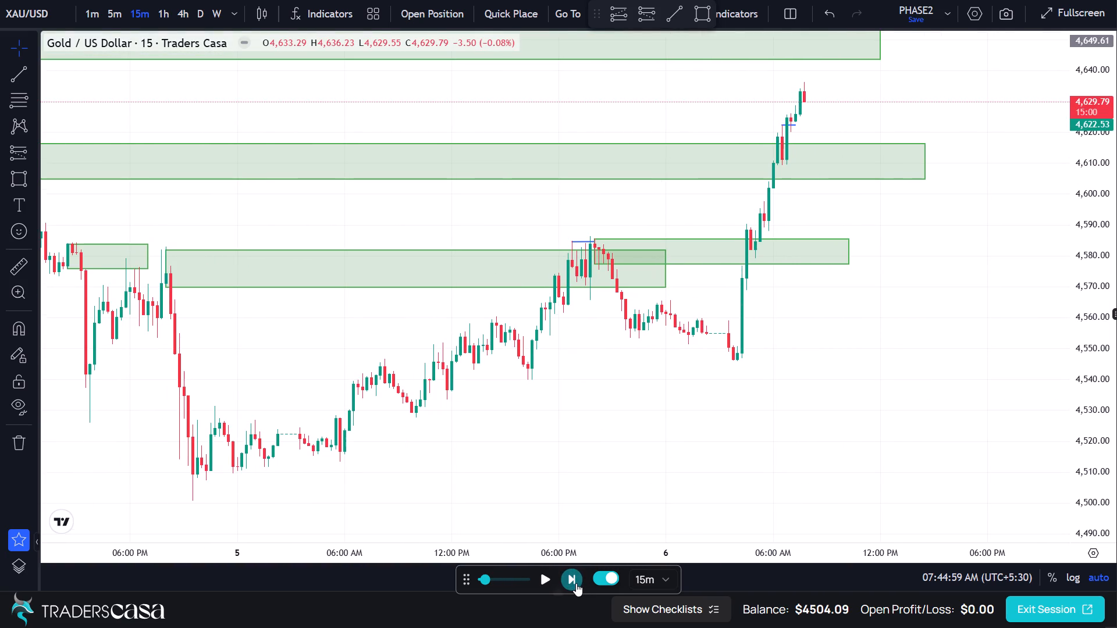
{"action": "left_click", "coordinate": [576, 583]}
{"action": "left_click", "coordinate": [576, 583]}
{"action": "left_click", "coordinate": [576, 583]}
{"action": "left_click", "coordinate": [576, 583]}
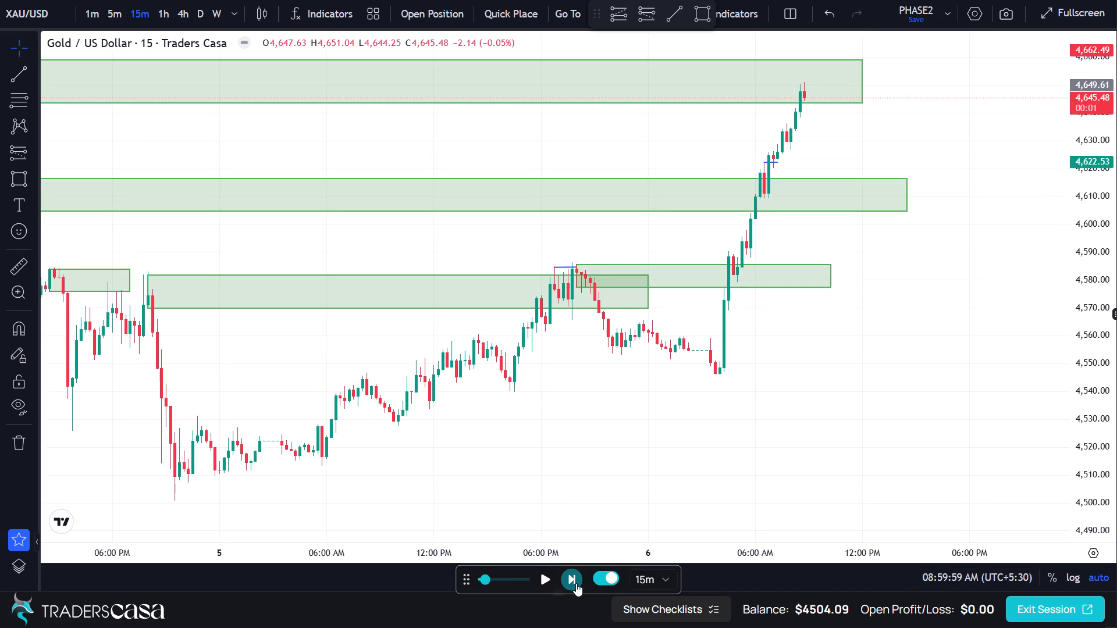
{"action": "left_click", "coordinate": [576, 583]}
{"action": "left_click", "coordinate": [576, 583]}
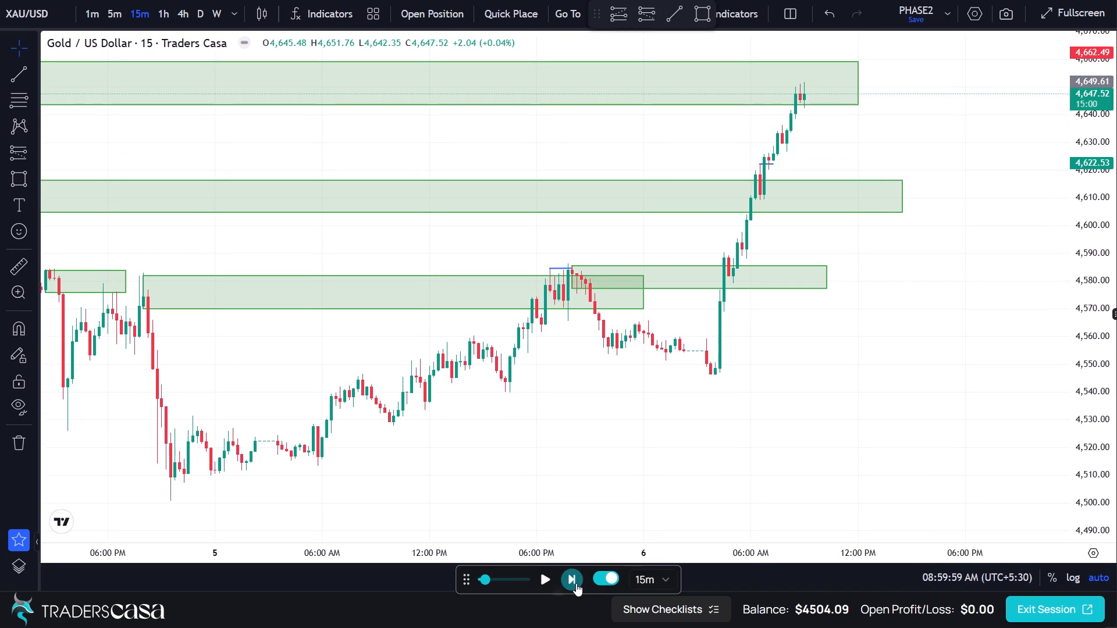
Place a short position drawing at the latest candle on 6 May with entry about 4643.73 and target about 4613.51.
{"action": "left_click_drag", "start_coordinate": [817, 159], "coordinate": [706, 167]}
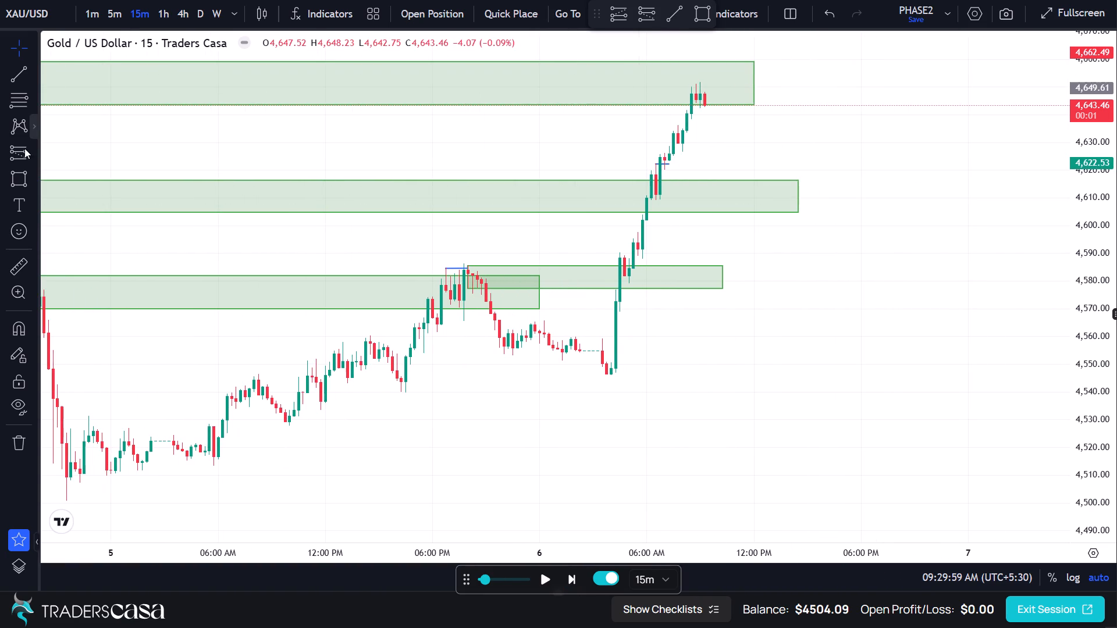
{"action": "left_click", "coordinate": [24, 154]}
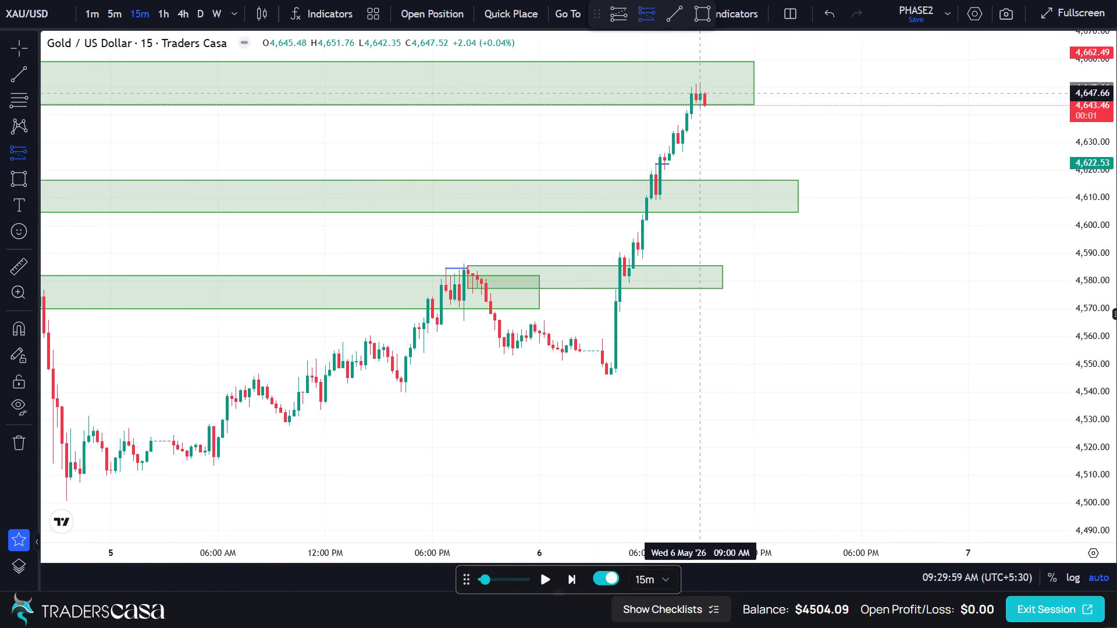
{"action": "left_click", "coordinate": [707, 104]}
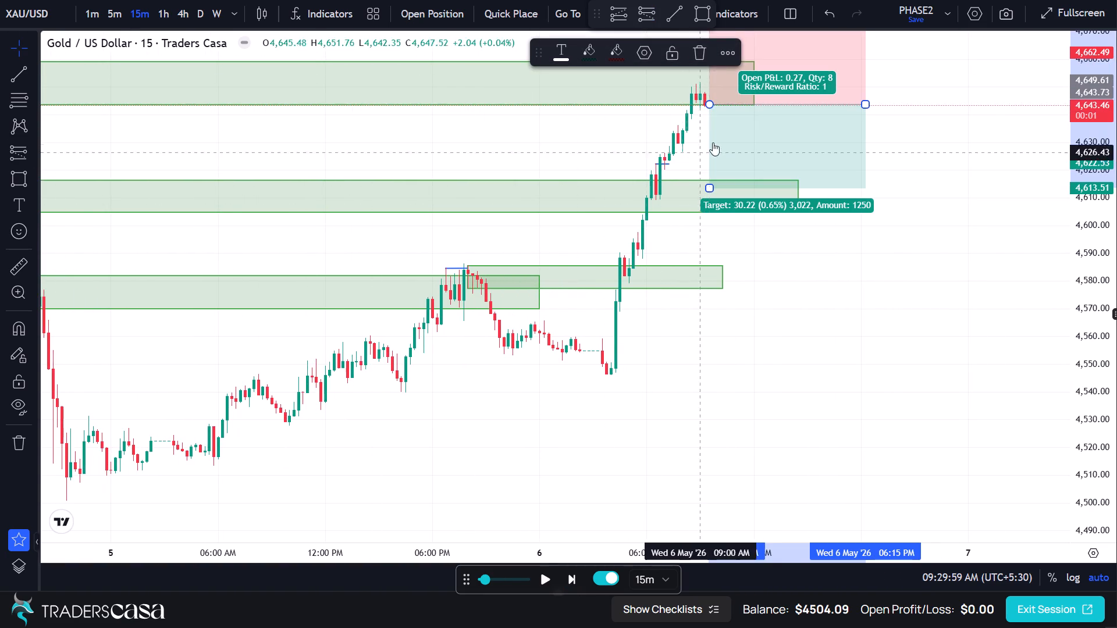
Shorten the short position's stop distance to about 20.98 and move the drawing to entry about 4642.68 at 09:15 AM.
{"action": "left_click_drag", "start_coordinate": [740, 127], "coordinate": [742, 190]}
{"action": "left_click_drag", "start_coordinate": [713, 84], "coordinate": [713, 109]}
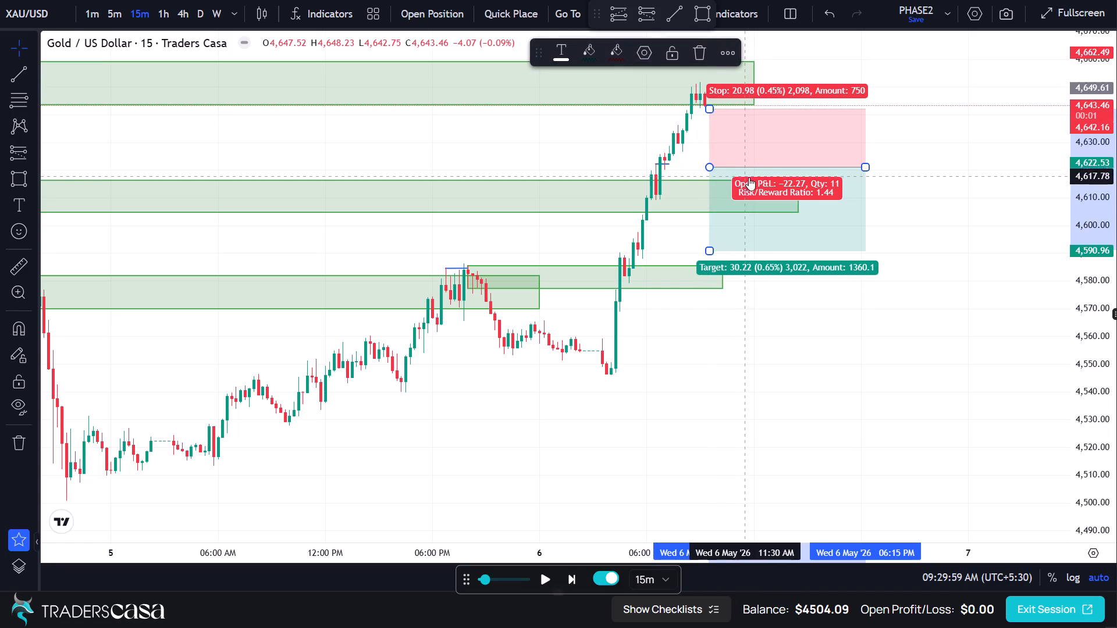
{"action": "left_click_drag", "start_coordinate": [767, 165], "coordinate": [764, 105]}
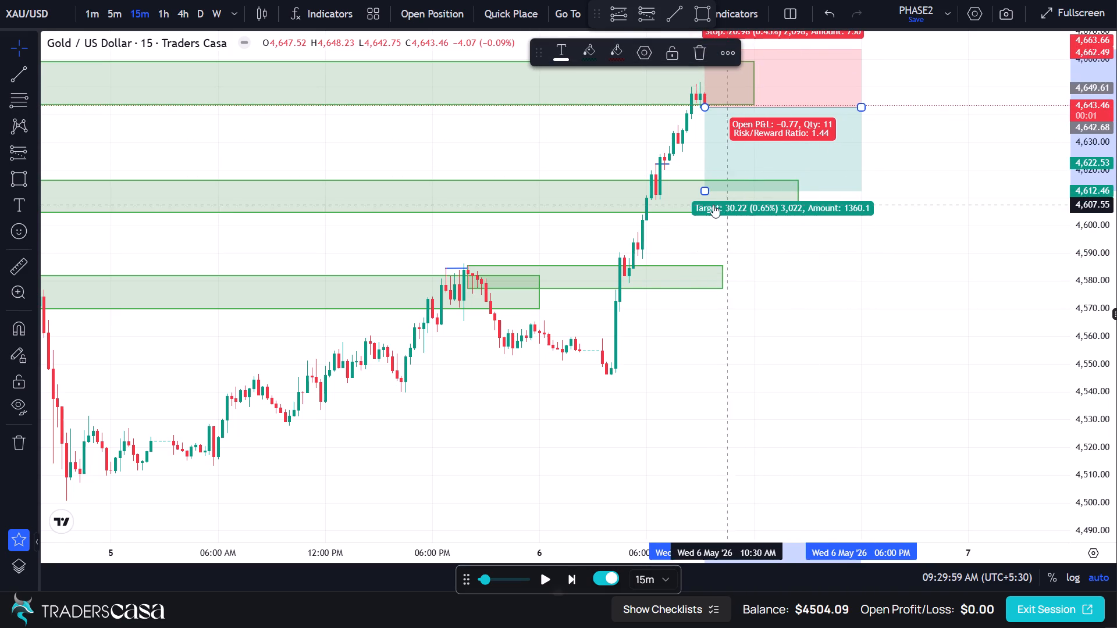
Extend the short position's target to about 4600.21 for a risk/reward ratio of 2.02.
{"action": "left_click_drag", "start_coordinate": [707, 188], "coordinate": [707, 212]}
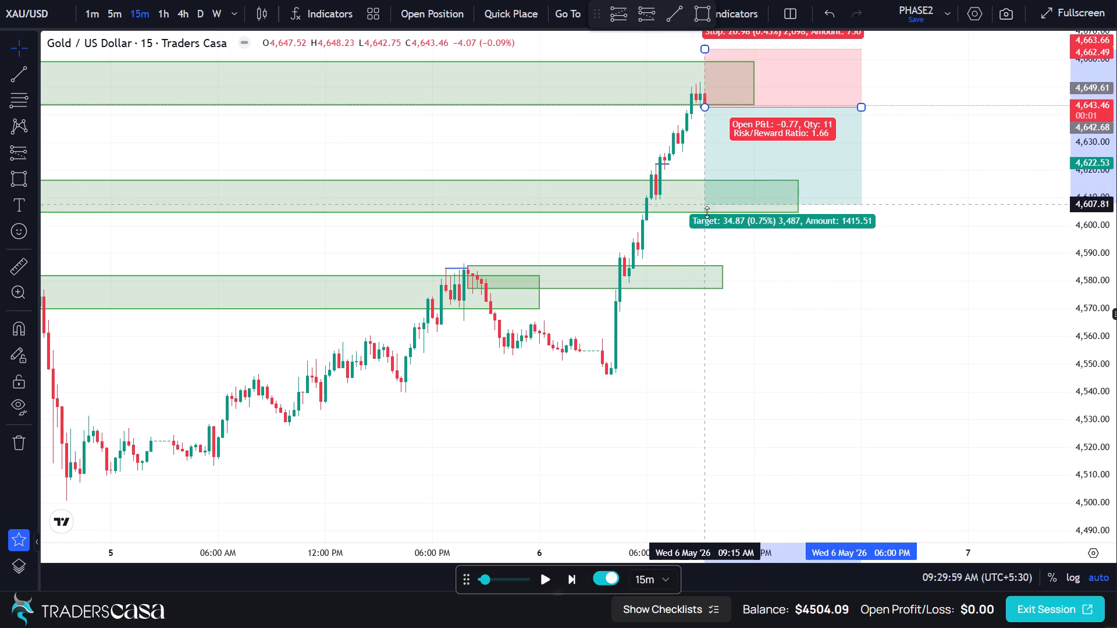
{"action": "left_click_drag", "start_coordinate": [707, 212], "coordinate": [709, 225]}
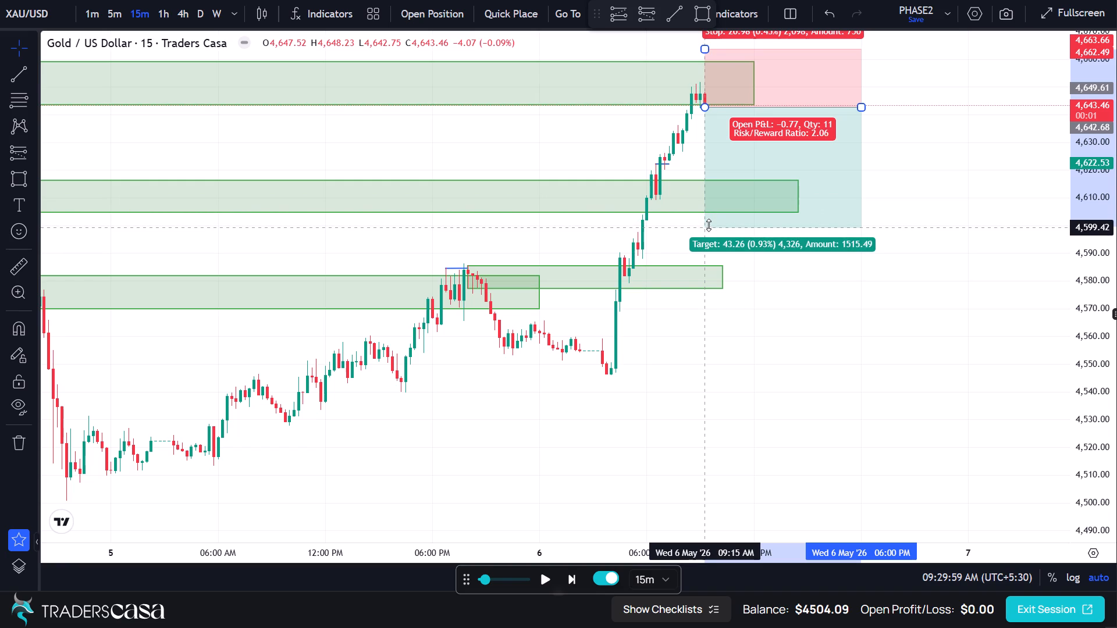
{"action": "left_click_drag", "start_coordinate": [709, 225], "coordinate": [711, 221]}
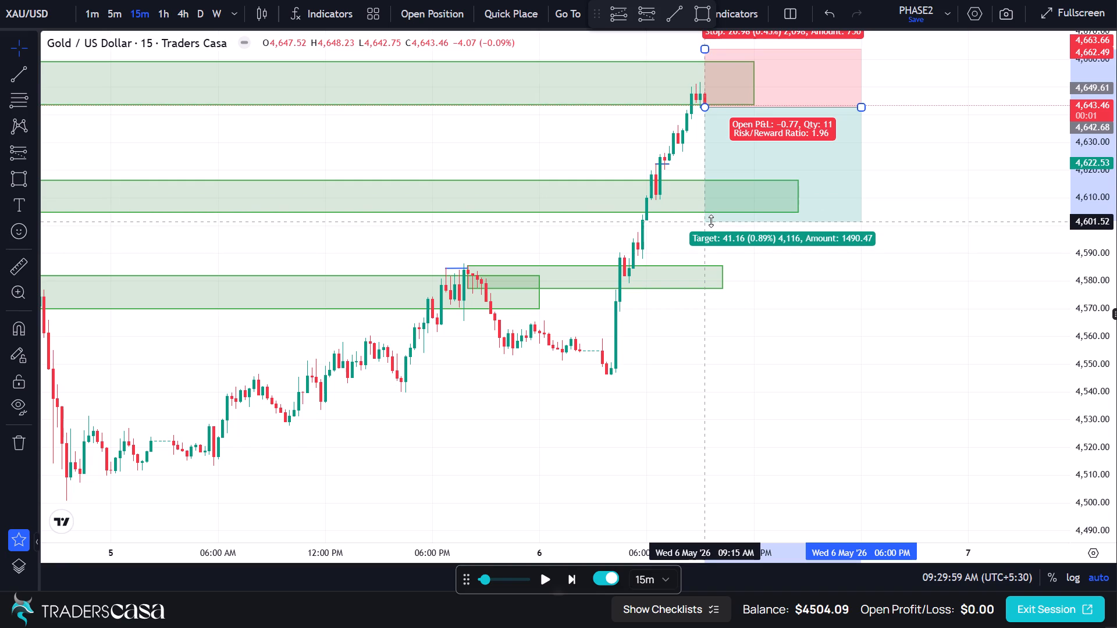
{"action": "left_click_drag", "start_coordinate": [711, 221], "coordinate": [712, 225]}
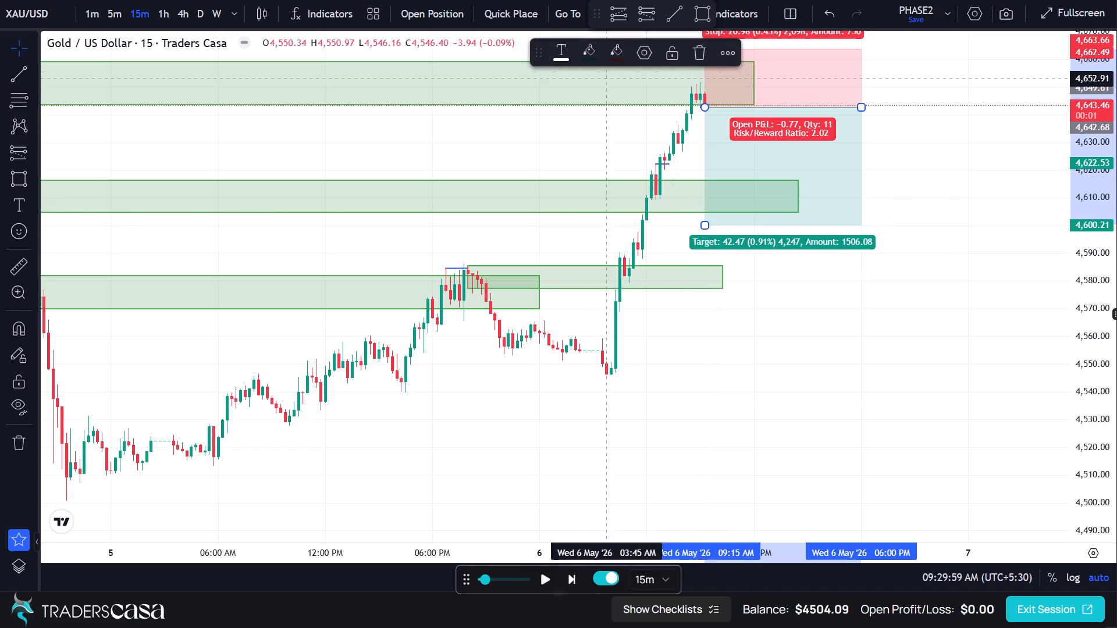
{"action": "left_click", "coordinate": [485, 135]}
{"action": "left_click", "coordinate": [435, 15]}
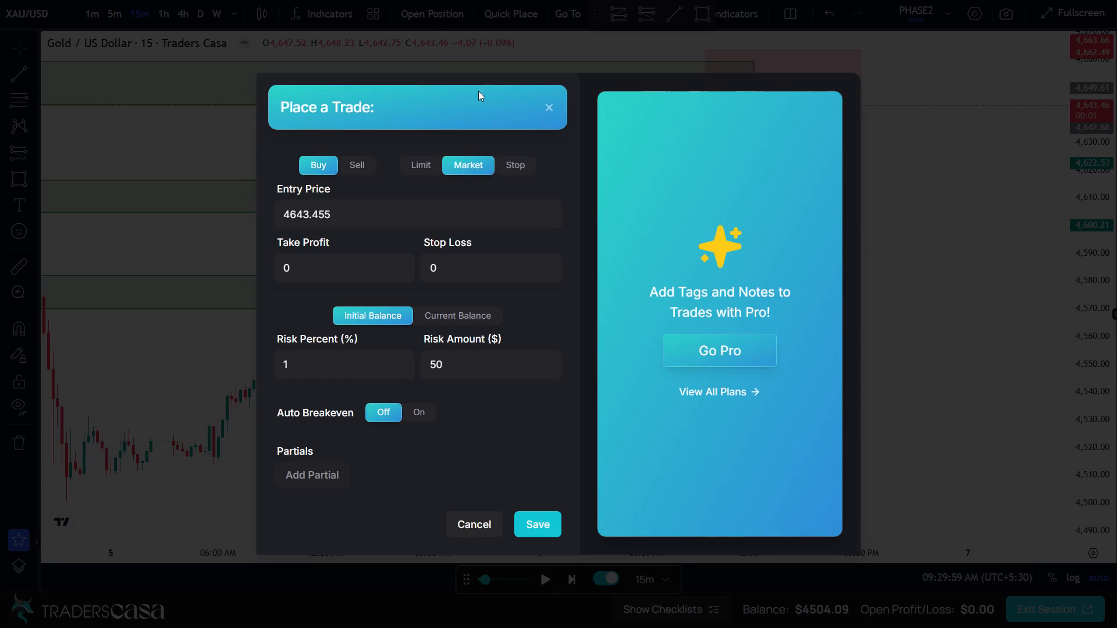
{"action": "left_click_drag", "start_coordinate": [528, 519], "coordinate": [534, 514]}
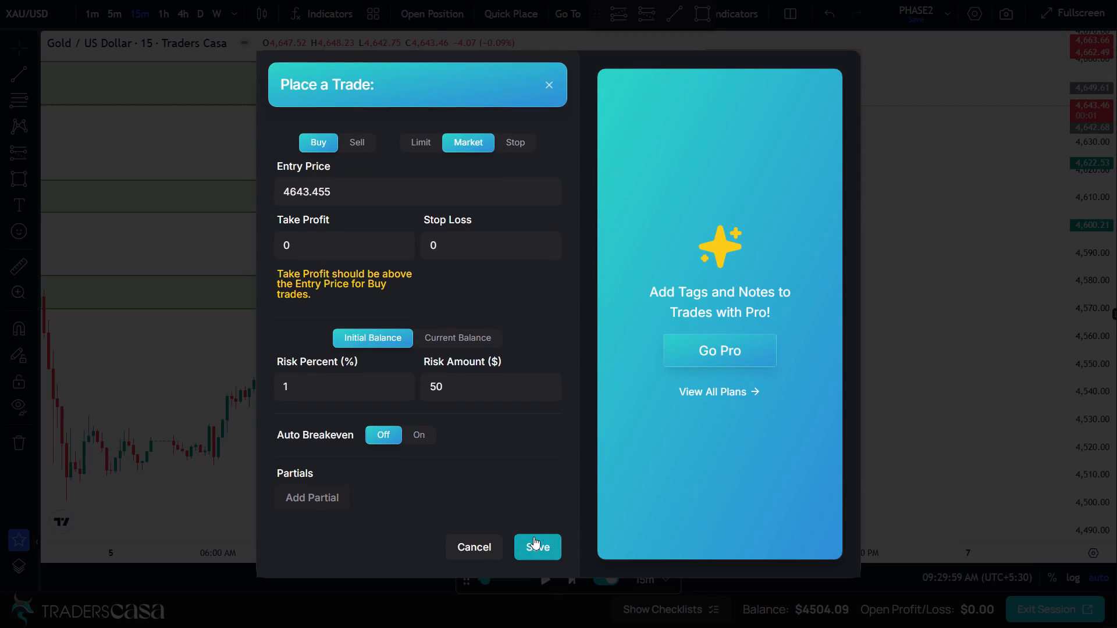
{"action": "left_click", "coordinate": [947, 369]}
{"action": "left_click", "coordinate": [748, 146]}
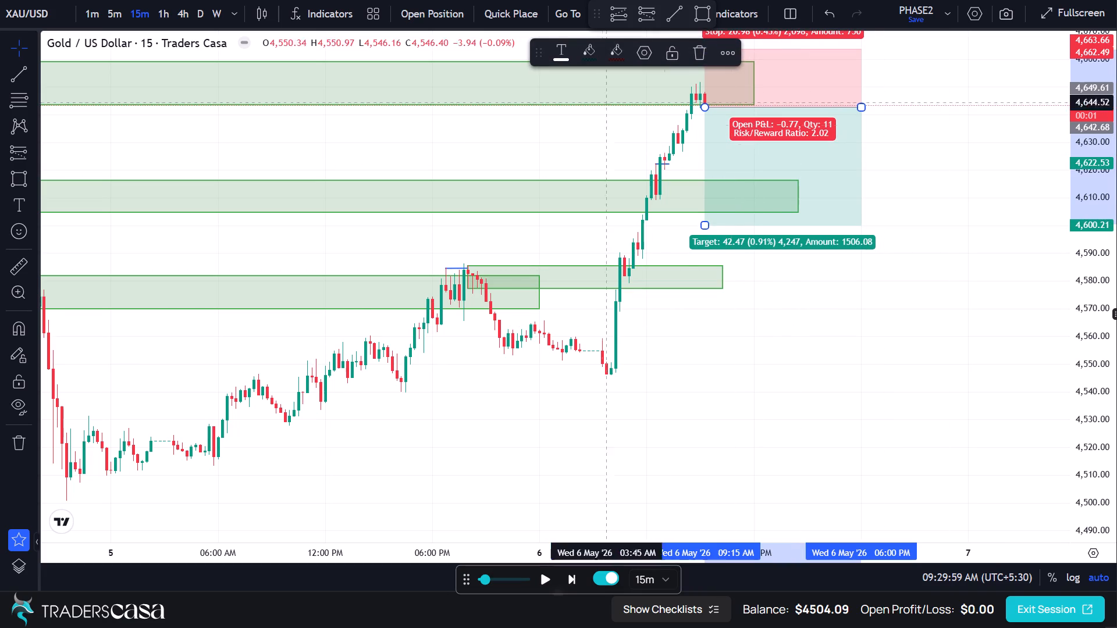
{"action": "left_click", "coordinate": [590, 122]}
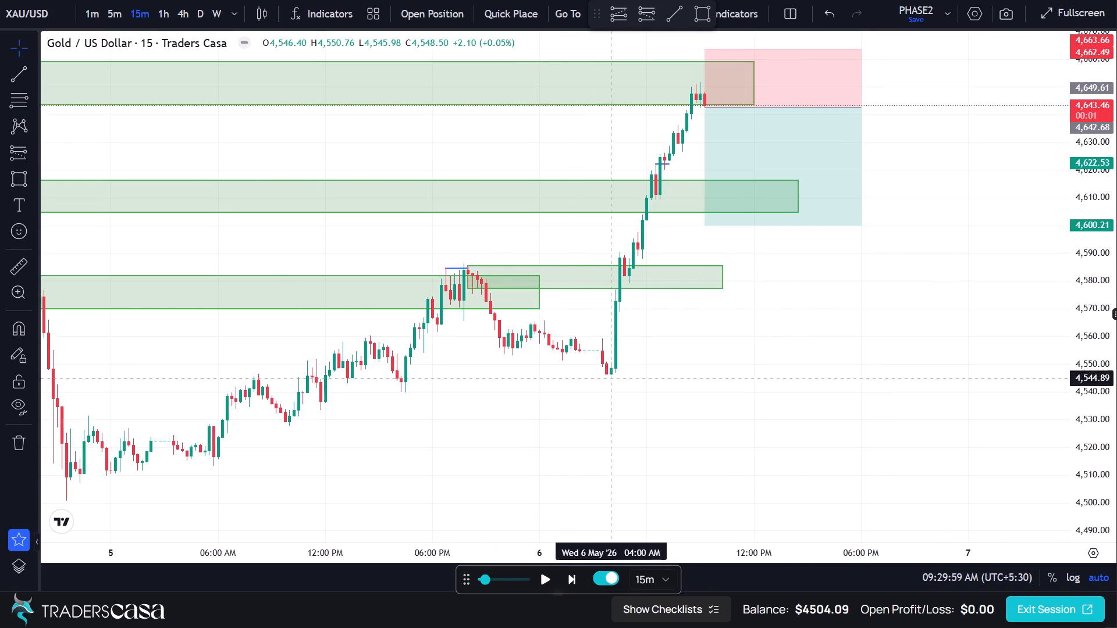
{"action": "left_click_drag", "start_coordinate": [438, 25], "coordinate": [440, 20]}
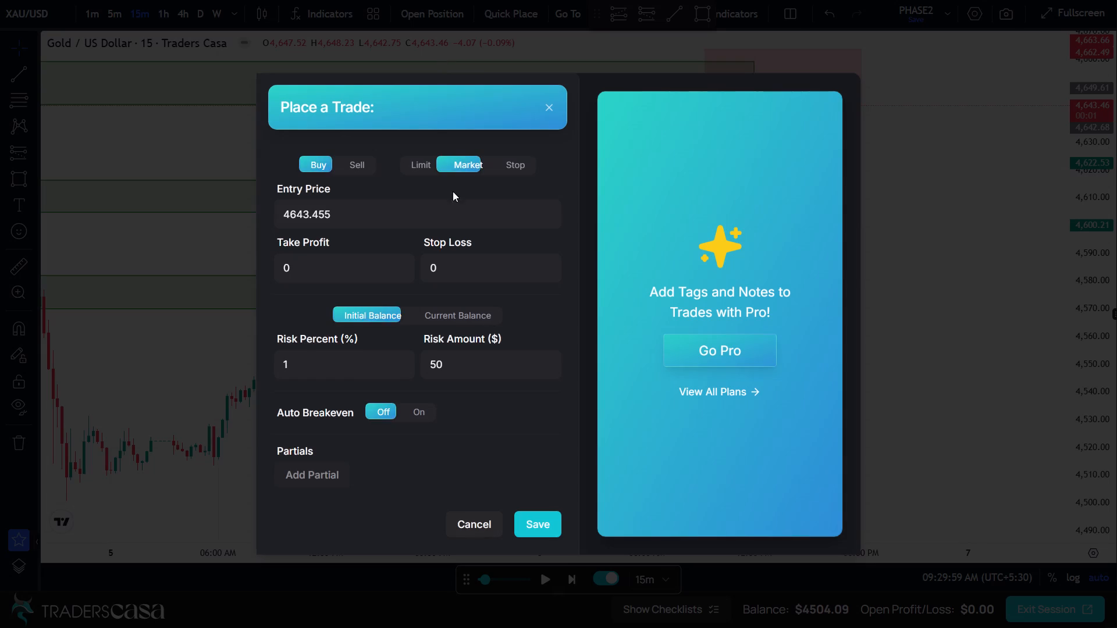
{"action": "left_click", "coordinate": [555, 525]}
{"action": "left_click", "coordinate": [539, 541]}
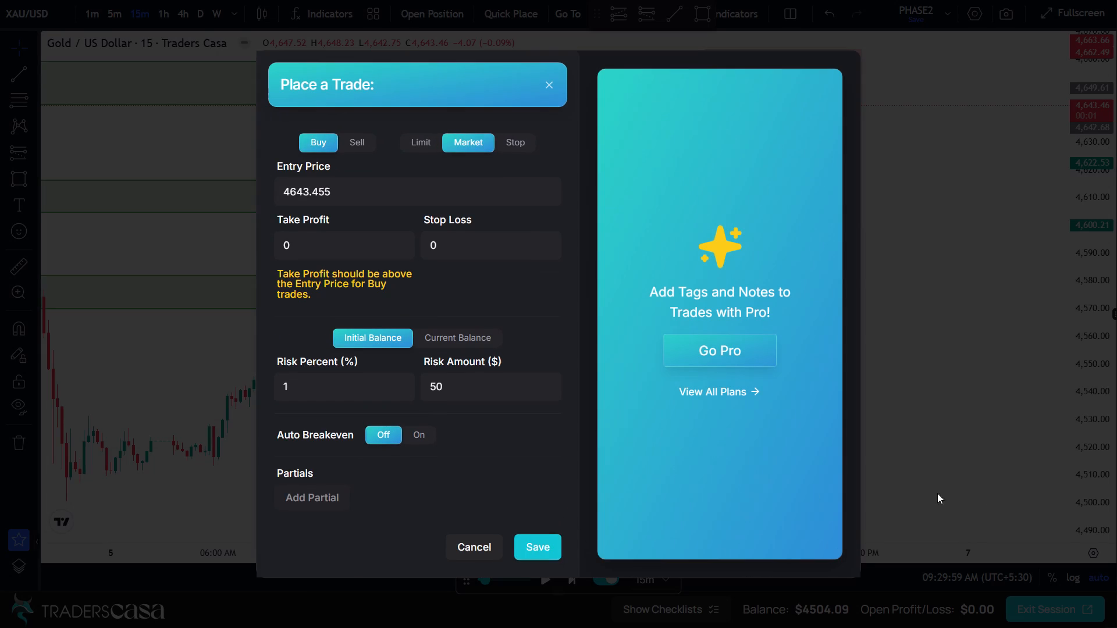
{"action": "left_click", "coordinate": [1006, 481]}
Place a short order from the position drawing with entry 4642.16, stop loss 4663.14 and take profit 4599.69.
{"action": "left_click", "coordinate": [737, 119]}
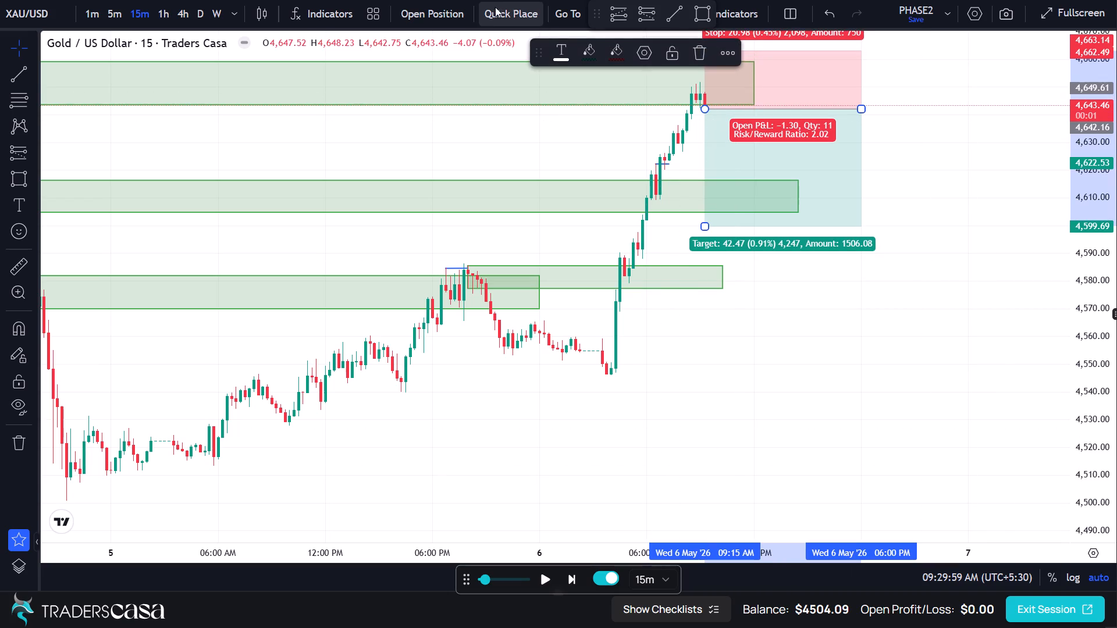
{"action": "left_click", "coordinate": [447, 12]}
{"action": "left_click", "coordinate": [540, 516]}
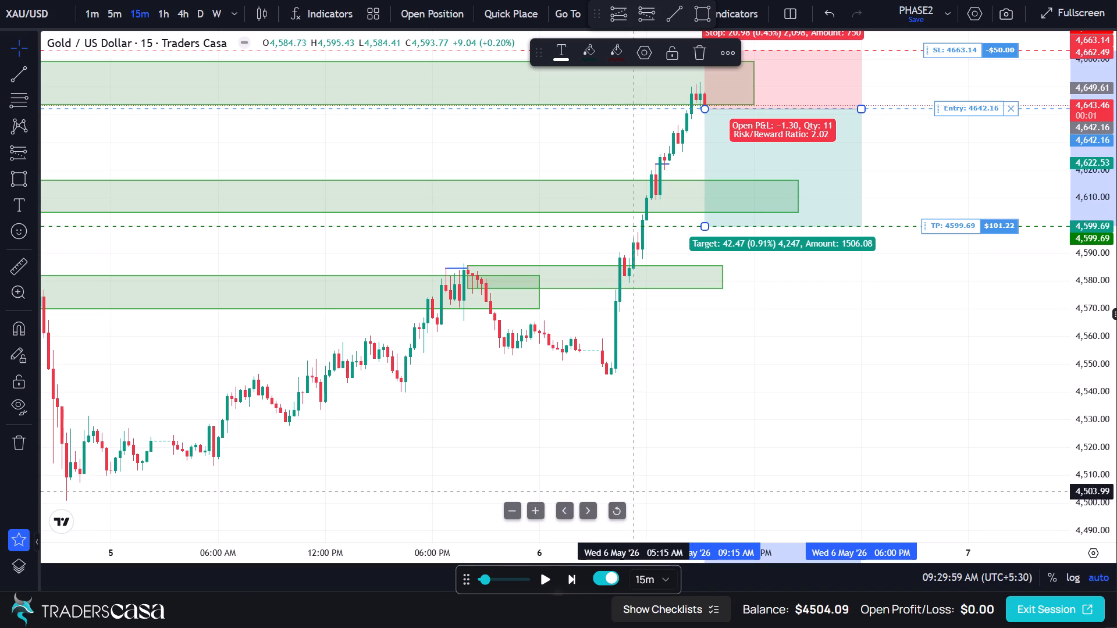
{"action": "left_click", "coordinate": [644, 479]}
Replay the 15-minute candles forward to 12:14:59 PM on 6 May.
{"action": "left_click", "coordinate": [570, 581]}
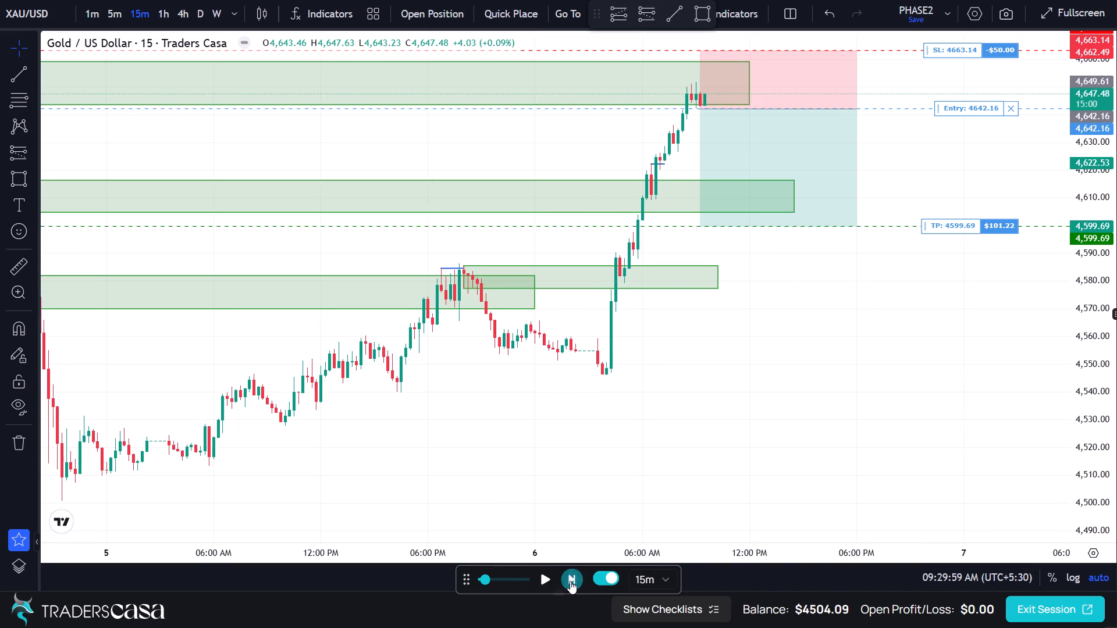
{"action": "triple_click", "coordinate": [570, 581]}
{"action": "triple_click", "coordinate": [570, 581]}
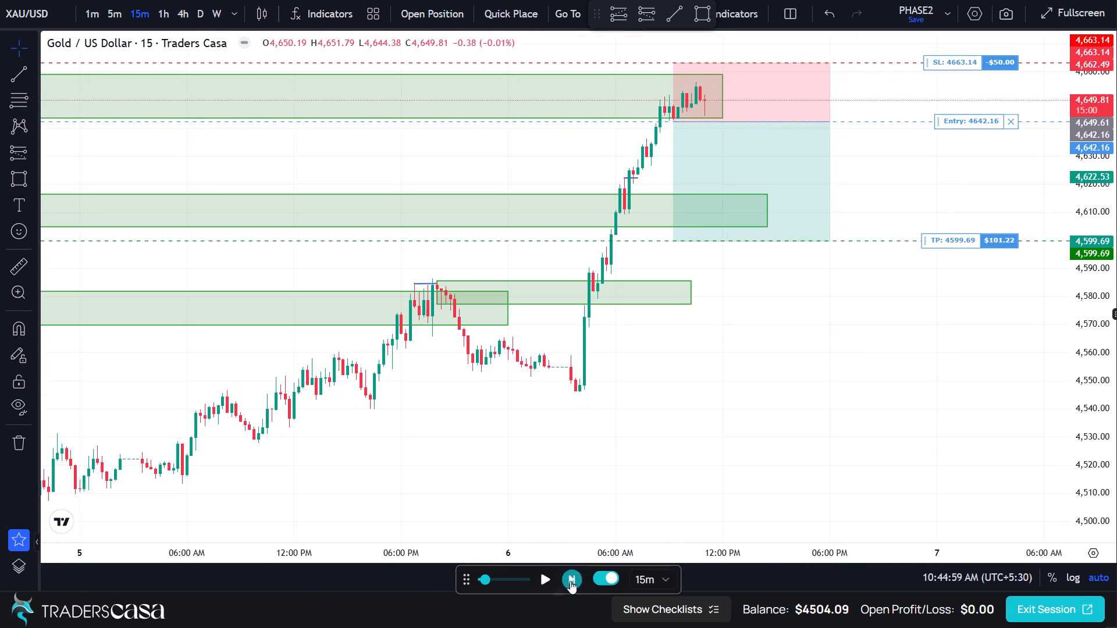
{"action": "triple_click", "coordinate": [570, 581]}
{"action": "left_click", "coordinate": [570, 581]}
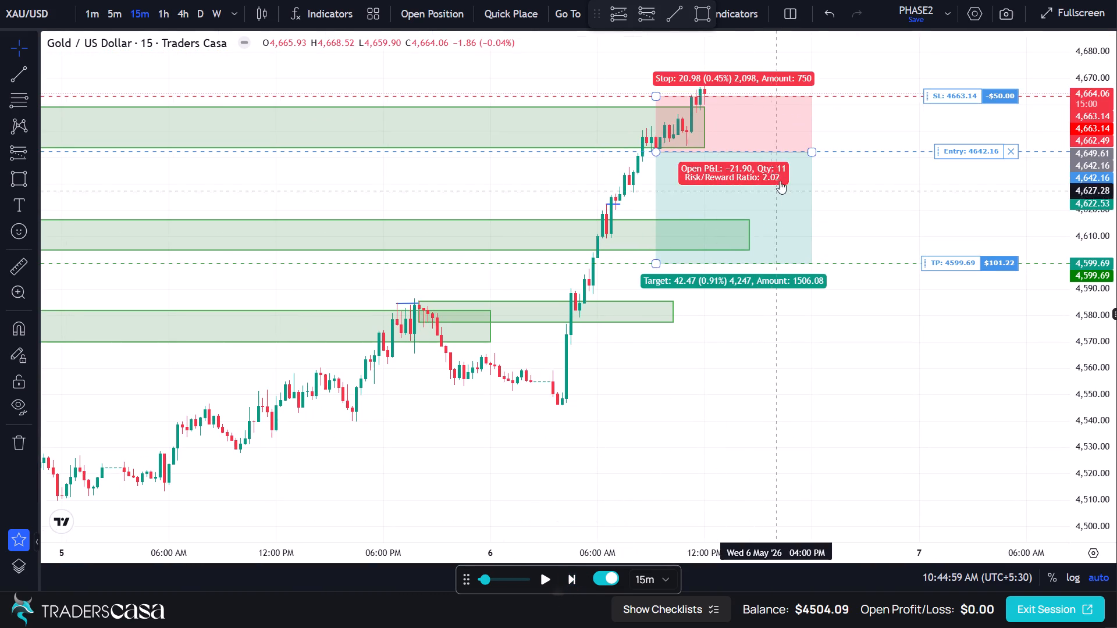
Delete the short position drawing with entry 4642.16 from the chart.
{"action": "left_click_drag", "start_coordinate": [781, 178], "coordinate": [786, 172]}
{"action": "left_click", "coordinate": [700, 46]}
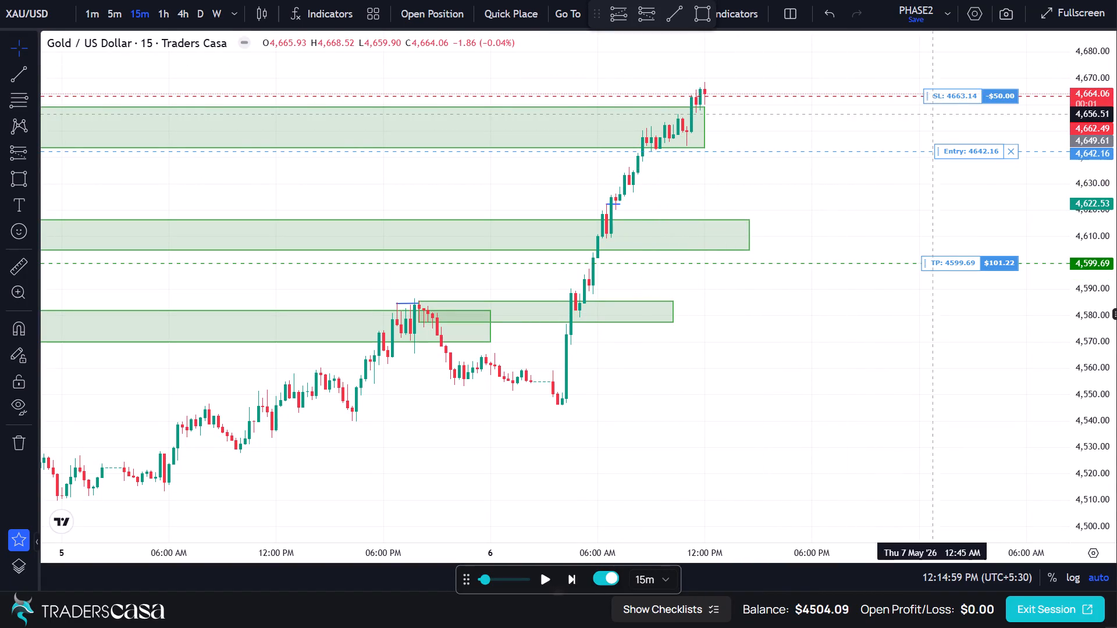
Cancel the pending short order with entry 4642.16.
{"action": "left_click", "coordinate": [1012, 156]}
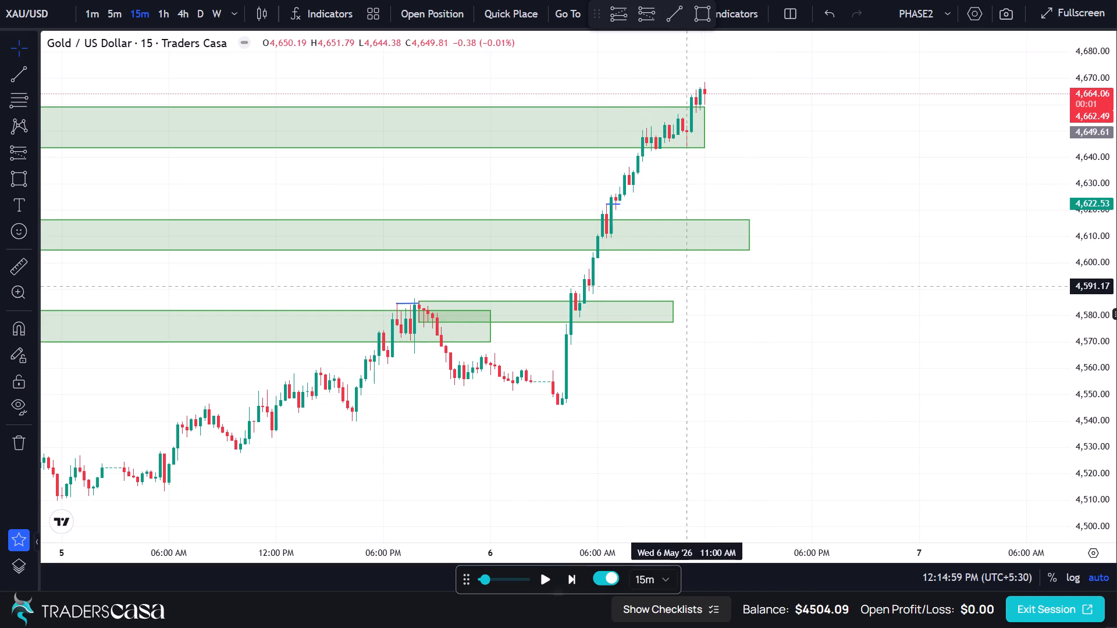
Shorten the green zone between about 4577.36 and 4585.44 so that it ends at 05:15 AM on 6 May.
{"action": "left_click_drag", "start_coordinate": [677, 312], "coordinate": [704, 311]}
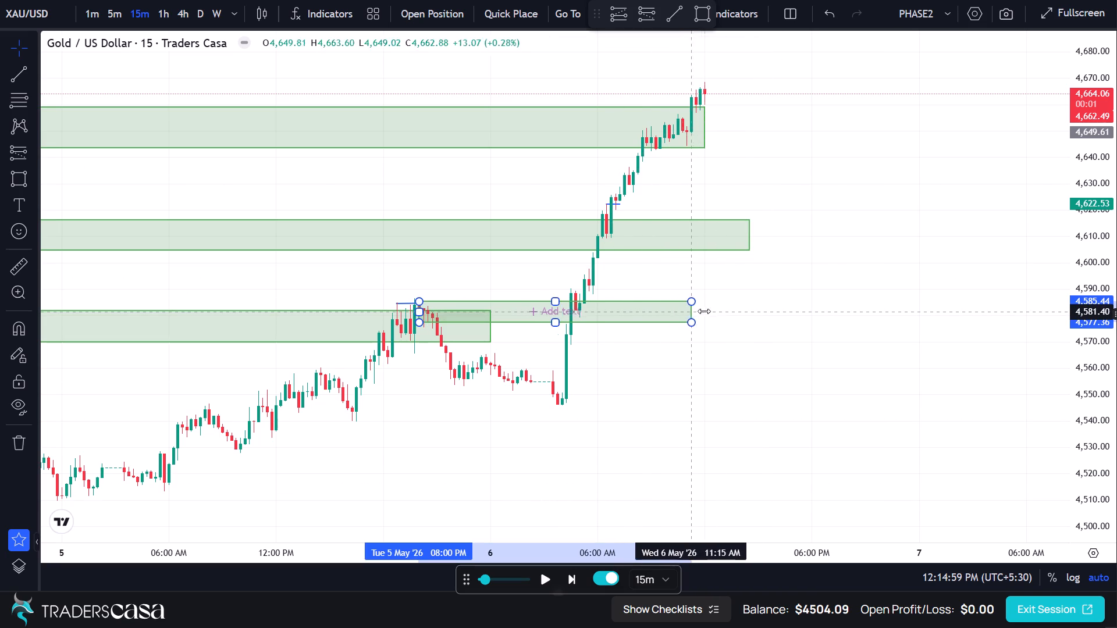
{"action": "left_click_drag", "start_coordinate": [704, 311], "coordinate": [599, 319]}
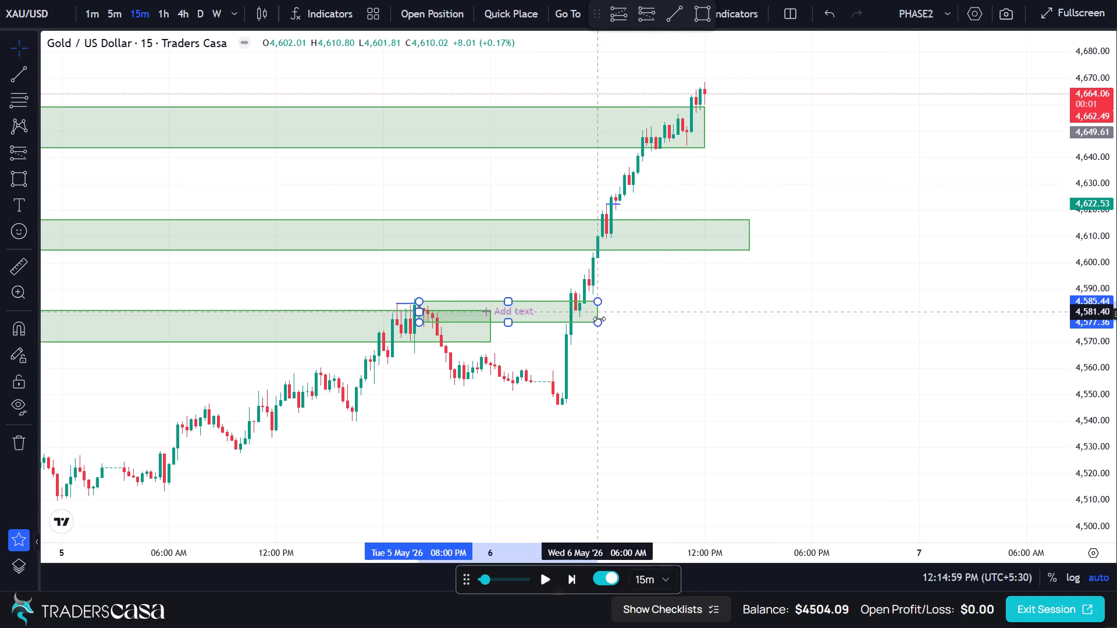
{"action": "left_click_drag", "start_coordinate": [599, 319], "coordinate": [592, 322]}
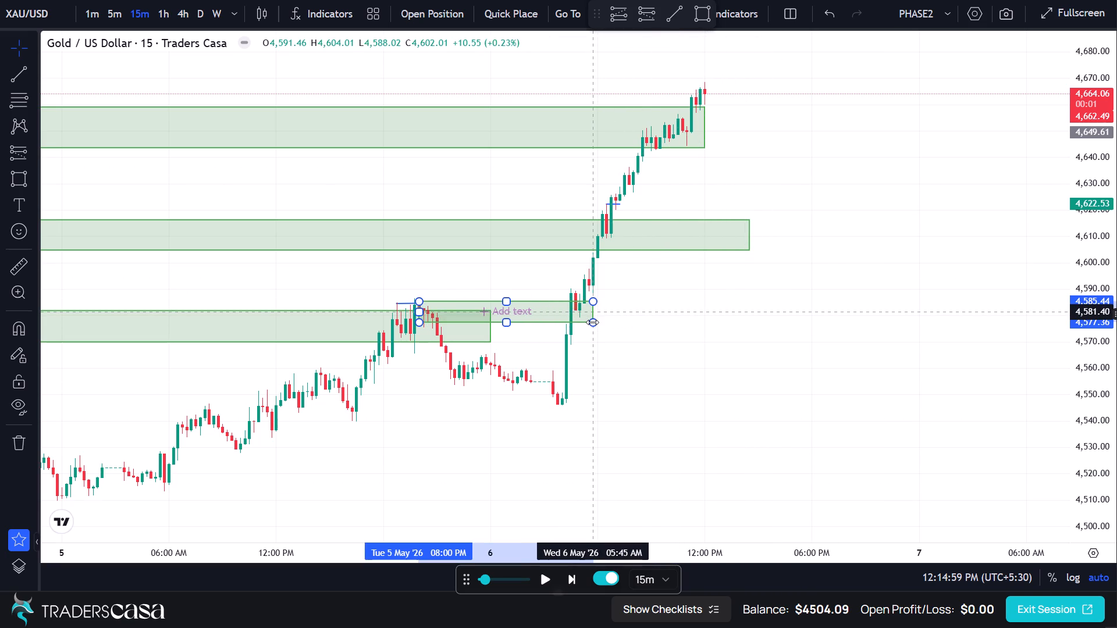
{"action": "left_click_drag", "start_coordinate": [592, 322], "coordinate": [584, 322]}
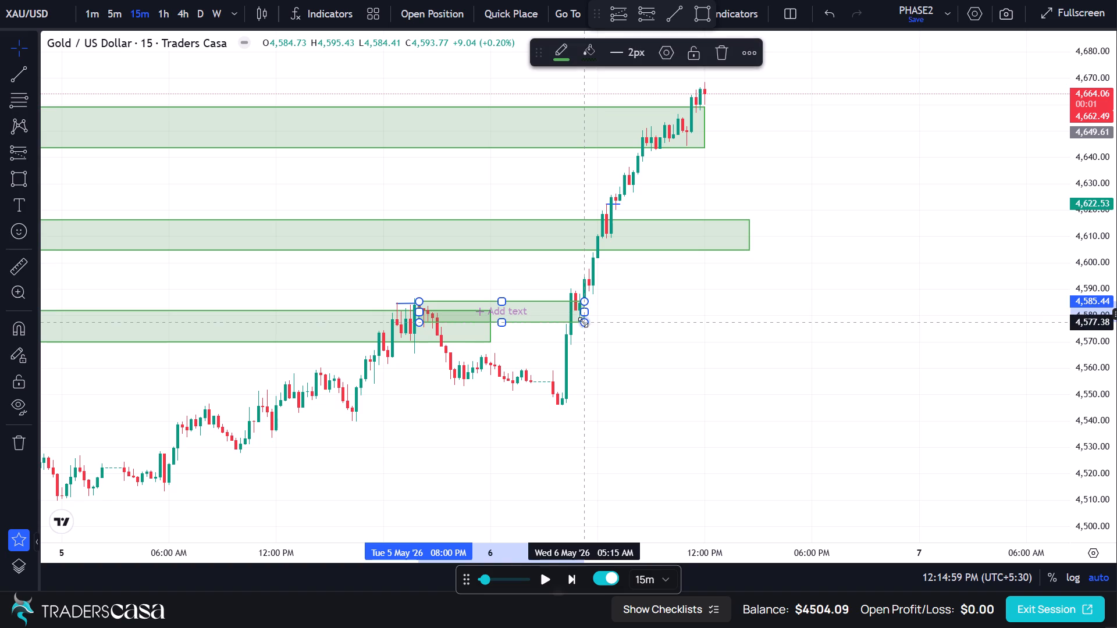
Delete the selected green zone between about 4577.36 and 4585.44.
{"action": "left_click", "coordinate": [720, 58]}
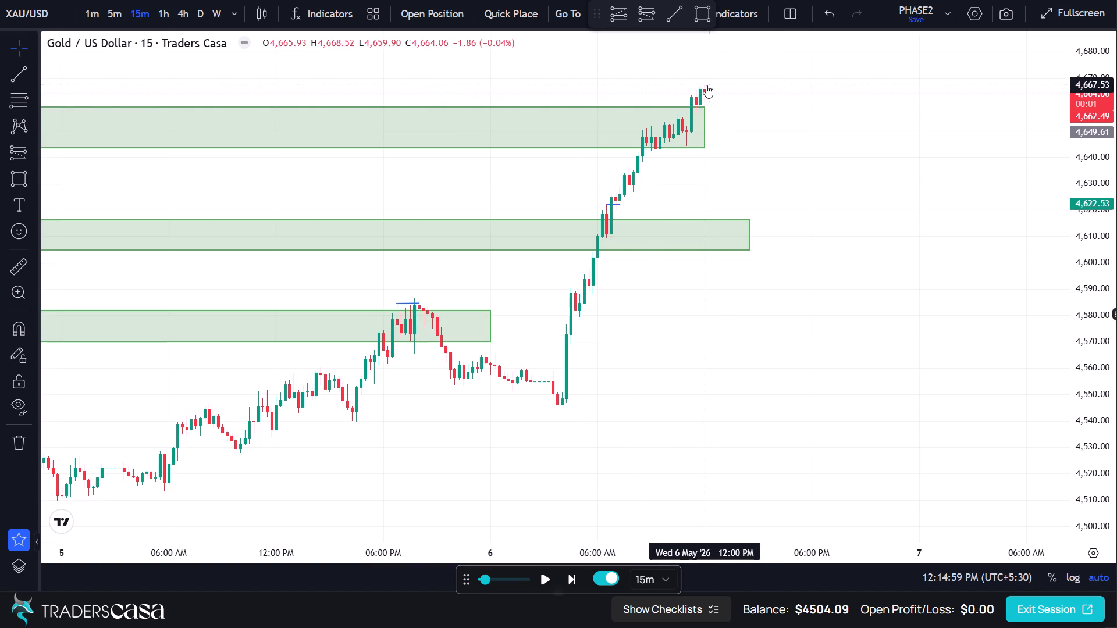
Delete the old short position drawing on 1 May at the start of the uppermost green zone.
{"action": "scroll", "coordinate": [712, 173], "scroll_direction": "down", "scroll_amount": 4}
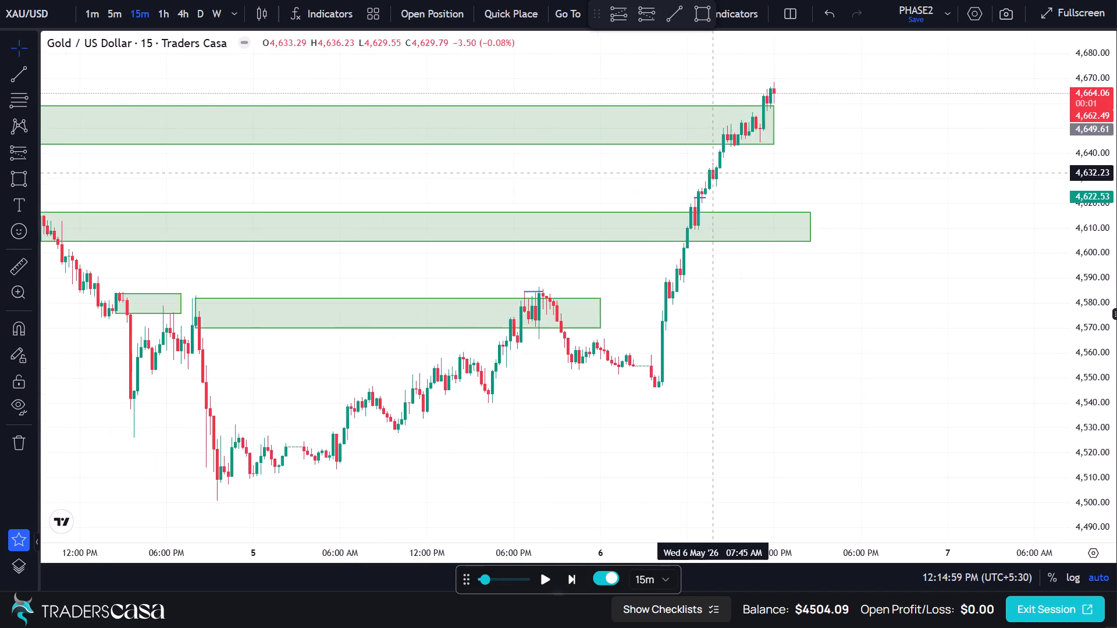
{"action": "scroll", "coordinate": [712, 173], "scroll_direction": "down", "scroll_amount": 5}
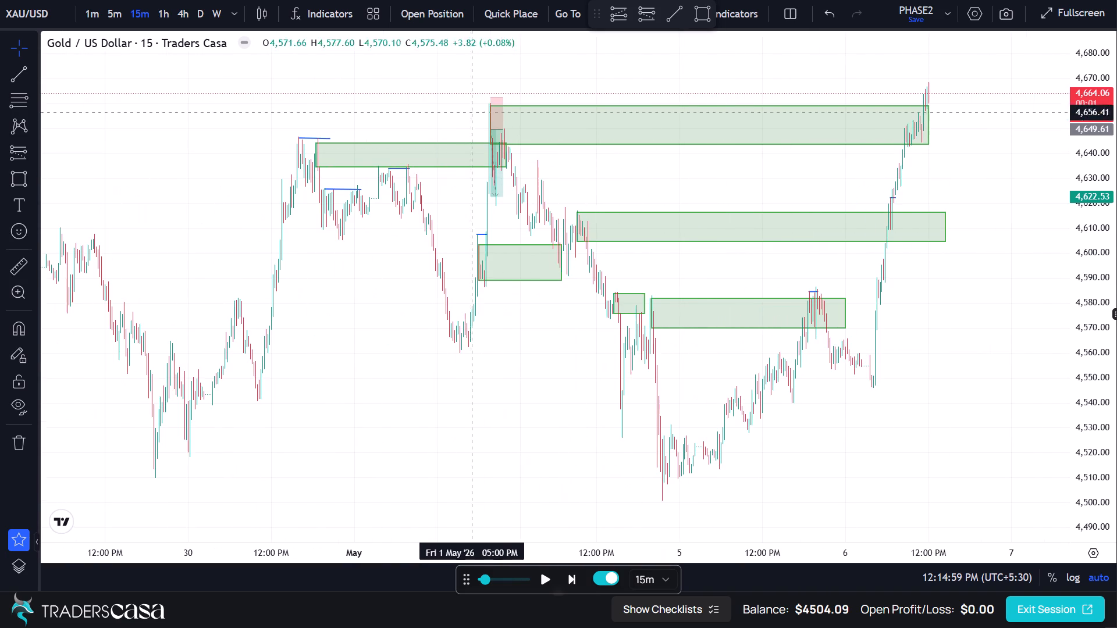
{"action": "left_click", "coordinate": [501, 102]}
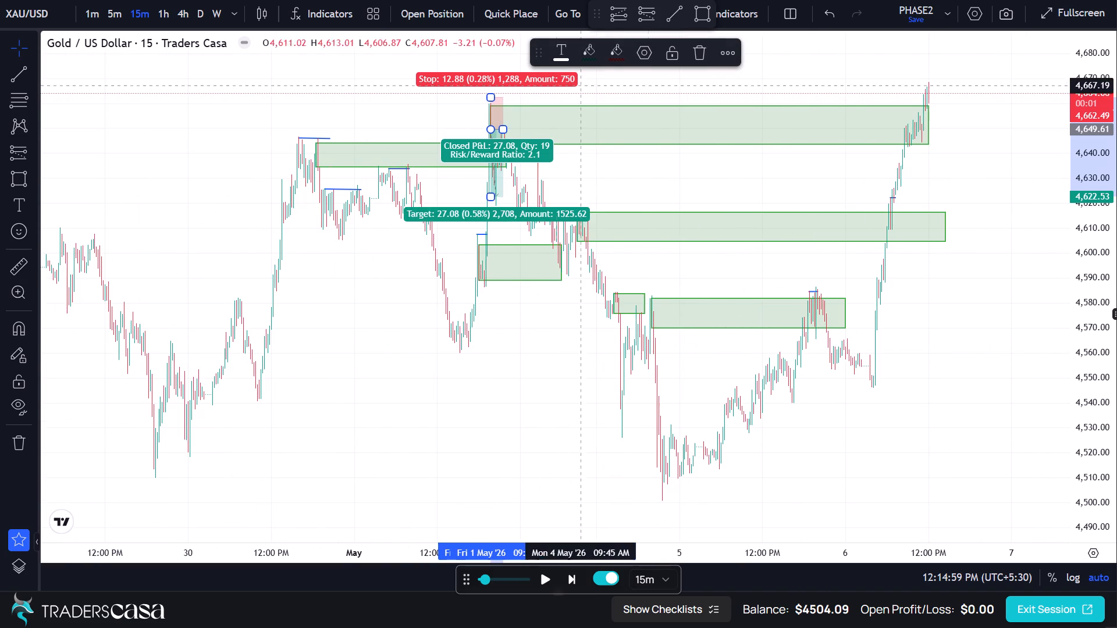
{"action": "left_click", "coordinate": [698, 58]}
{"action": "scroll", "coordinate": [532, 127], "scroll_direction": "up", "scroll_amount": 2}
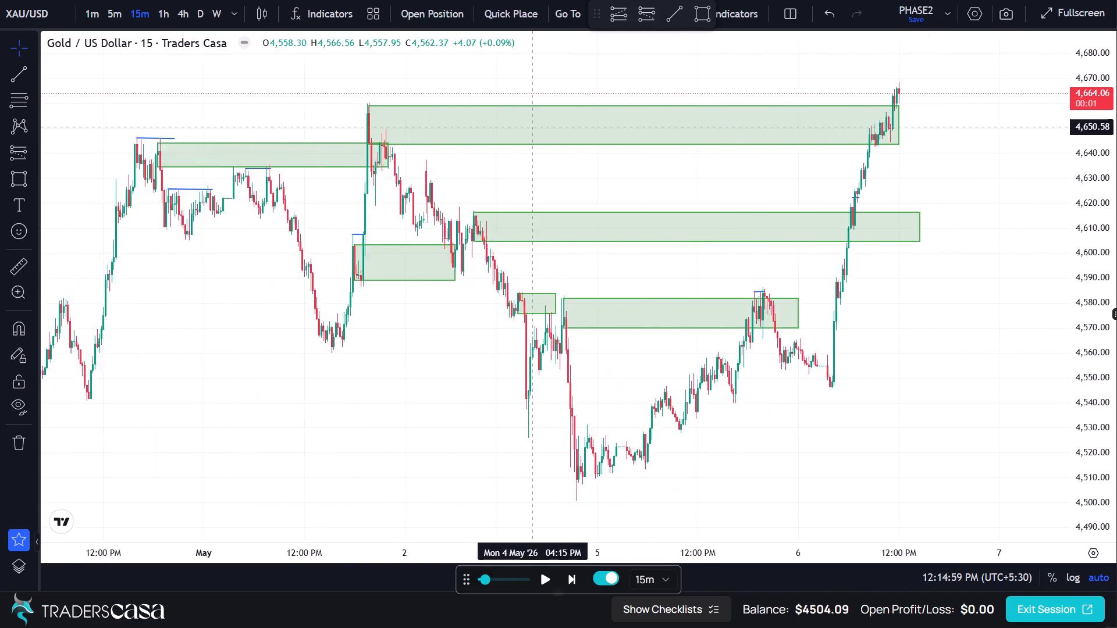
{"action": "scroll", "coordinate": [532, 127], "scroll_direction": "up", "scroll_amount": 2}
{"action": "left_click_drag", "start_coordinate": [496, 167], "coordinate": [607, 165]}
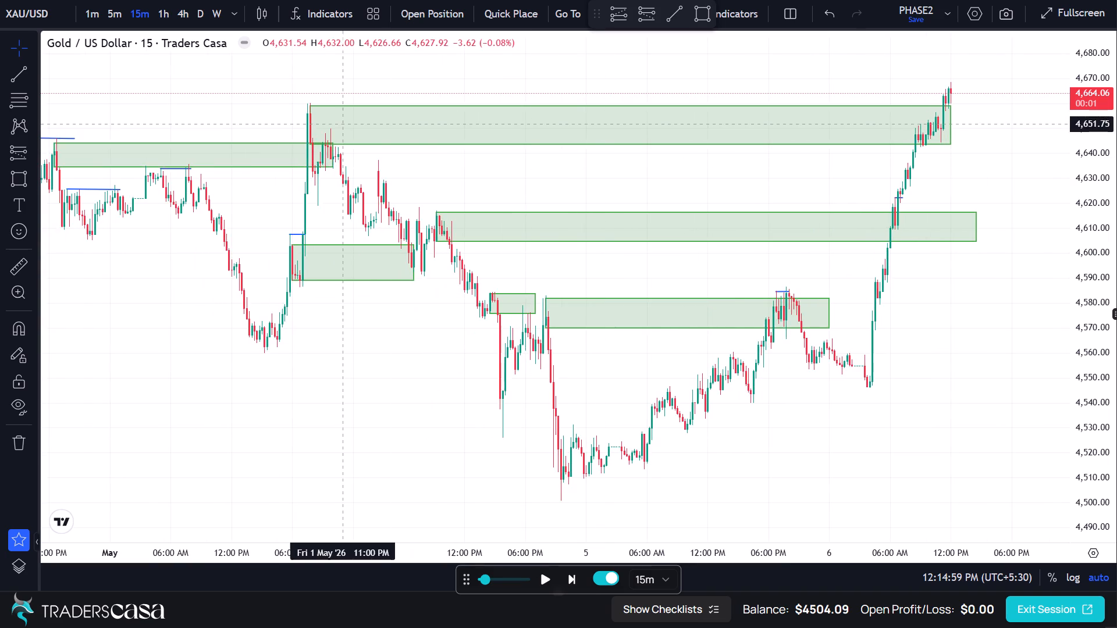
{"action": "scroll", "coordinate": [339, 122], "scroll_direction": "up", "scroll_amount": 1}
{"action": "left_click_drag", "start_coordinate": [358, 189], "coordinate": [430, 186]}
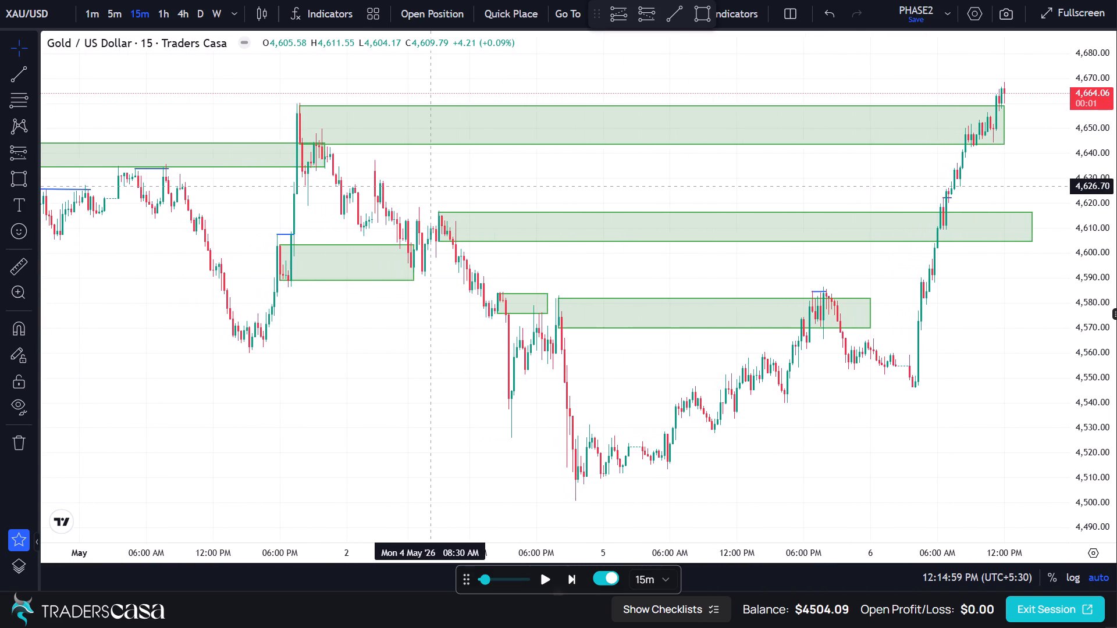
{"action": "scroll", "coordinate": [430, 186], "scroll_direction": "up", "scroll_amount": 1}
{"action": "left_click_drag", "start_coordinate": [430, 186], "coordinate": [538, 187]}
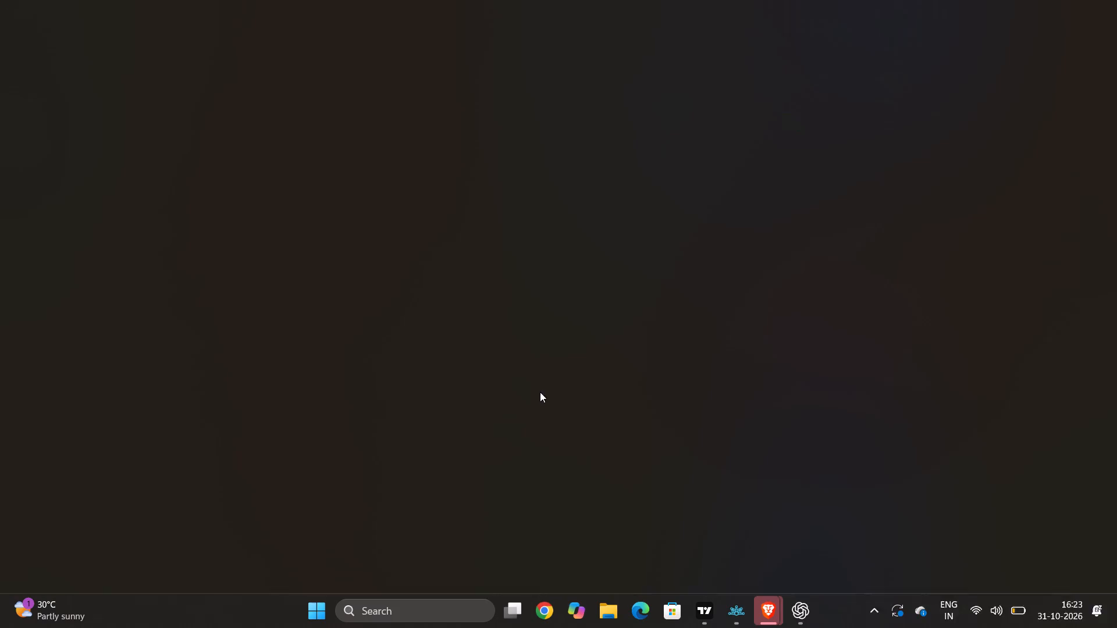
Leave the backtest chart and shut down the Windows computer.
{"action": "left_click", "coordinate": [310, 619]}
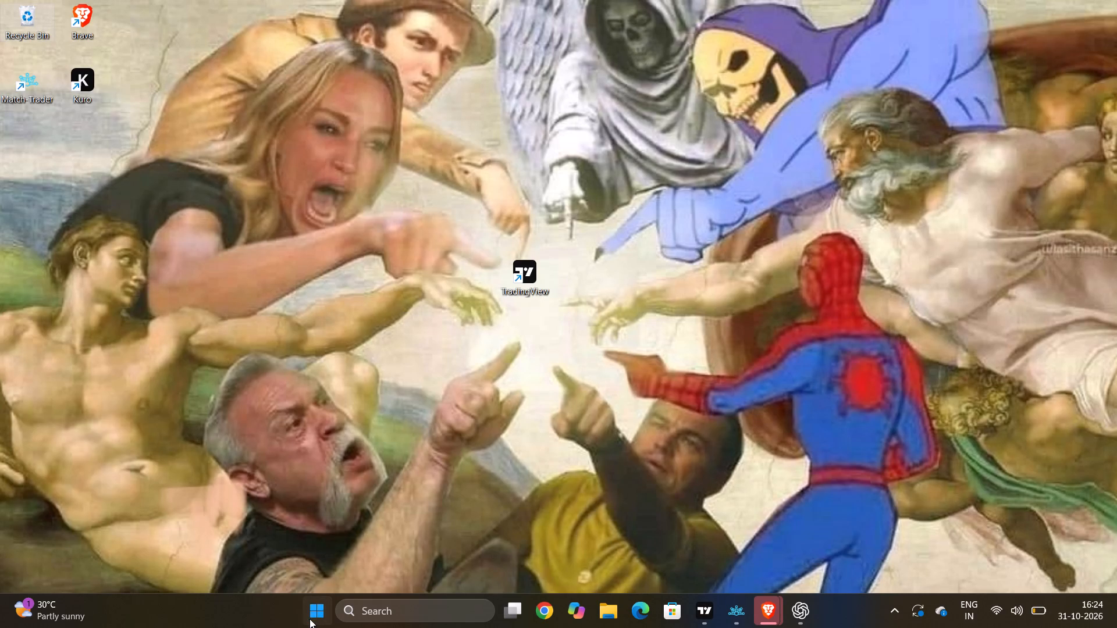
{"action": "left_click", "coordinate": [657, 556]}
{"action": "key", "text": "alt+F4"}
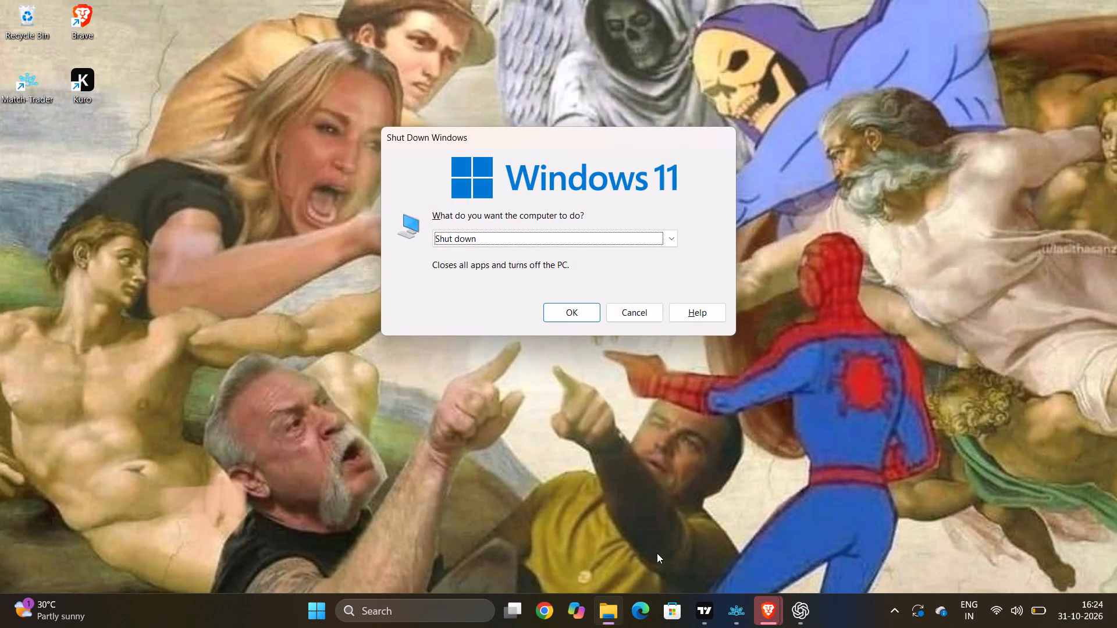
{"action": "key", "text": "Return"}
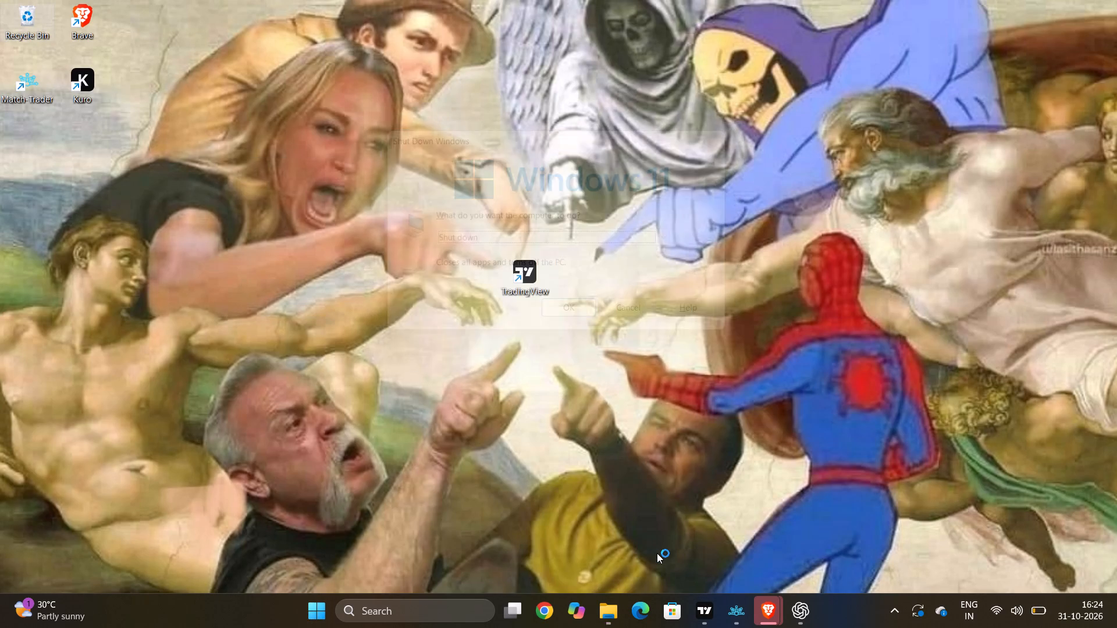